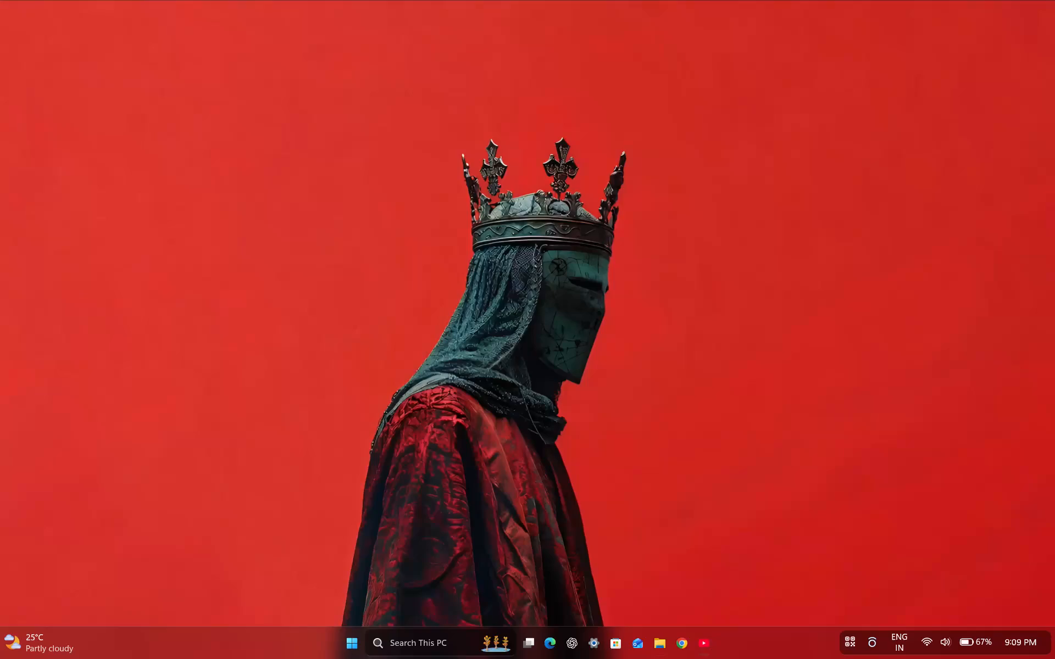
Launch TradingView from the pinned apps.
{"action": "left_click", "coordinate": [353, 635]}
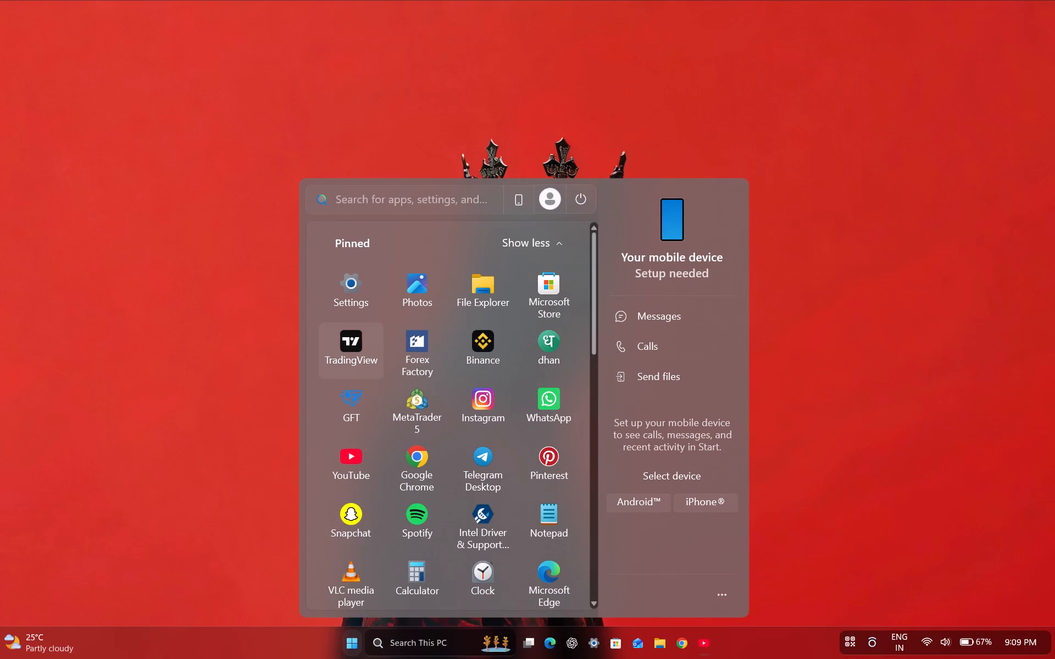
{"action": "left_click", "coordinate": [359, 358]}
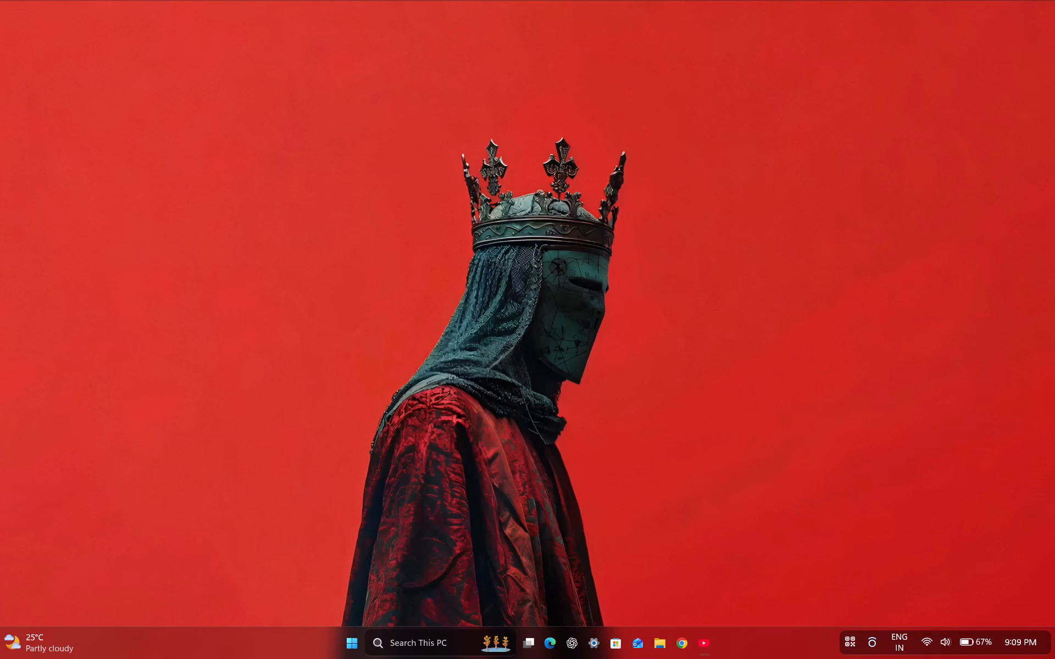
Switch to YouTube, jump the Live Crypto & Gold Analysis stream to its live point, and minimise the window.
{"action": "left_click", "coordinate": [704, 647]}
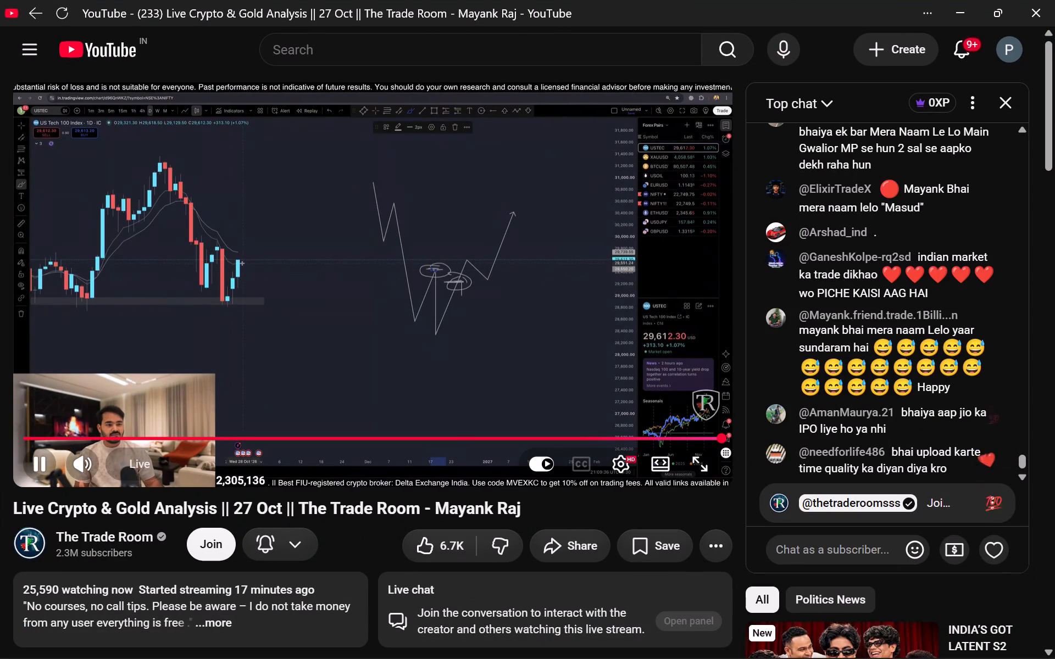
{"action": "left_click", "coordinate": [129, 450]}
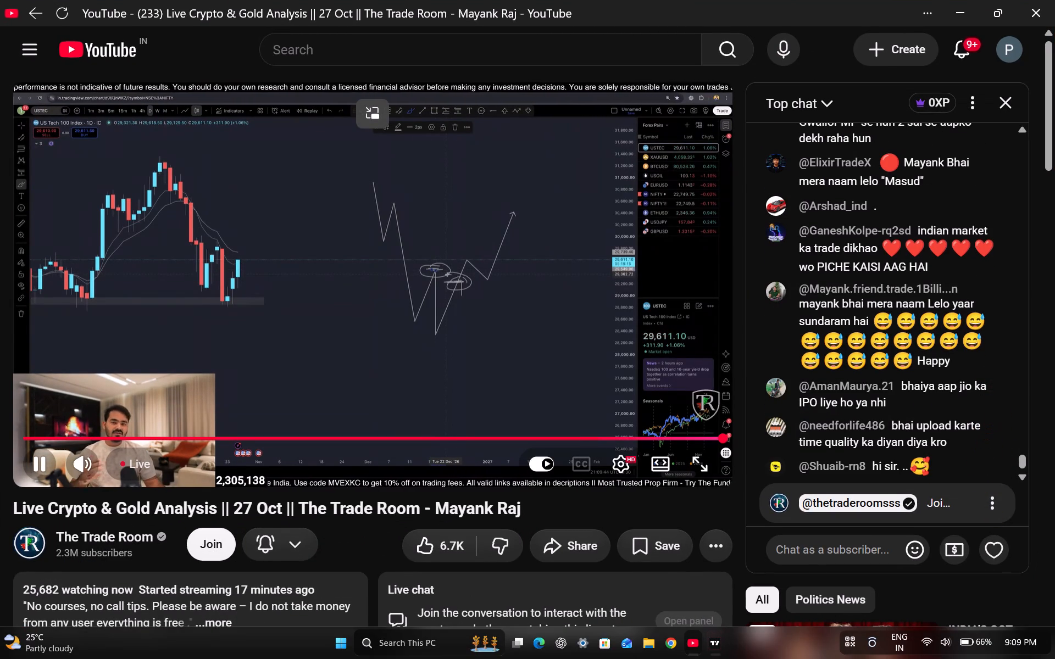
{"action": "left_click", "coordinate": [972, 5]}
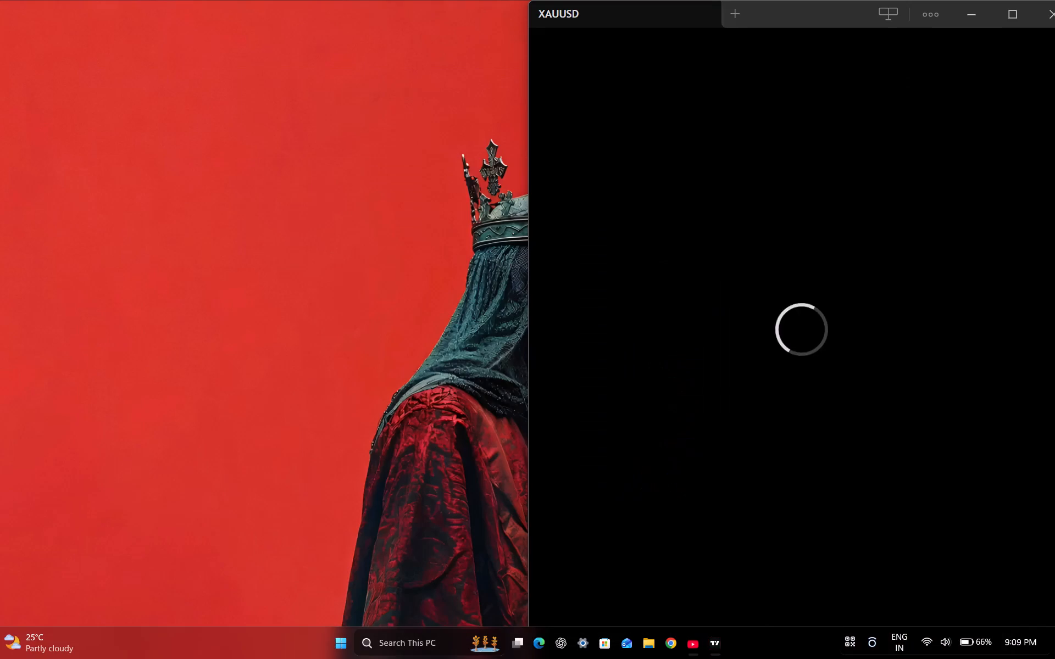
Maximise the TradingView window and set the XAUUSD chart to the 5-minute timeframe.
{"action": "left_click", "coordinate": [1009, 12]}
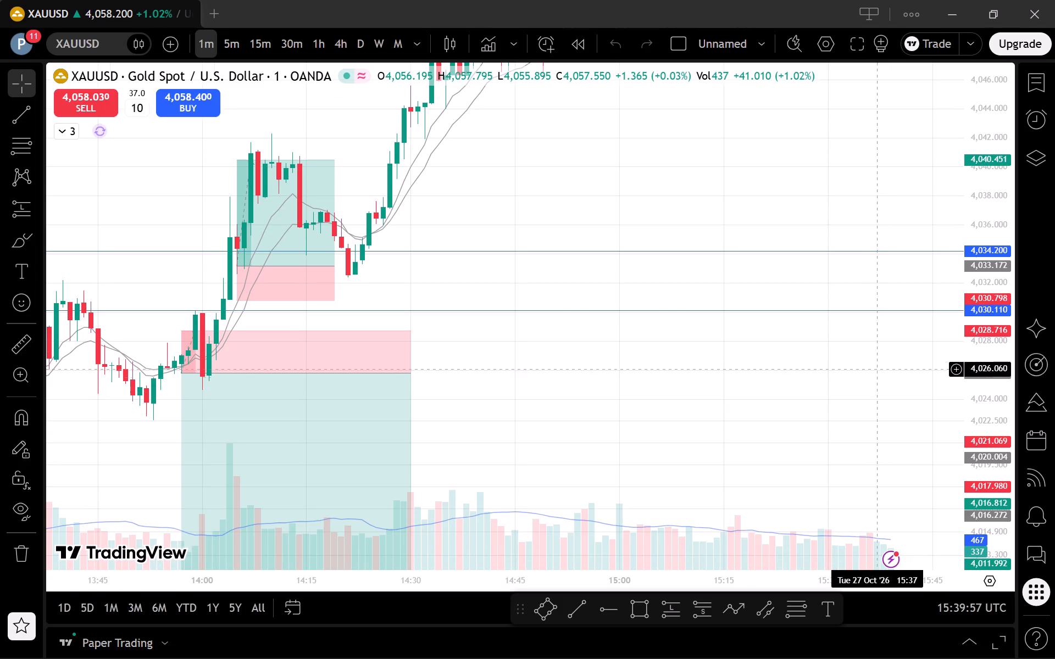
{"action": "left_click", "coordinate": [219, 49]}
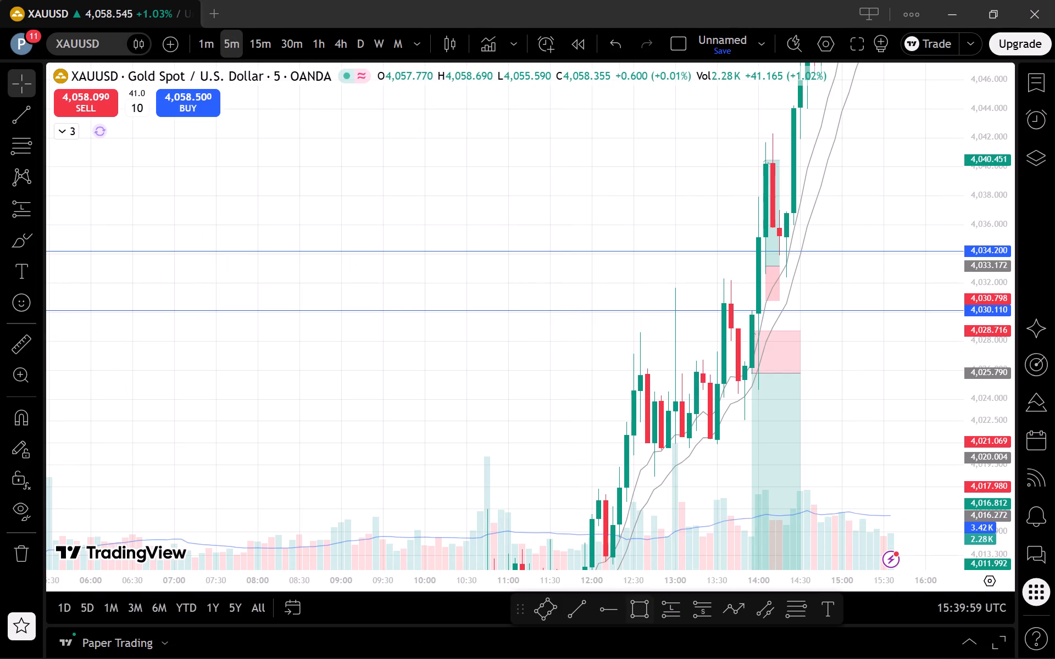
Switch to YouTube to check the gold analysis livestream, and minimise it to return to the chart.
{"action": "left_click", "coordinate": [695, 643]}
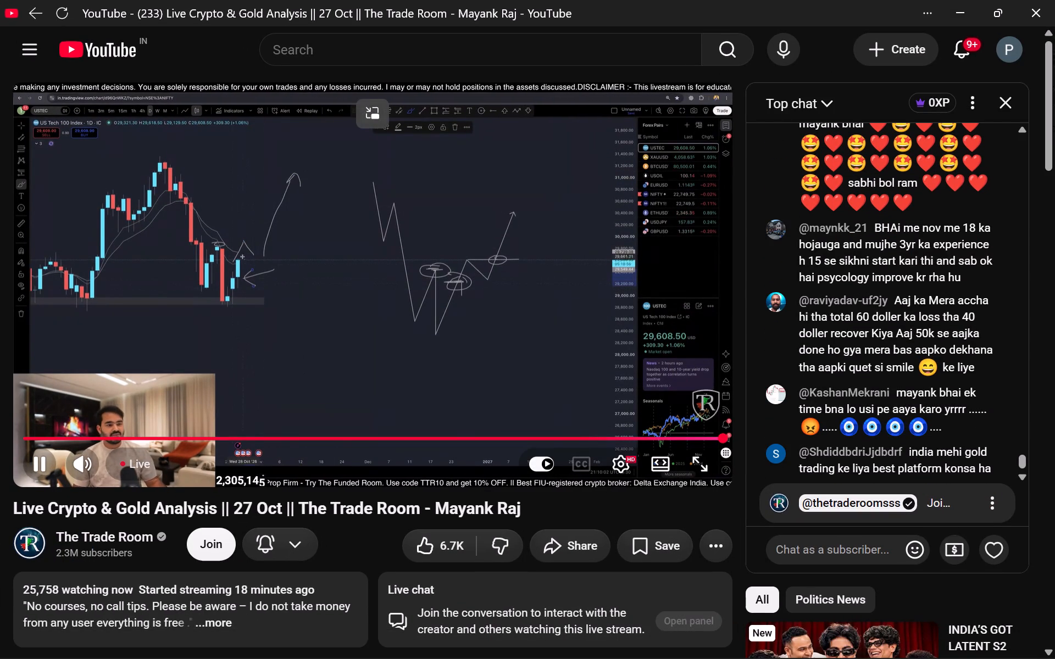
{"action": "left_click", "coordinate": [970, 5]}
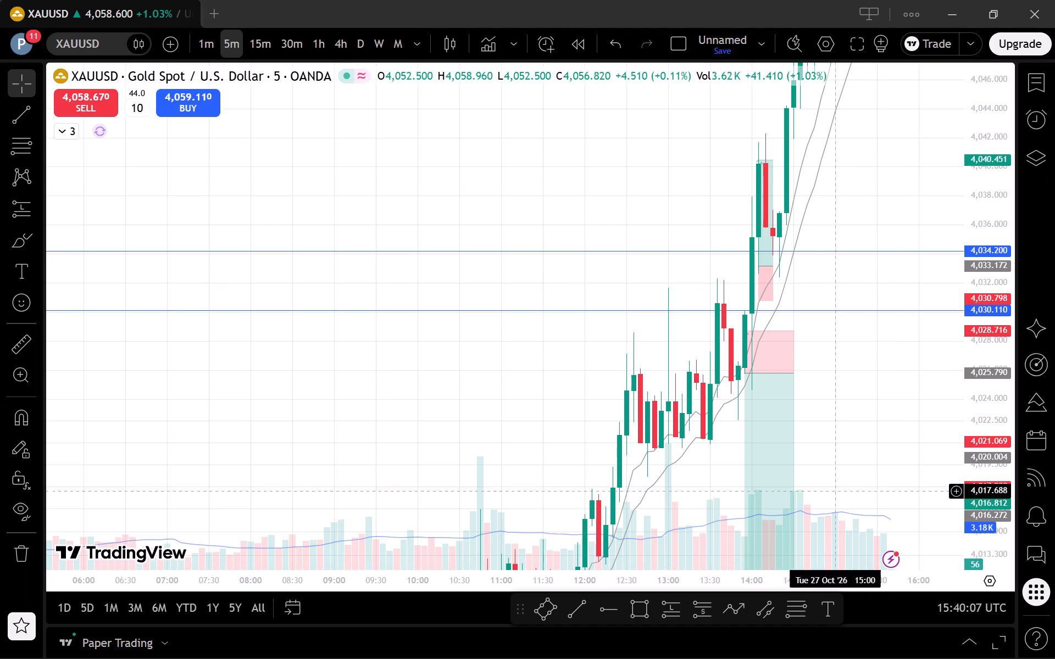
Examine XAUUSD's recent price action on the 5-minute chart and on the daily timeframe.
{"action": "scroll", "coordinate": [791, 263], "scroll_direction": "up", "scroll_amount": 3}
{"action": "left_click_drag", "start_coordinate": [887, 186], "coordinate": [873, 295]}
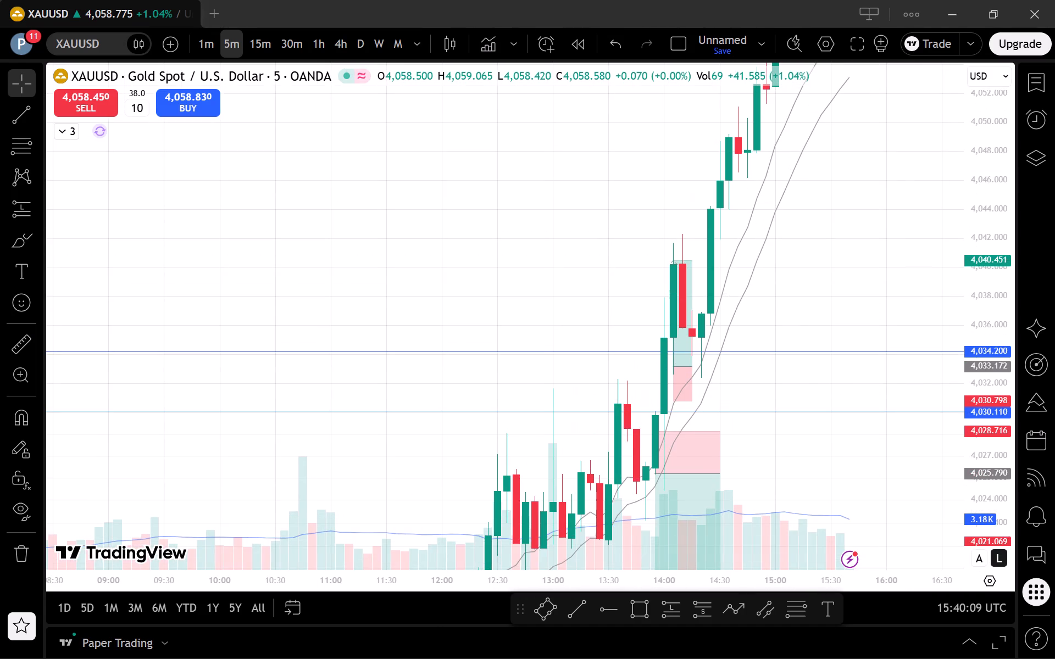
{"action": "left_click_drag", "start_coordinate": [991, 247], "coordinate": [953, 459]}
{"action": "scroll", "coordinate": [934, 449], "scroll_direction": "down", "scroll_amount": 4}
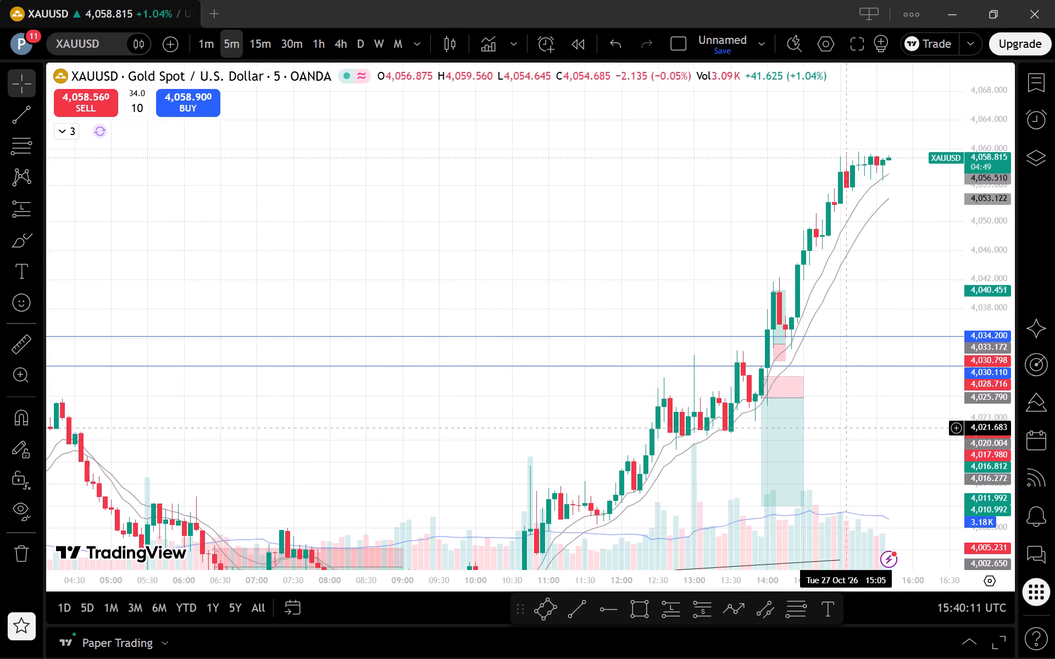
{"action": "left_click", "coordinate": [360, 34]}
{"action": "left_click_drag", "start_coordinate": [1000, 220], "coordinate": [1000, 221]}
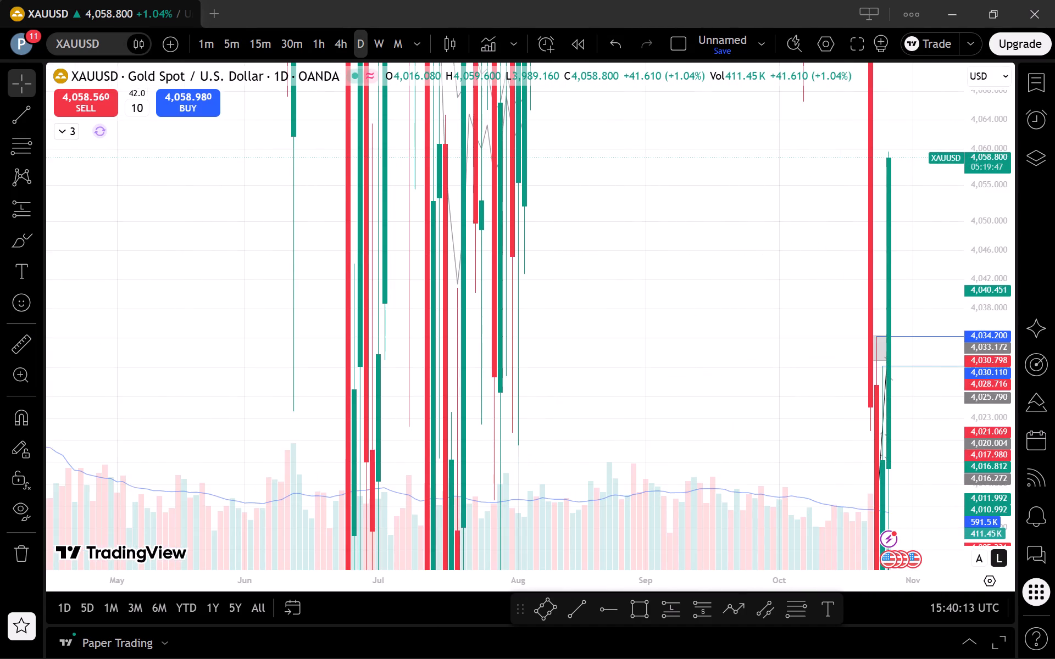
{"action": "left_click_drag", "start_coordinate": [1000, 221], "coordinate": [971, 516]}
{"action": "scroll", "coordinate": [867, 360], "scroll_direction": "up", "scroll_amount": 5}
{"action": "left_click_drag", "start_coordinate": [912, 451], "coordinate": [869, 438]}
{"action": "left_click_drag", "start_coordinate": [847, 433], "coordinate": [822, 431]}
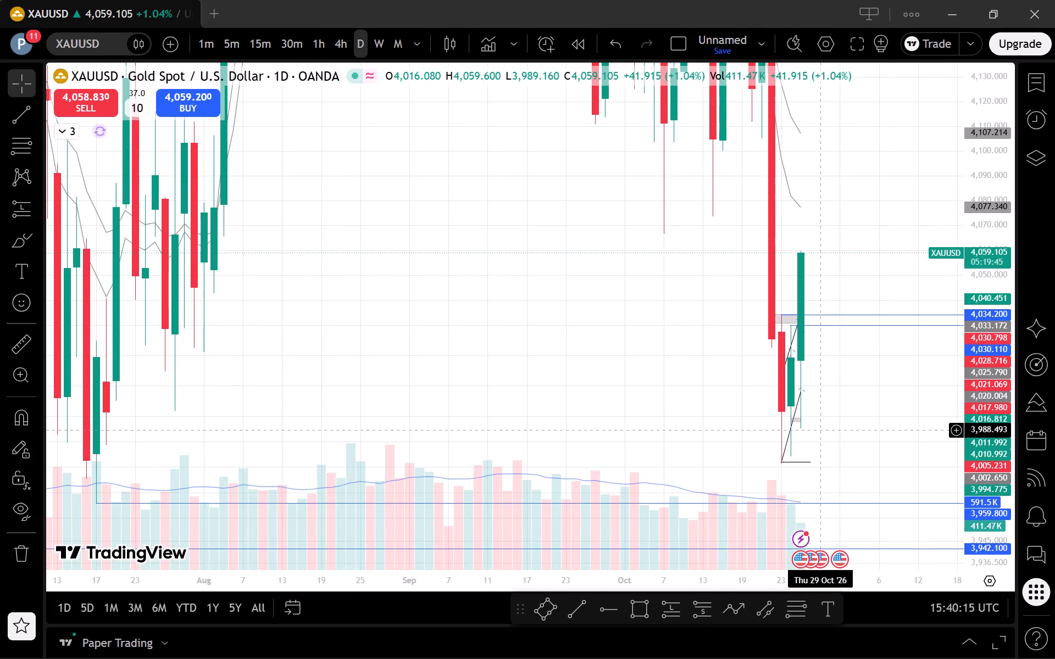
Examine XAUUSD's recent decline, range and rally on the 1-hour timeframe.
{"action": "left_click", "coordinate": [318, 43]}
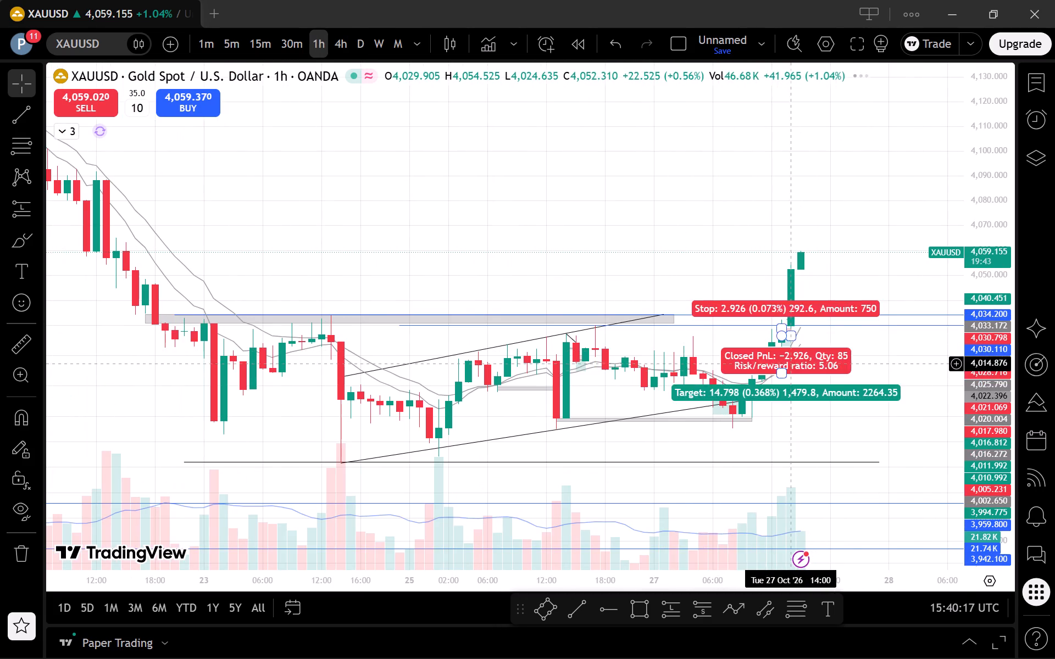
{"action": "scroll", "coordinate": [686, 302], "scroll_direction": "down", "scroll_amount": 3}
{"action": "scroll", "coordinate": [737, 329], "scroll_direction": "down", "scroll_amount": 3}
{"action": "left_click_drag", "start_coordinate": [925, 403], "coordinate": [829, 426]}
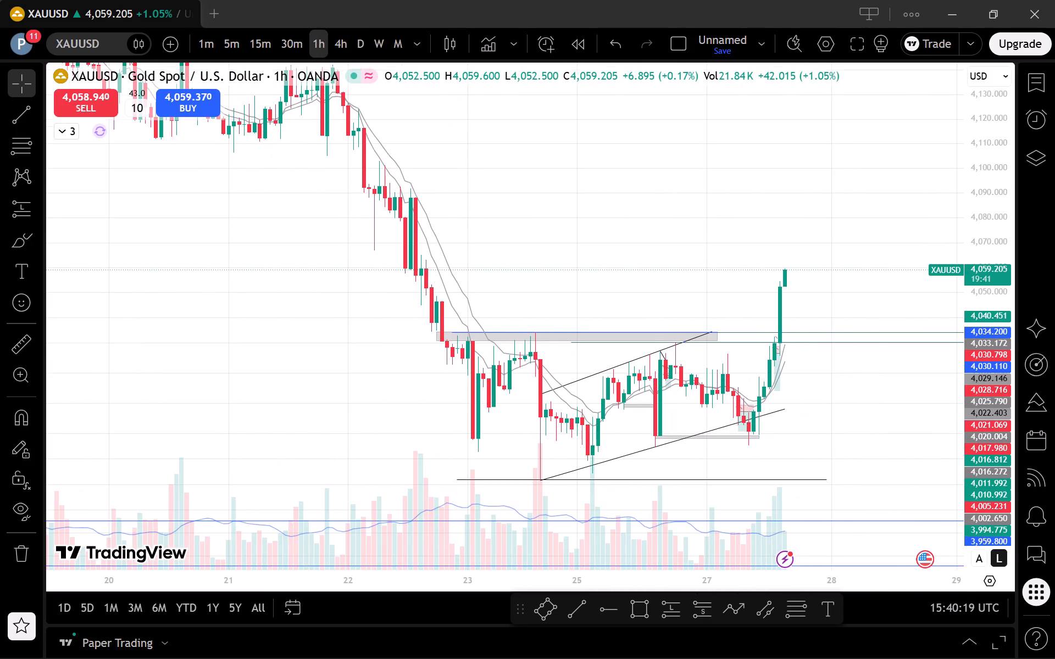
{"action": "left_click_drag", "start_coordinate": [986, 485], "coordinate": [974, 346]}
{"action": "scroll", "coordinate": [942, 359], "scroll_direction": "down", "scroll_amount": 3}
{"action": "scroll", "coordinate": [929, 379], "scroll_direction": "up", "scroll_amount": 2}
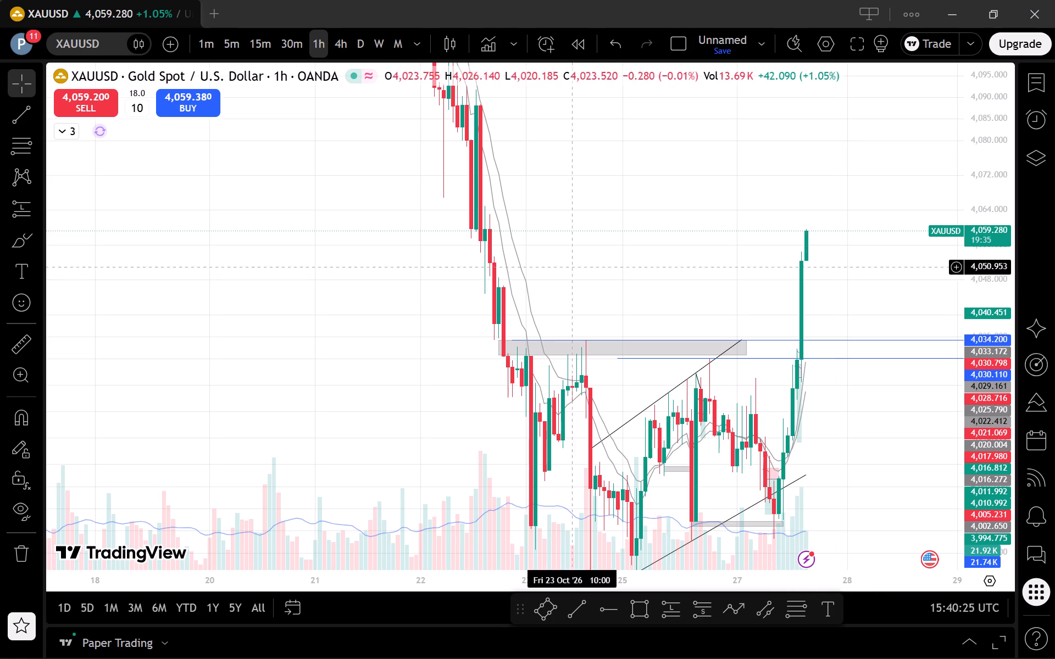
Examine XAUUSD's latest rally on the 5-minute timeframe with a rescaled price axis.
{"action": "left_click", "coordinate": [220, 35]}
{"action": "scroll", "coordinate": [923, 423], "scroll_direction": "down", "scroll_amount": 1}
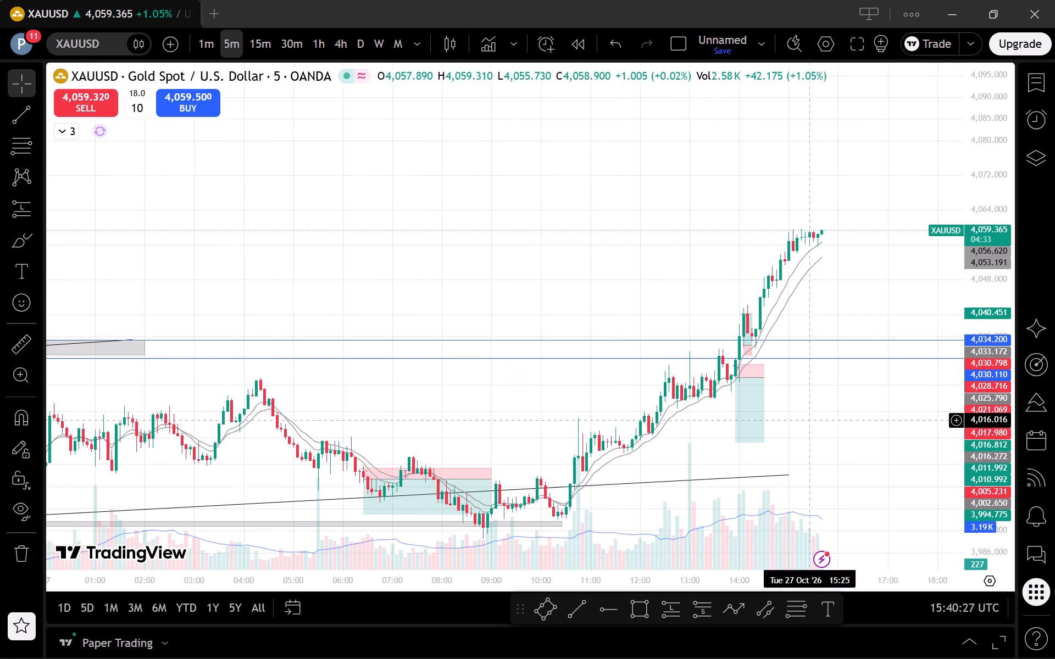
{"action": "scroll", "coordinate": [771, 427], "scroll_direction": "down", "scroll_amount": 2}
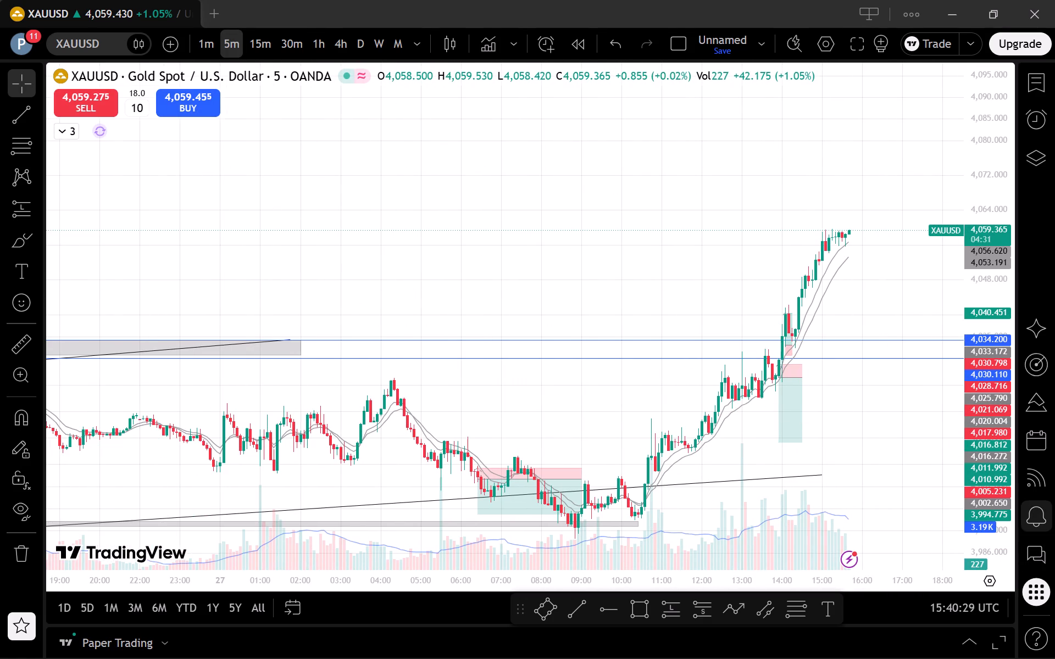
{"action": "left_click_drag", "start_coordinate": [981, 532], "coordinate": [962, 372]}
{"action": "left_click_drag", "start_coordinate": [955, 246], "coordinate": [955, 232]}
{"action": "left_click", "coordinate": [950, 222]}
{"action": "left_click", "coordinate": [945, 214]}
{"action": "scroll", "coordinate": [920, 206], "scroll_direction": "up", "scroll_amount": 1}
{"action": "left_click", "coordinate": [858, 187]}
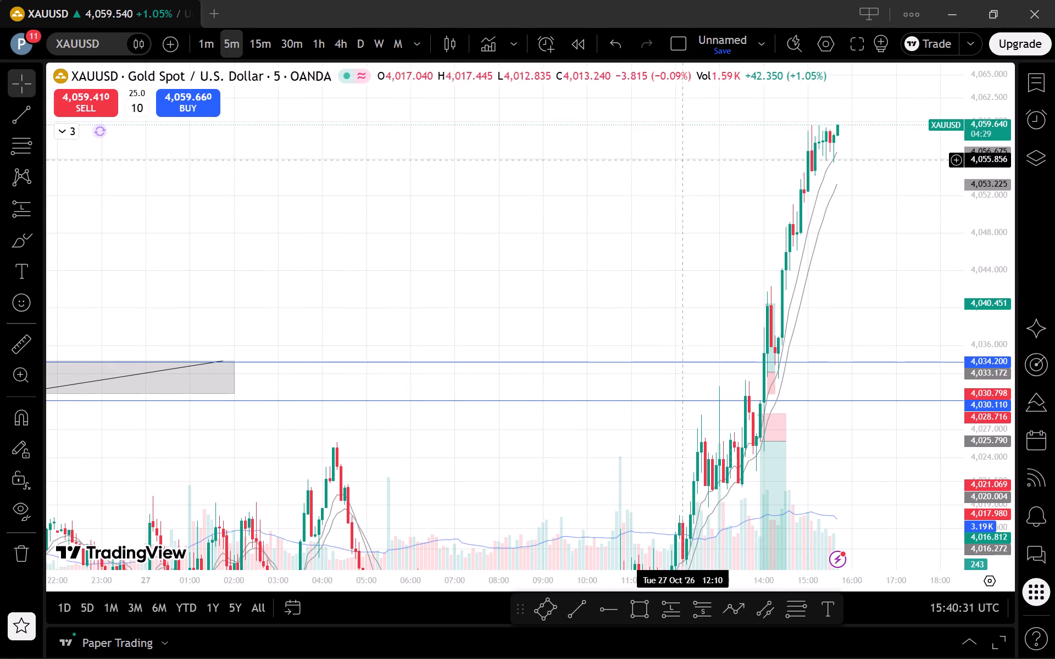
Compare the existing XAUUSD zones and trend lines with price on the 1-hour and 5-minute timeframes.
{"action": "left_click", "coordinate": [318, 41]}
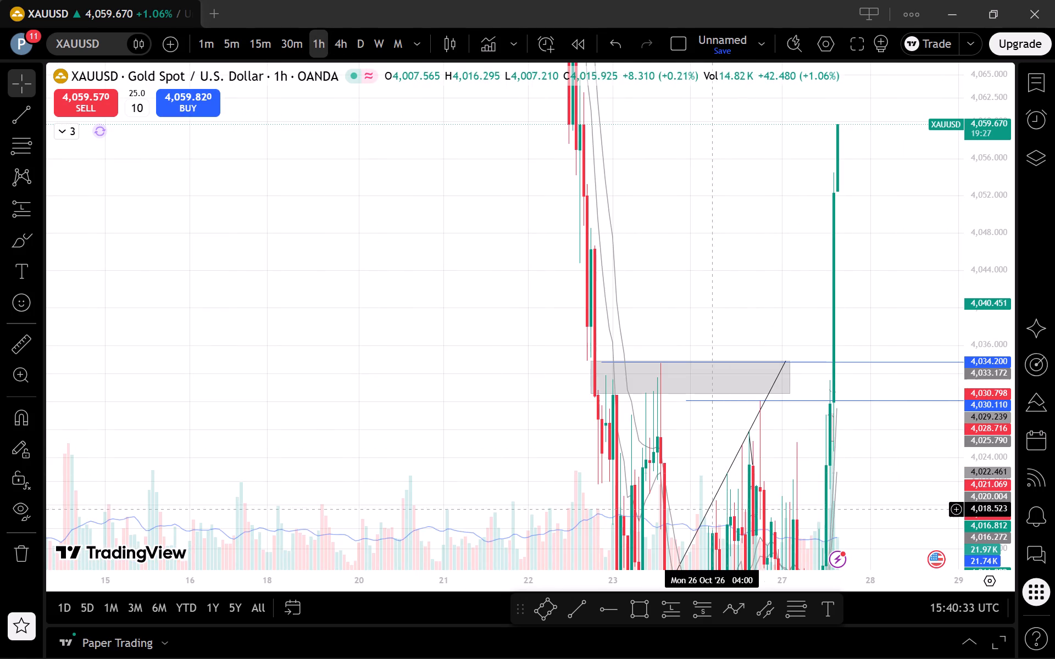
{"action": "left_click", "coordinate": [575, 538]}
{"action": "scroll", "coordinate": [705, 511], "scroll_direction": "up", "scroll_amount": 5}
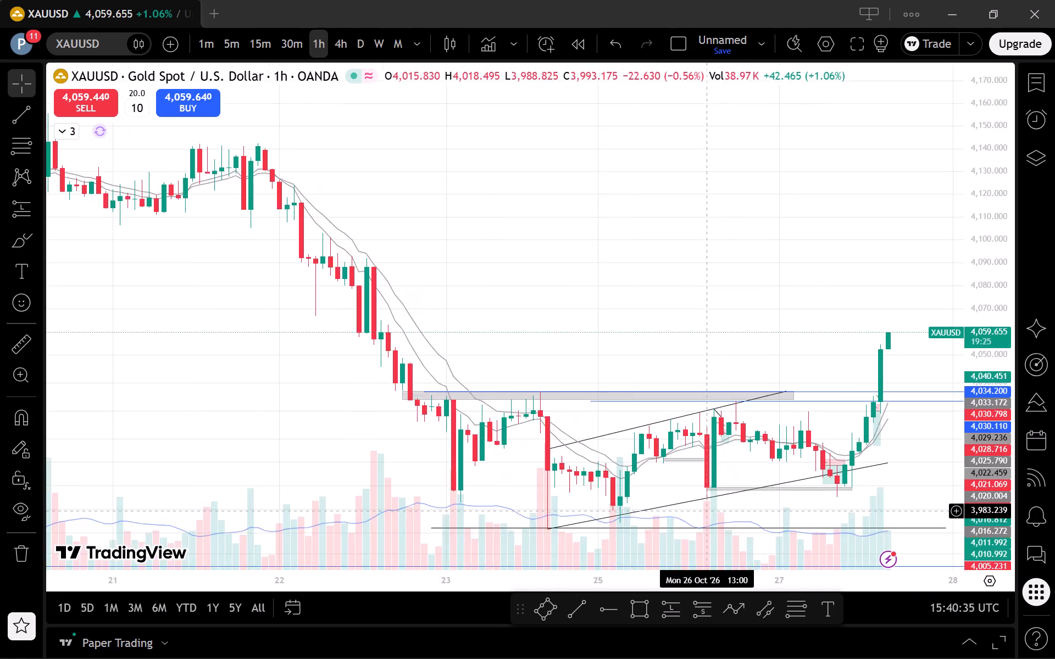
{"action": "scroll", "coordinate": [730, 512], "scroll_direction": "up", "scroll_amount": 3}
{"action": "scroll", "coordinate": [865, 499], "scroll_direction": "up", "scroll_amount": 2}
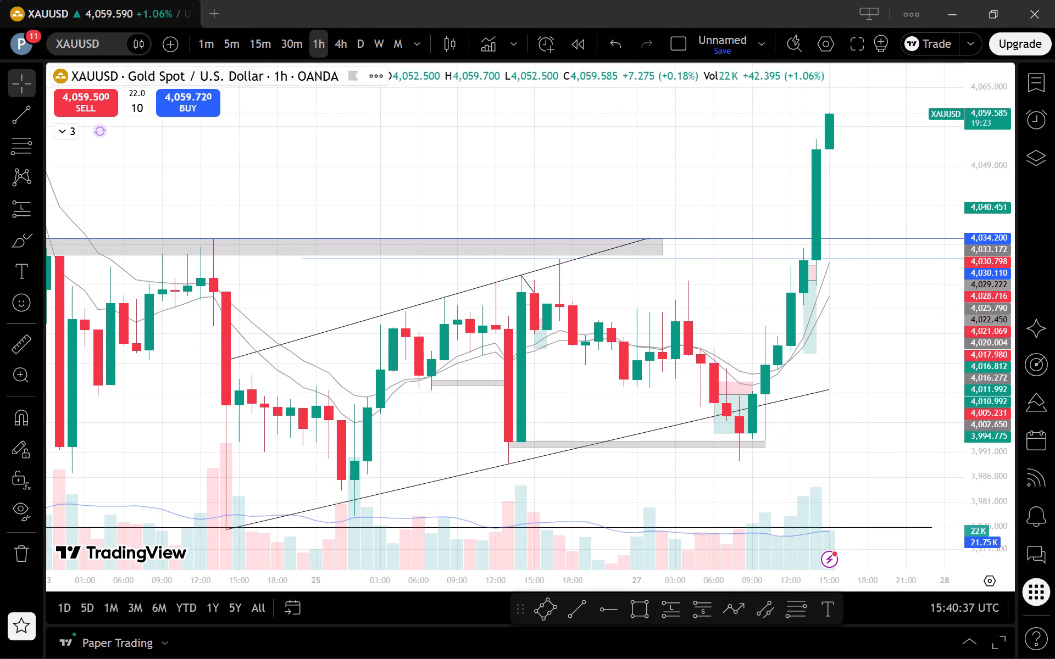
{"action": "left_click", "coordinate": [229, 31]}
{"action": "scroll", "coordinate": [789, 383], "scroll_direction": "down", "scroll_amount": 9}
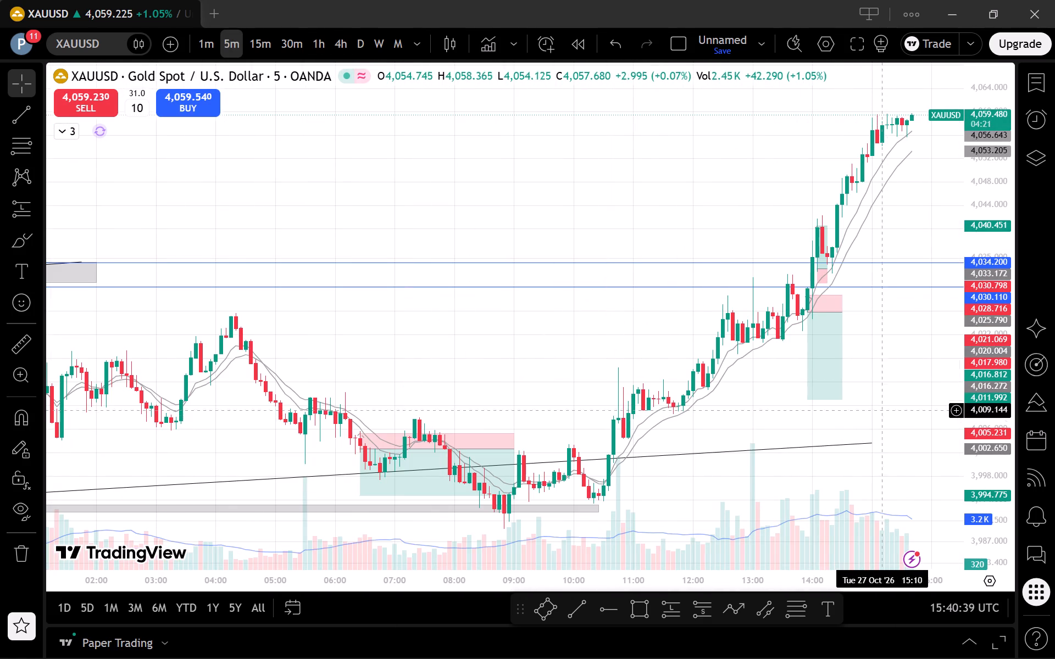
{"action": "left_click", "coordinate": [831, 348]}
{"action": "left_click", "coordinate": [624, 334]}
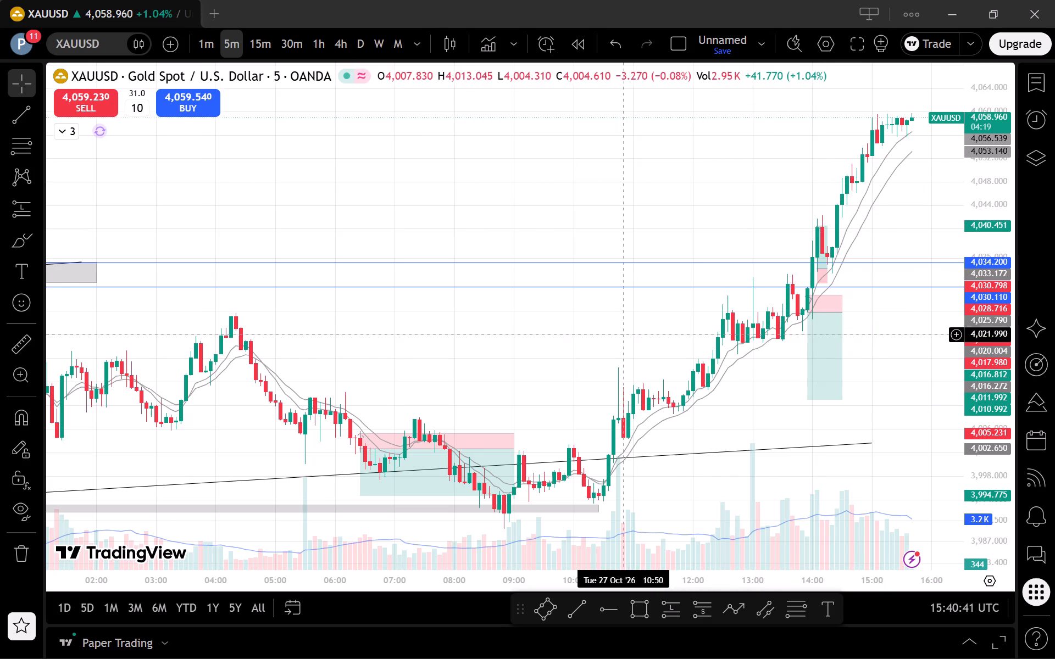
{"action": "scroll", "coordinate": [638, 373], "scroll_direction": "down", "scroll_amount": 3}
{"action": "scroll", "coordinate": [664, 421], "scroll_direction": "down", "scroll_amount": 6}
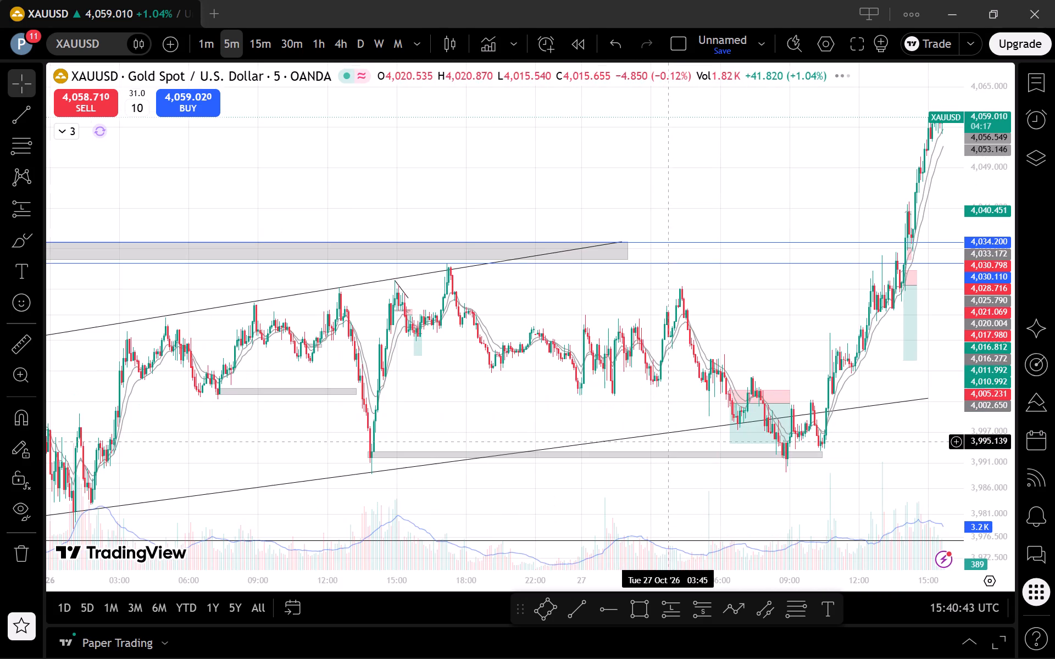
Remove the existing drawings from the XAUUSD chart.
{"action": "left_click", "coordinate": [28, 559]}
{"action": "left_click", "coordinate": [214, 553]}
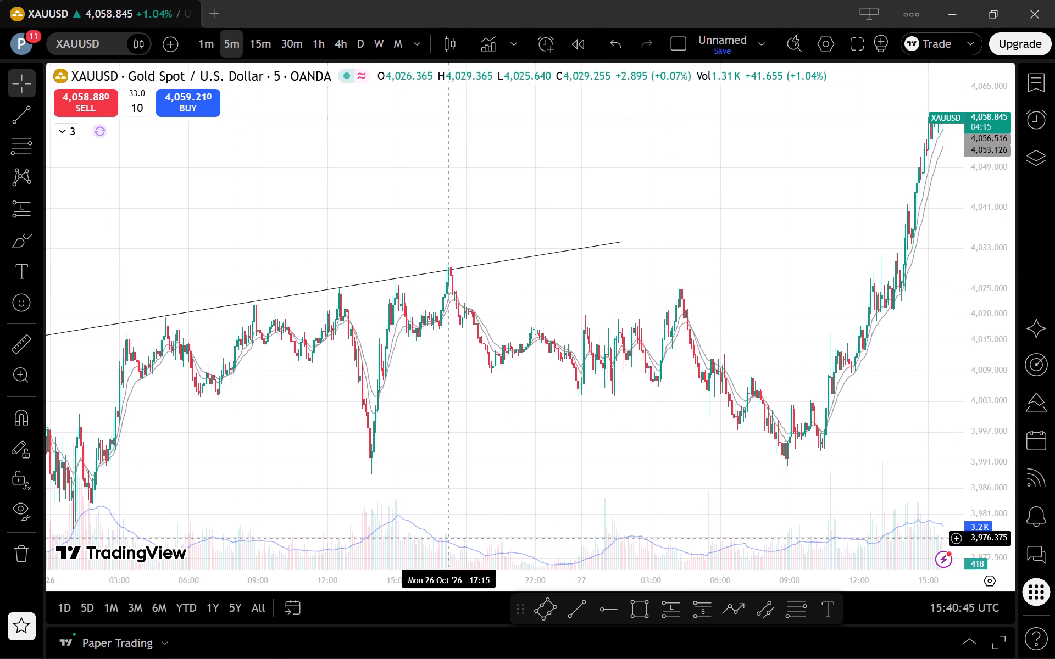
On the 1-hour XAUUSD chart, draw a thin rectangle zone near 4,030, from 22 Oct 17:00 to about midday 28 Oct.
{"action": "scroll", "coordinate": [898, 434], "scroll_direction": "up", "scroll_amount": 2}
{"action": "left_click", "coordinate": [316, 42]}
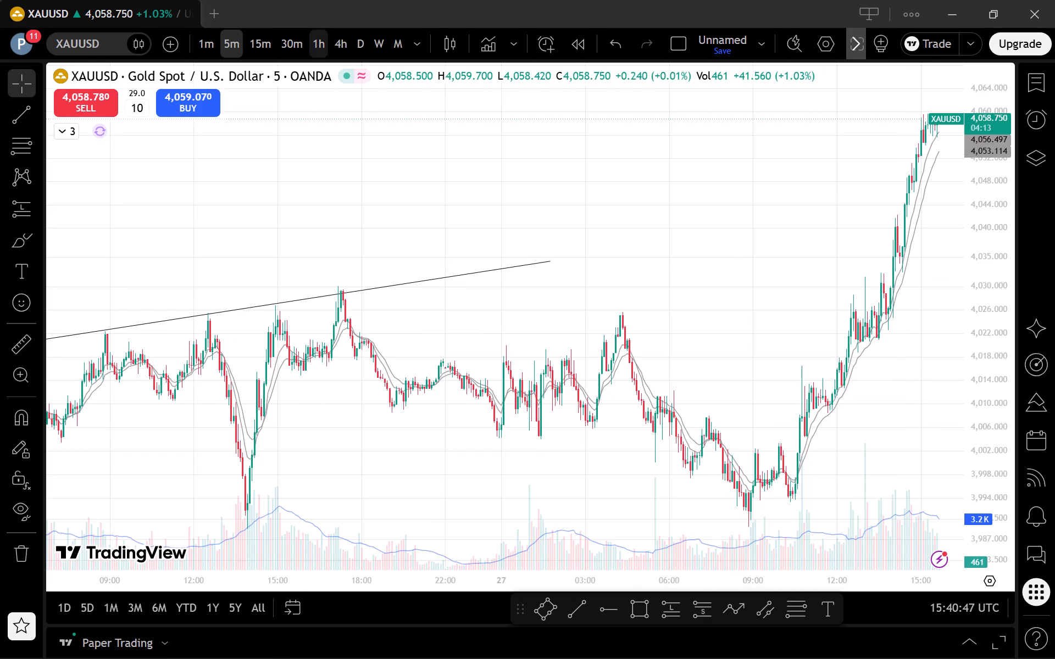
{"action": "left_click_drag", "start_coordinate": [991, 300], "coordinate": [969, 456]}
{"action": "scroll", "coordinate": [920, 438], "scroll_direction": "up", "scroll_amount": 8}
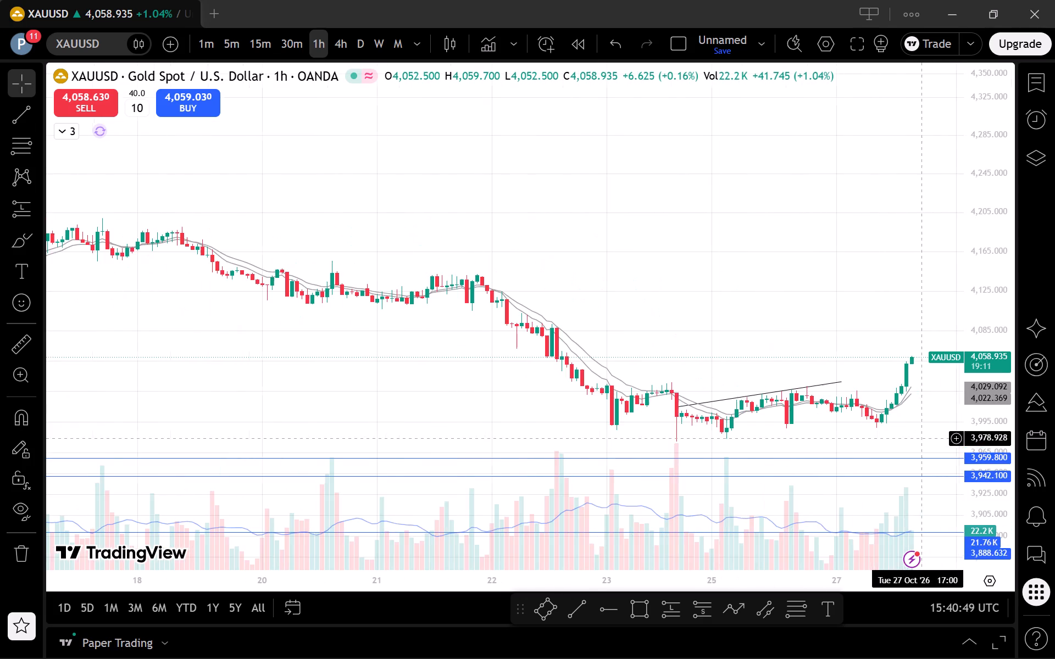
{"action": "left_click_drag", "start_coordinate": [991, 521], "coordinate": [930, 188]}
{"action": "left_click_drag", "start_coordinate": [880, 497], "coordinate": [710, 205]}
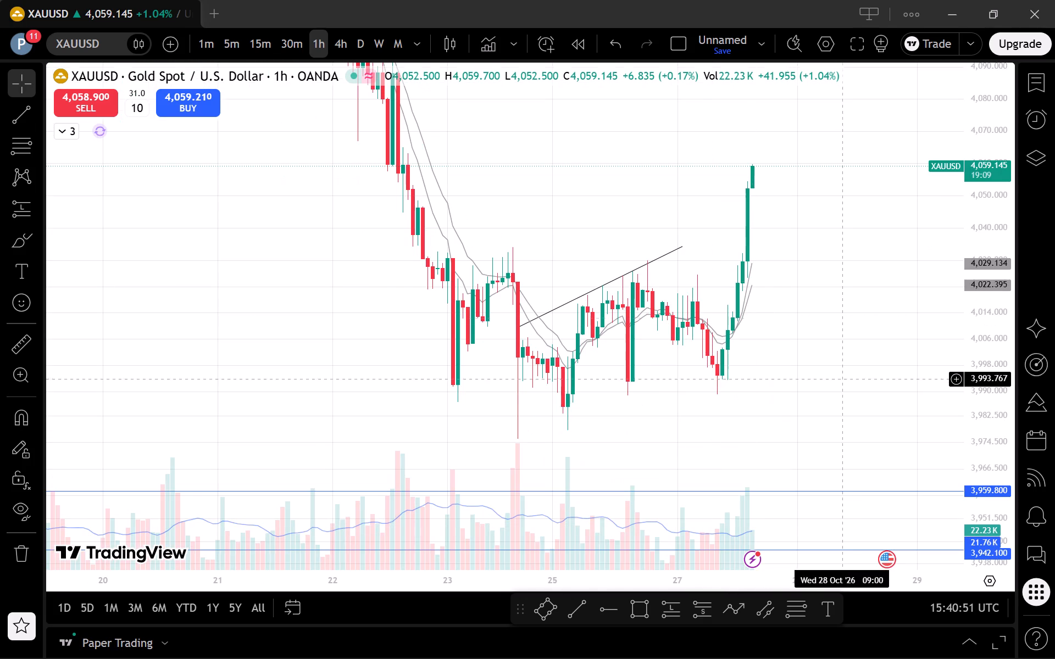
{"action": "left_click_drag", "start_coordinate": [842, 440], "coordinate": [891, 402]}
{"action": "left_click_drag", "start_coordinate": [982, 364], "coordinate": [991, 425]}
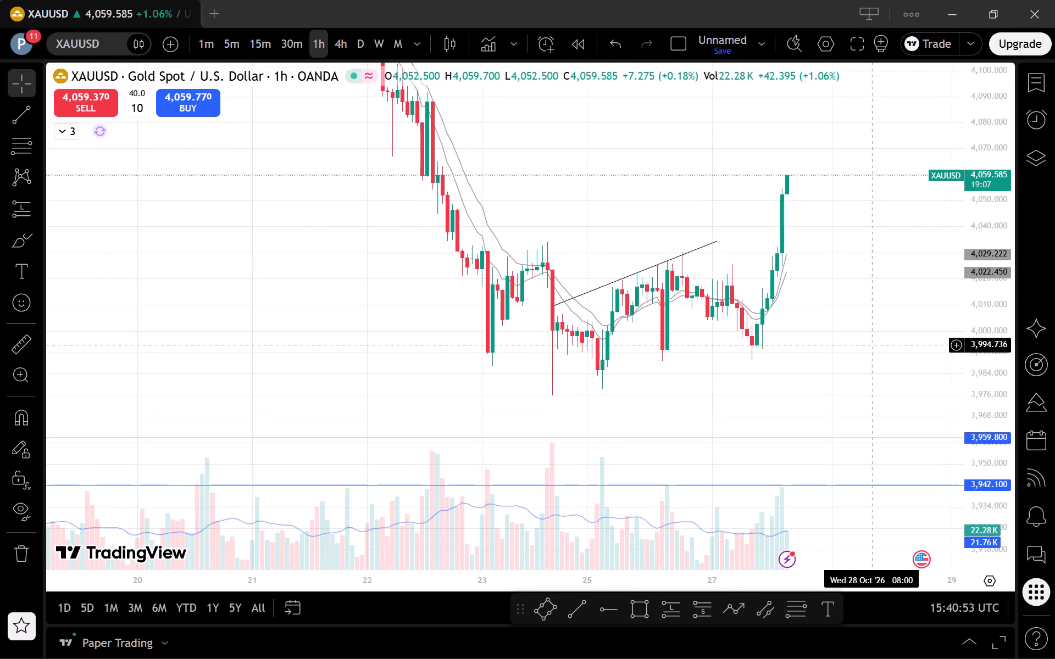
{"action": "scroll", "coordinate": [873, 344], "scroll_direction": "down", "scroll_amount": 2}
{"action": "left_click_drag", "start_coordinate": [869, 346], "coordinate": [862, 406]}
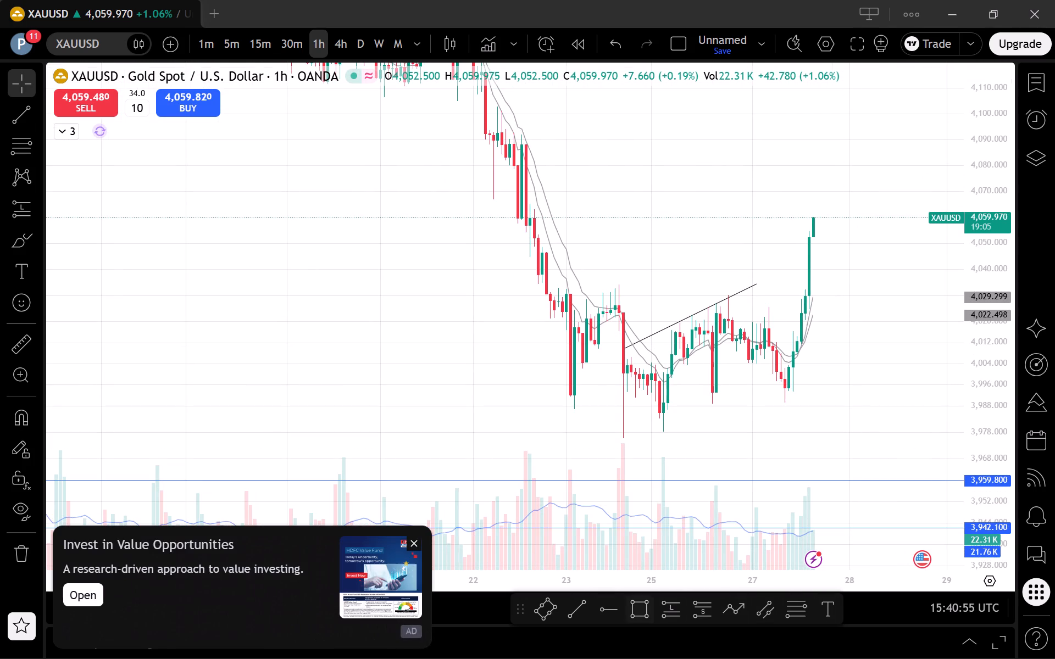
{"action": "left_click", "coordinate": [640, 608]}
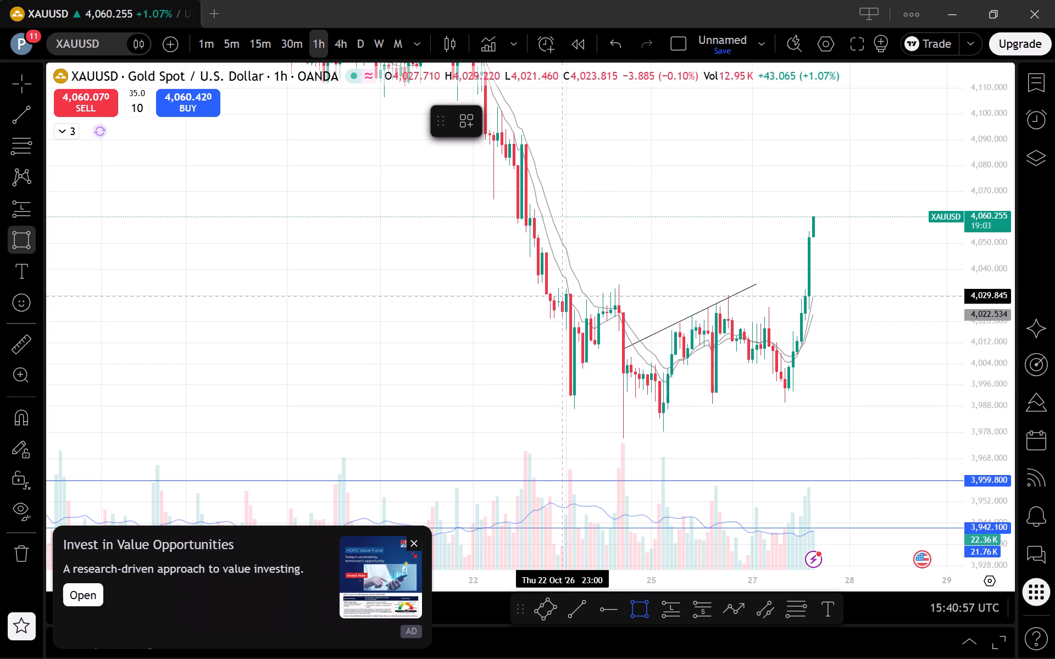
{"action": "left_click", "coordinate": [542, 293]}
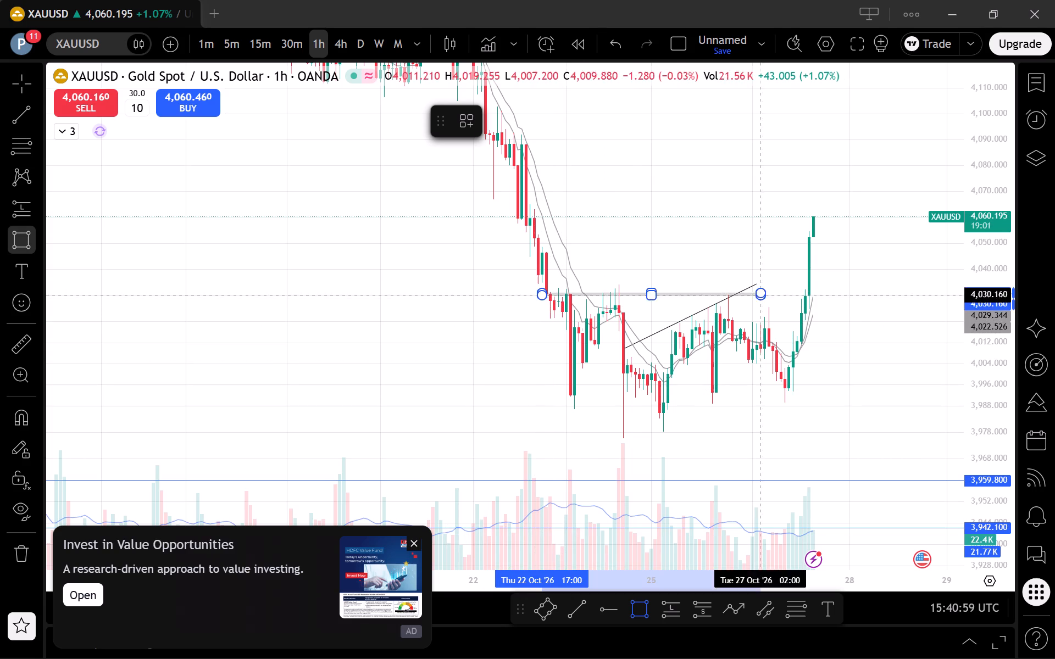
{"action": "left_click", "coordinate": [908, 300]}
{"action": "left_click", "coordinate": [909, 351]}
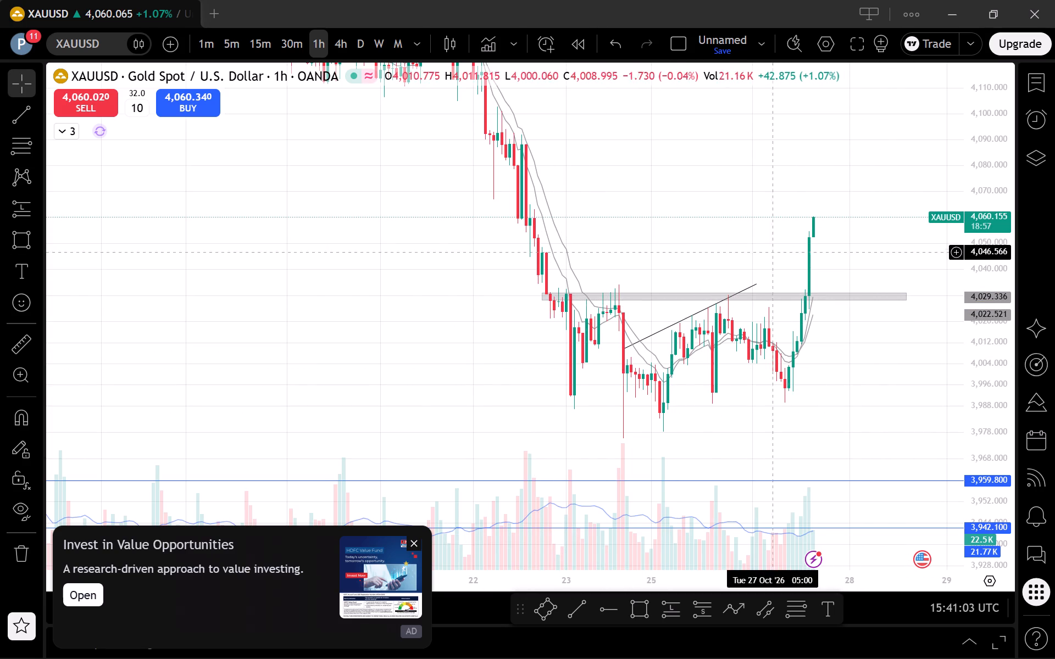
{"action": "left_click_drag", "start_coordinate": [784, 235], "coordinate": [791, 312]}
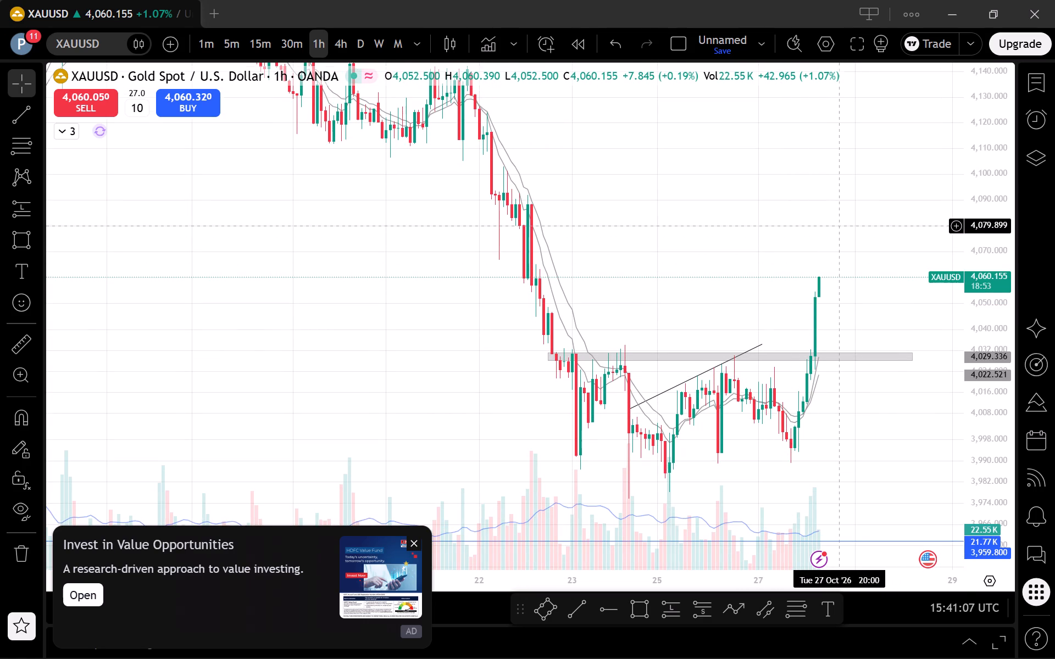
On the 1-hour chart, draw a thin rectangle zone just below 4,090.4, from 22 Oct 06:00 to early 28 Oct.
{"action": "left_click", "coordinate": [414, 540]}
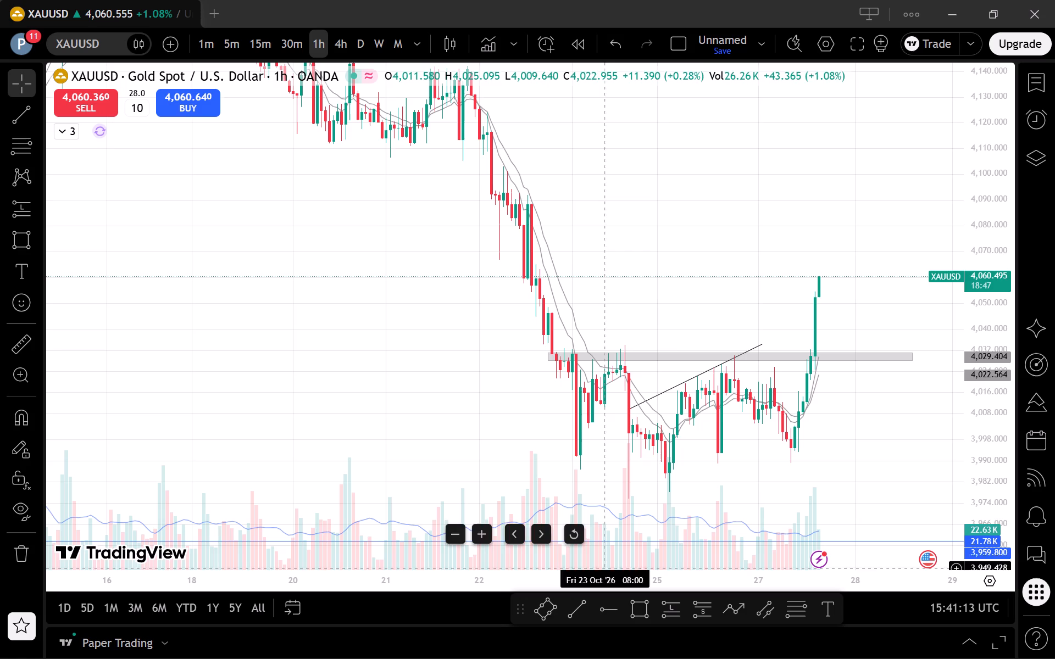
{"action": "left_click", "coordinate": [640, 607]}
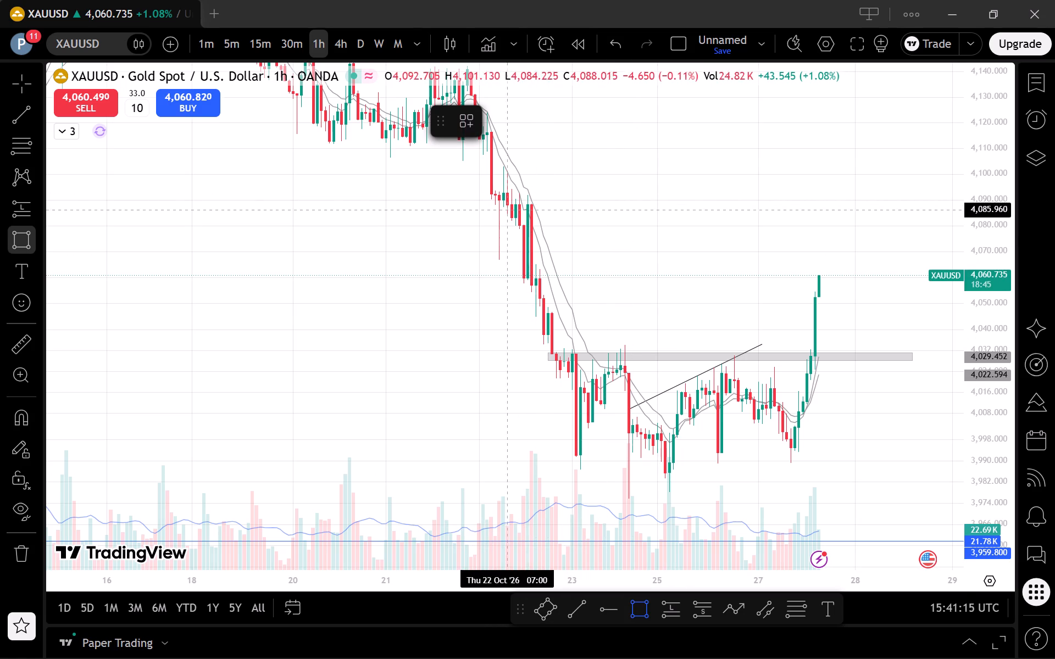
{"action": "left_click", "coordinate": [504, 199]}
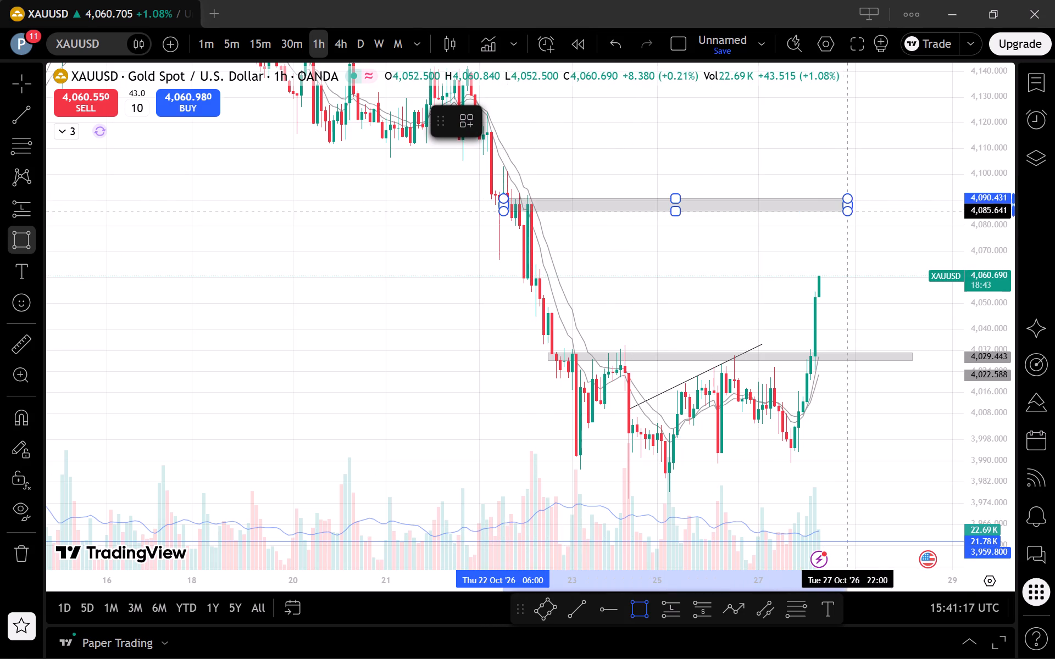
{"action": "left_click", "coordinate": [868, 205]}
{"action": "left_click", "coordinate": [843, 232]}
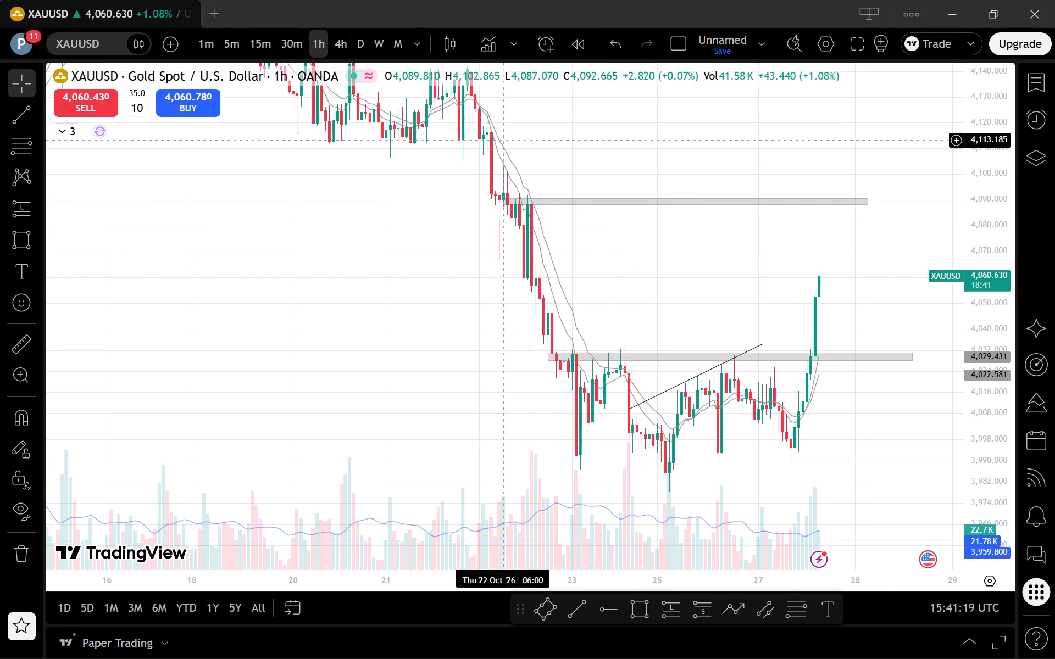
Examine XAUUSD on the 5-minute timeframe, comparing the 22 Oct decline with the zones near 4,090 and 4,030.
{"action": "left_click", "coordinate": [230, 48]}
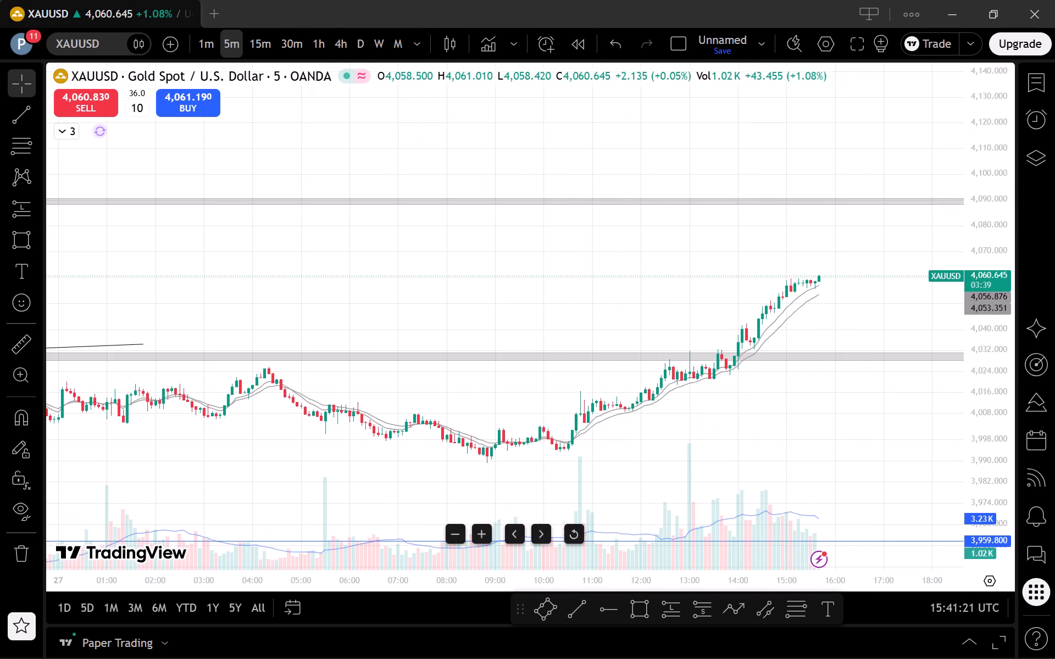
{"action": "left_click", "coordinate": [568, 537]}
{"action": "scroll", "coordinate": [810, 289], "scroll_direction": "down", "scroll_amount": 2}
{"action": "scroll", "coordinate": [848, 225], "scroll_direction": "down", "scroll_amount": 3}
{"action": "left_click_drag", "start_coordinate": [847, 191], "coordinate": [876, 355]}
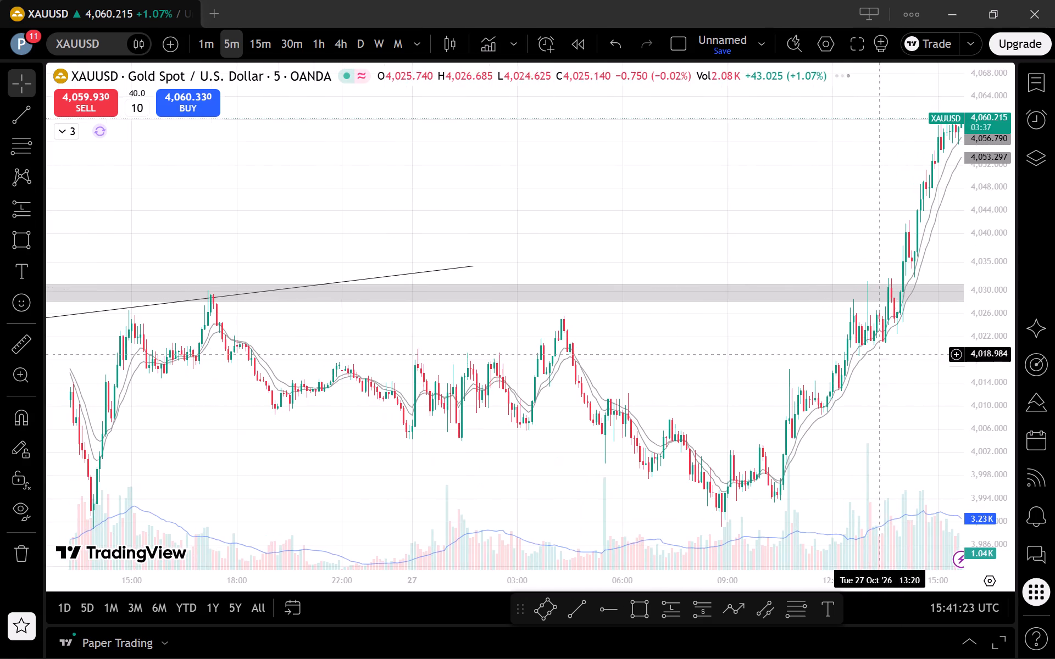
{"action": "left_click_drag", "start_coordinate": [979, 315], "coordinate": [989, 357]}
{"action": "left_click_drag", "start_coordinate": [832, 173], "coordinate": [740, 529]}
{"action": "scroll", "coordinate": [759, 428], "scroll_direction": "down", "scroll_amount": 11}
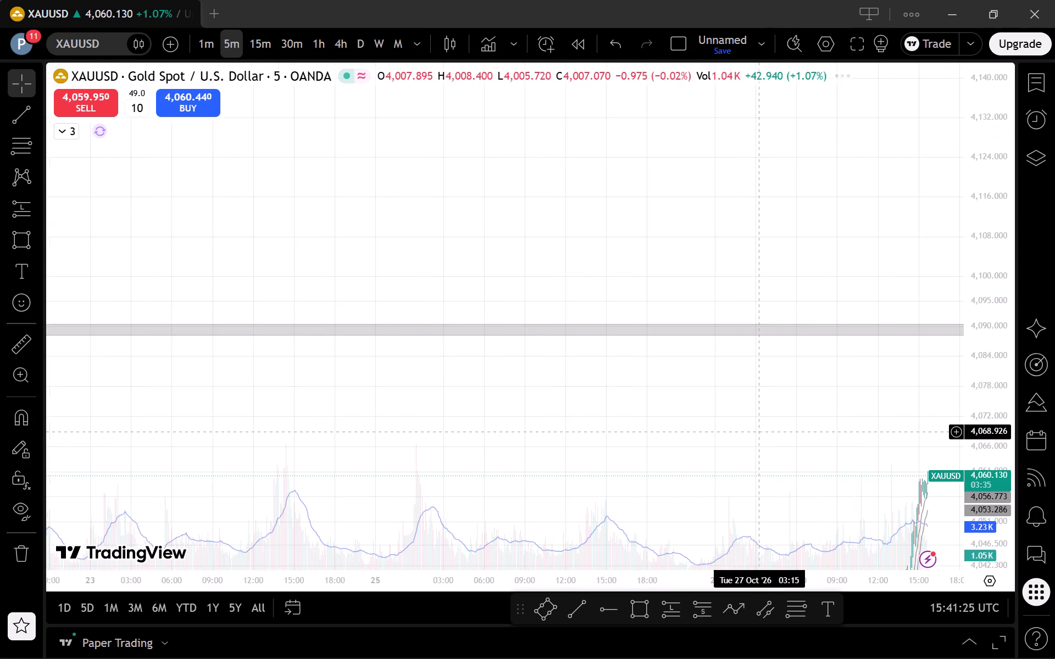
{"action": "scroll", "coordinate": [753, 434], "scroll_direction": "down", "scroll_amount": 4}
{"action": "left_click_drag", "start_coordinate": [587, 450], "coordinate": [702, 439]}
{"action": "scroll", "coordinate": [707, 426], "scroll_direction": "up", "scroll_amount": 8}
{"action": "left_click_drag", "start_coordinate": [386, 456], "coordinate": [901, 450]}
{"action": "scroll", "coordinate": [687, 425], "scroll_direction": "up", "scroll_amount": 3}
{"action": "scroll", "coordinate": [471, 440], "scroll_direction": "up", "scroll_amount": 3}
{"action": "left_click_drag", "start_coordinate": [188, 405], "coordinate": [769, 311]}
{"action": "scroll", "coordinate": [625, 284], "scroll_direction": "up", "scroll_amount": 1}
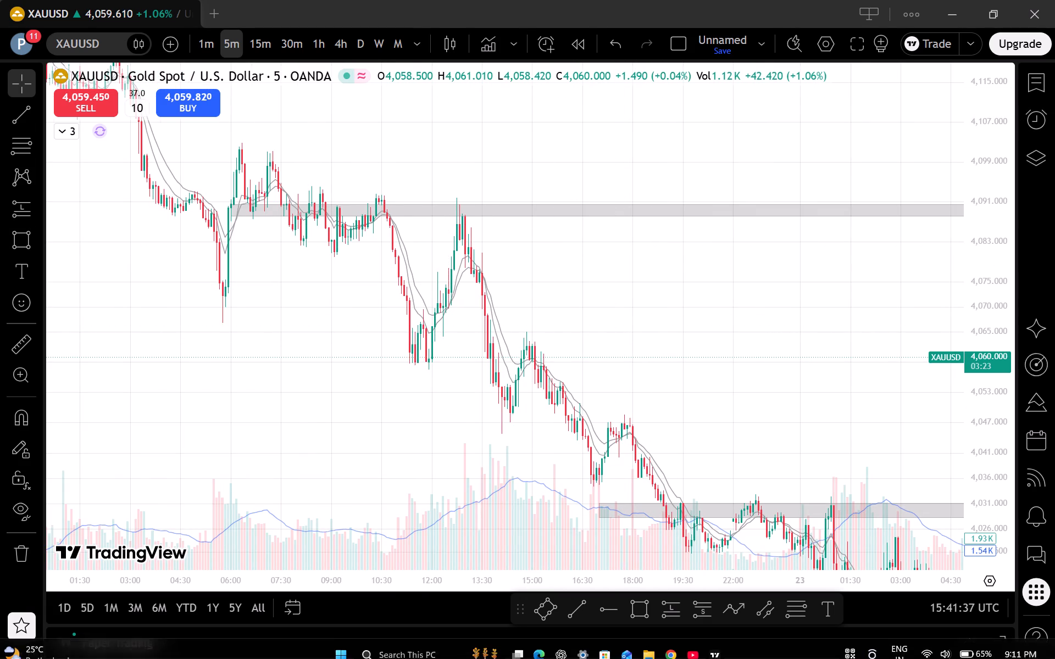
{"action": "left_click_drag", "start_coordinate": [157, 405], "coordinate": [166, 543]}
{"action": "left_click_drag", "start_coordinate": [722, 411], "coordinate": [515, 291]}
Go back to the 1-hour timeframe and examine the latest rally relative to both grey zones.
{"action": "left_click", "coordinate": [260, 40]}
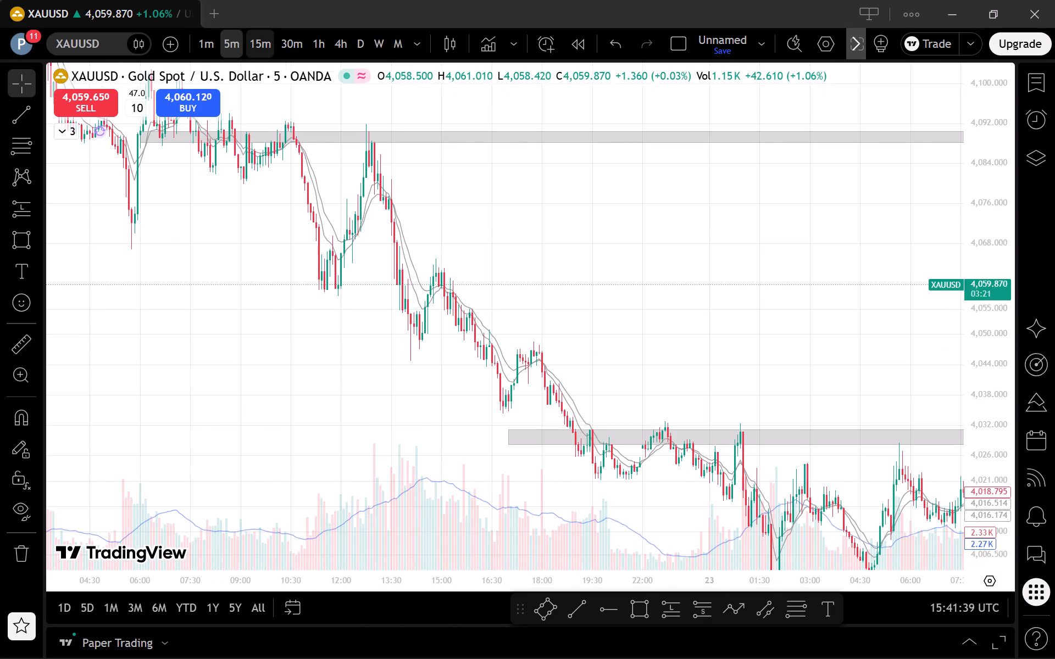
{"action": "left_click", "coordinate": [330, 53]}
{"action": "triple_click", "coordinate": [318, 53]}
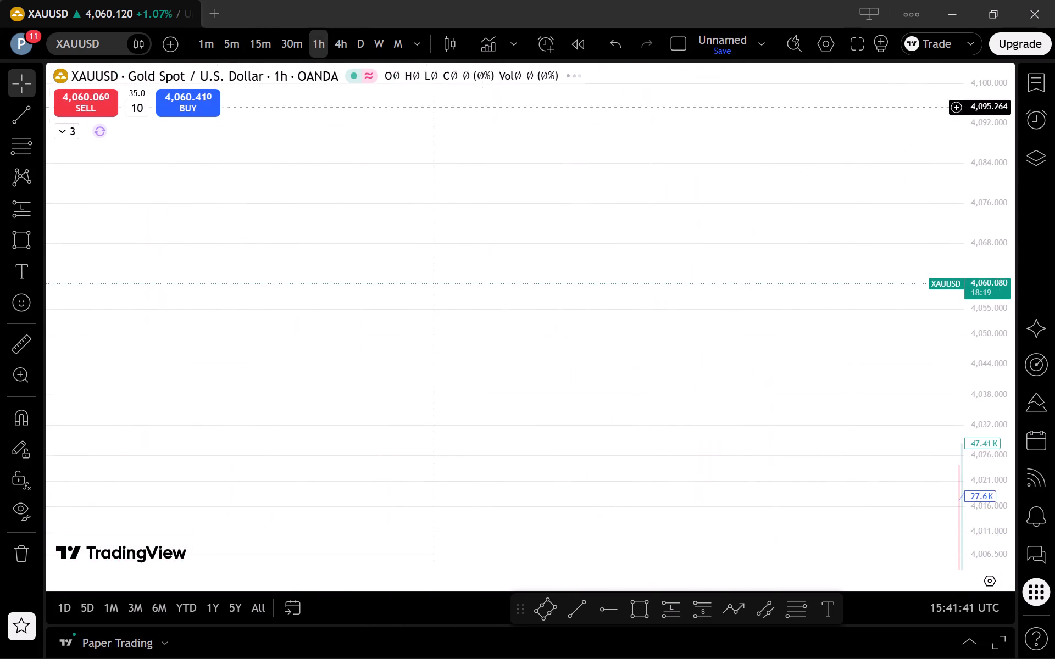
{"action": "scroll", "coordinate": [695, 228], "scroll_direction": "up", "scroll_amount": 5}
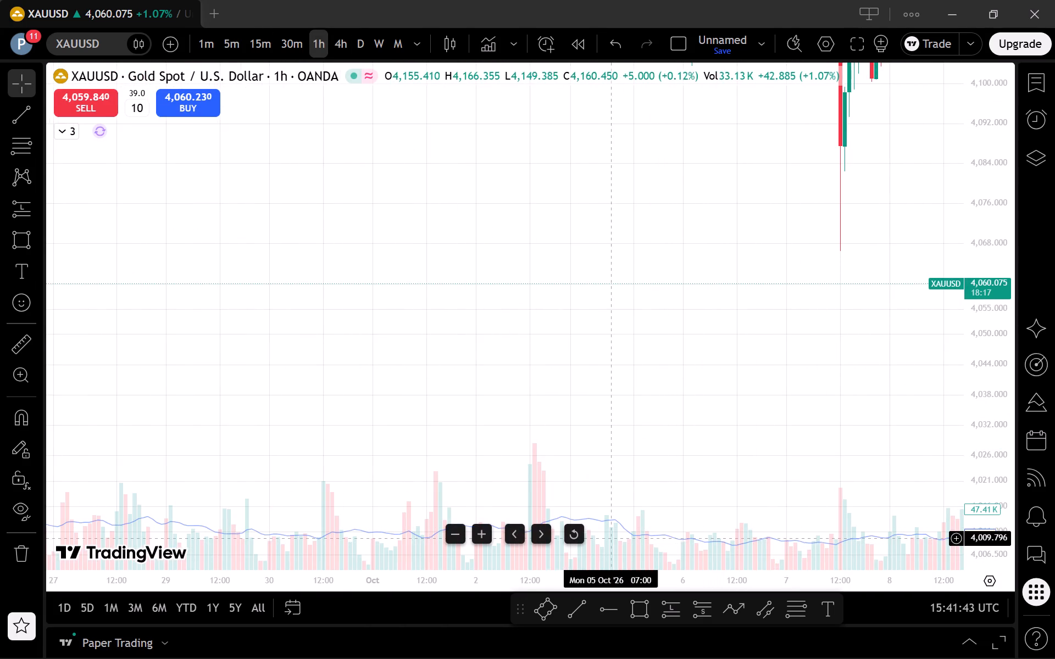
{"action": "left_click", "coordinate": [563, 534]}
{"action": "scroll", "coordinate": [726, 432], "scroll_direction": "up", "scroll_amount": 5}
{"action": "left_click_drag", "start_coordinate": [718, 445], "coordinate": [568, 576]}
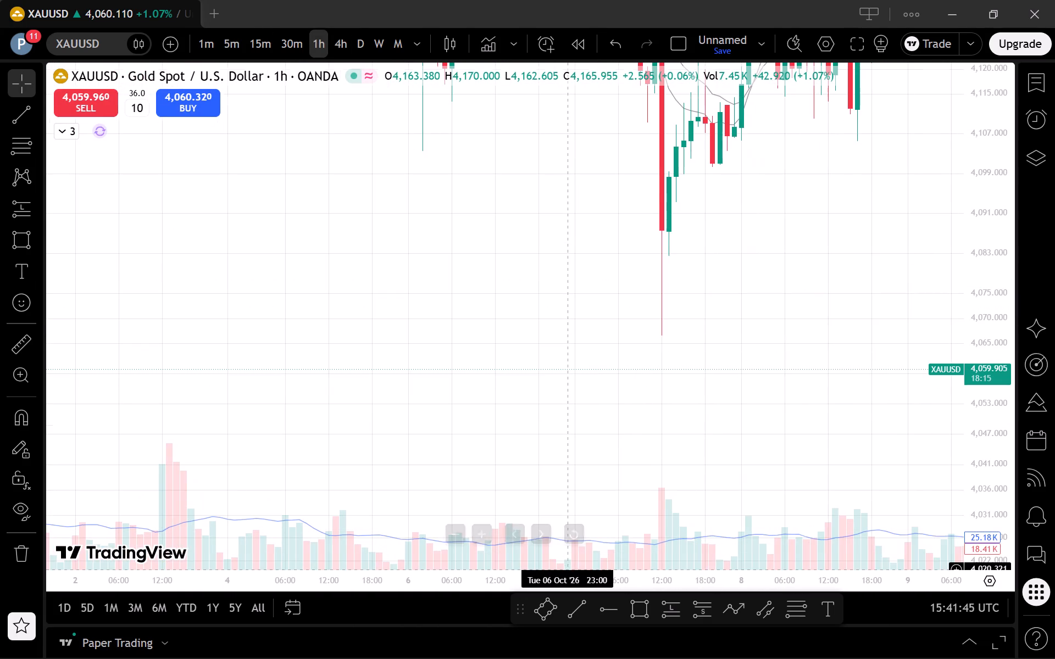
{"action": "left_click", "coordinate": [570, 535]}
{"action": "scroll", "coordinate": [791, 355], "scroll_direction": "up", "scroll_amount": 8}
{"action": "left_click_drag", "start_coordinate": [976, 394], "coordinate": [974, 414]}
{"action": "scroll", "coordinate": [867, 304], "scroll_direction": "down", "scroll_amount": 6}
{"action": "left_click_drag", "start_coordinate": [858, 254], "coordinate": [848, 257]}
{"action": "left_click_drag", "start_coordinate": [841, 259], "coordinate": [780, 305]}
{"action": "left_click_drag", "start_coordinate": [773, 323], "coordinate": [707, 350]}
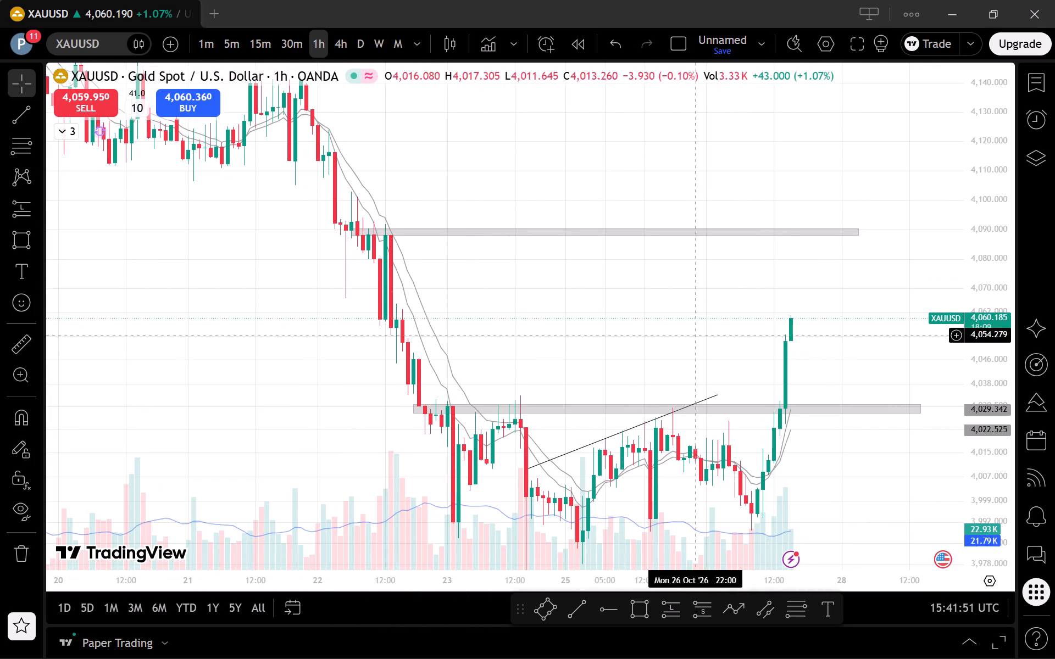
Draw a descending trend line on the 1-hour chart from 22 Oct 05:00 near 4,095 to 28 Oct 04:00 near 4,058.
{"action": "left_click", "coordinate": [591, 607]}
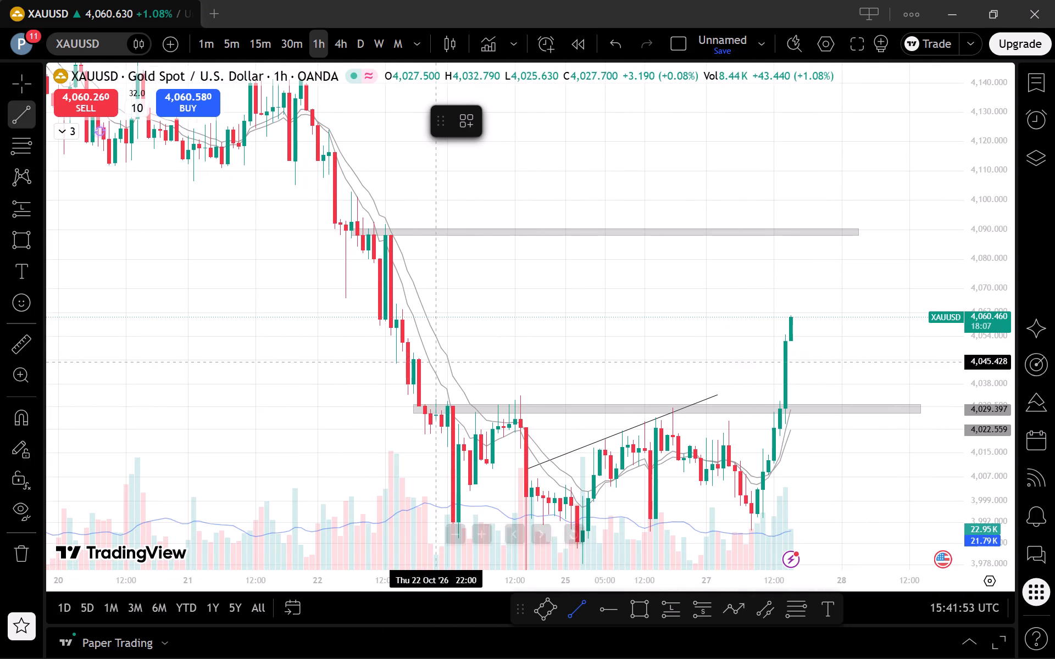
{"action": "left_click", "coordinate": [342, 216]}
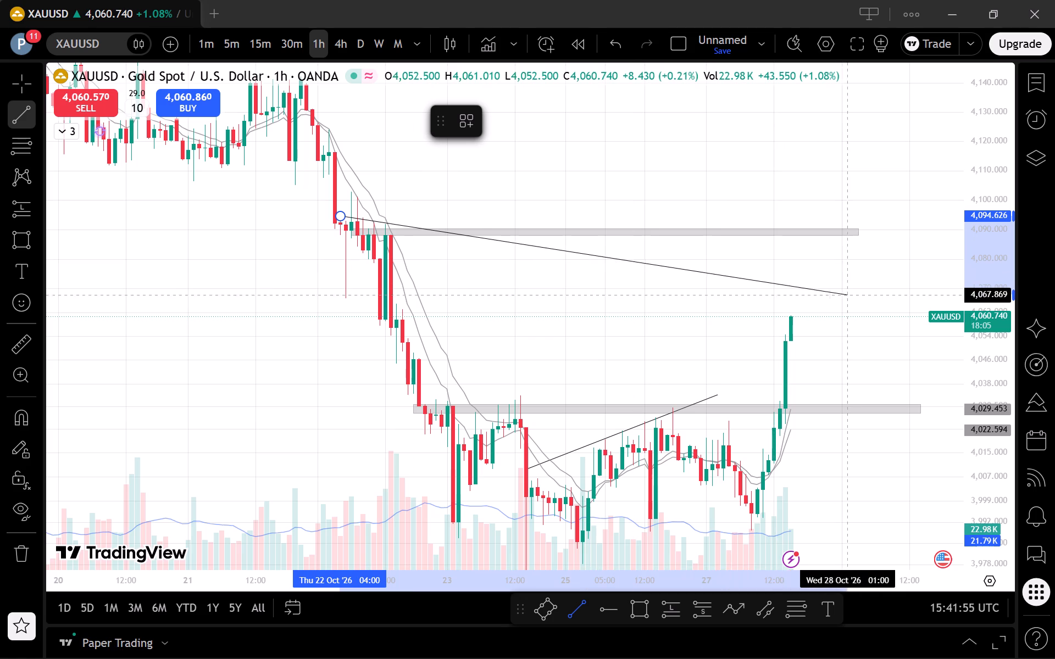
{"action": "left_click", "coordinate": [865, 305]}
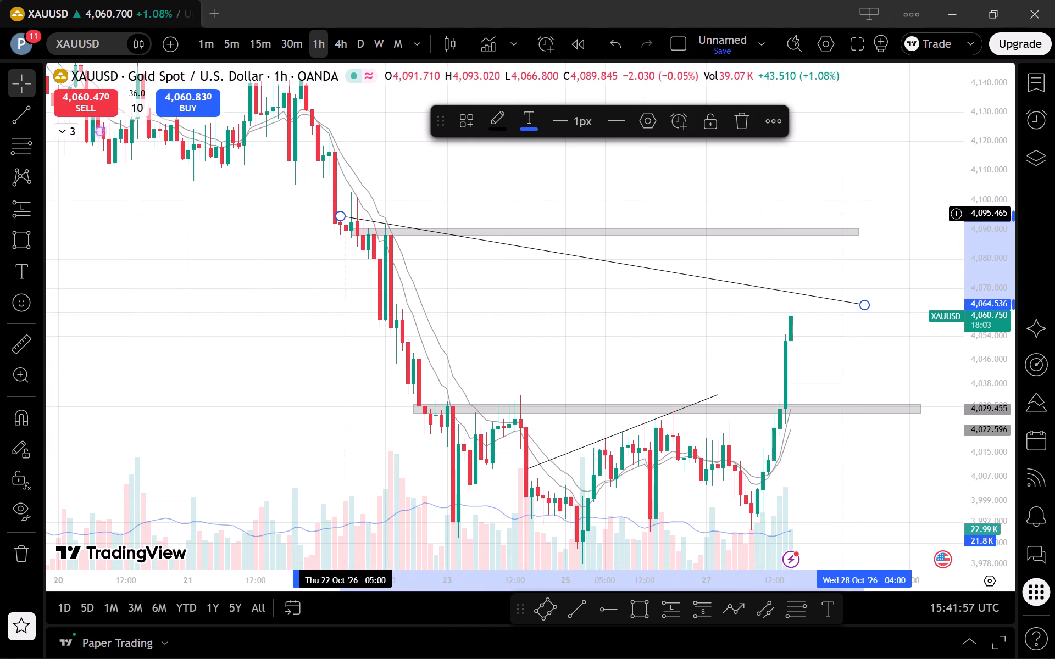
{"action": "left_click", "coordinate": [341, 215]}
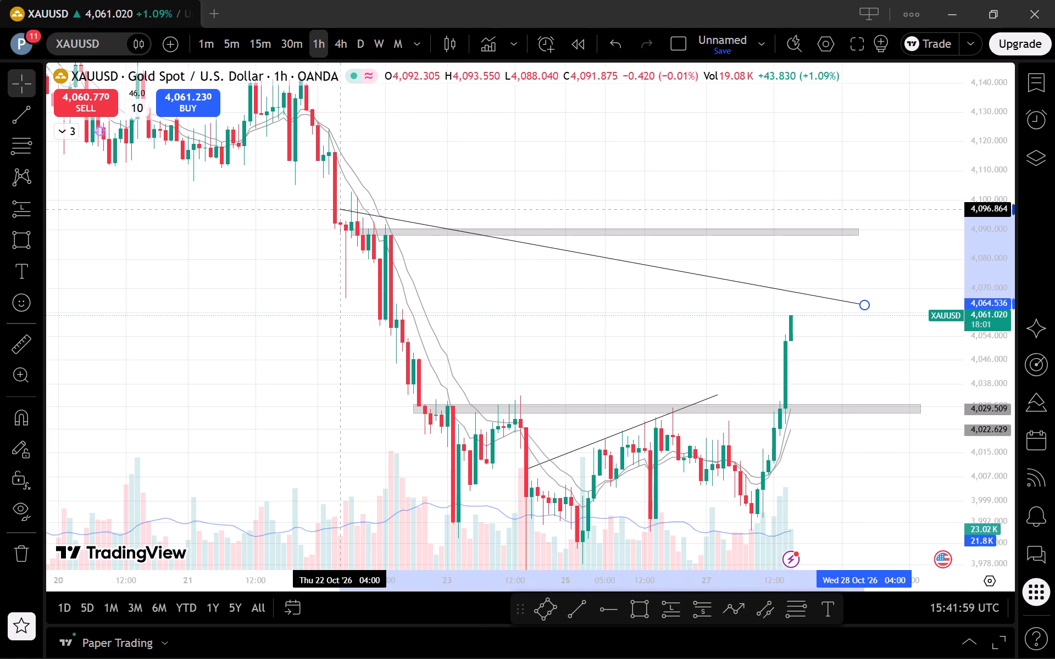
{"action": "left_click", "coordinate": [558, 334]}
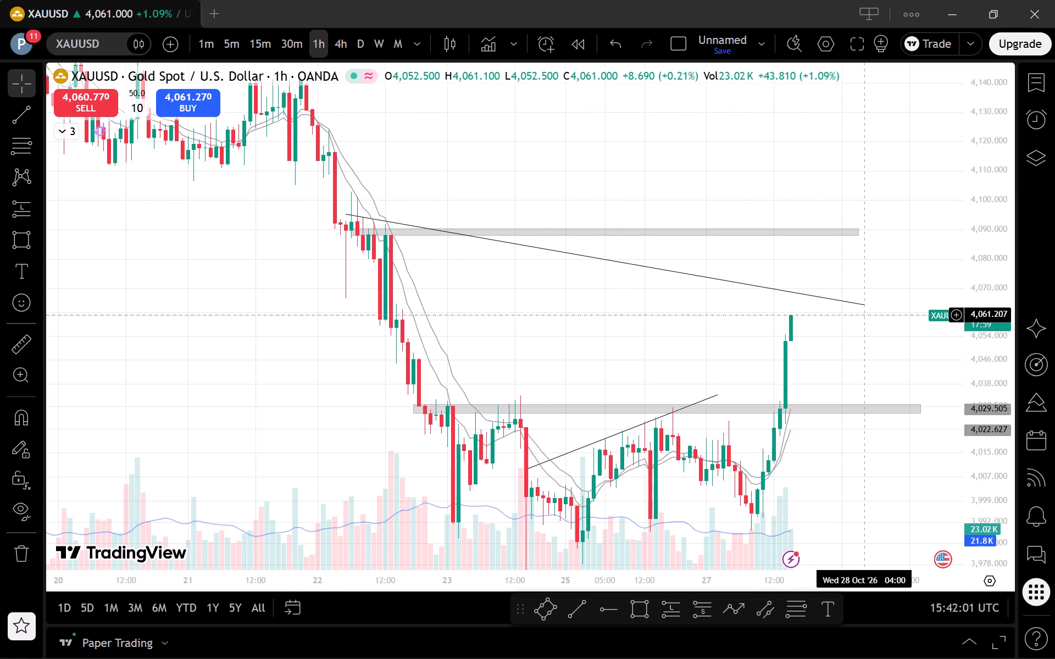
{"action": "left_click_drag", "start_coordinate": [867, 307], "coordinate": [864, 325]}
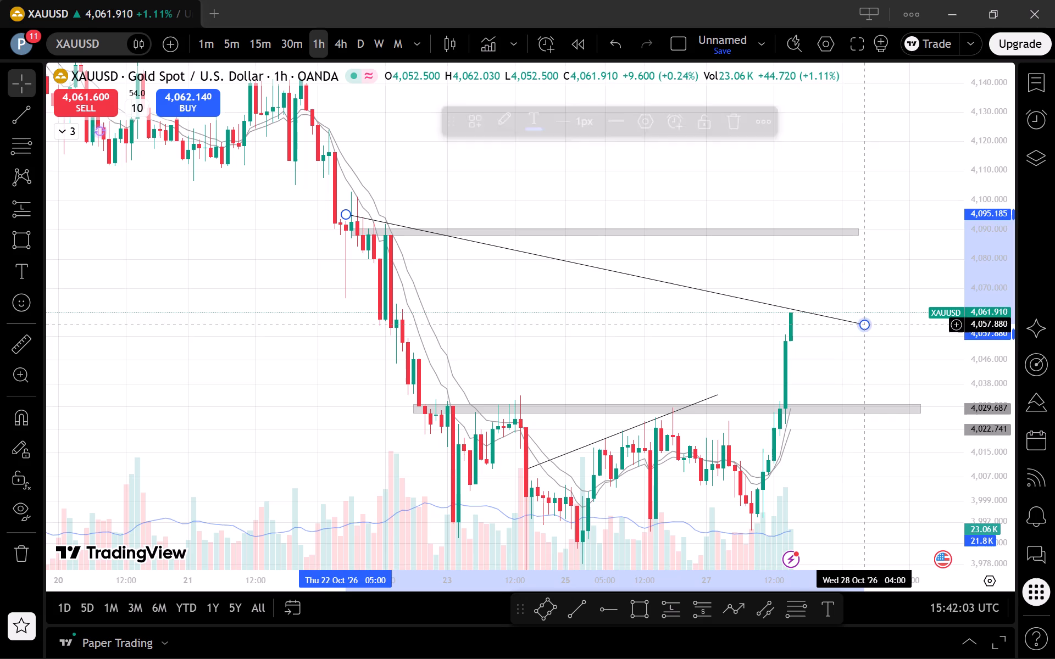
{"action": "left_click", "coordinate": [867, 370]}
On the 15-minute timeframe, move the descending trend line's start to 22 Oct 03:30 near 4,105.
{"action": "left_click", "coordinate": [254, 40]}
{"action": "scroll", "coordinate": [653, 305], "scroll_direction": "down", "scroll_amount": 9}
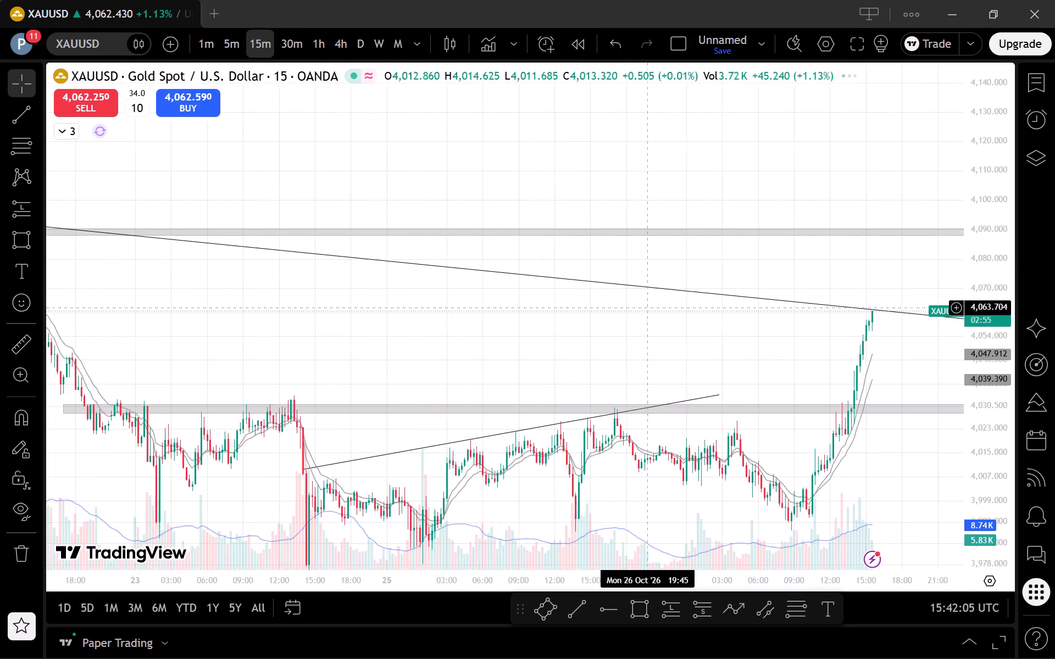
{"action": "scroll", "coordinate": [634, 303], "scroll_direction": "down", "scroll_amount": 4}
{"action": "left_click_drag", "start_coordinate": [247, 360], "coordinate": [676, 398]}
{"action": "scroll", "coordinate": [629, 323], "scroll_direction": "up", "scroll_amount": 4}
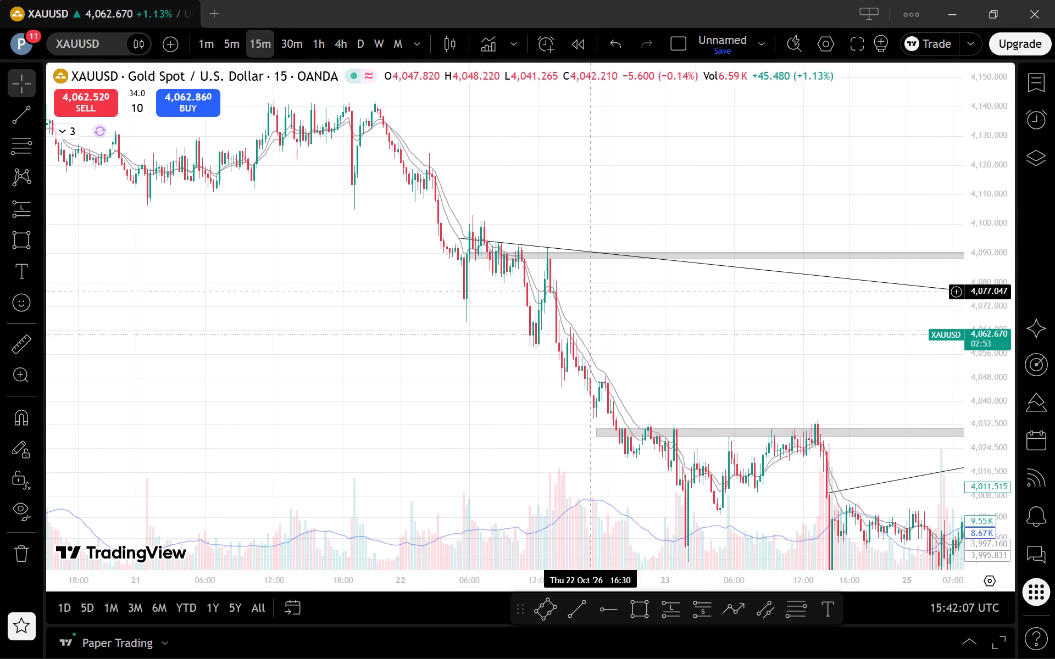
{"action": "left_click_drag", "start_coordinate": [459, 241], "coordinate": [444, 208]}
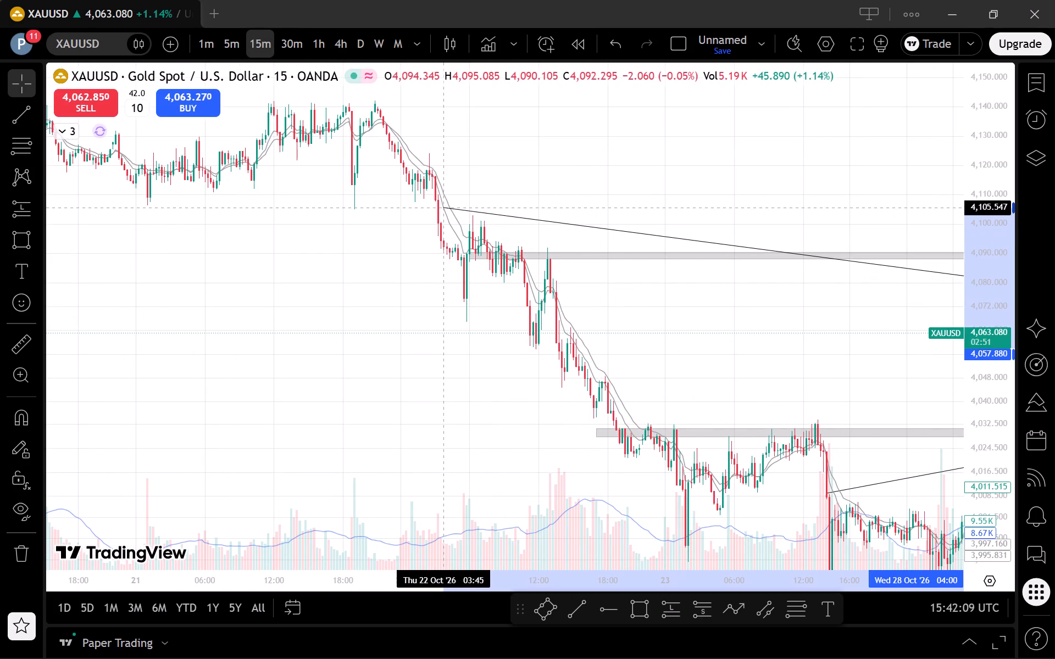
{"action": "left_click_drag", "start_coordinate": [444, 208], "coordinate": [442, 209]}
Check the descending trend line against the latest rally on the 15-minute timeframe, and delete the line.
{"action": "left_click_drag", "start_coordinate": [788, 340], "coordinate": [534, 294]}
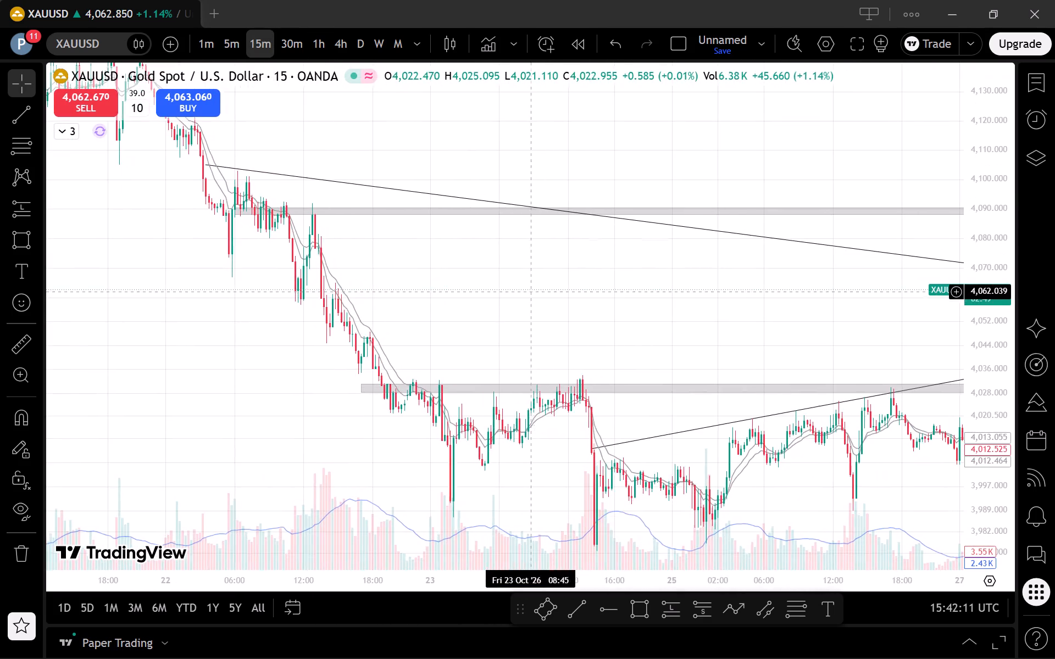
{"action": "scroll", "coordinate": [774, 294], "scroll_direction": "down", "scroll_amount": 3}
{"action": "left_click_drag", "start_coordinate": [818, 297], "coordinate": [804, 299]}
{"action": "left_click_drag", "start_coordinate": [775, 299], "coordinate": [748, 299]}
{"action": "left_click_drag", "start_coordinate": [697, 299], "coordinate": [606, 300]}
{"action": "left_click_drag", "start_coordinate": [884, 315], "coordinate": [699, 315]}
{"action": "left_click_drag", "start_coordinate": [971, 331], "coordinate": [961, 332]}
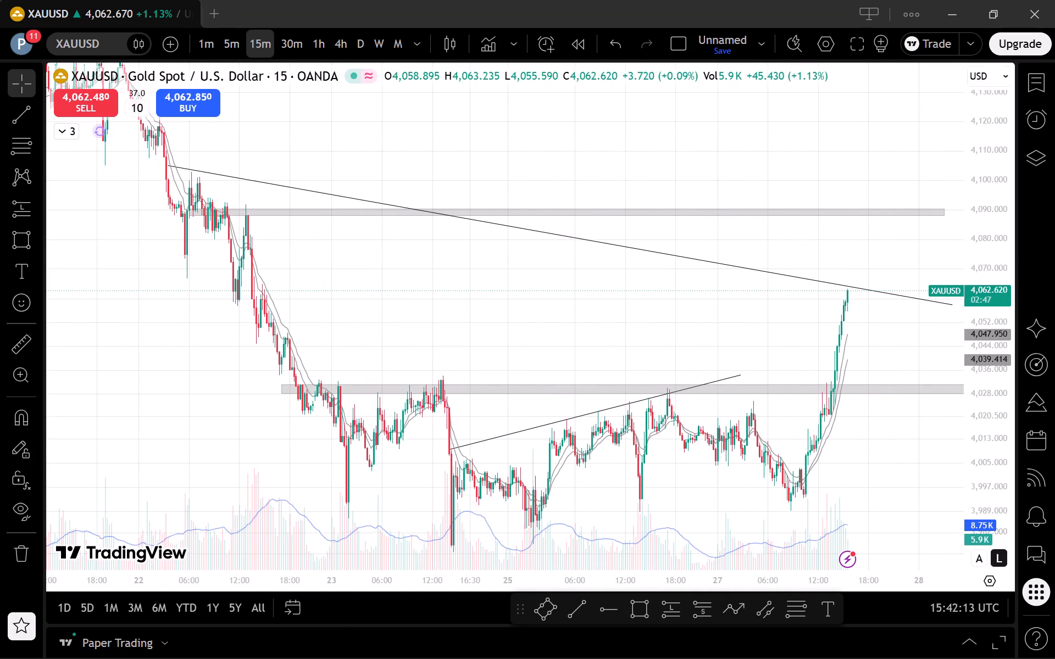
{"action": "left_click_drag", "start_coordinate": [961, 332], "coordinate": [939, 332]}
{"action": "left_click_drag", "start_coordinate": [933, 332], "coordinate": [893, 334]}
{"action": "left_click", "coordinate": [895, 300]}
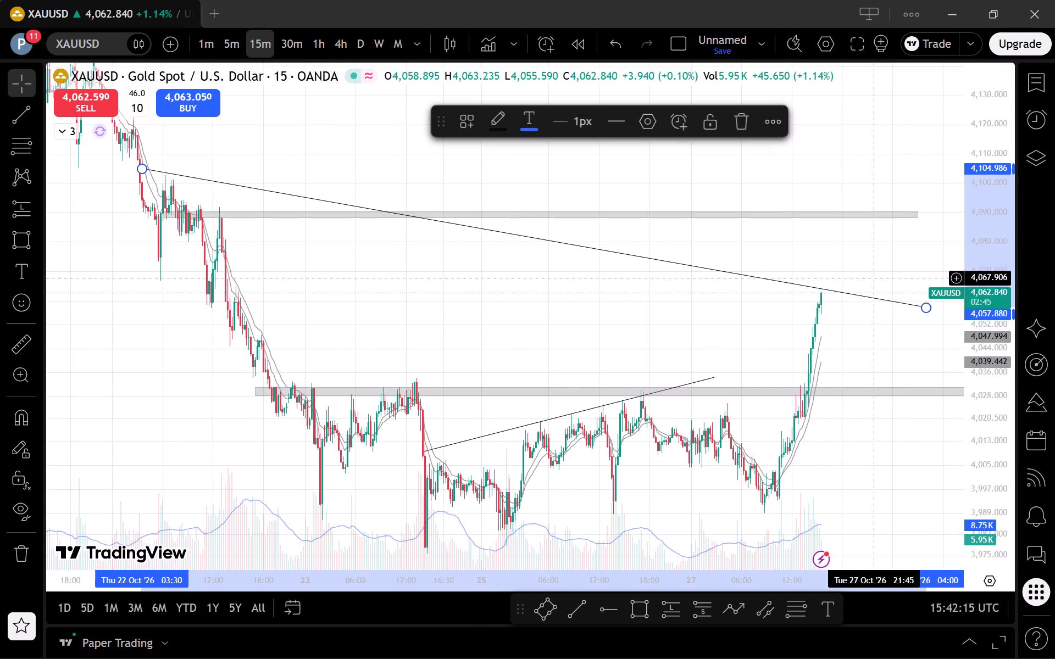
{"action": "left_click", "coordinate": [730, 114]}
Compare price with the two grey zones on the 15-minute and 1-hour timeframes.
{"action": "scroll", "coordinate": [751, 214], "scroll_direction": "up", "scroll_amount": 3}
{"action": "scroll", "coordinate": [770, 294], "scroll_direction": "up", "scroll_amount": 3}
{"action": "scroll", "coordinate": [774, 303], "scroll_direction": "down", "scroll_amount": 3}
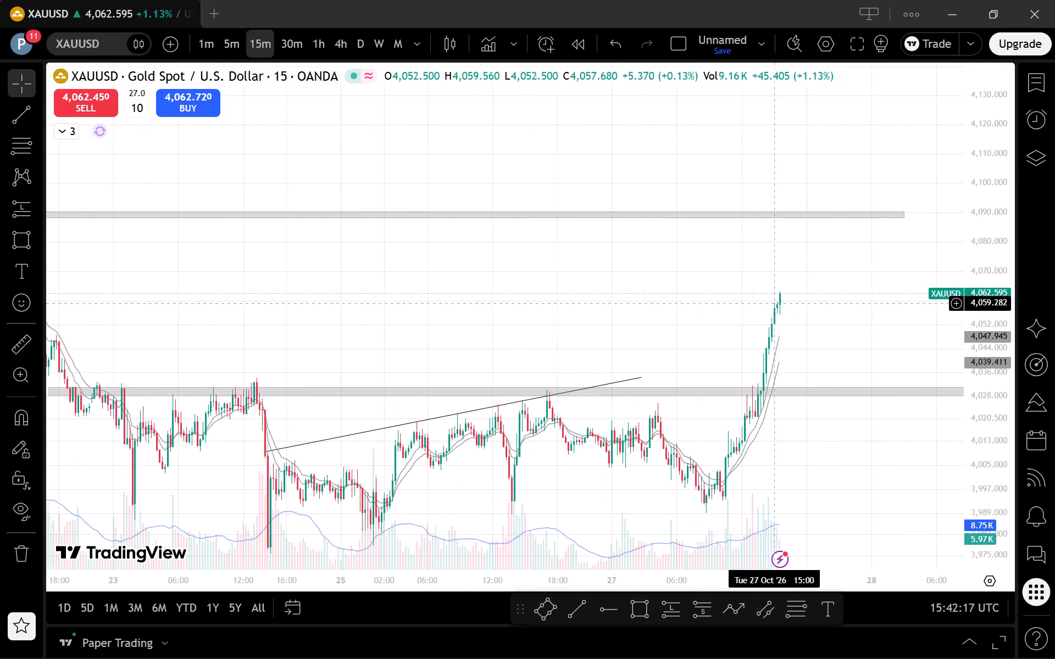
{"action": "scroll", "coordinate": [714, 293], "scroll_direction": "down", "scroll_amount": 4}
{"action": "left_click_drag", "start_coordinate": [605, 263], "coordinate": [814, 399]}
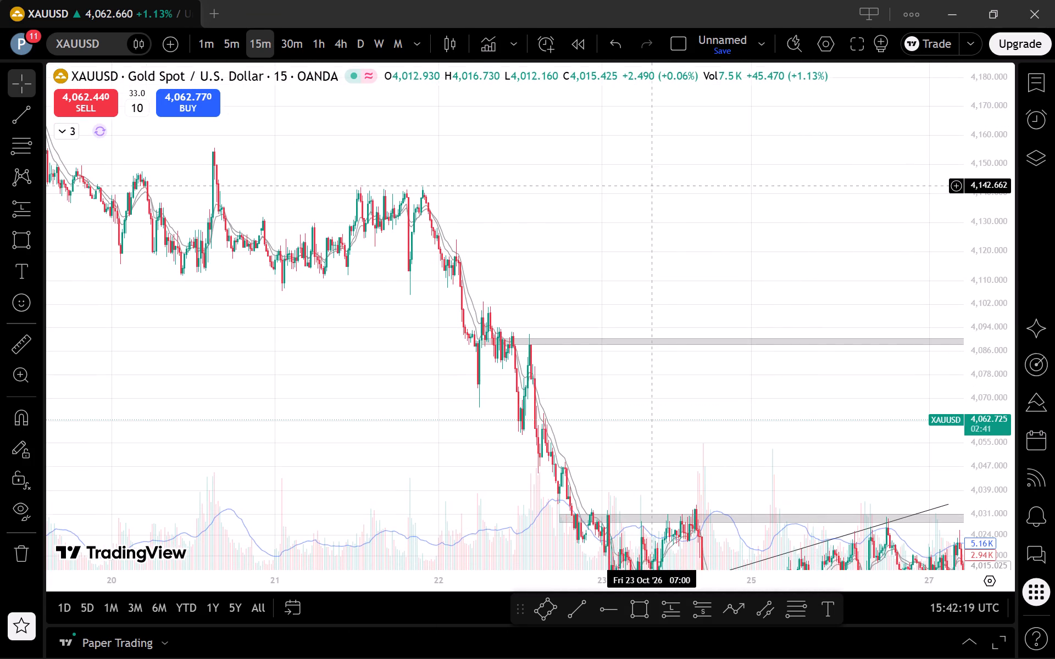
{"action": "left_click", "coordinate": [313, 43]}
{"action": "scroll", "coordinate": [507, 174], "scroll_direction": "up", "scroll_amount": 11}
{"action": "left_click_drag", "start_coordinate": [873, 409], "coordinate": [520, 229]}
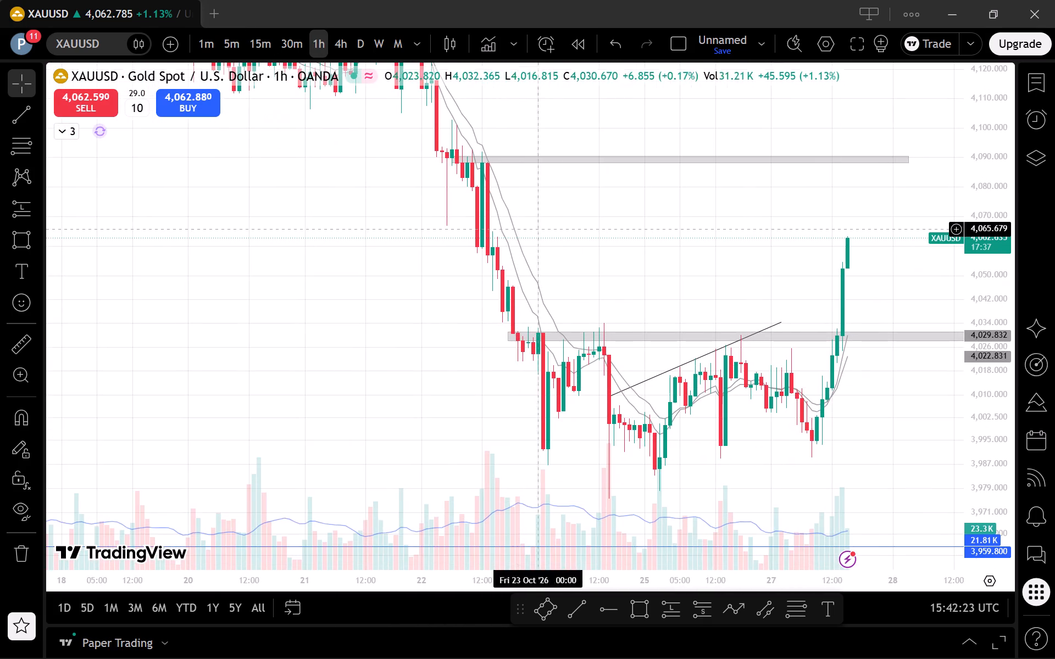
{"action": "scroll", "coordinate": [760, 264], "scroll_direction": "up", "scroll_amount": 1}
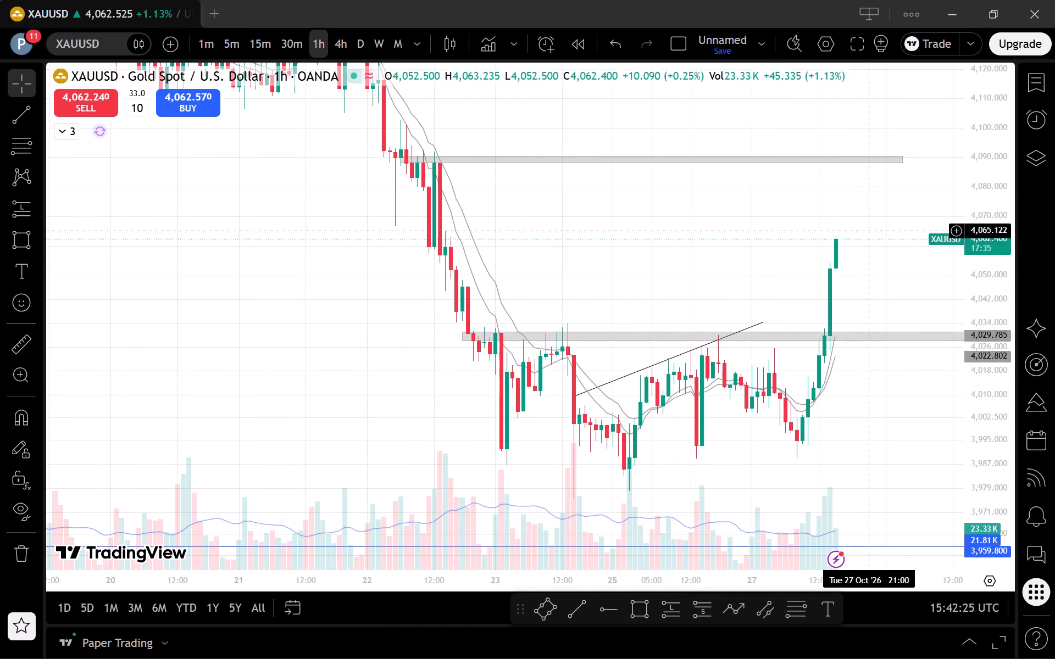
Switch to the YouTube livestream, close its live chat, watch the analysis, and return to the XAUUSD chart in TradingView.
{"action": "left_click", "coordinate": [693, 649]}
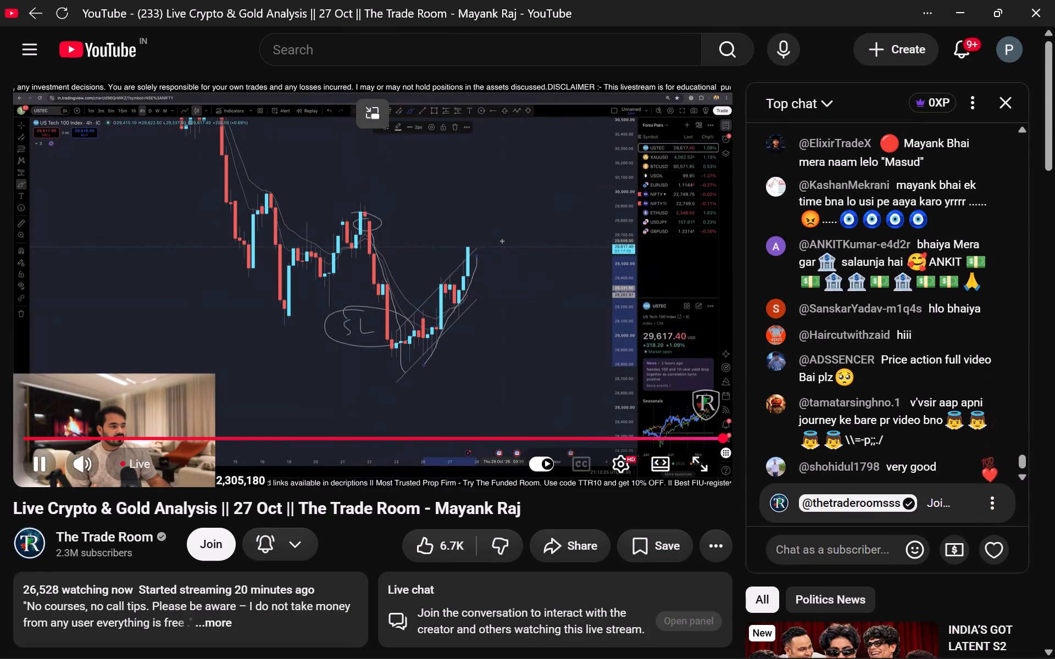
{"action": "left_click", "coordinate": [1005, 119]}
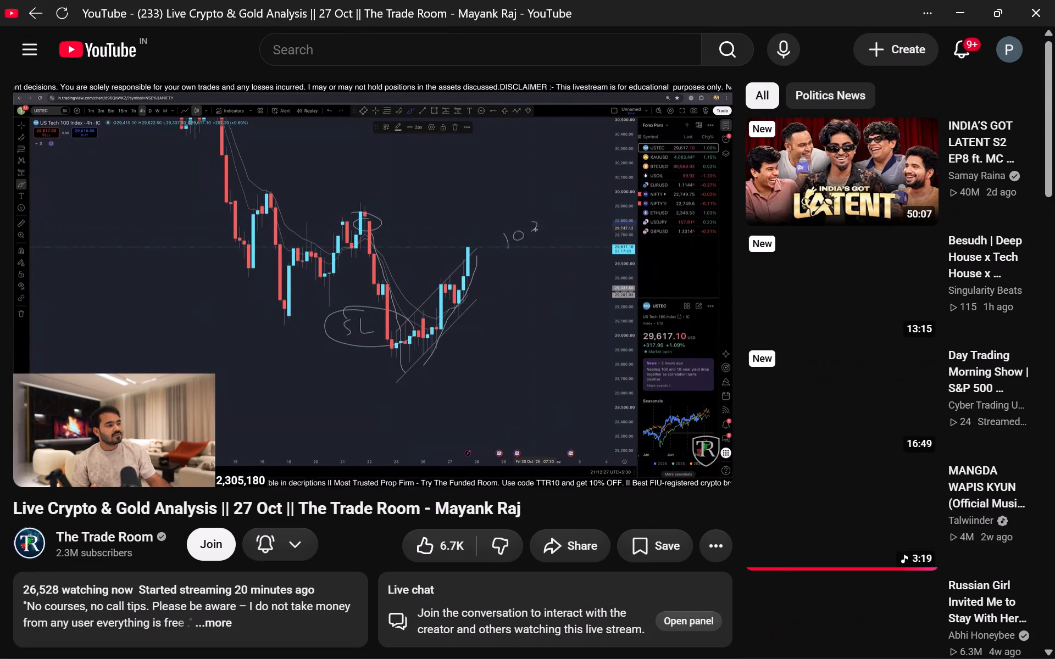
{"action": "left_click", "coordinate": [1007, 111]}
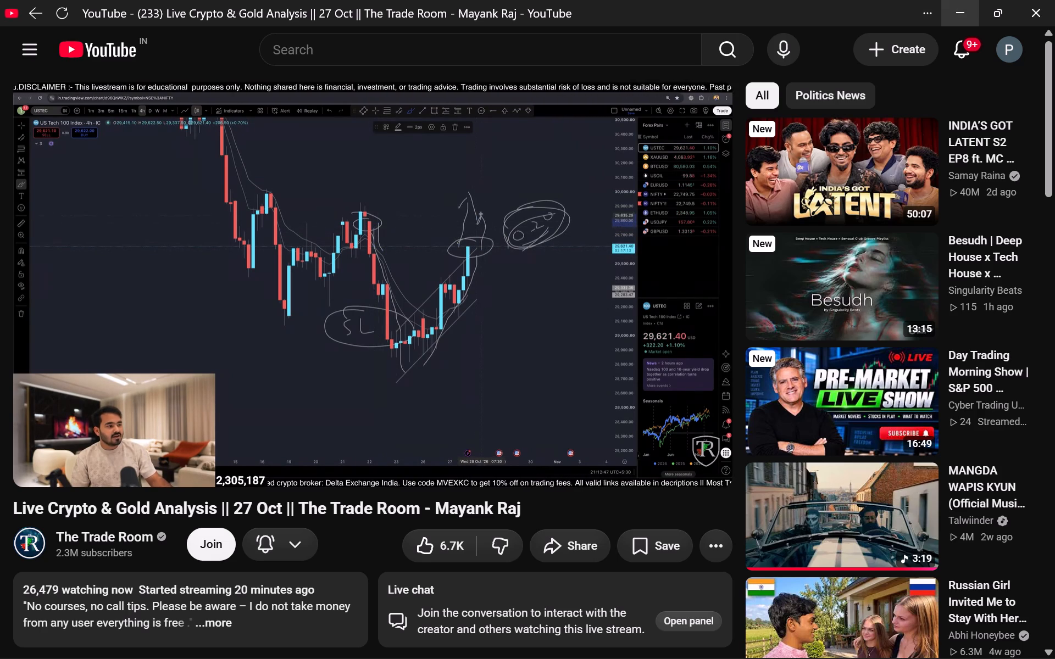
{"action": "left_click", "coordinate": [944, 12]}
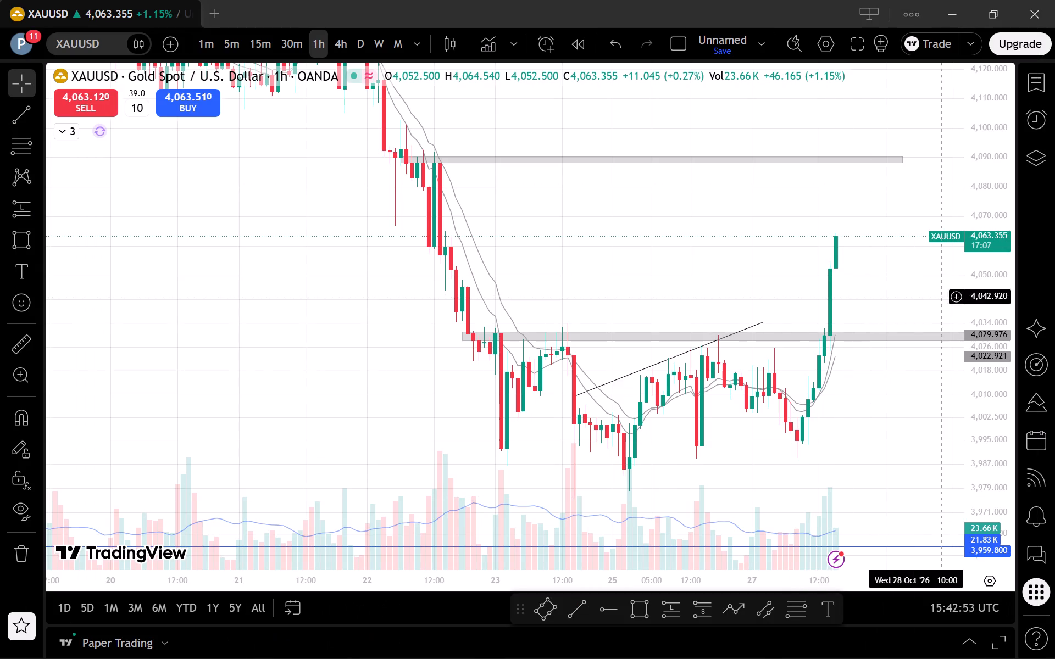
Bring the YouTube livestream window back up and close it.
{"action": "left_click", "coordinate": [700, 649]}
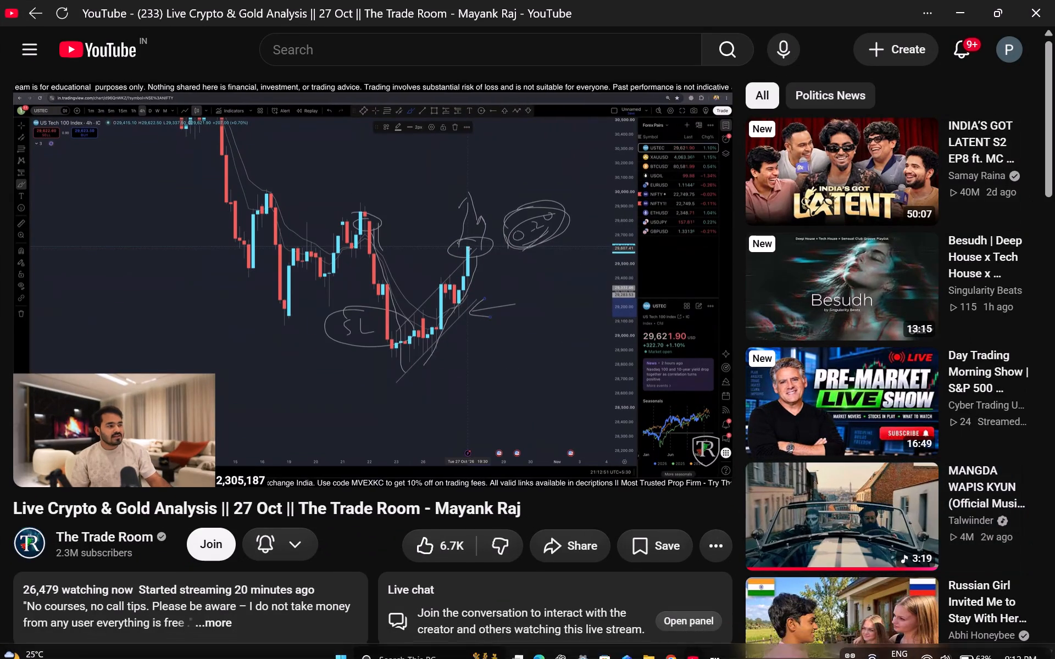
{"action": "left_click", "coordinate": [1048, 9]}
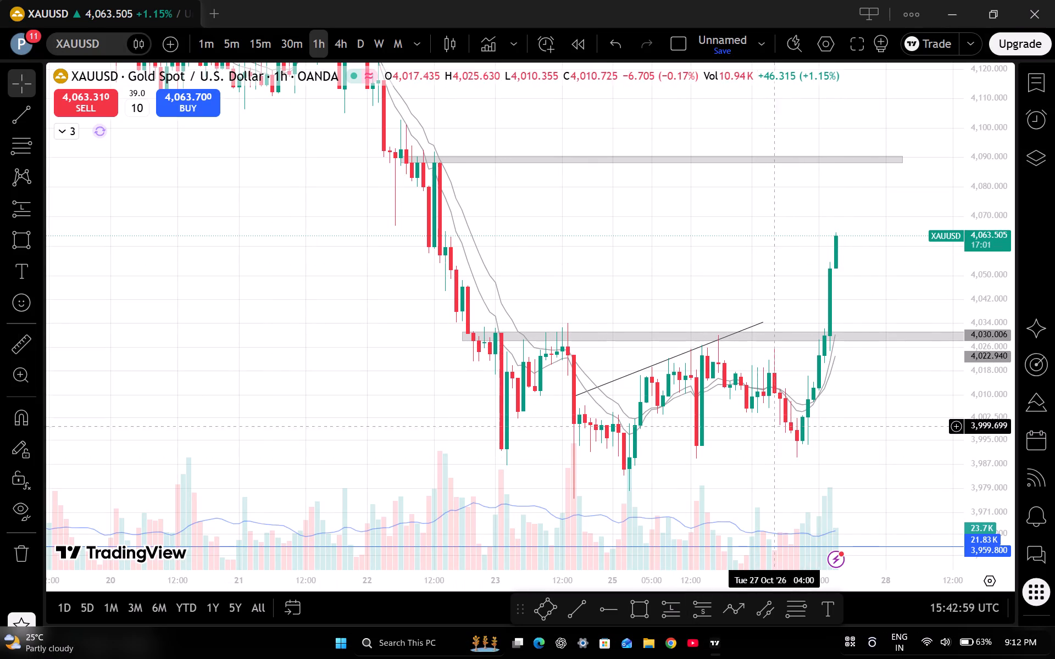
Switch to the 1-minute timeframe and examine the latest gold rally's candles and moving averages up close.
{"action": "left_click_drag", "start_coordinate": [778, 438], "coordinate": [574, 448]}
{"action": "left_click", "coordinate": [232, 43]}
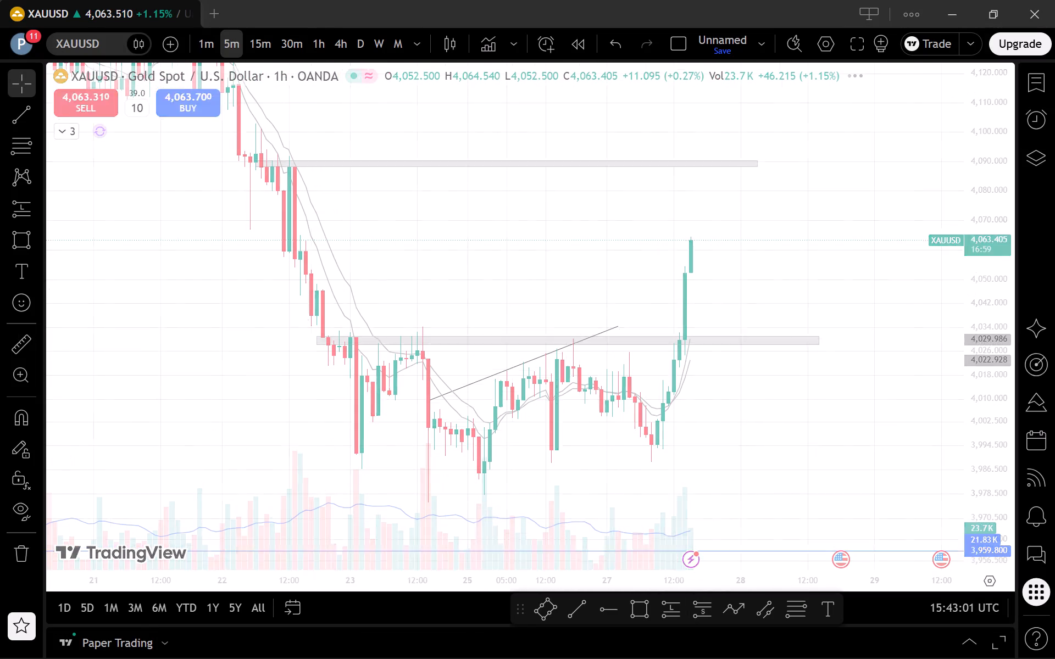
{"action": "scroll", "coordinate": [846, 454], "scroll_direction": "down", "scroll_amount": 4}
{"action": "left_click", "coordinate": [210, 42]}
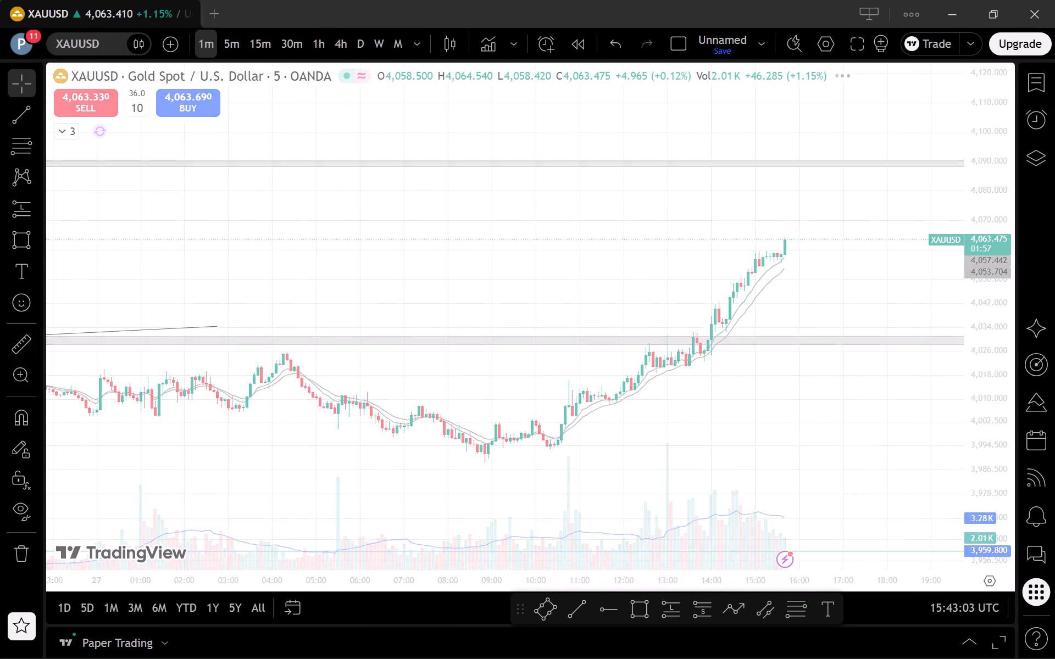
{"action": "left_click_drag", "start_coordinate": [989, 535], "coordinate": [979, 191]}
{"action": "scroll", "coordinate": [880, 159], "scroll_direction": "down", "scroll_amount": 3}
{"action": "left_click_drag", "start_coordinate": [862, 208], "coordinate": [848, 274]}
{"action": "left_click_drag", "start_coordinate": [843, 299], "coordinate": [811, 442]}
{"action": "left_click_drag", "start_coordinate": [809, 444], "coordinate": [794, 474]}
{"action": "left_click_drag", "start_coordinate": [785, 508], "coordinate": [770, 537]}
{"action": "left_click_drag", "start_coordinate": [1008, 502], "coordinate": [898, 231]}
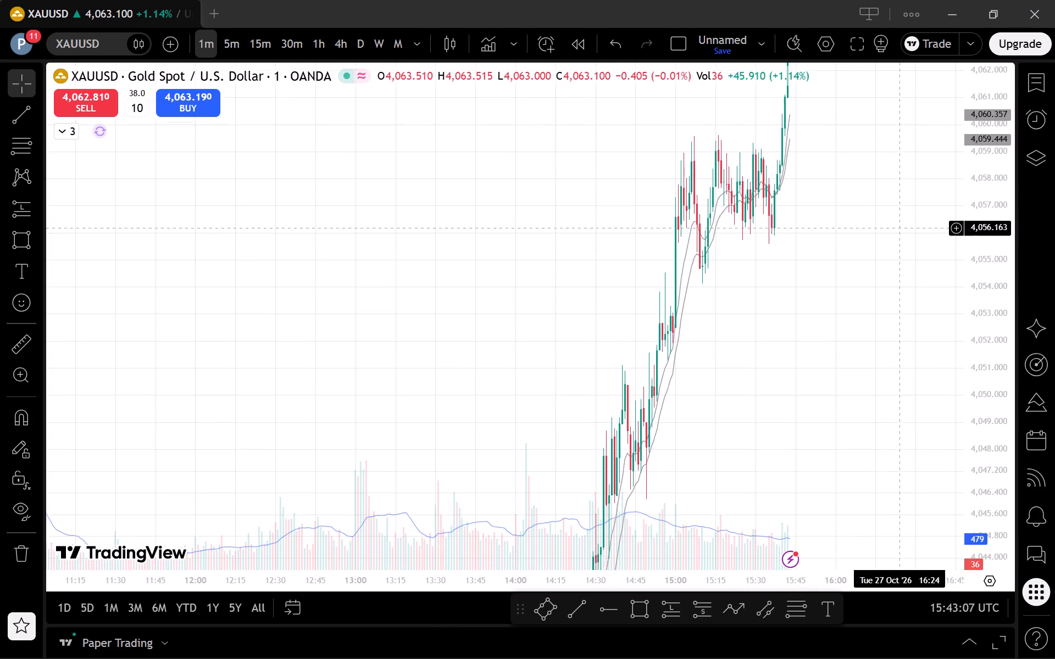
{"action": "scroll", "coordinate": [874, 220], "scroll_direction": "up", "scroll_amount": 6}
{"action": "left_click", "coordinate": [834, 231]}
{"action": "left_click_drag", "start_coordinate": [836, 256], "coordinate": [953, 467]}
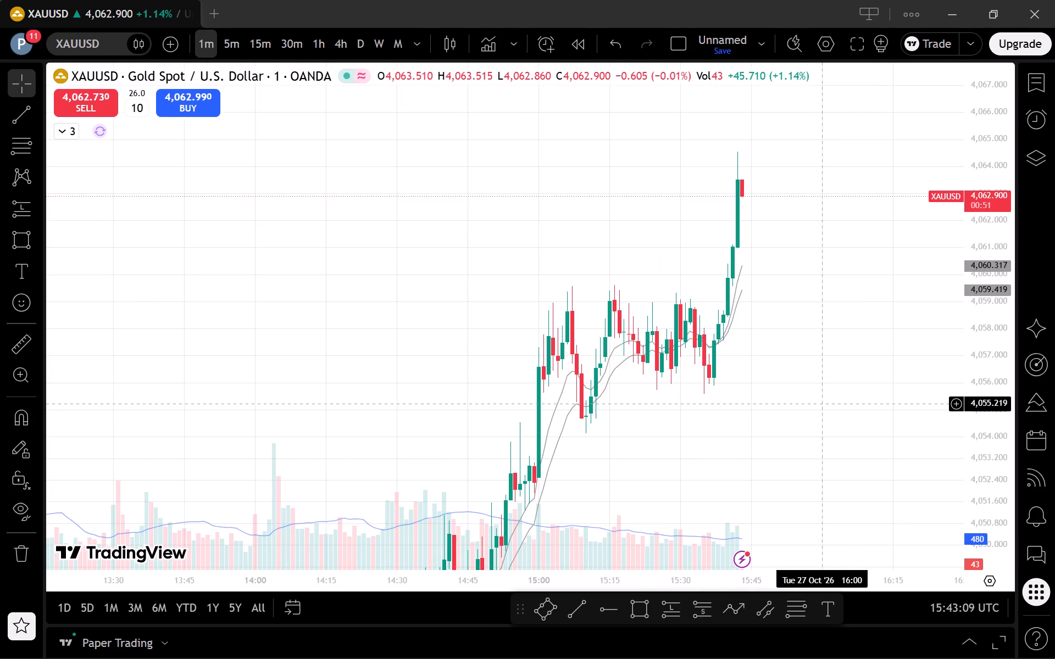
{"action": "left_click_drag", "start_coordinate": [832, 425], "coordinate": [832, 379]}
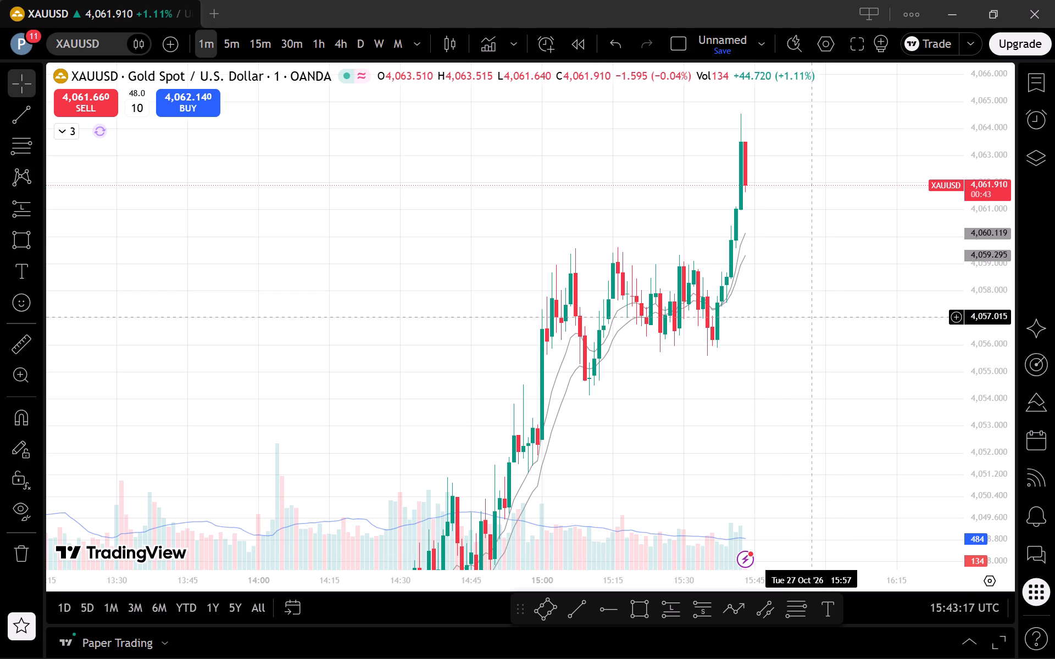
Compare the rally with the grey zones on the 5-minute, 15-minute and 1-hour timeframes.
{"action": "left_click", "coordinate": [223, 34]}
{"action": "left_click_drag", "start_coordinate": [1001, 163], "coordinate": [984, 523]}
{"action": "left_click_drag", "start_coordinate": [878, 468], "coordinate": [775, 325]}
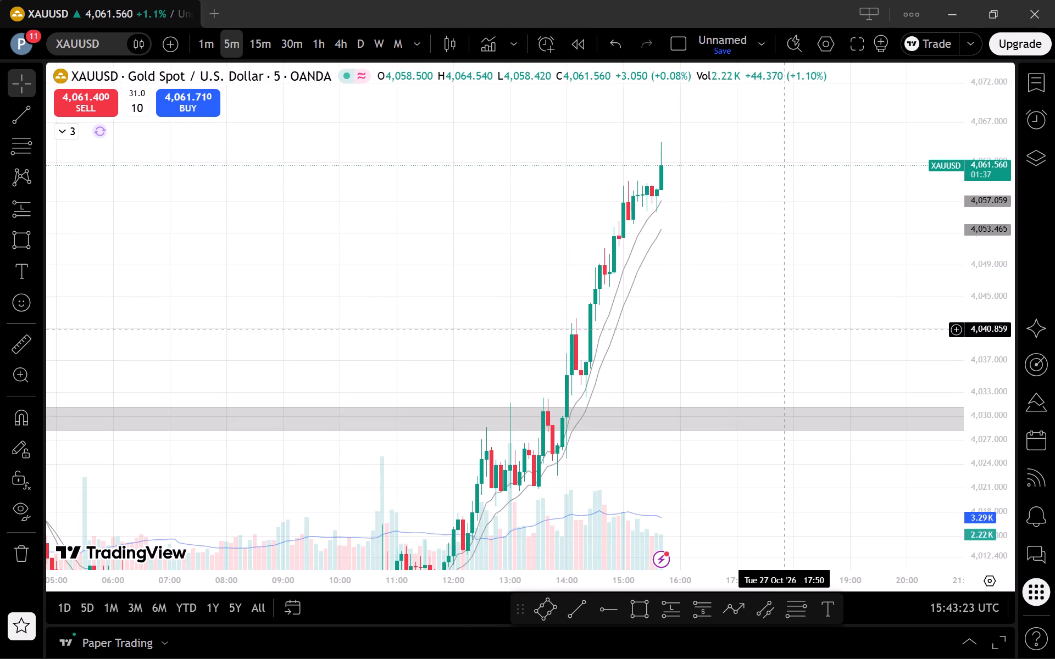
{"action": "left_click", "coordinate": [270, 46]}
{"action": "left_click", "coordinate": [323, 45]}
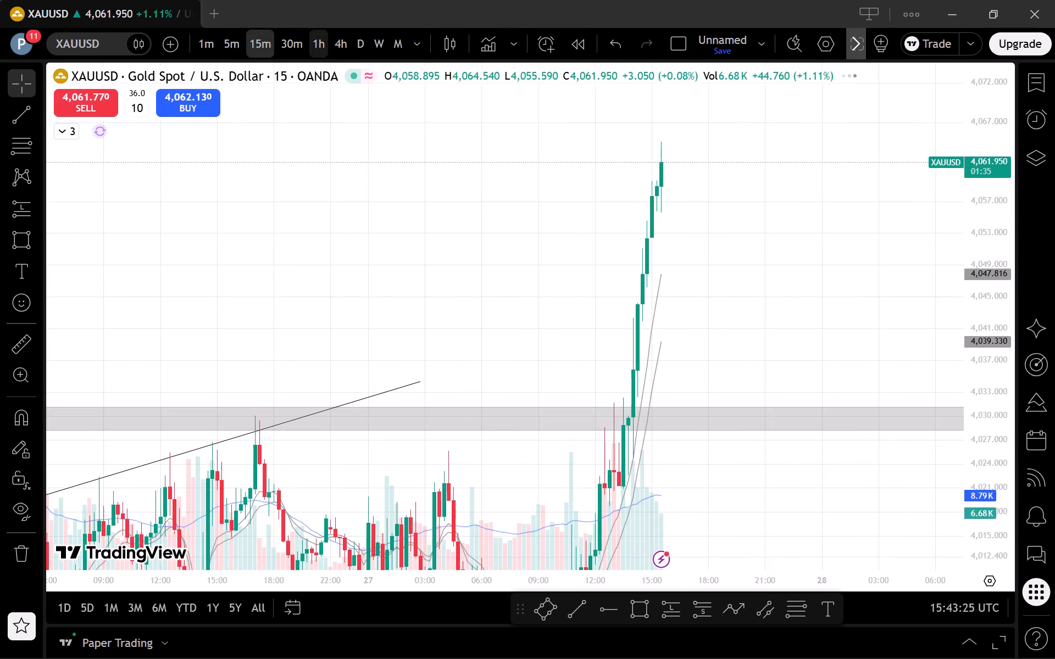
{"action": "left_click_drag", "start_coordinate": [988, 187], "coordinate": [987, 495]}
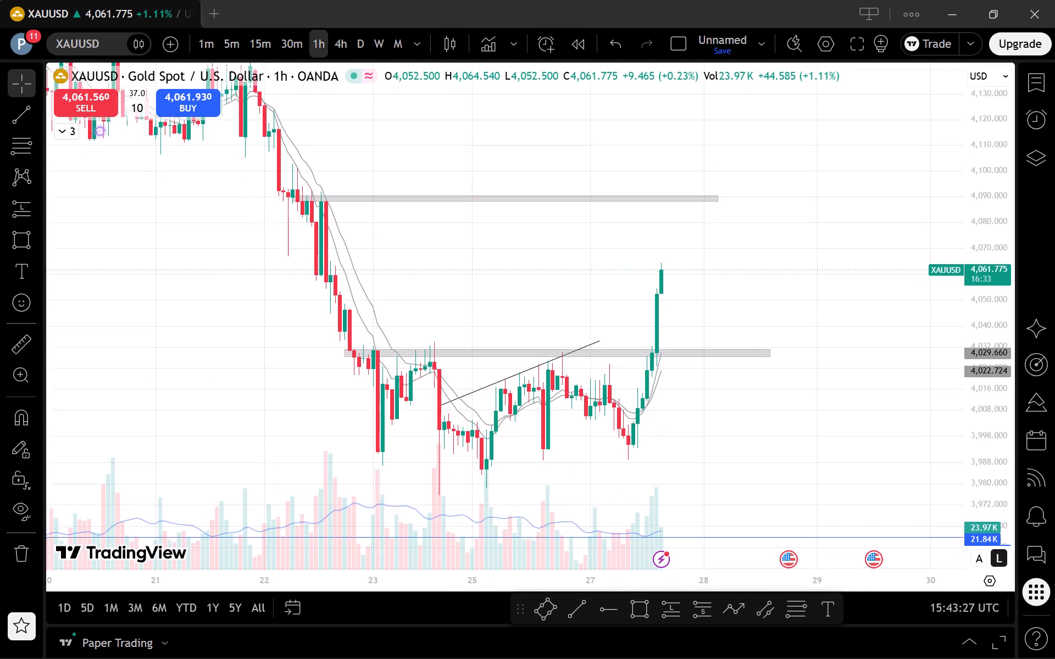
{"action": "left_click_drag", "start_coordinate": [987, 495], "coordinate": [977, 478]}
{"action": "scroll", "coordinate": [890, 424], "scroll_direction": "down", "scroll_amount": 1}
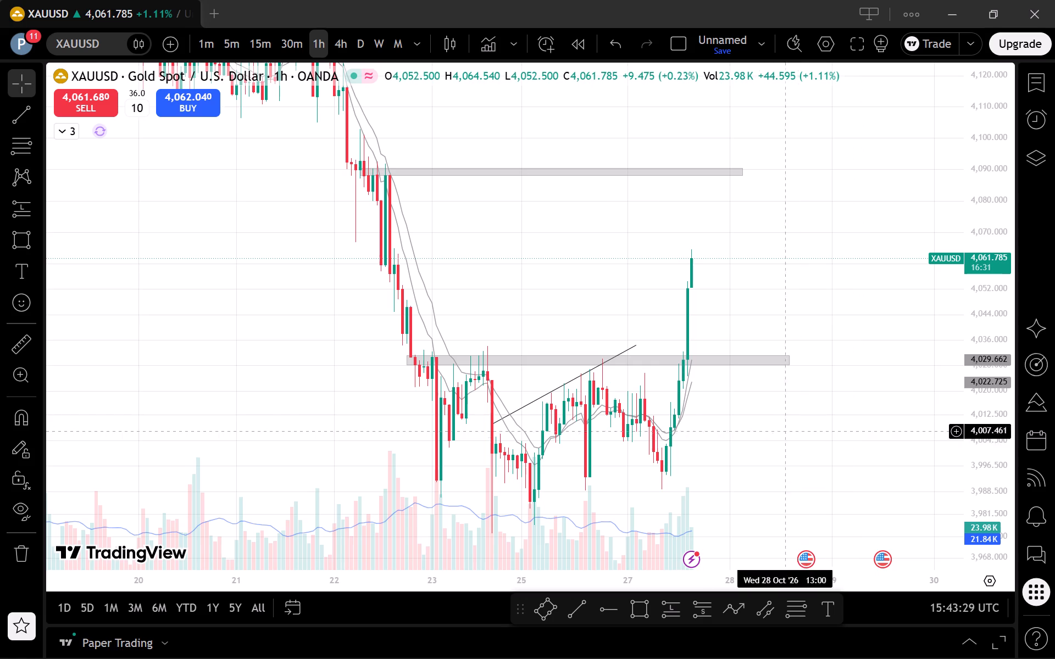
Review gold's wider price structure around the two grey zones on the daily, 4-hour, 1-hour and 15-minute timeframes.
{"action": "left_click", "coordinate": [365, 35]}
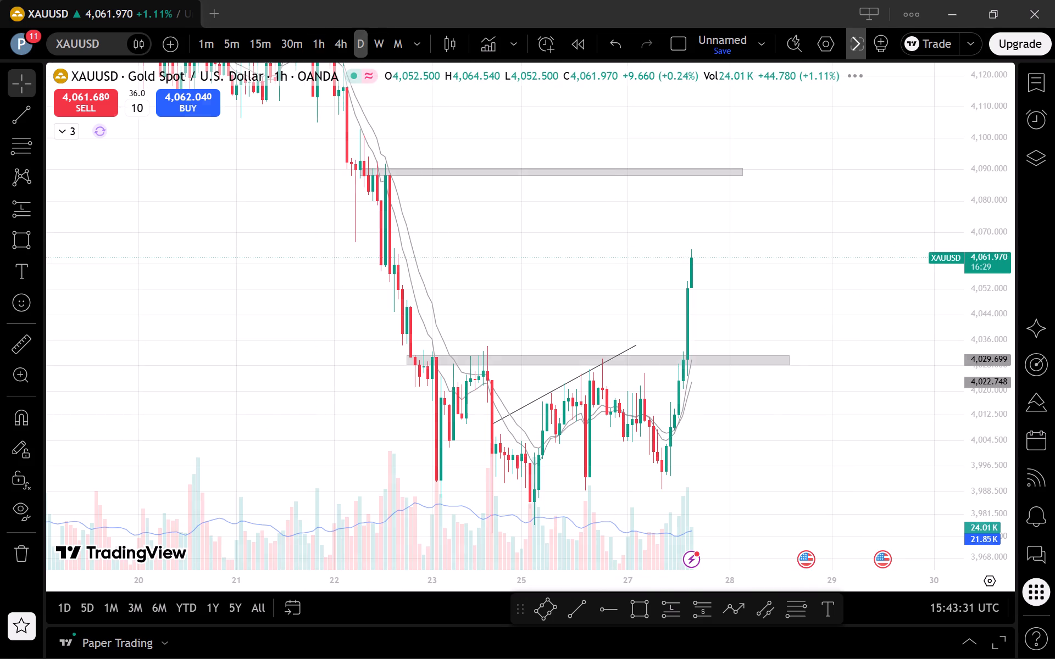
{"action": "left_click_drag", "start_coordinate": [992, 192], "coordinate": [981, 464]}
{"action": "scroll", "coordinate": [895, 410], "scroll_direction": "up", "scroll_amount": 4}
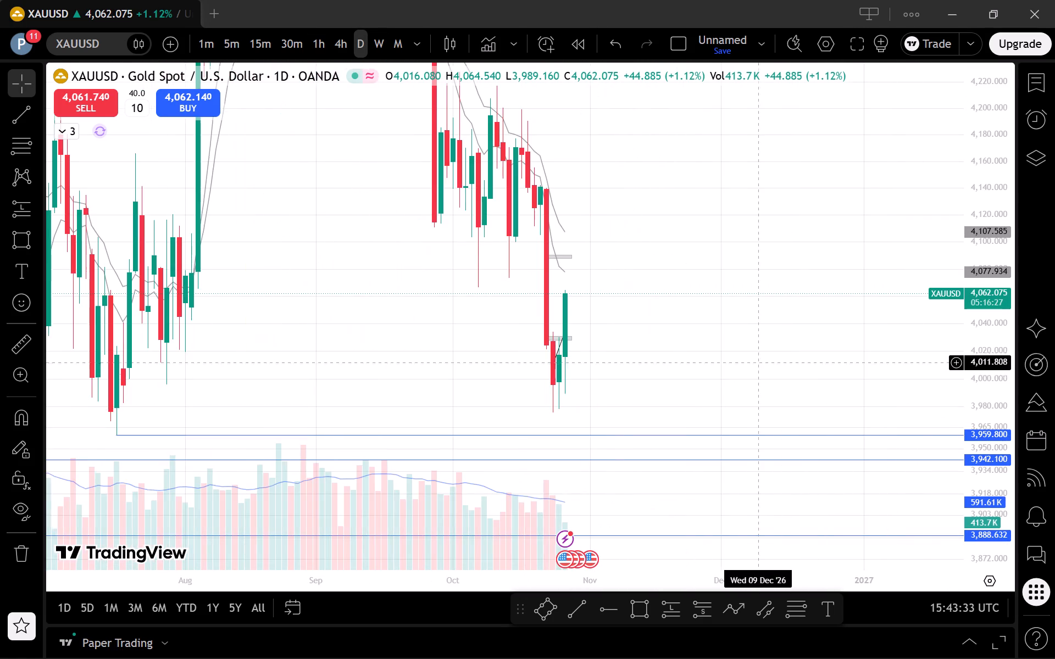
{"action": "scroll", "coordinate": [737, 349], "scroll_direction": "up", "scroll_amount": 1}
{"action": "left_click_drag", "start_coordinate": [659, 363], "coordinate": [845, 359]}
{"action": "scroll", "coordinate": [845, 355], "scroll_direction": "up", "scroll_amount": 1}
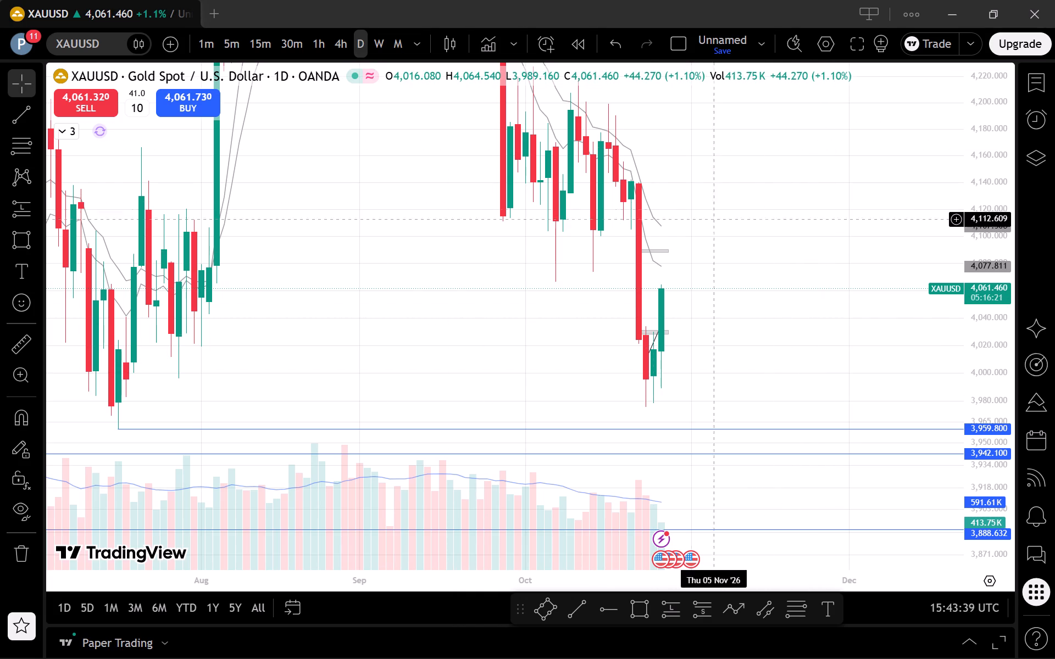
{"action": "left_click", "coordinate": [335, 40]}
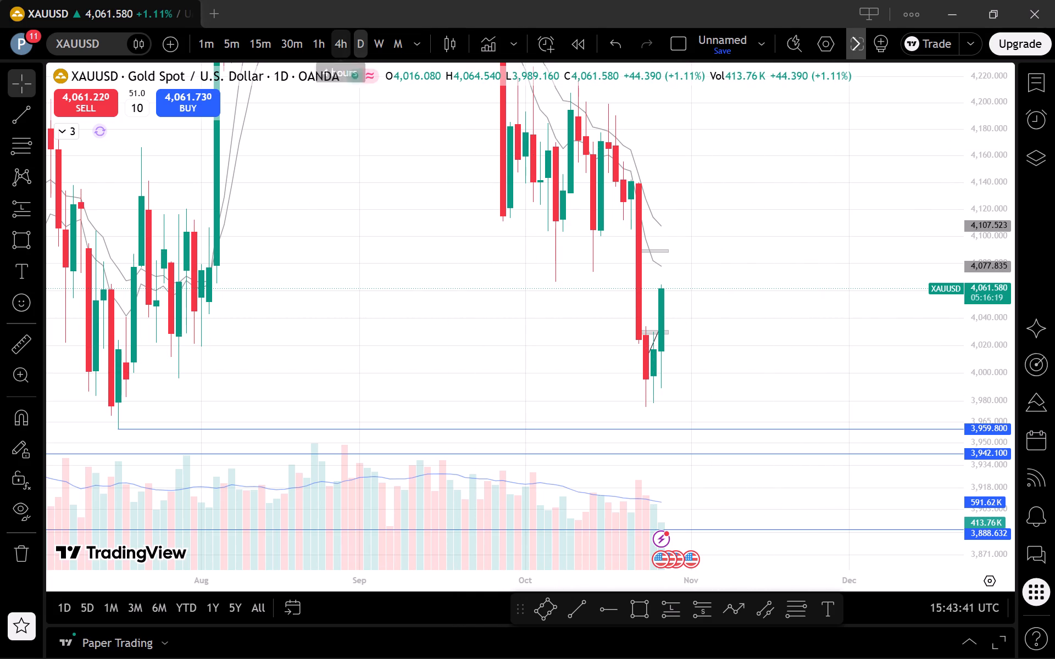
{"action": "left_click_drag", "start_coordinate": [1003, 462], "coordinate": [945, 327]}
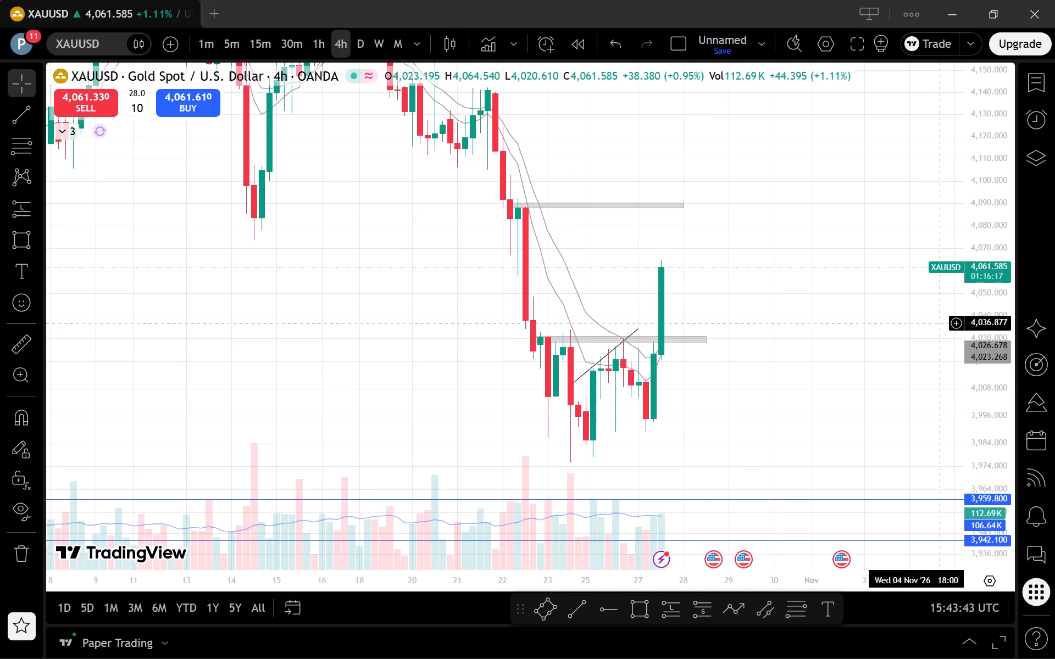
{"action": "scroll", "coordinate": [770, 291], "scroll_direction": "down", "scroll_amount": 1}
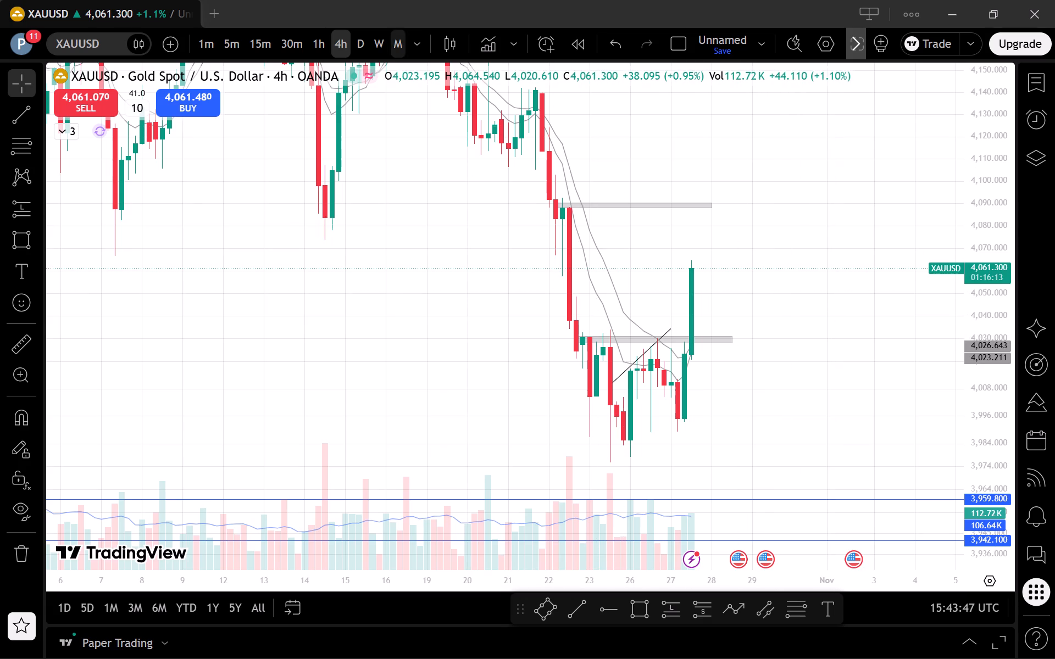
{"action": "left_click", "coordinate": [323, 37]}
{"action": "scroll", "coordinate": [850, 316], "scroll_direction": "down", "scroll_amount": 2}
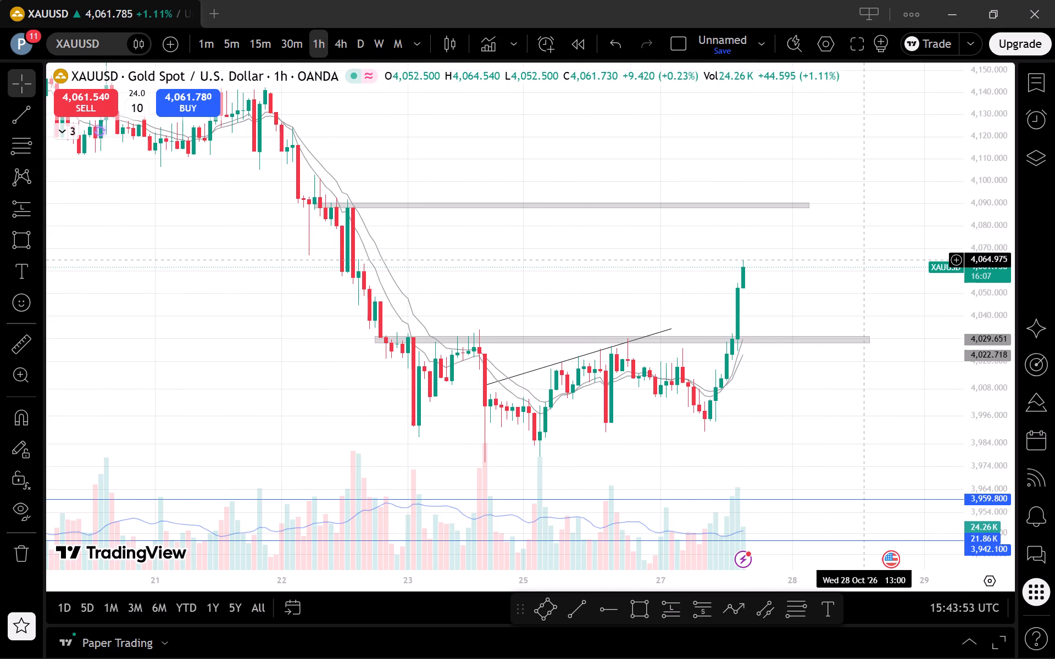
{"action": "left_click", "coordinate": [266, 35]}
{"action": "scroll", "coordinate": [587, 295], "scroll_direction": "down", "scroll_amount": 4}
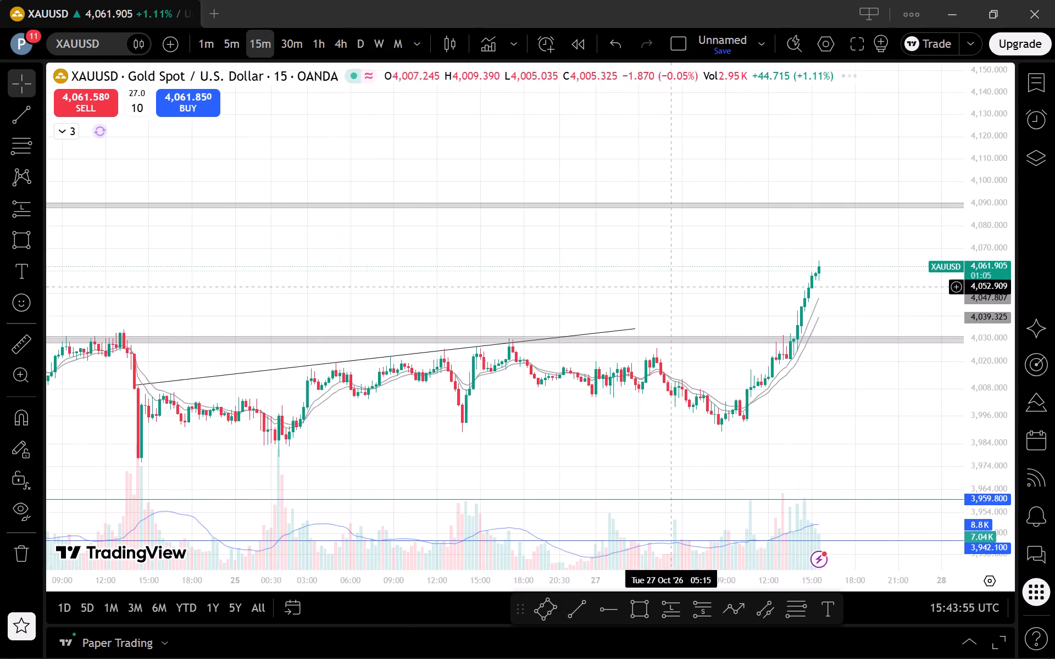
{"action": "scroll", "coordinate": [767, 230], "scroll_direction": "down", "scroll_amount": 7}
{"action": "scroll", "coordinate": [780, 233], "scroll_direction": "up", "scroll_amount": 3}
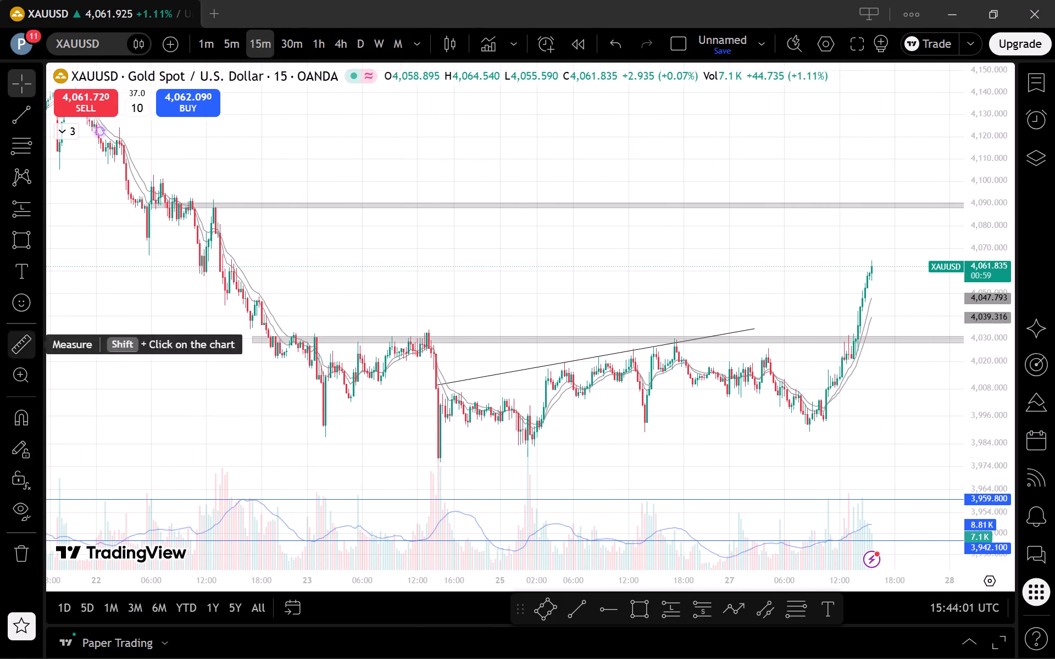
Examine price action between the 4,030 and 4,090 zones on the 5-minute timeframe, from the earlier decline through the latest rally.
{"action": "left_click", "coordinate": [235, 39]}
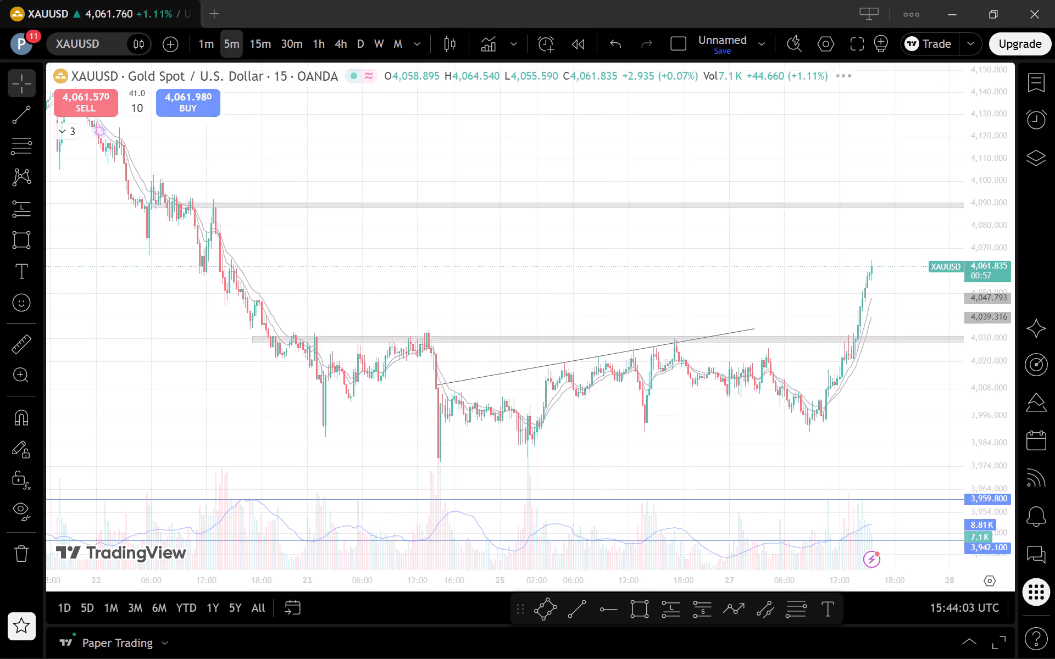
{"action": "scroll", "coordinate": [611, 288], "scroll_direction": "down", "scroll_amount": 11}
{"action": "left_click_drag", "start_coordinate": [432, 255], "coordinate": [683, 295]}
{"action": "scroll", "coordinate": [674, 280], "scroll_direction": "up", "scroll_amount": 3}
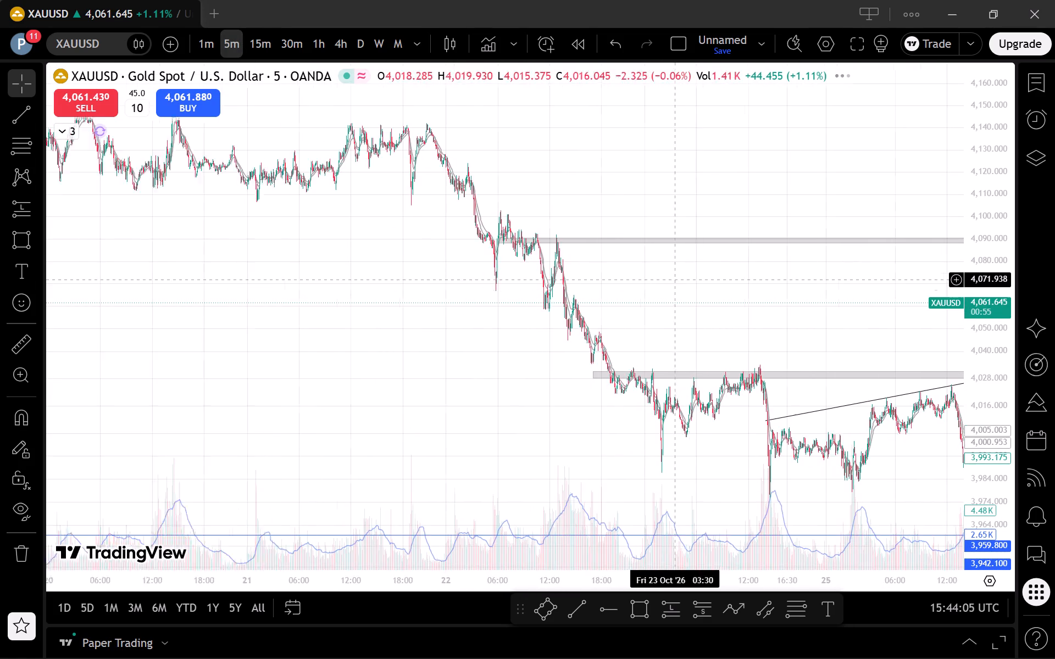
{"action": "scroll", "coordinate": [674, 280], "scroll_direction": "up", "scroll_amount": 1}
{"action": "scroll", "coordinate": [599, 253], "scroll_direction": "up", "scroll_amount": 2}
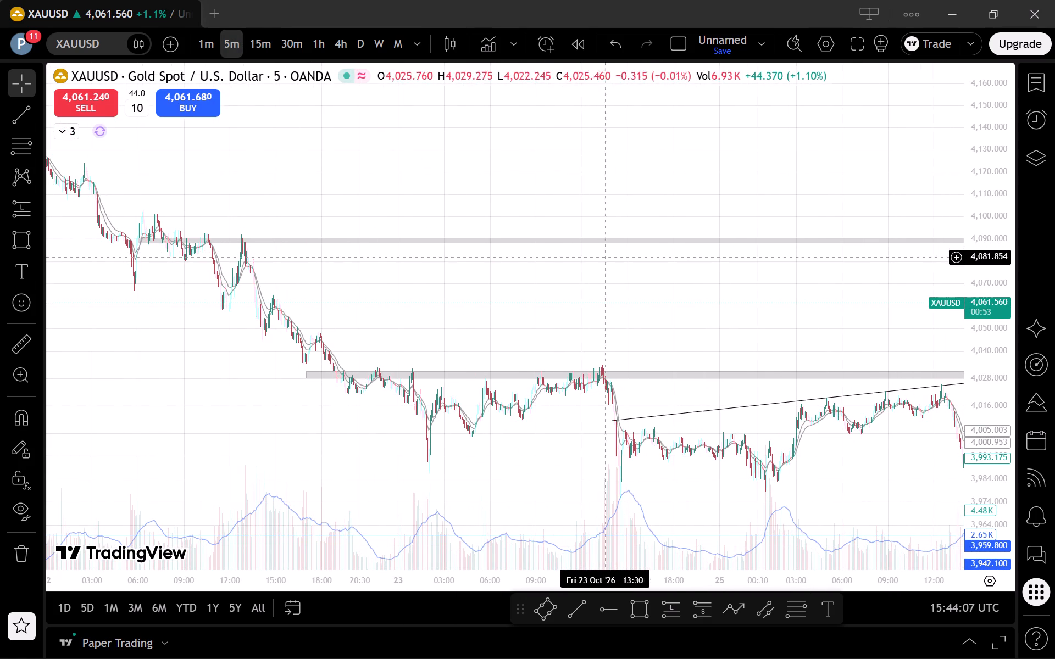
{"action": "left_click_drag", "start_coordinate": [692, 298], "coordinate": [242, 203]}
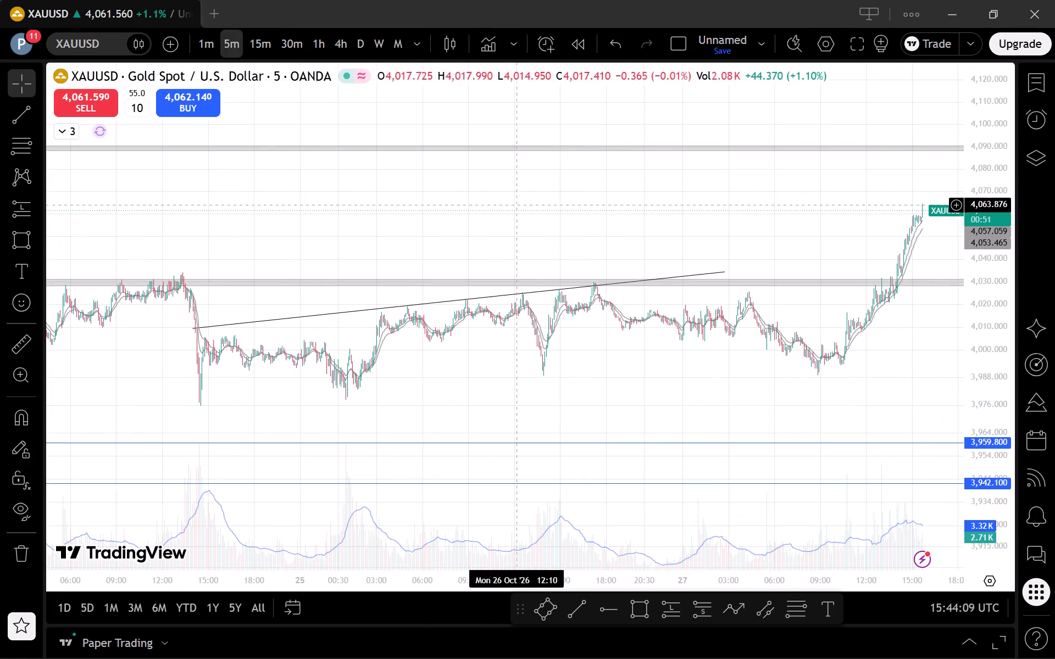
{"action": "left_click_drag", "start_coordinate": [659, 210], "coordinate": [545, 223]}
{"action": "scroll", "coordinate": [548, 223], "scroll_direction": "down", "scroll_amount": 3}
{"action": "left_click_drag", "start_coordinate": [415, 180], "coordinate": [653, 244]}
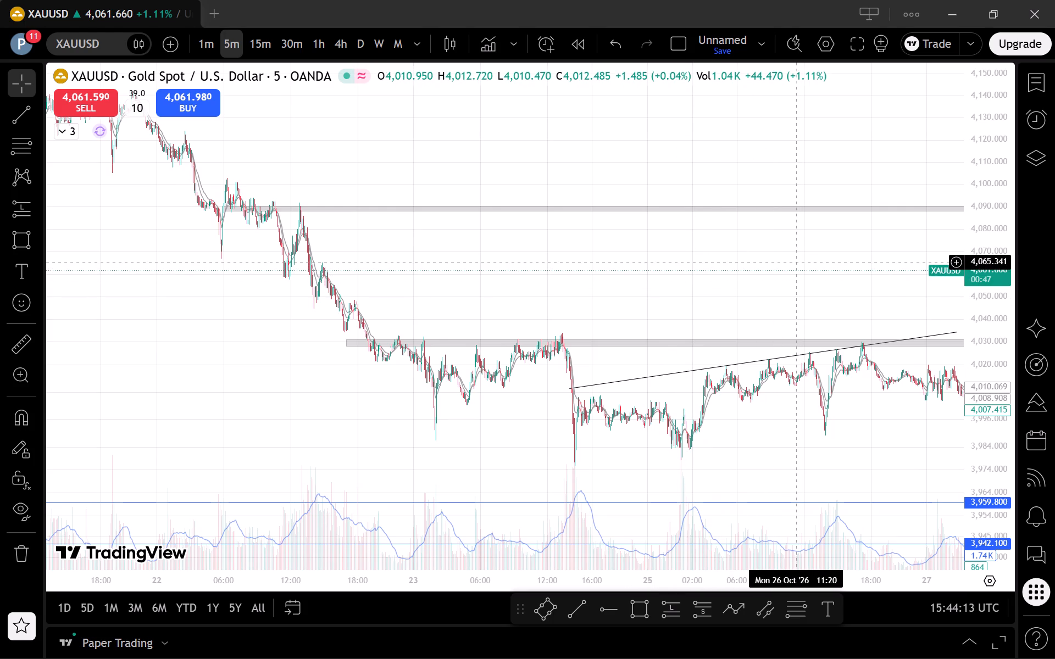
{"action": "left_click_drag", "start_coordinate": [796, 263], "coordinate": [787, 260]}
{"action": "left_click_drag", "start_coordinate": [767, 259], "coordinate": [265, 242]}
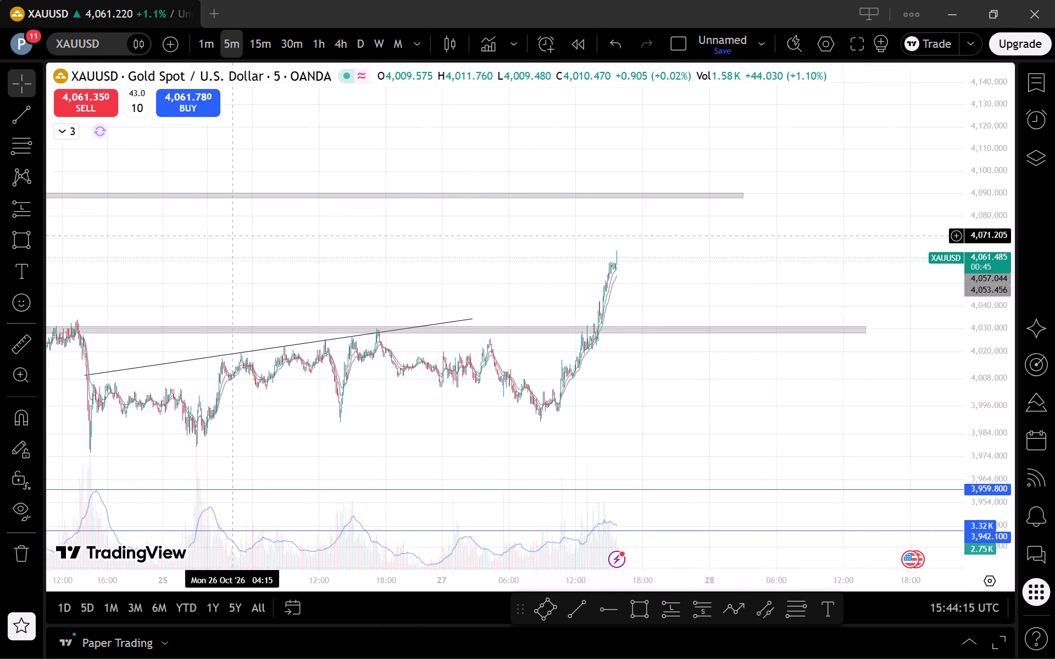
{"action": "left_click_drag", "start_coordinate": [265, 242], "coordinate": [324, 253]}
{"action": "left_click", "coordinate": [337, 266]}
{"action": "left_click_drag", "start_coordinate": [337, 266], "coordinate": [575, 275]}
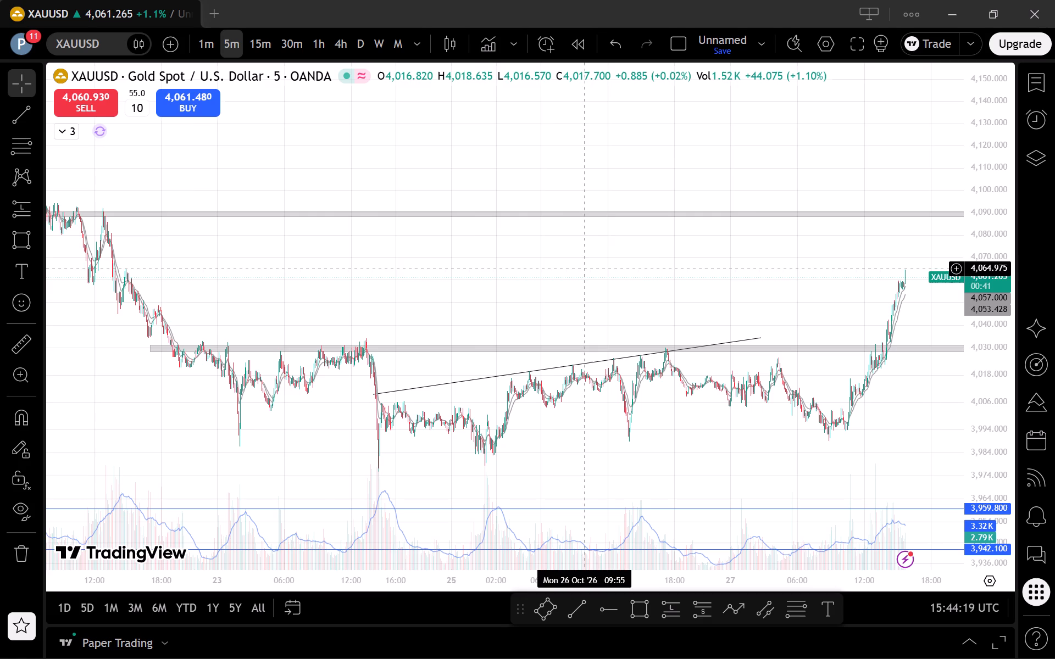
{"action": "scroll", "coordinate": [414, 269], "scroll_direction": "down", "scroll_amount": 4}
{"action": "scroll", "coordinate": [468, 278], "scroll_direction": "down", "scroll_amount": 2}
{"action": "scroll", "coordinate": [476, 277], "scroll_direction": "up", "scroll_amount": 7}
{"action": "scroll", "coordinate": [571, 293], "scroll_direction": "up", "scroll_amount": 12}
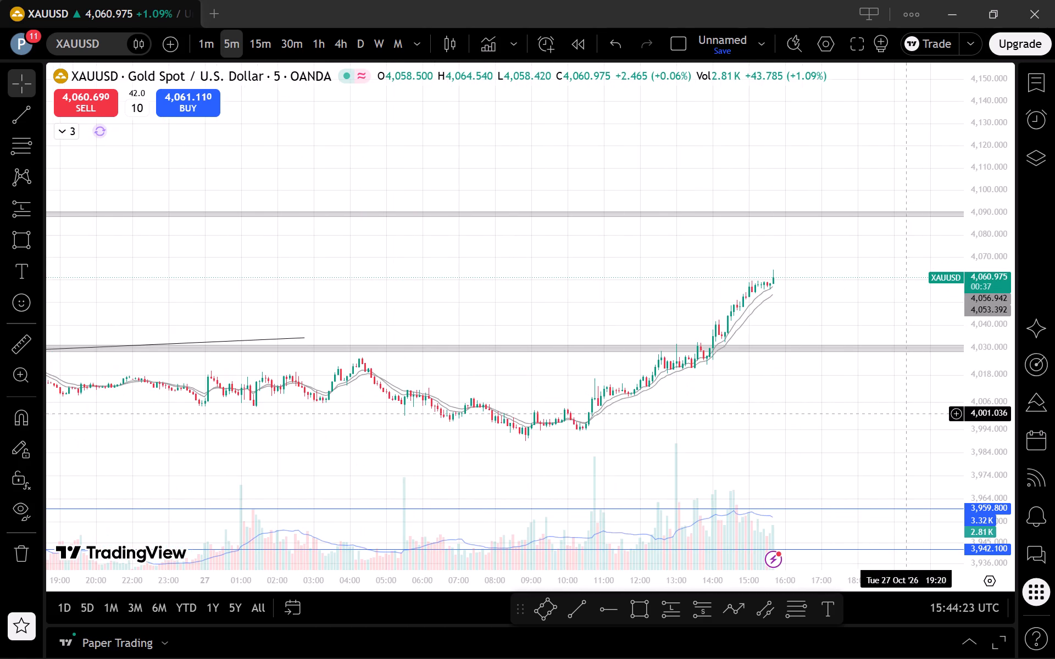
{"action": "left_click_drag", "start_coordinate": [999, 519], "coordinate": [945, 230]}
{"action": "scroll", "coordinate": [859, 243], "scroll_direction": "up", "scroll_amount": 8}
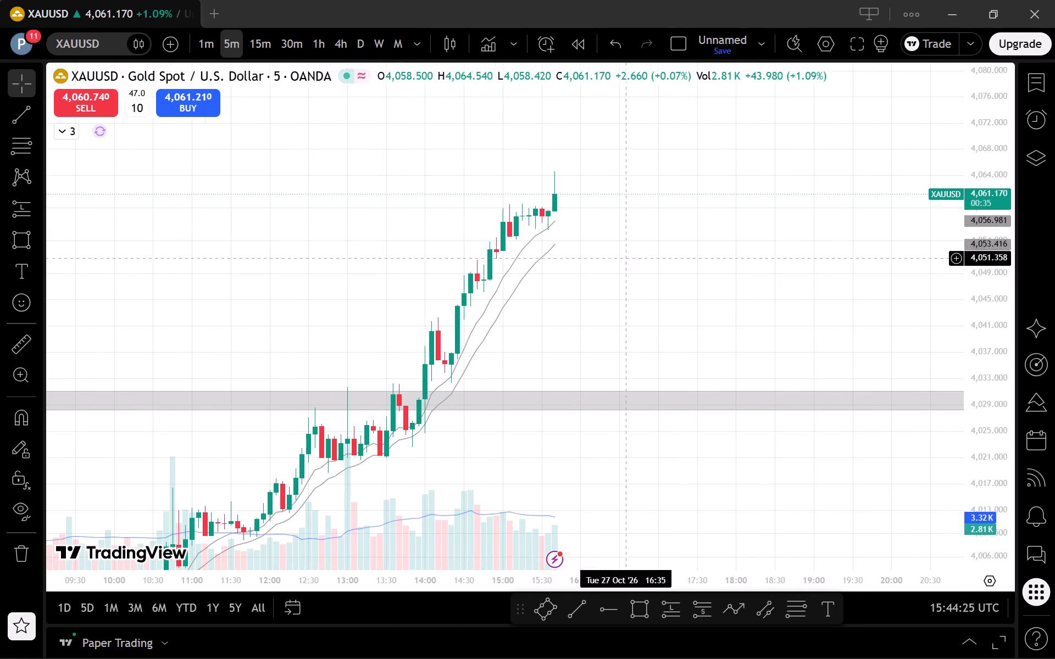
Study the consolidation just below the latest spike on the 1-minute timeframe.
{"action": "left_click", "coordinate": [210, 51]}
{"action": "left_click_drag", "start_coordinate": [1018, 500], "coordinate": [969, 287]}
{"action": "left_click", "coordinate": [637, 212]}
{"action": "left_click", "coordinate": [1043, 84]}
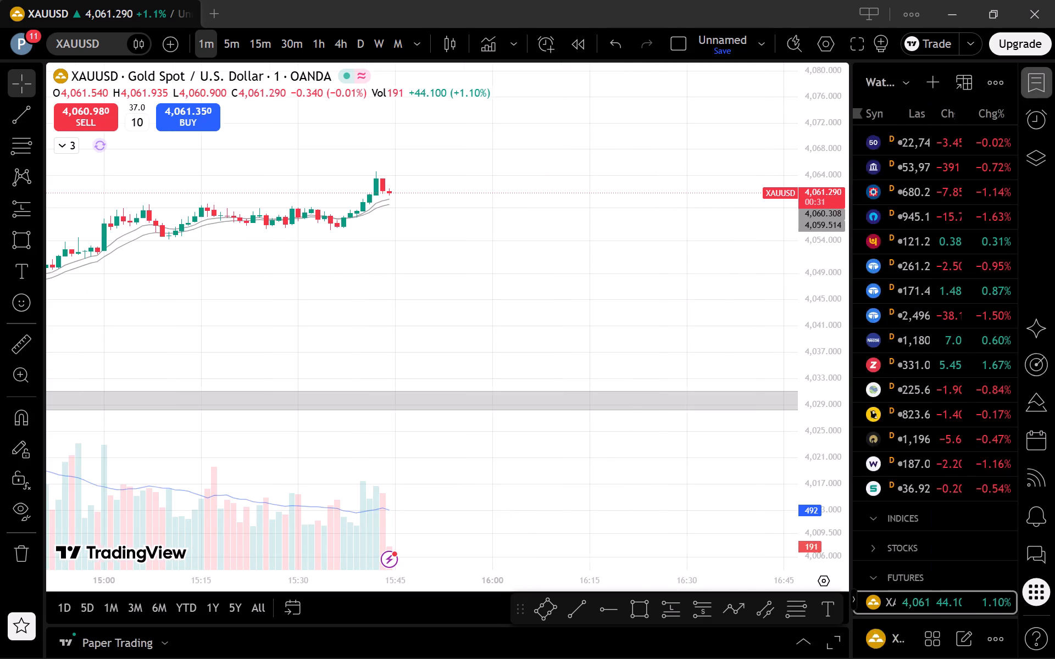
{"action": "scroll", "coordinate": [875, 251], "scroll_direction": "down", "scroll_amount": 4}
{"action": "left_click_drag", "start_coordinate": [990, 496], "coordinate": [987, 231]}
{"action": "left_click_drag", "start_coordinate": [763, 120], "coordinate": [800, 383]}
{"action": "scroll", "coordinate": [796, 372], "scroll_direction": "up", "scroll_amount": 6}
{"action": "left_click_drag", "start_coordinate": [324, 350], "coordinate": [740, 377]}
{"action": "scroll", "coordinate": [764, 368], "scroll_direction": "down", "scroll_amount": 4}
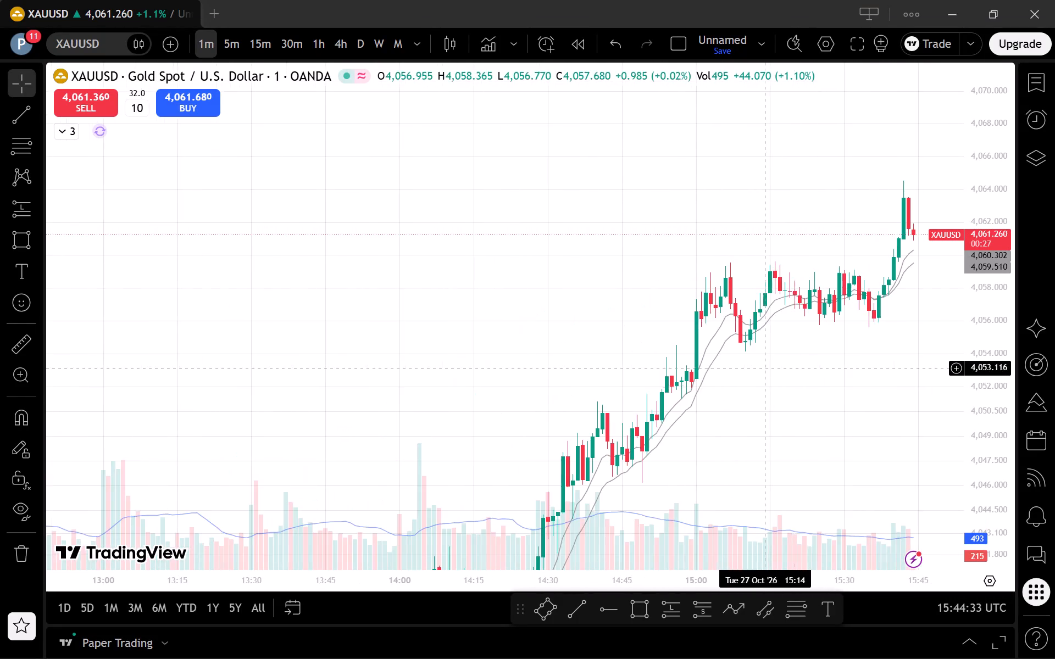
{"action": "left_click_drag", "start_coordinate": [801, 388], "coordinate": [595, 431]}
{"action": "left_click_drag", "start_coordinate": [993, 467], "coordinate": [934, 298]}
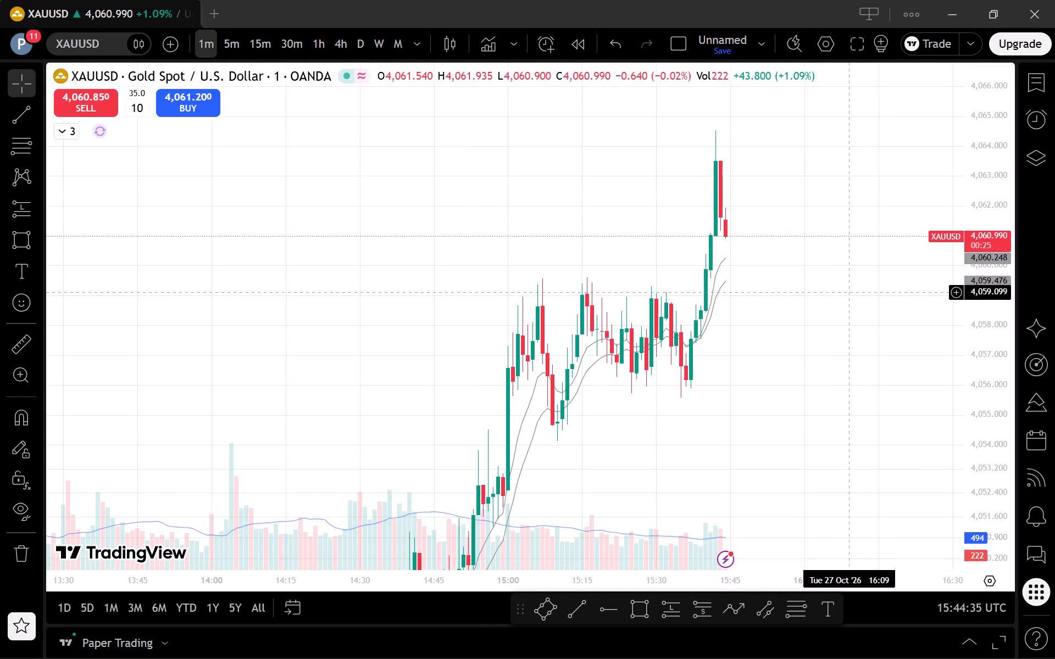
{"action": "scroll", "coordinate": [845, 304], "scroll_direction": "up", "scroll_amount": 2}
{"action": "left_click_drag", "start_coordinate": [811, 456], "coordinate": [929, 403]}
{"action": "left_click_drag", "start_coordinate": [1007, 346], "coordinate": [1004, 442]}
{"action": "left_click_drag", "start_coordinate": [721, 439], "coordinate": [666, 360]}
{"action": "scroll", "coordinate": [664, 347], "scroll_direction": "down", "scroll_amount": 2}
{"action": "left_click_drag", "start_coordinate": [664, 364], "coordinate": [556, 438]}
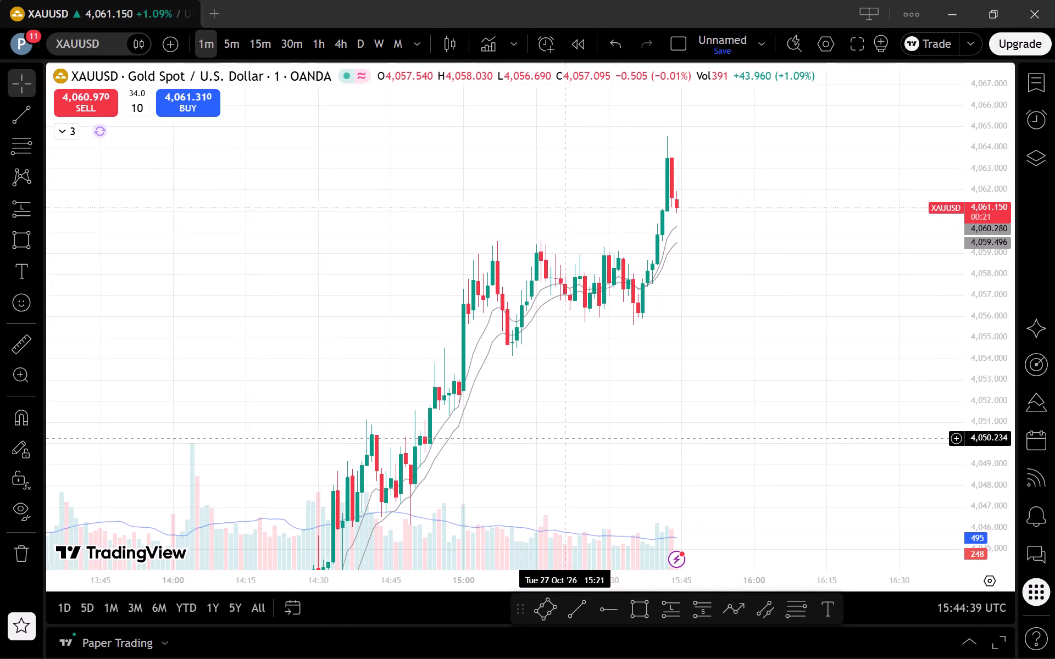
{"action": "left_click_drag", "start_coordinate": [556, 438], "coordinate": [551, 435]}
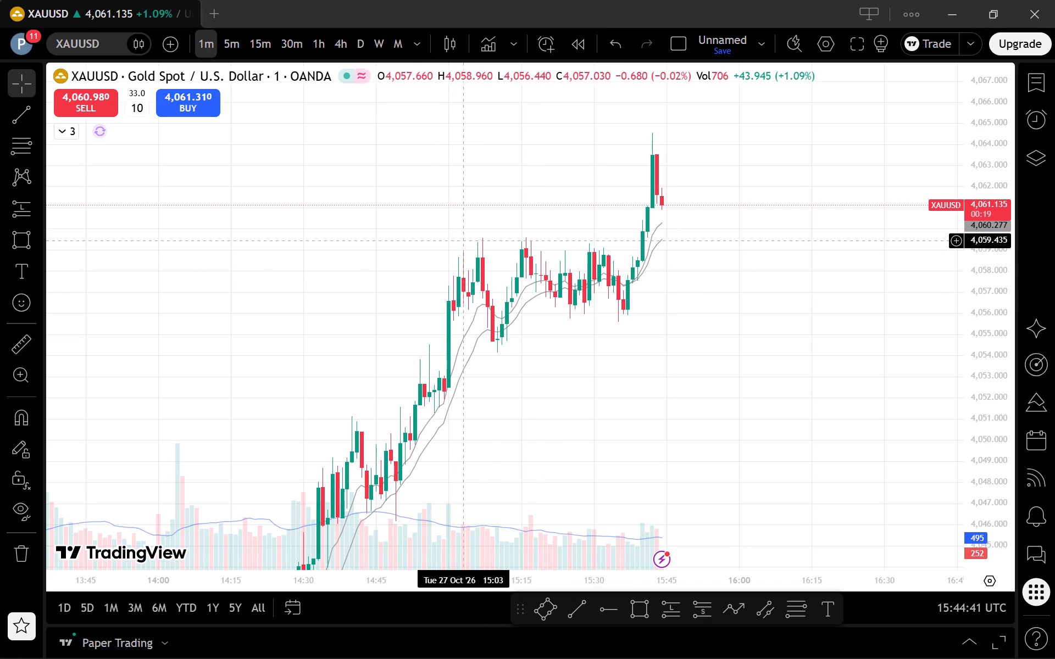
Draw a rectangle zone over the 1-minute consolidation highs, from about 4,059.6 down to 4,059.0, spanning 14:56 to 15:53.
{"action": "left_click", "coordinate": [642, 619]}
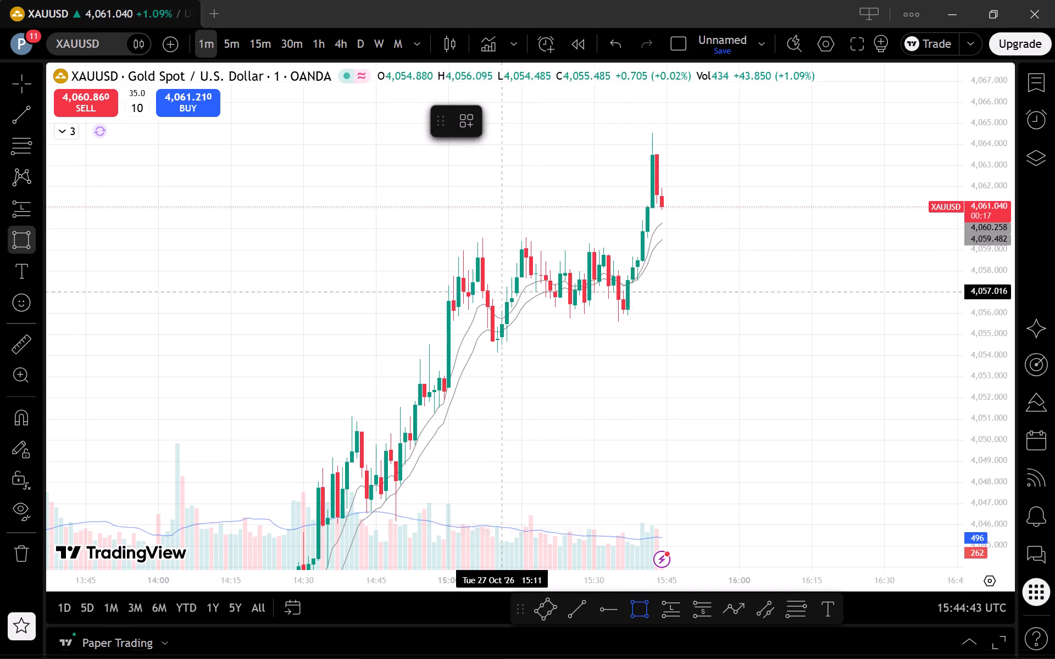
{"action": "left_click", "coordinate": [430, 237]}
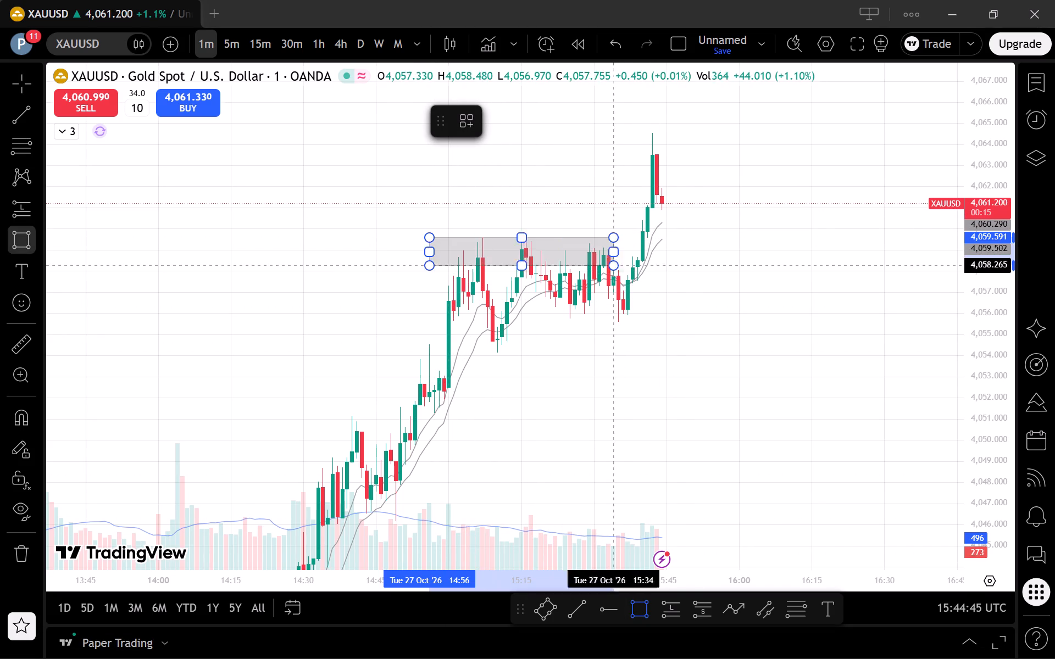
{"action": "left_click", "coordinate": [704, 249]}
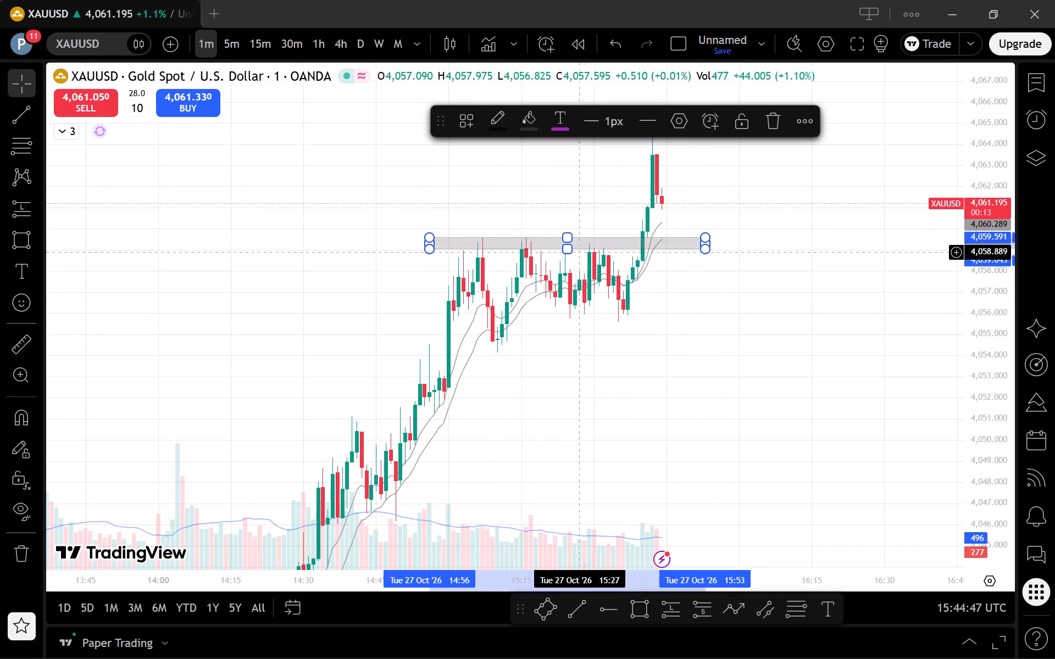
Extend the lower edge of the 1-minute consolidation zone down to about 4,058.8.
{"action": "left_click_drag", "start_coordinate": [570, 250], "coordinate": [591, 254]}
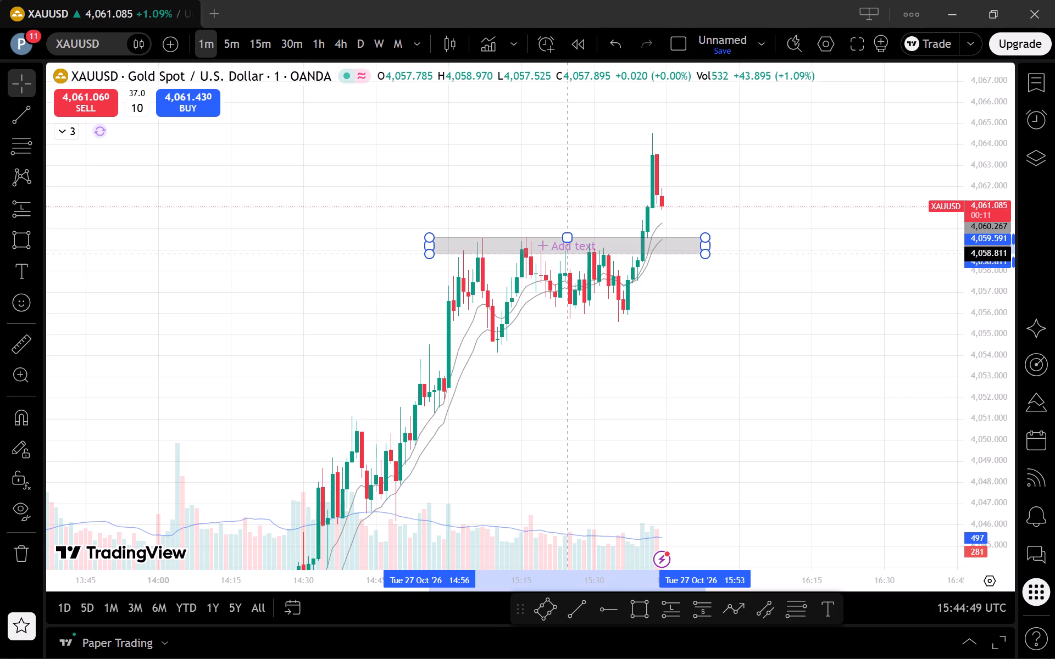
{"action": "left_click", "coordinate": [679, 376]}
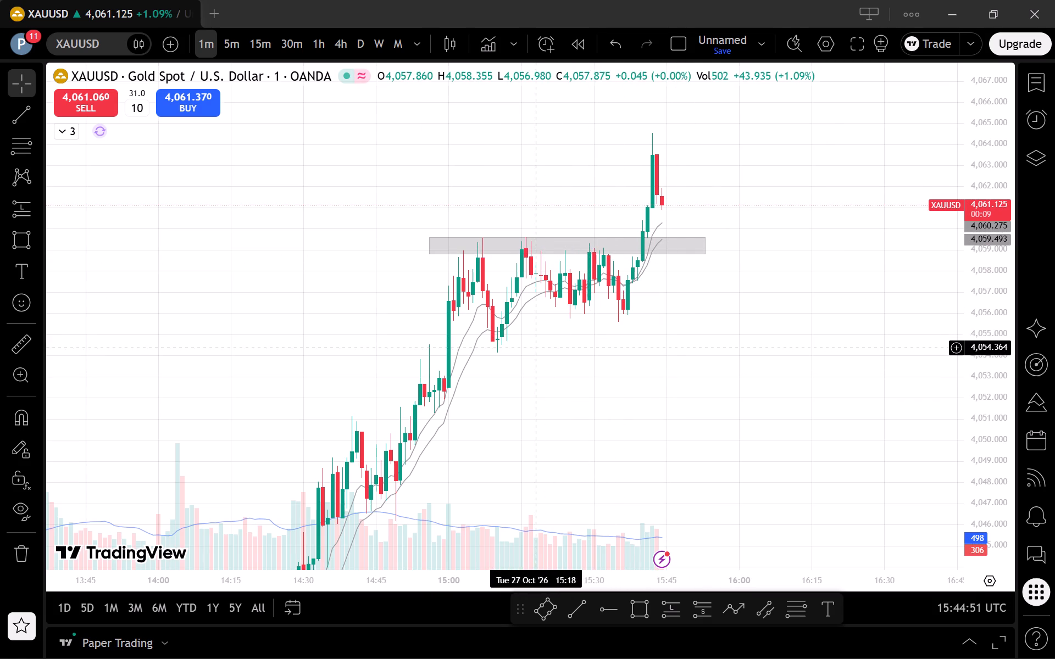
Draw a rising trend line under the 1-minute consolidation lows, from about 4,054.2 at 15:09 up to about 4,058.3.
{"action": "left_click", "coordinate": [580, 607]}
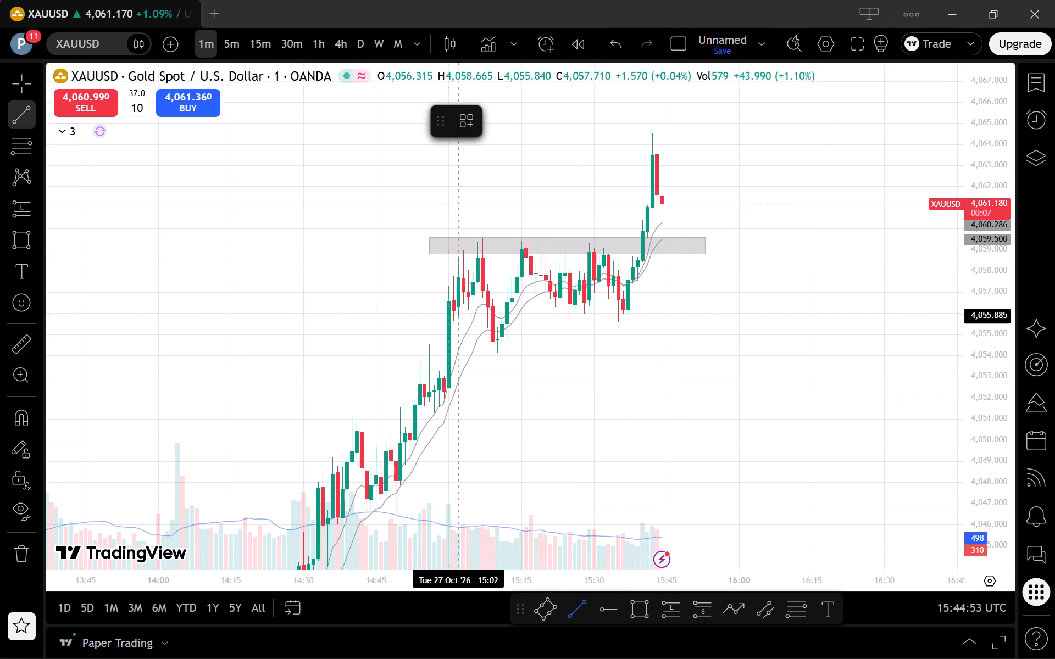
{"action": "left_click", "coordinate": [493, 351]}
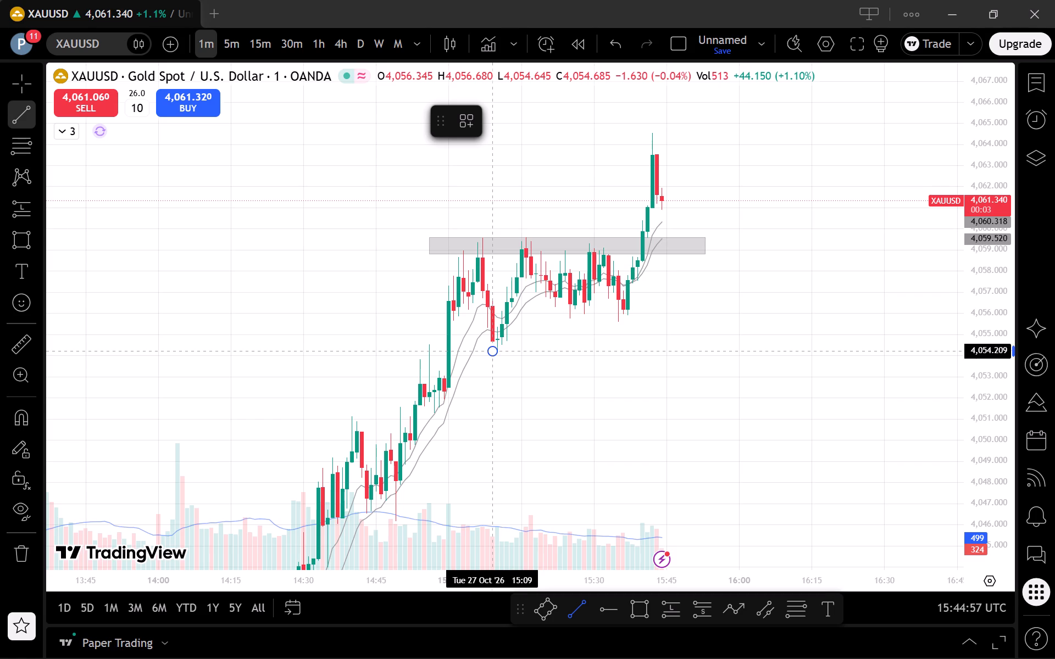
{"action": "left_click", "coordinate": [861, 264]}
{"action": "left_click", "coordinate": [770, 360]}
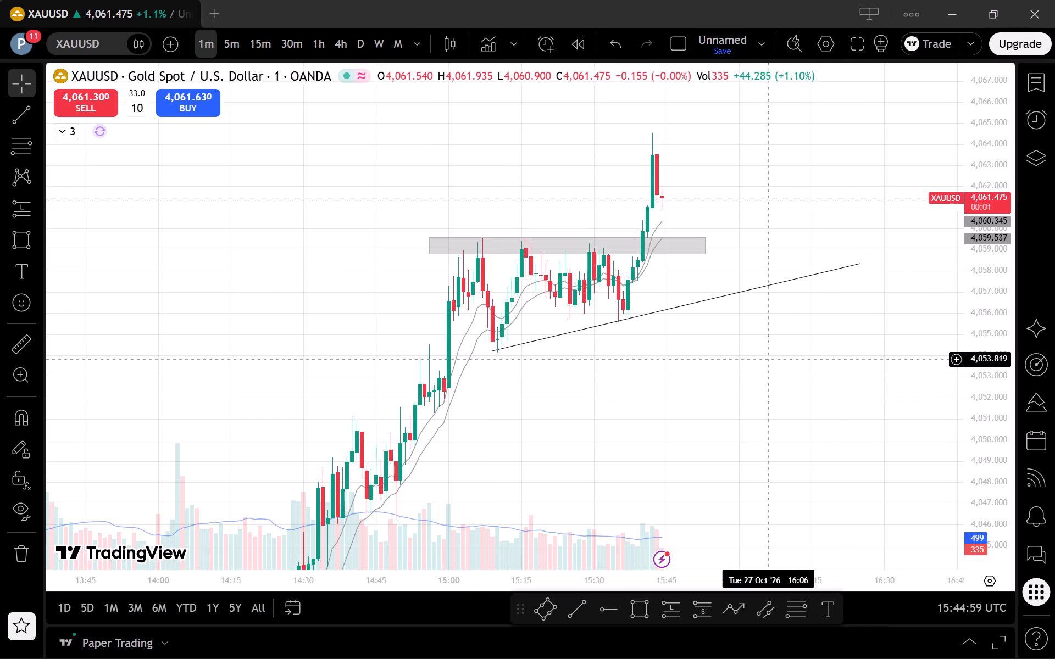
Review the gold breakout against the new zone and trend line on the 1-minute, 5-minute and 15-minute timeframes.
{"action": "scroll", "coordinate": [770, 361], "scroll_direction": "down", "scroll_amount": 2}
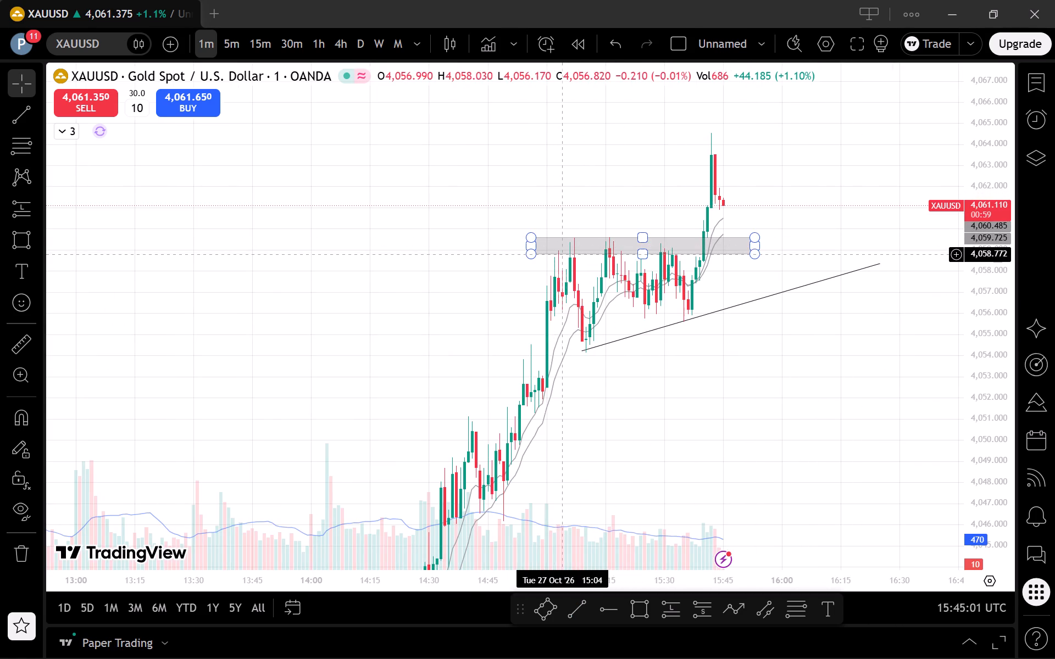
{"action": "scroll", "coordinate": [814, 393], "scroll_direction": "up", "scroll_amount": 2}
{"action": "left_click", "coordinate": [230, 49]}
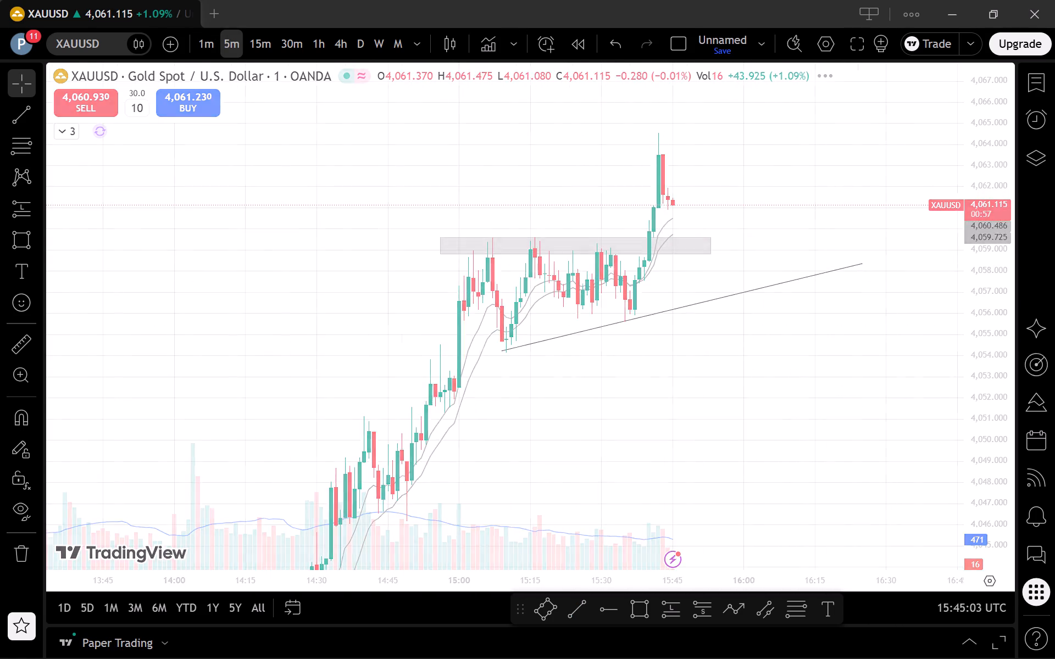
{"action": "scroll", "coordinate": [860, 281], "scroll_direction": "up", "scroll_amount": 2}
{"action": "left_click_drag", "start_coordinate": [1009, 254], "coordinate": [998, 450]}
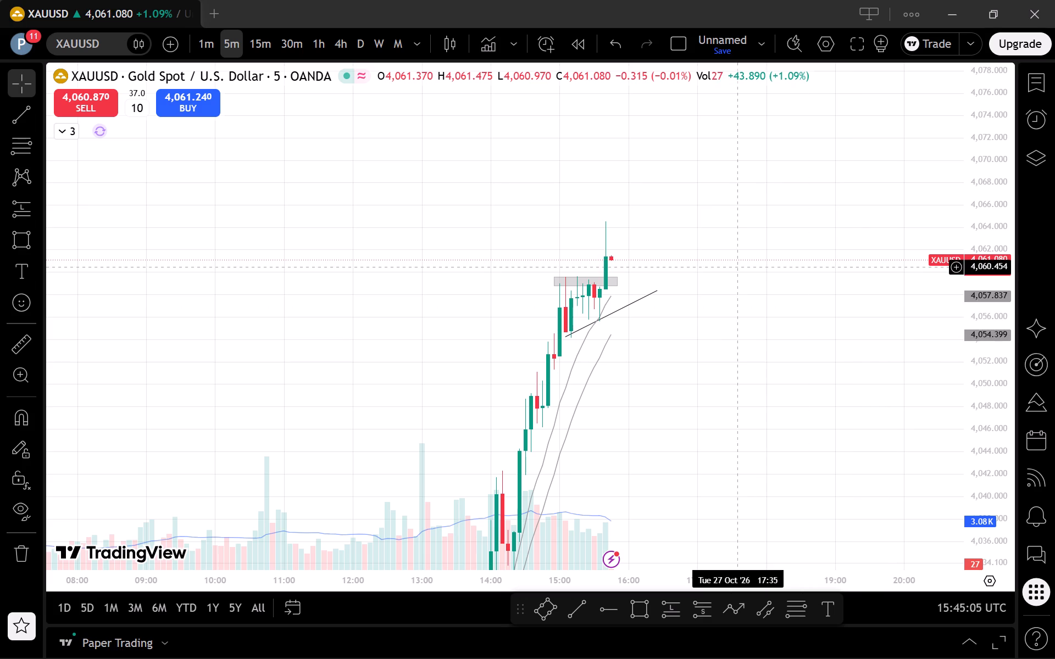
{"action": "left_click", "coordinate": [268, 44]}
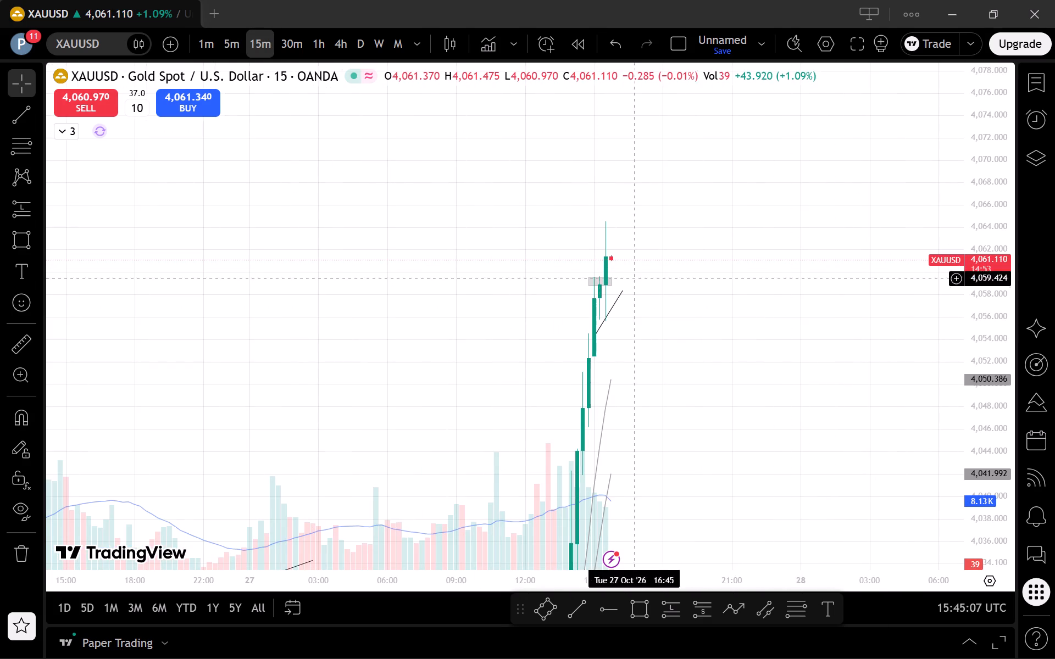
{"action": "left_click_drag", "start_coordinate": [986, 227], "coordinate": [1017, 477]}
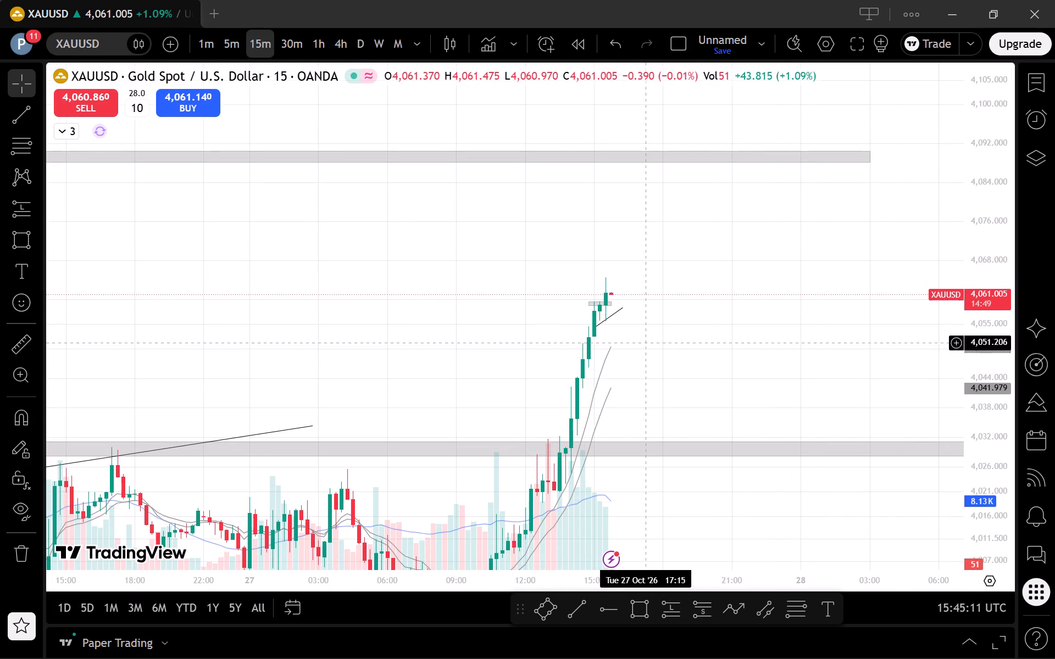
{"action": "left_click", "coordinate": [237, 34]}
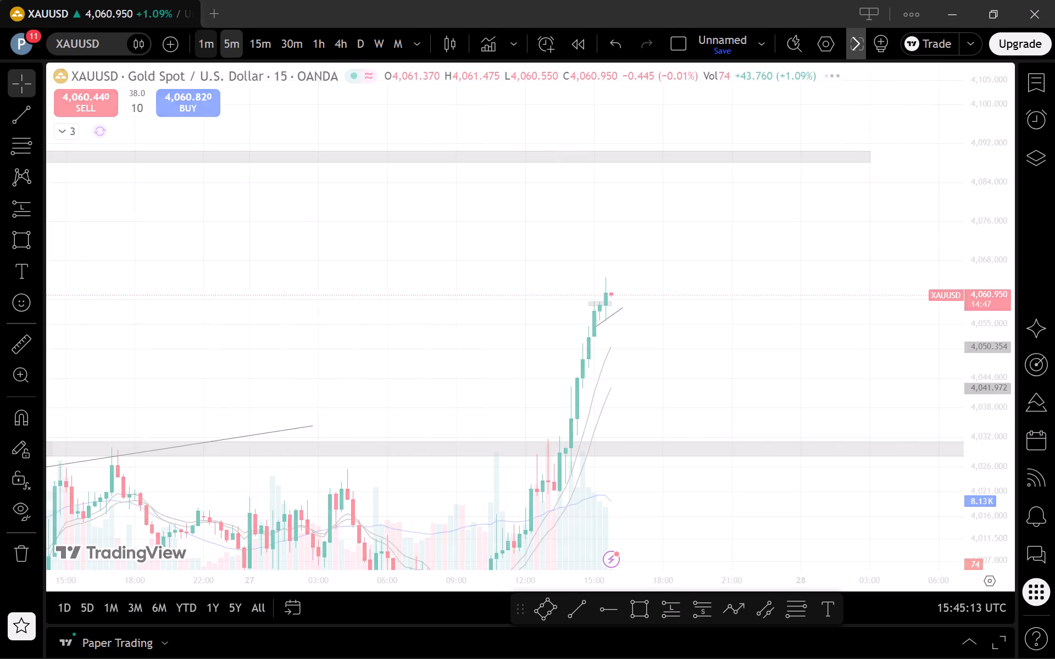
{"action": "left_click", "coordinate": [197, 49]}
{"action": "left_click_drag", "start_coordinate": [988, 555], "coordinate": [955, 333]}
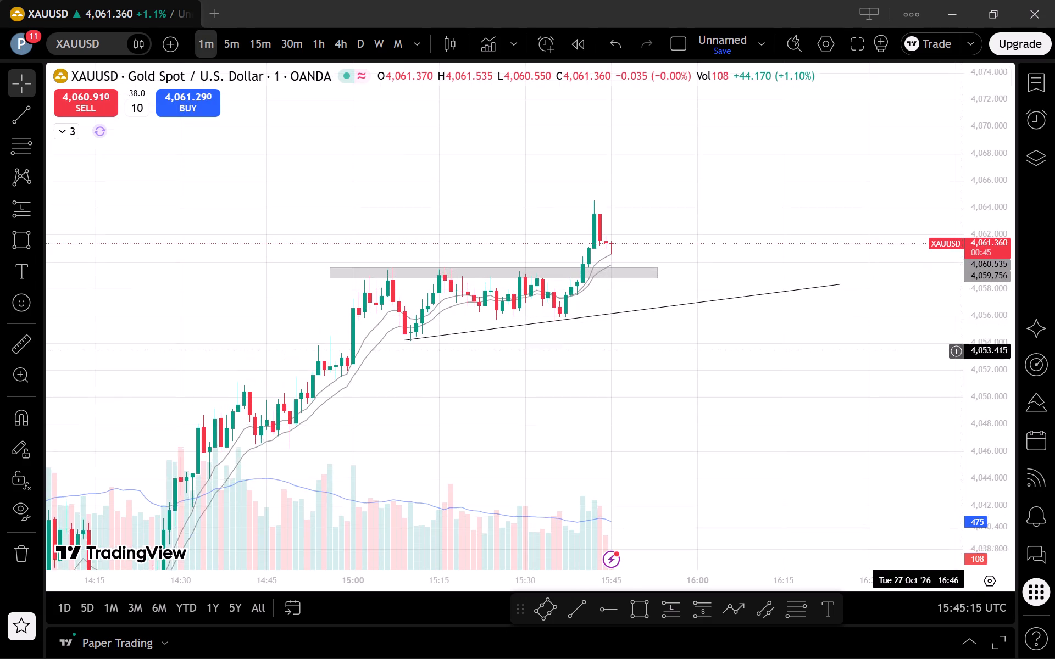
{"action": "left_click_drag", "start_coordinate": [955, 333], "coordinate": [943, 311]}
{"action": "left_click", "coordinate": [231, 35]}
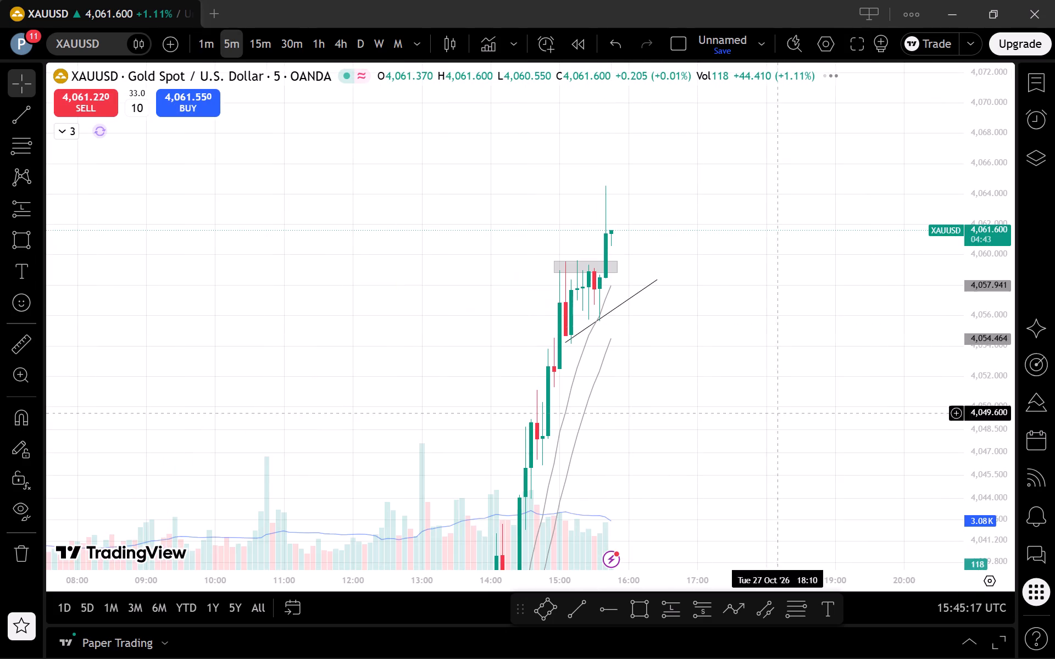
{"action": "scroll", "coordinate": [1016, 465], "scroll_direction": "down", "scroll_amount": 2}
{"action": "left_click_drag", "start_coordinate": [987, 300], "coordinate": [997, 484]}
Show the watchlist and widen it enough to read the symbol, last price and change columns.
{"action": "left_click", "coordinate": [1035, 90]}
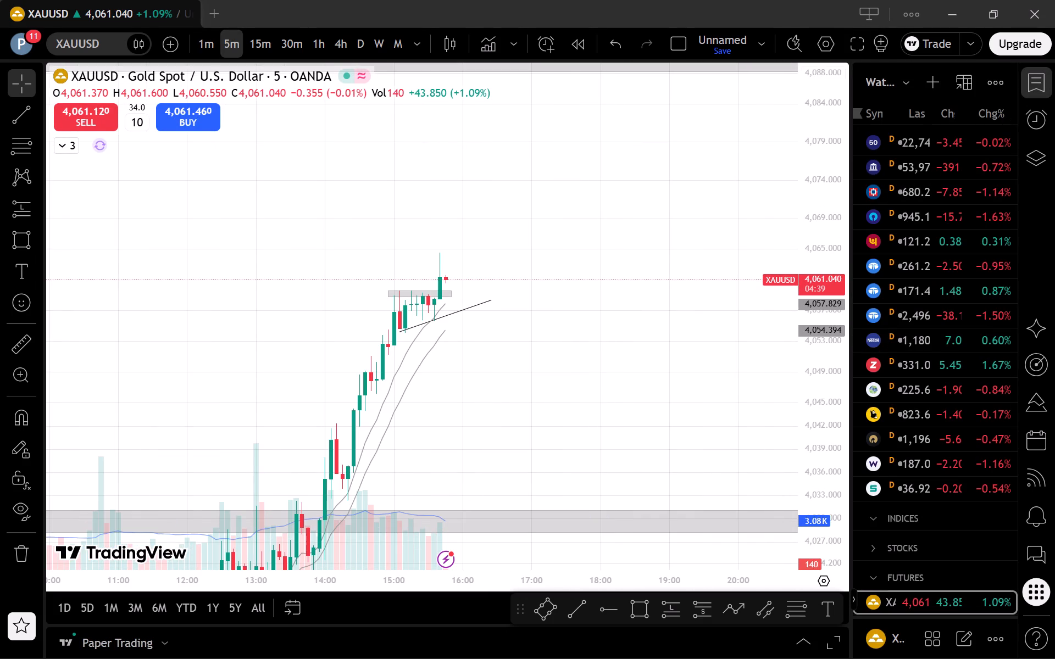
{"action": "left_click_drag", "start_coordinate": [852, 280], "coordinate": [817, 283]}
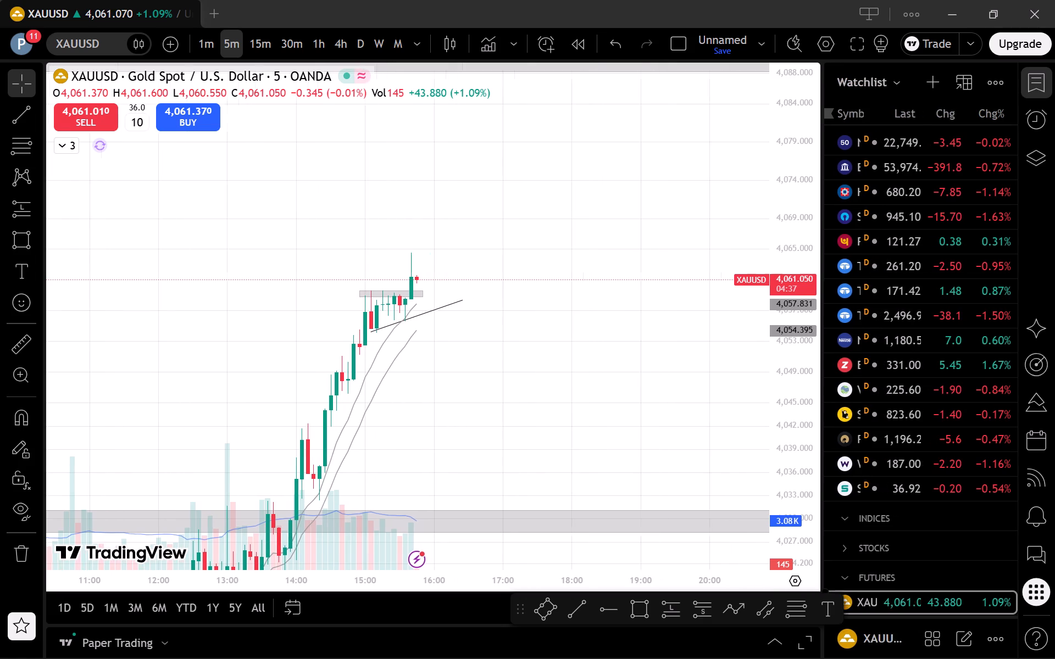
{"action": "left_click_drag", "start_coordinate": [817, 283], "coordinate": [831, 279]}
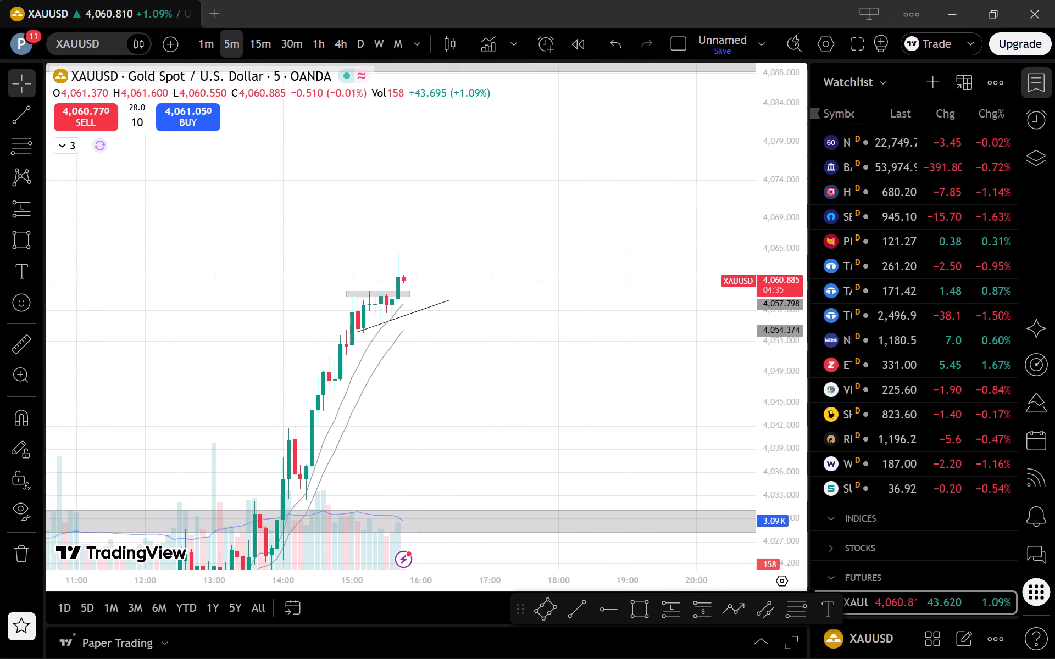
{"action": "left_click_drag", "start_coordinate": [831, 279], "coordinate": [775, 280]}
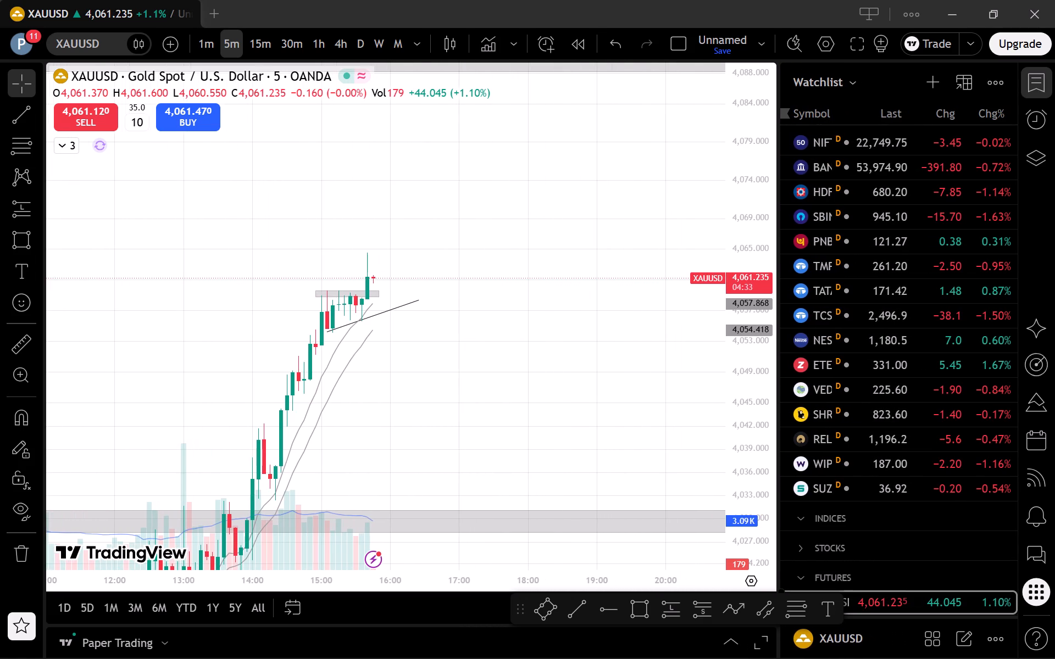
{"action": "left_click_drag", "start_coordinate": [775, 280], "coordinate": [755, 278]}
Find SILVER in the watchlist's Futures group and review its chart on the 5-minute, 1-hour and daily timeframes.
{"action": "scroll", "coordinate": [755, 278], "scroll_direction": "down", "scroll_amount": 3}
{"action": "scroll", "coordinate": [926, 297], "scroll_direction": "down", "scroll_amount": 1}
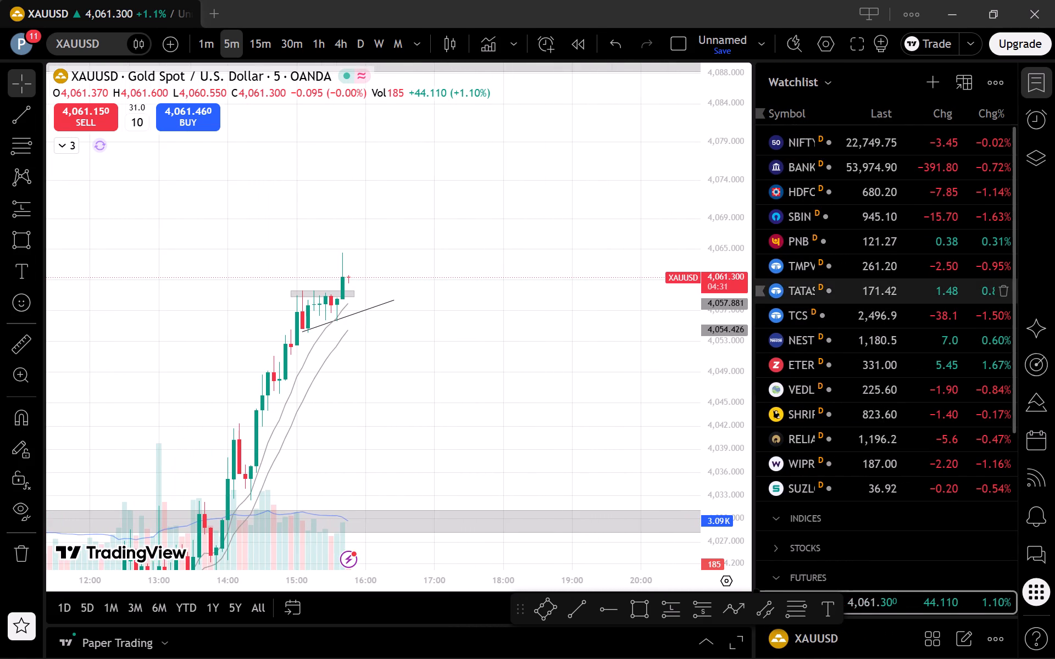
{"action": "scroll", "coordinate": [928, 298], "scroll_direction": "down", "scroll_amount": 1}
{"action": "left_click_drag", "start_coordinate": [442, 424], "coordinate": [638, 325]}
{"action": "scroll", "coordinate": [882, 230], "scroll_direction": "up", "scroll_amount": 8}
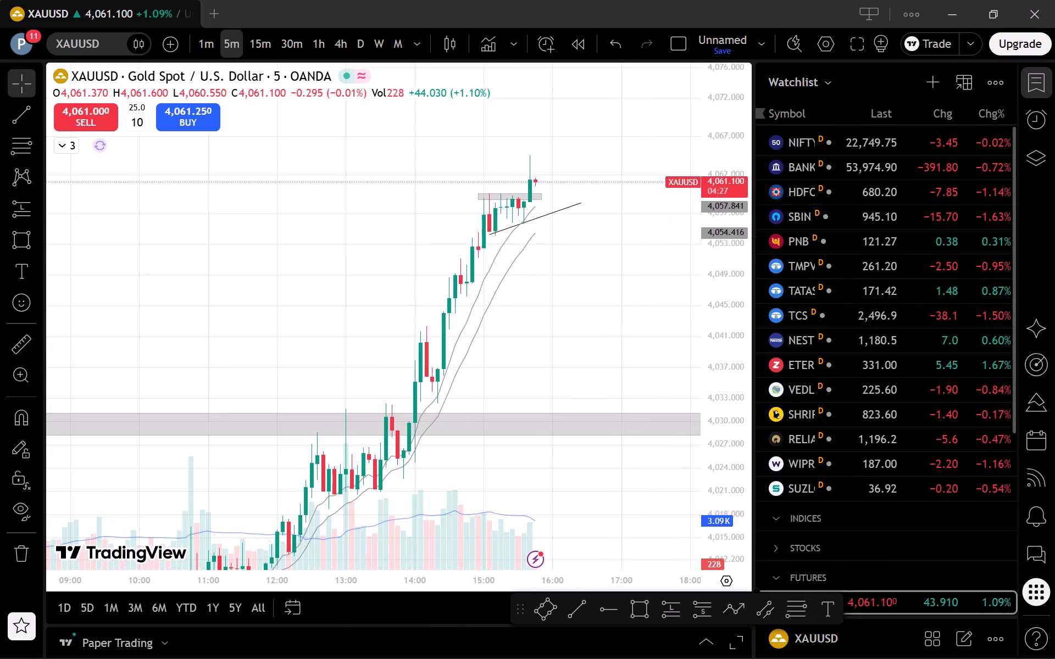
{"action": "scroll", "coordinate": [929, 435], "scroll_direction": "down", "scroll_amount": 4}
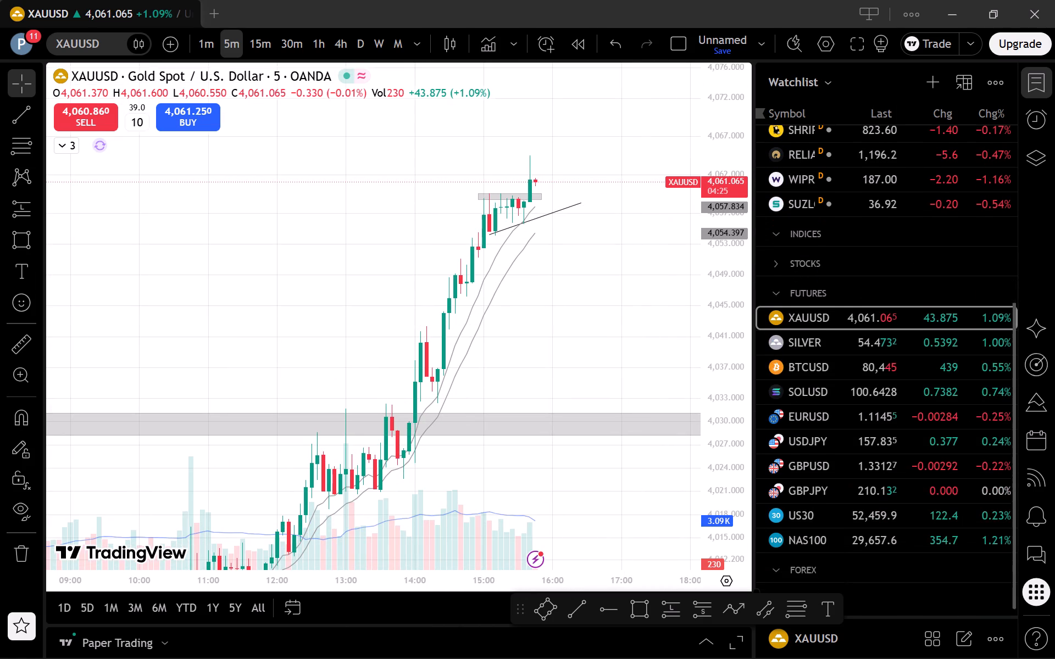
{"action": "left_click", "coordinate": [866, 345]}
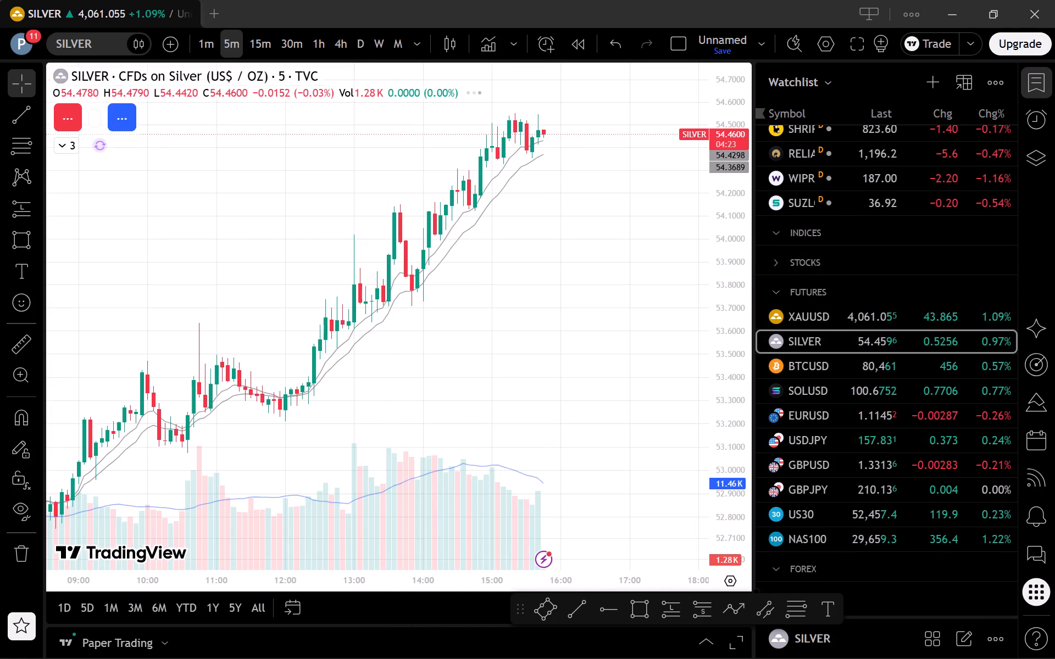
{"action": "left_click", "coordinate": [316, 41]}
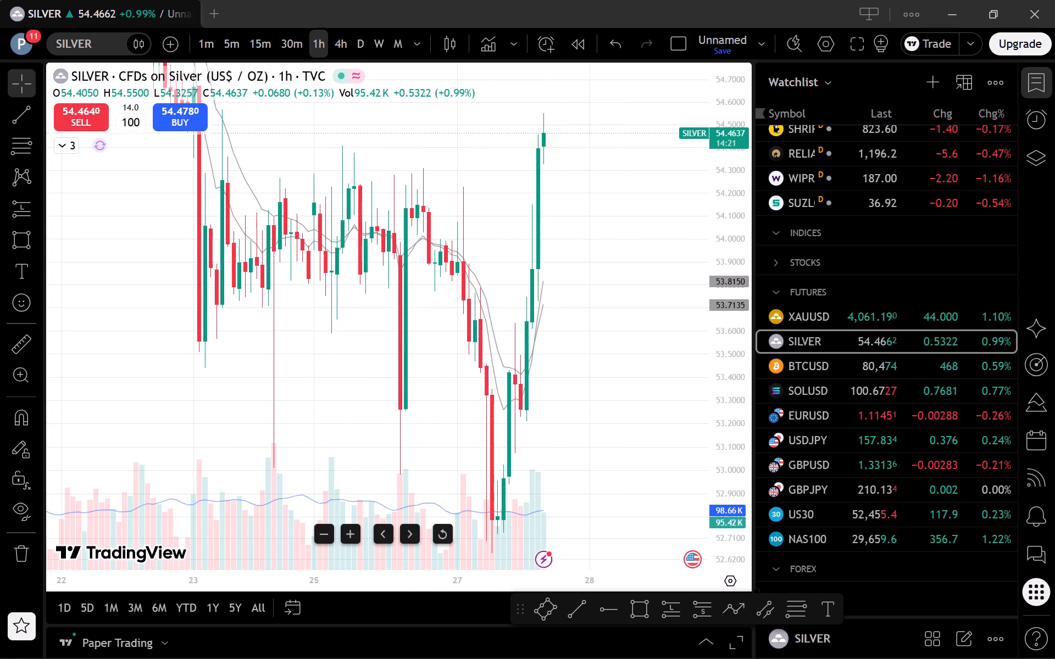
{"action": "left_click", "coordinate": [439, 529]}
{"action": "left_click", "coordinate": [360, 47]}
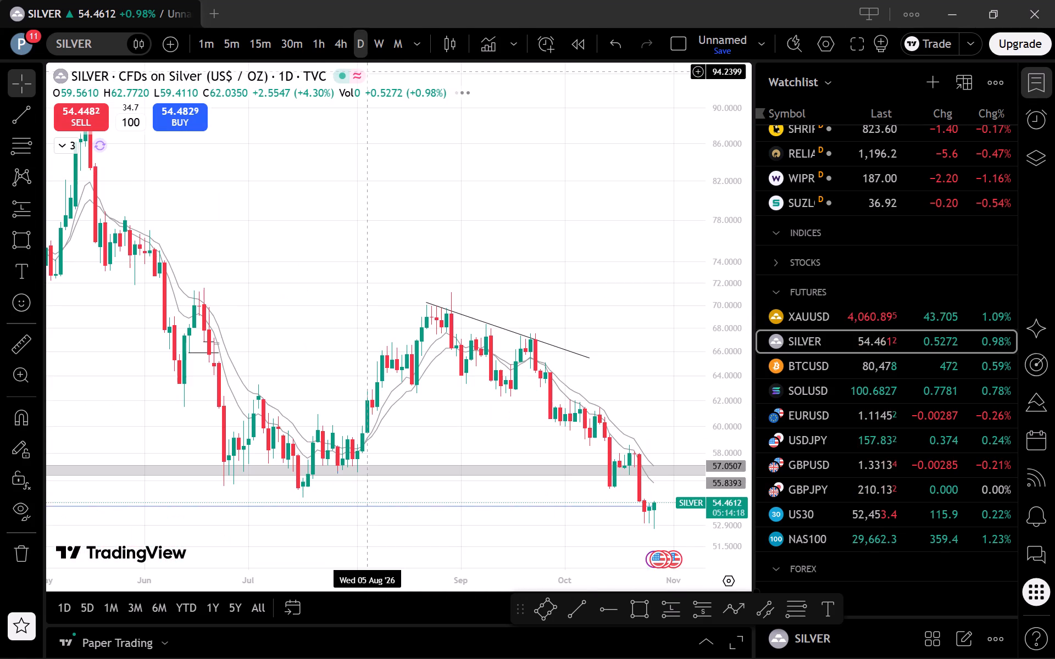
Look through the 1-hour charts of BTCUSD, SOLUSD and USDJPY from the watchlist.
{"action": "left_click", "coordinate": [309, 37]}
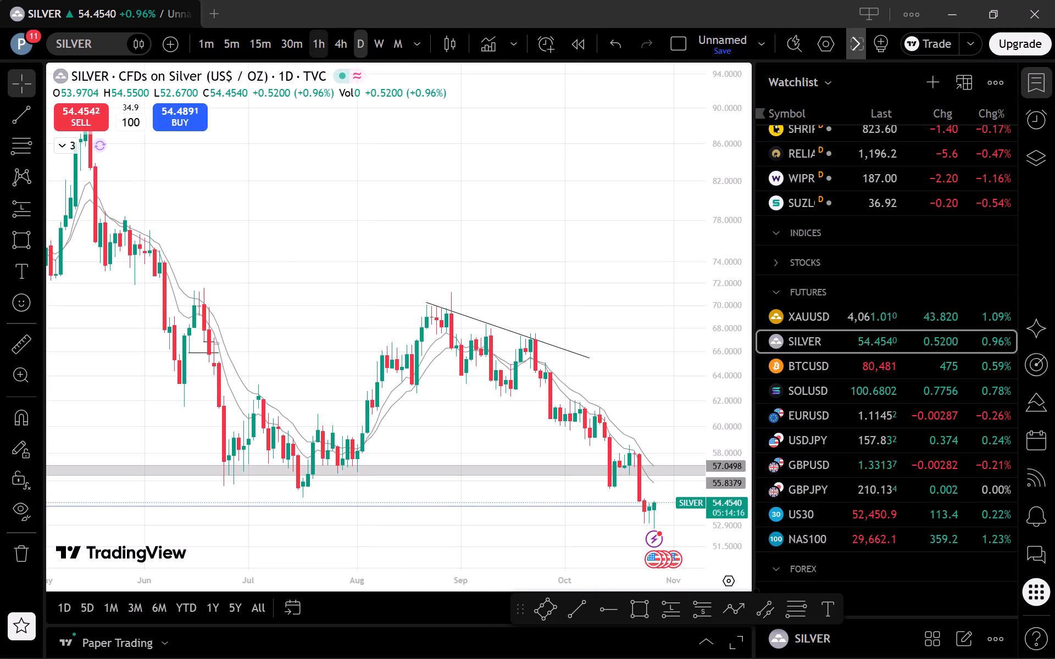
{"action": "left_click", "coordinate": [923, 360]}
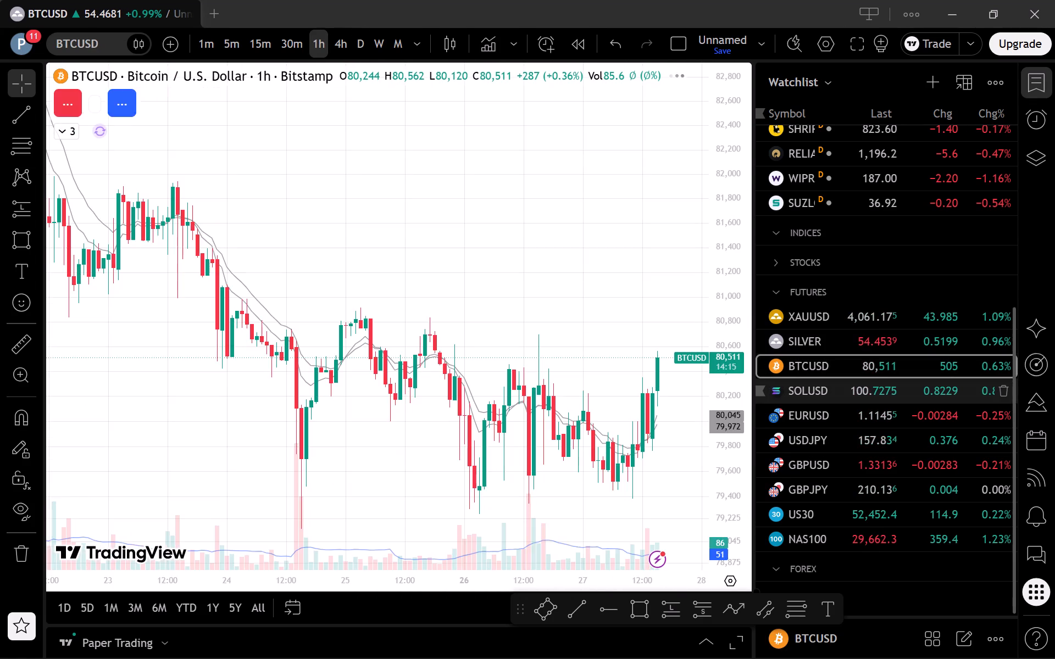
{"action": "left_click", "coordinate": [915, 391]}
{"action": "left_click", "coordinate": [893, 433]}
Examine the EURUSD decline and recent consolidation on the 1-hour and 5-minute timeframes.
{"action": "left_click", "coordinate": [901, 413]}
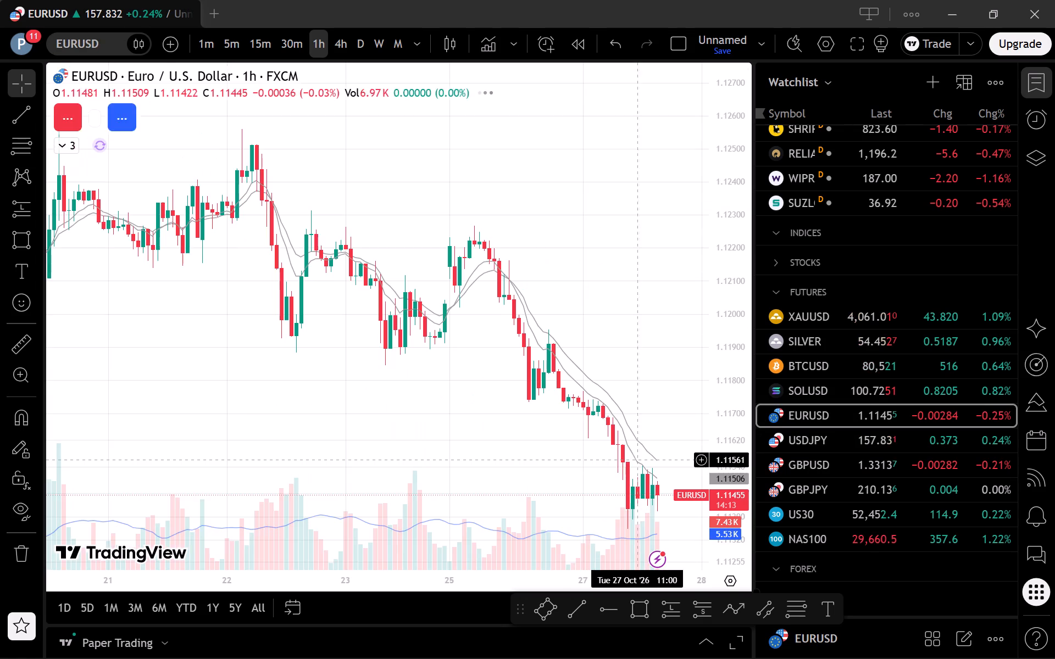
{"action": "left_click_drag", "start_coordinate": [621, 459], "coordinate": [515, 370]}
{"action": "left_click_drag", "start_coordinate": [737, 395], "coordinate": [737, 441]}
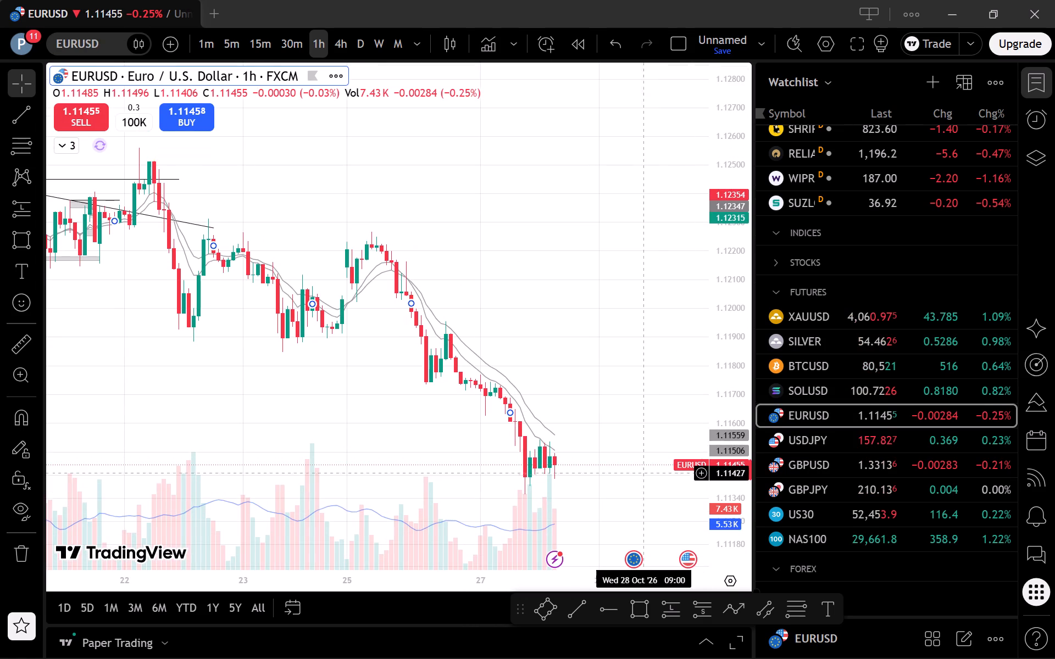
{"action": "left_click_drag", "start_coordinate": [641, 474], "coordinate": [631, 417]}
{"action": "left_click_drag", "start_coordinate": [631, 411], "coordinate": [631, 406]}
{"action": "left_click_drag", "start_coordinate": [610, 466], "coordinate": [637, 438]}
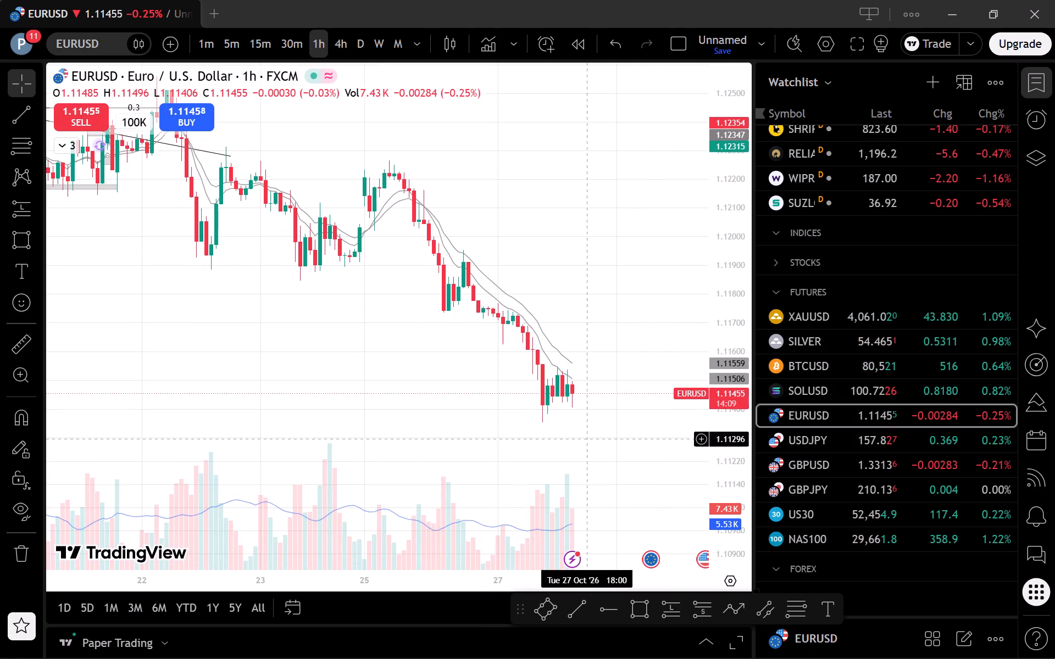
{"action": "left_click", "coordinate": [242, 42]}
{"action": "scroll", "coordinate": [496, 377], "scroll_direction": "down", "scroll_amount": 5}
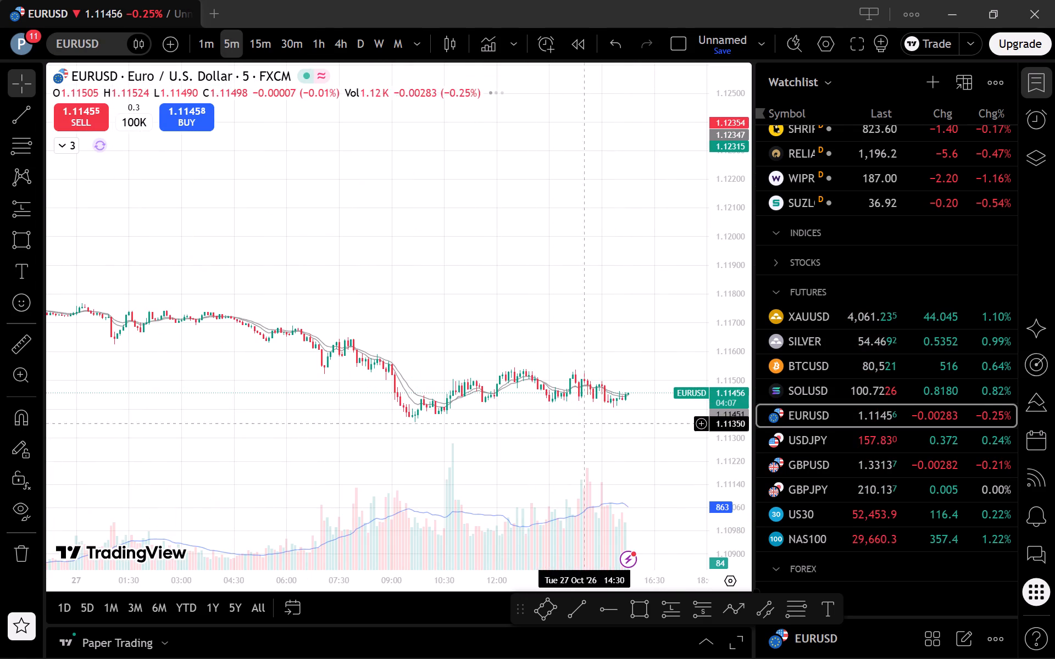
{"action": "left_click_drag", "start_coordinate": [723, 511], "coordinate": [674, 258]}
{"action": "left_click", "coordinate": [673, 256]}
{"action": "scroll", "coordinate": [578, 422], "scroll_direction": "up", "scroll_amount": 3}
{"action": "left_click_drag", "start_coordinate": [582, 424], "coordinate": [581, 418]}
{"action": "left_click_drag", "start_coordinate": [575, 393], "coordinate": [586, 257]}
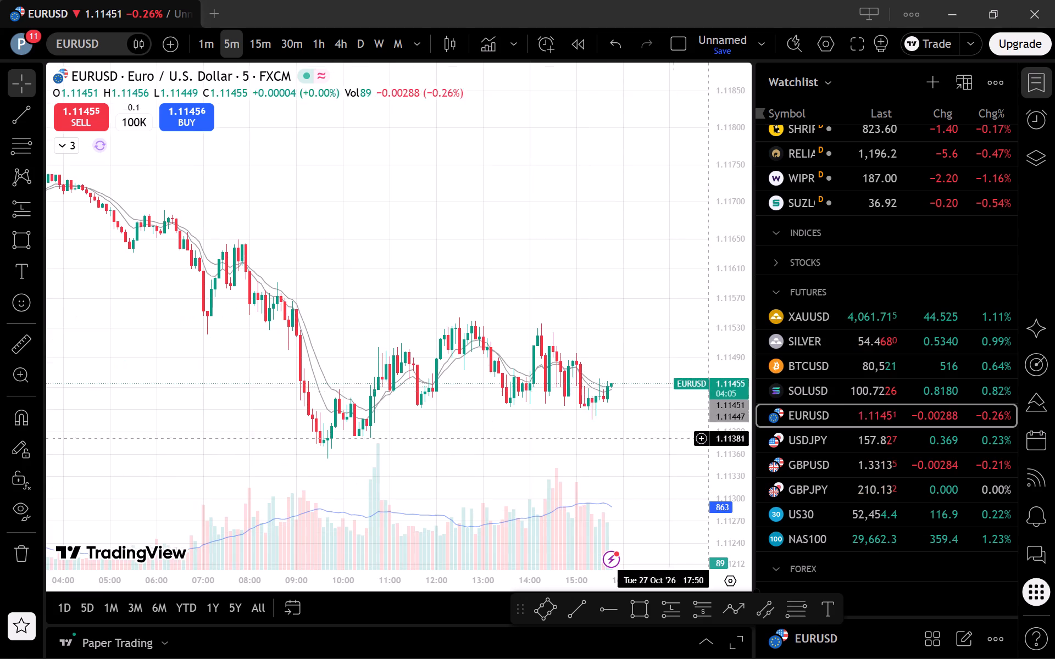
Examine US30 on the 5-minute and 1-hour timeframes, focusing on the recent swings since 23 October.
{"action": "left_click", "coordinate": [871, 514]}
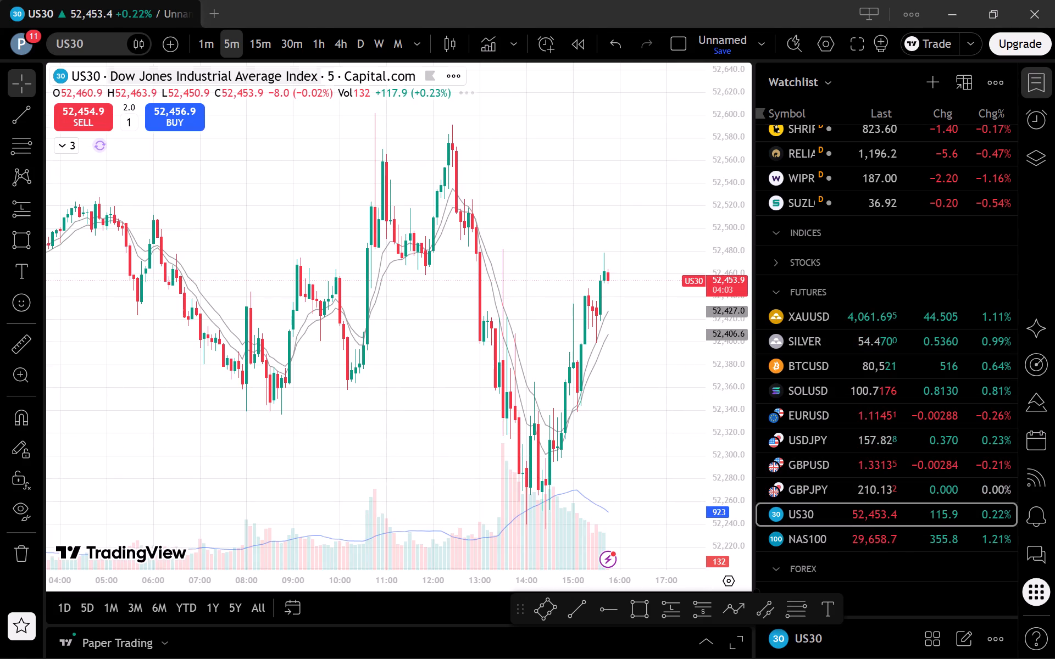
{"action": "left_click", "coordinate": [317, 43]}
{"action": "scroll", "coordinate": [584, 387], "scroll_direction": "up", "scroll_amount": 2}
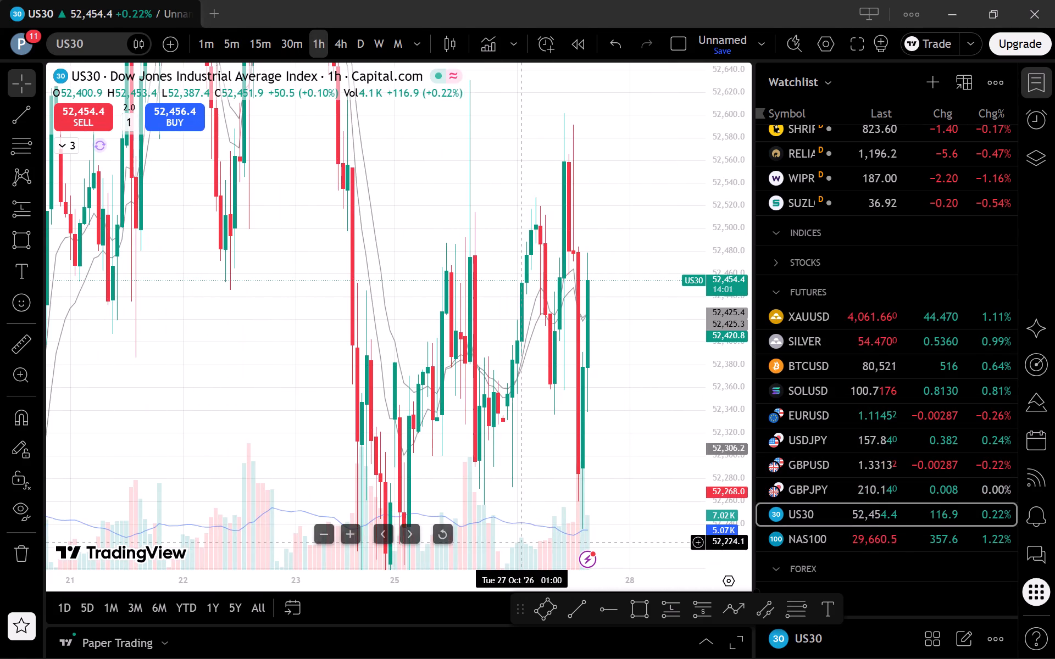
{"action": "left_click", "coordinate": [438, 528]}
{"action": "scroll", "coordinate": [570, 471], "scroll_direction": "up", "scroll_amount": 6}
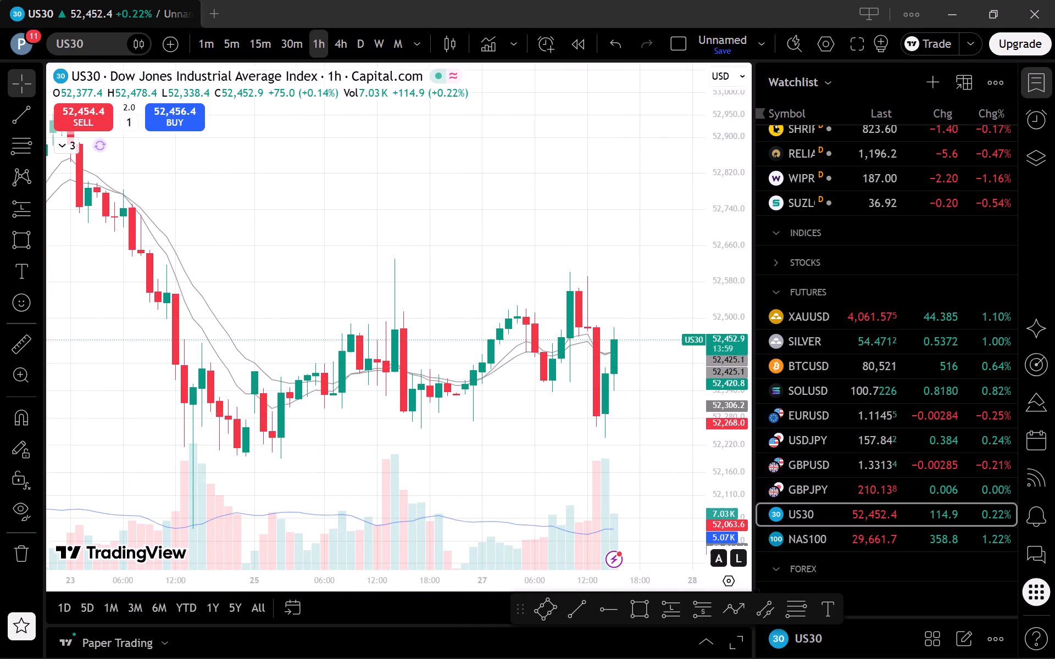
{"action": "left_click_drag", "start_coordinate": [719, 415], "coordinate": [717, 475]}
{"action": "left_click_drag", "start_coordinate": [635, 465], "coordinate": [617, 407]}
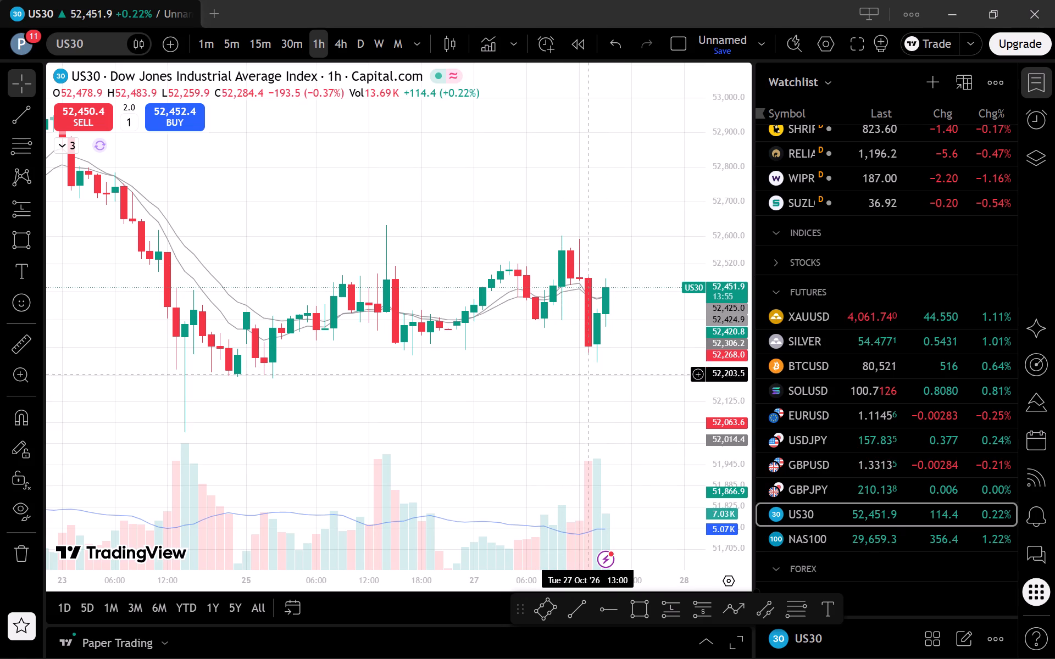
{"action": "scroll", "coordinate": [641, 396], "scroll_direction": "down", "scroll_amount": 1}
{"action": "left_click_drag", "start_coordinate": [645, 418], "coordinate": [622, 455]}
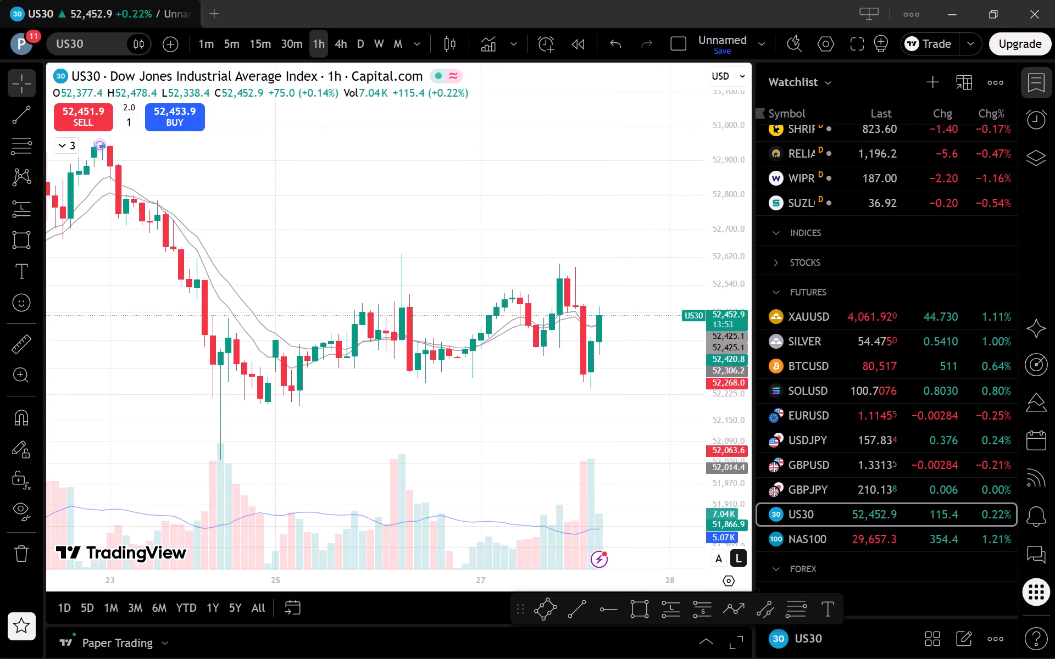
Compare the recent US30 price swings on the 1-hour, 5-minute and 4-hour timeframes.
{"action": "left_click_drag", "start_coordinate": [724, 485], "coordinate": [728, 450]}
{"action": "left_click_drag", "start_coordinate": [617, 437], "coordinate": [568, 438]}
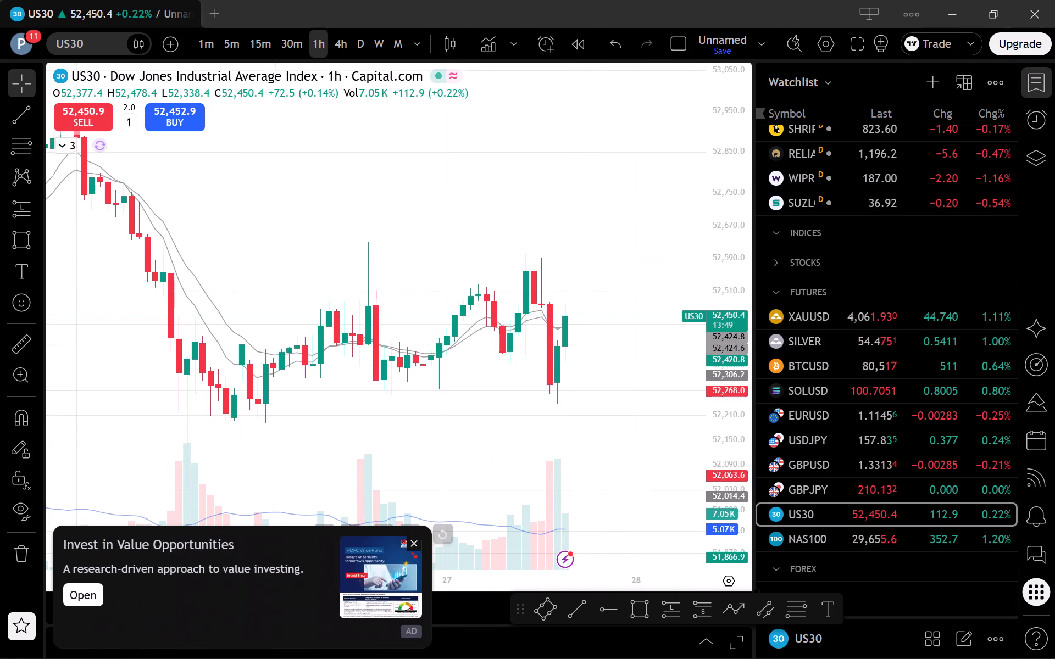
{"action": "left_click", "coordinate": [416, 544]}
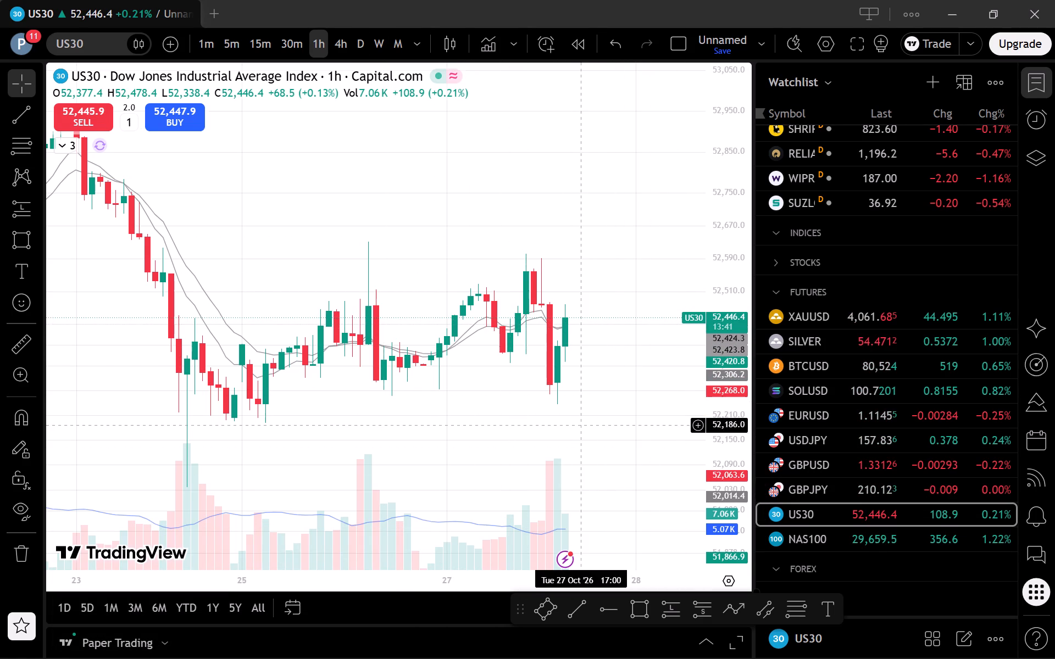
{"action": "left_click", "coordinate": [231, 41]}
{"action": "scroll", "coordinate": [509, 401], "scroll_direction": "down", "scroll_amount": 5}
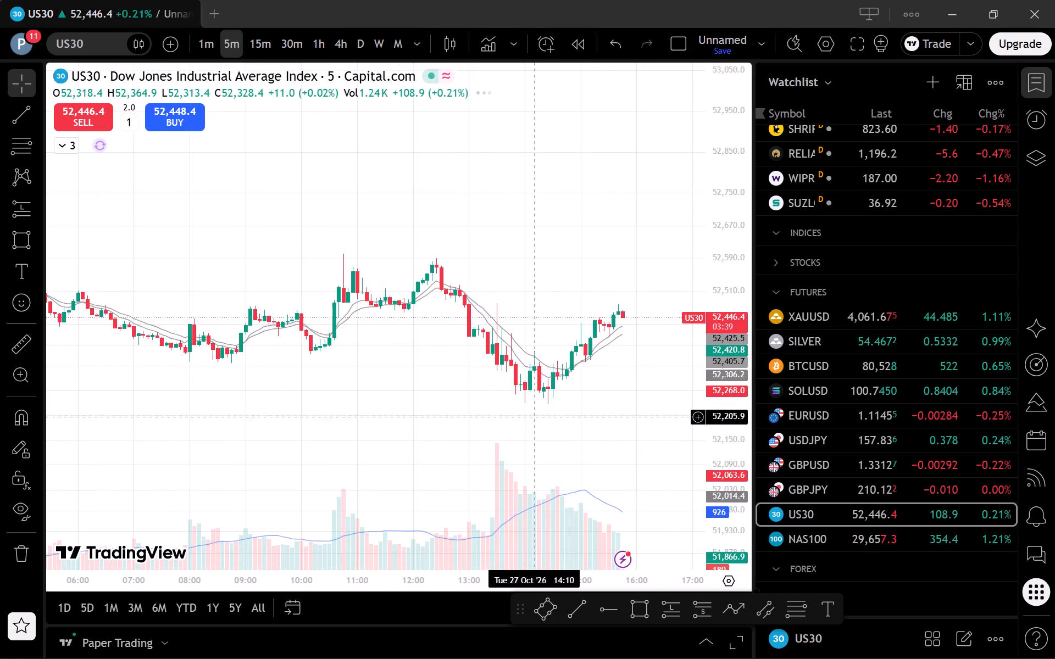
{"action": "scroll", "coordinate": [602, 423], "scroll_direction": "down", "scroll_amount": 3}
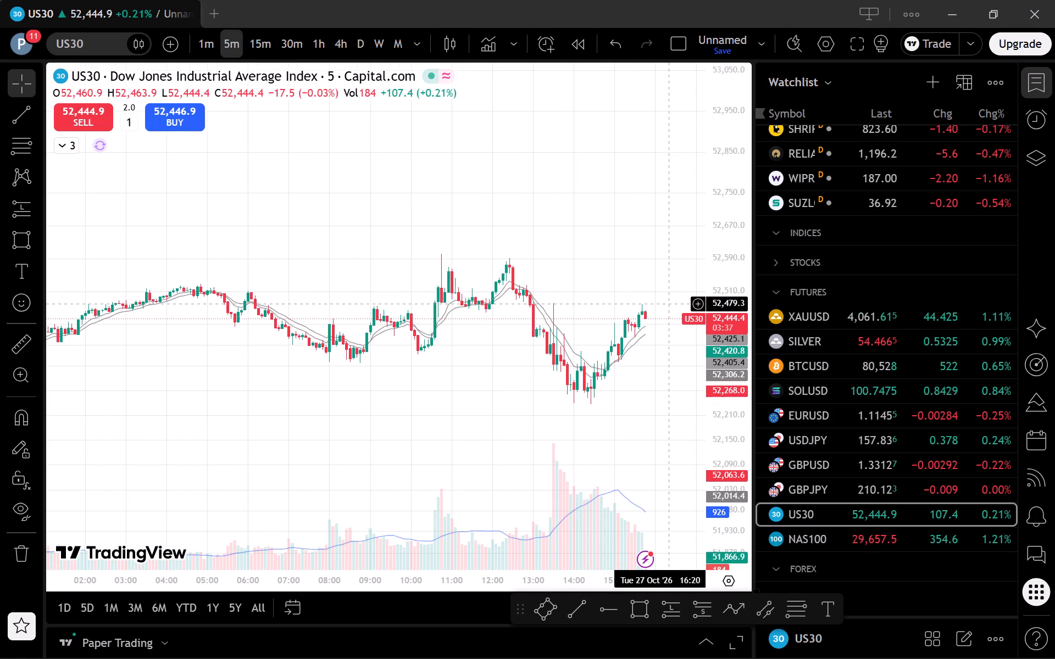
{"action": "left_click", "coordinate": [315, 44]}
{"action": "scroll", "coordinate": [585, 371], "scroll_direction": "up", "scroll_amount": 3}
{"action": "scroll", "coordinate": [646, 411], "scroll_direction": "up", "scroll_amount": 2}
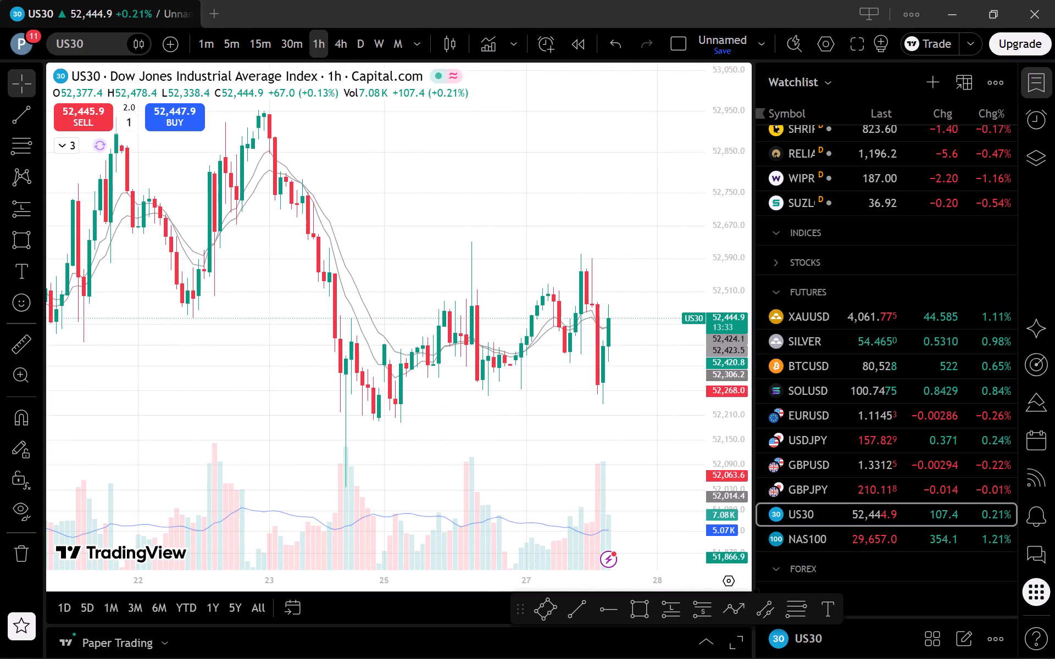
{"action": "left_click", "coordinate": [347, 55]}
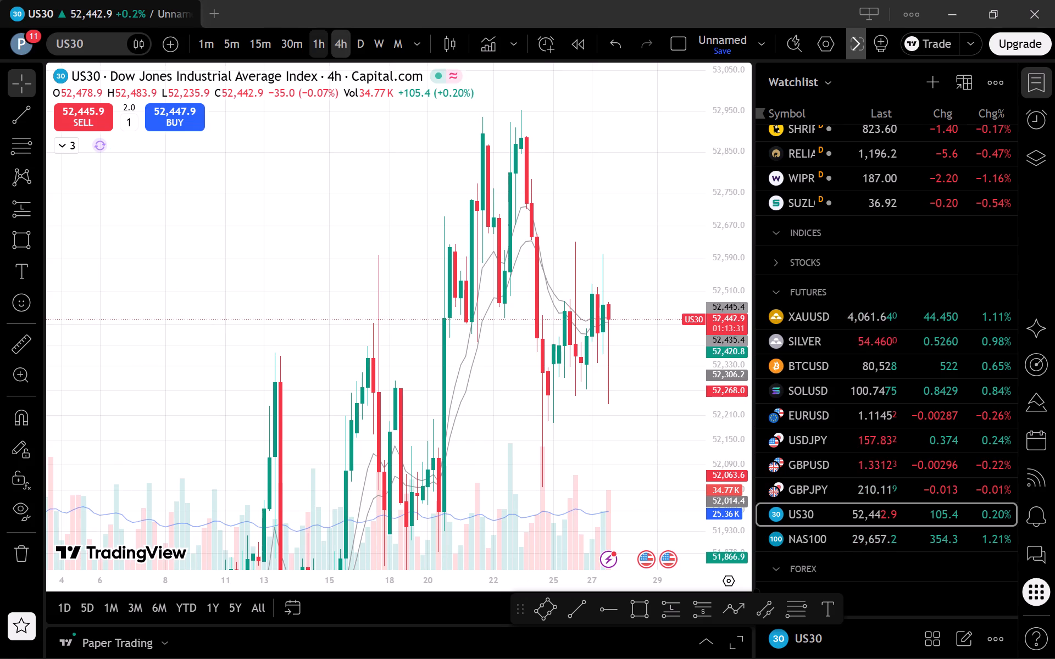
{"action": "left_click", "coordinate": [322, 50]}
{"action": "left_click", "coordinate": [224, 42]}
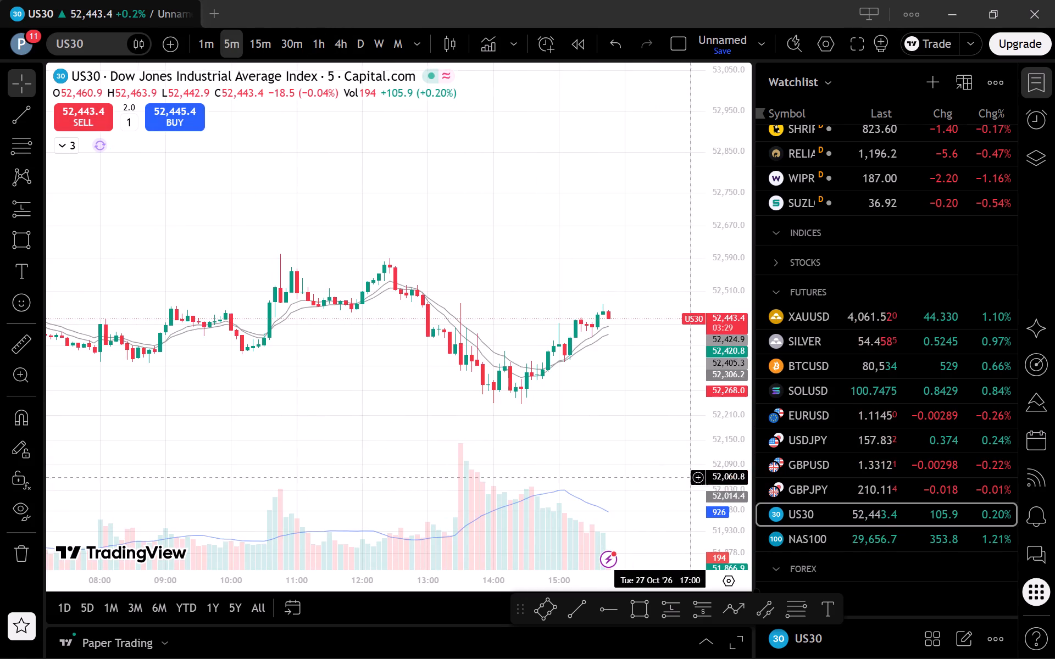
{"action": "left_click_drag", "start_coordinate": [729, 504], "coordinate": [687, 359]}
{"action": "left_click_drag", "start_coordinate": [607, 418], "coordinate": [516, 362]}
Open NAS100 from the watchlist and examine its price action on the 5-minute, 1-hour and daily timeframes.
{"action": "left_click", "coordinate": [821, 543]}
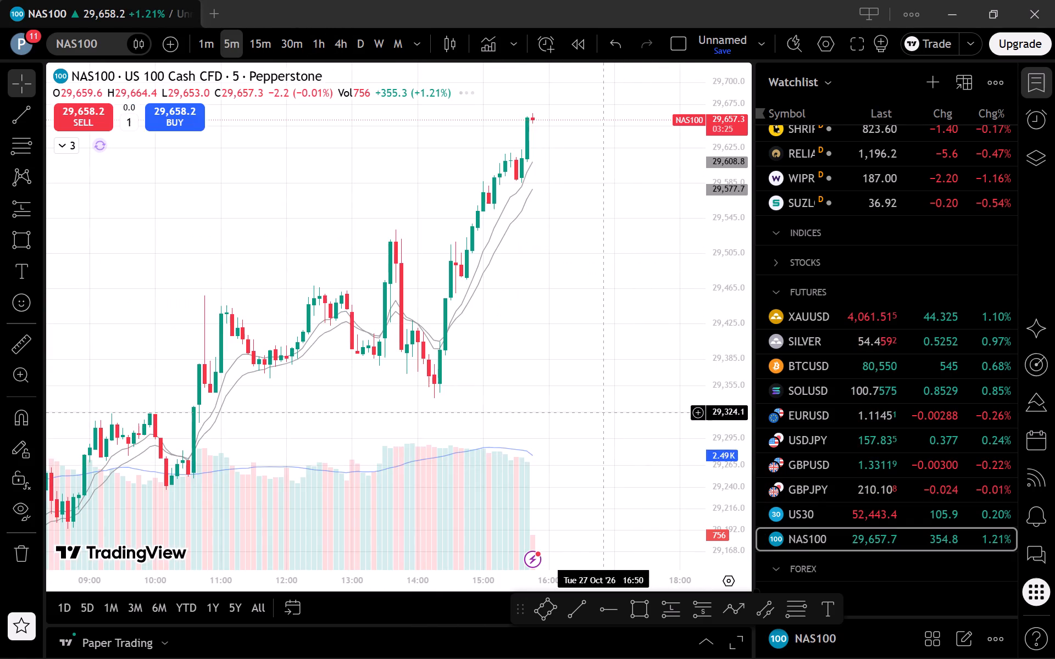
{"action": "scroll", "coordinate": [602, 413], "scroll_direction": "down", "scroll_amount": 2}
{"action": "left_click", "coordinate": [325, 26]}
{"action": "left_click", "coordinate": [314, 49]}
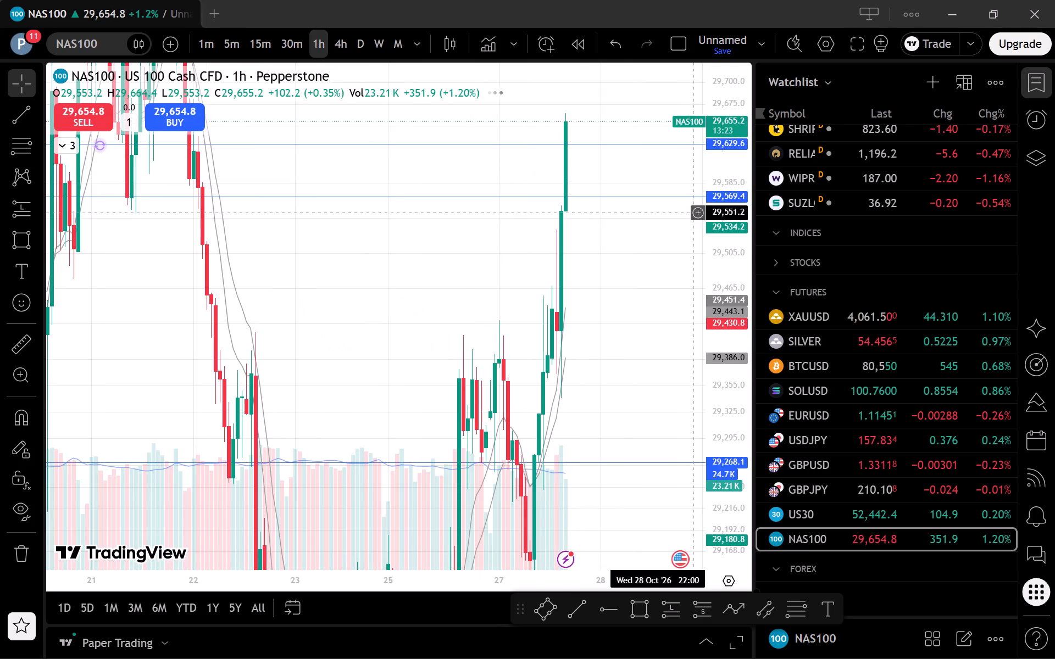
{"action": "left_click_drag", "start_coordinate": [724, 209], "coordinate": [738, 526]}
{"action": "scroll", "coordinate": [605, 326], "scroll_direction": "down", "scroll_amount": 2}
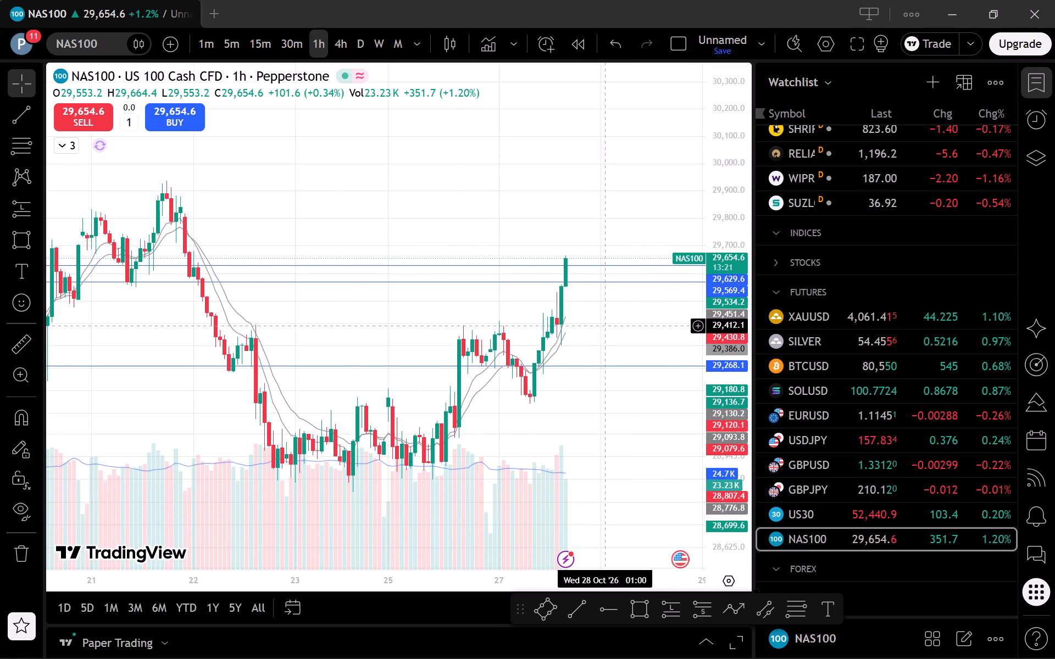
{"action": "scroll", "coordinate": [605, 326], "scroll_direction": "down", "scroll_amount": 1}
{"action": "scroll", "coordinate": [572, 364], "scroll_direction": "down", "scroll_amount": 4}
{"action": "scroll", "coordinate": [572, 364], "scroll_direction": "up", "scroll_amount": 3}
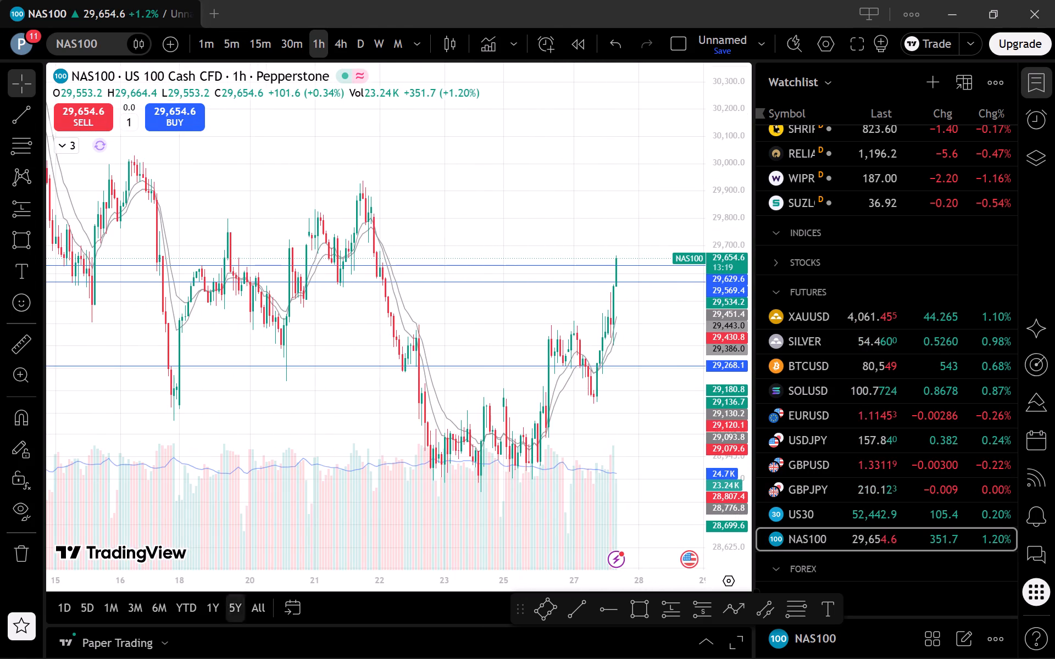
{"action": "left_click", "coordinate": [363, 40]}
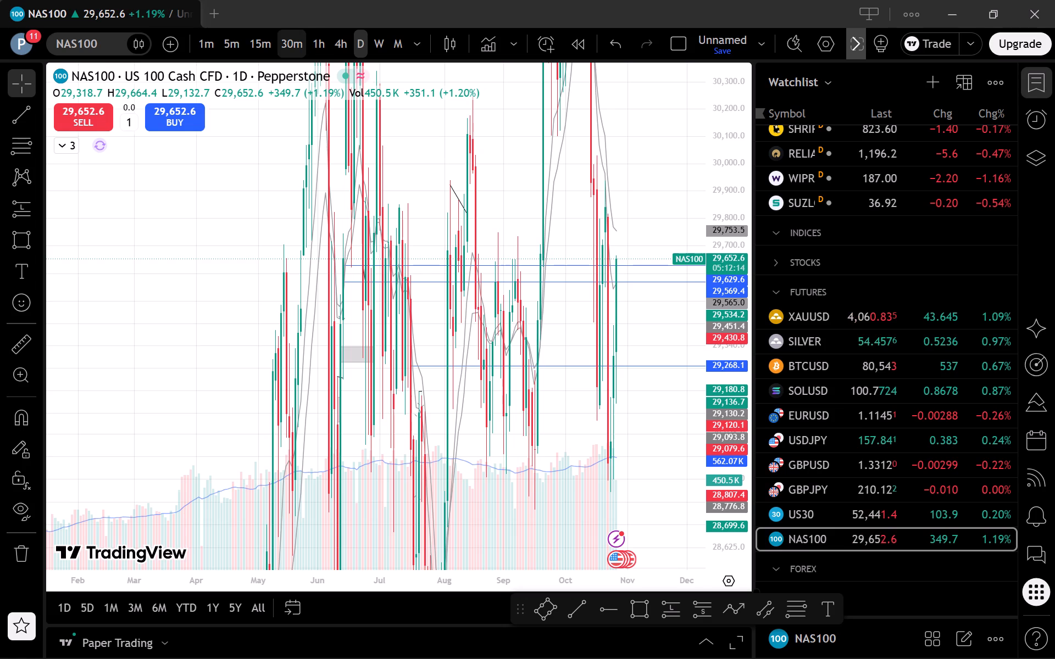
Switch NAS100 to the 5-minute timeframe and remove all its drawings, keeping the indicators.
{"action": "left_click", "coordinate": [235, 42]}
{"action": "left_click", "coordinate": [24, 545]}
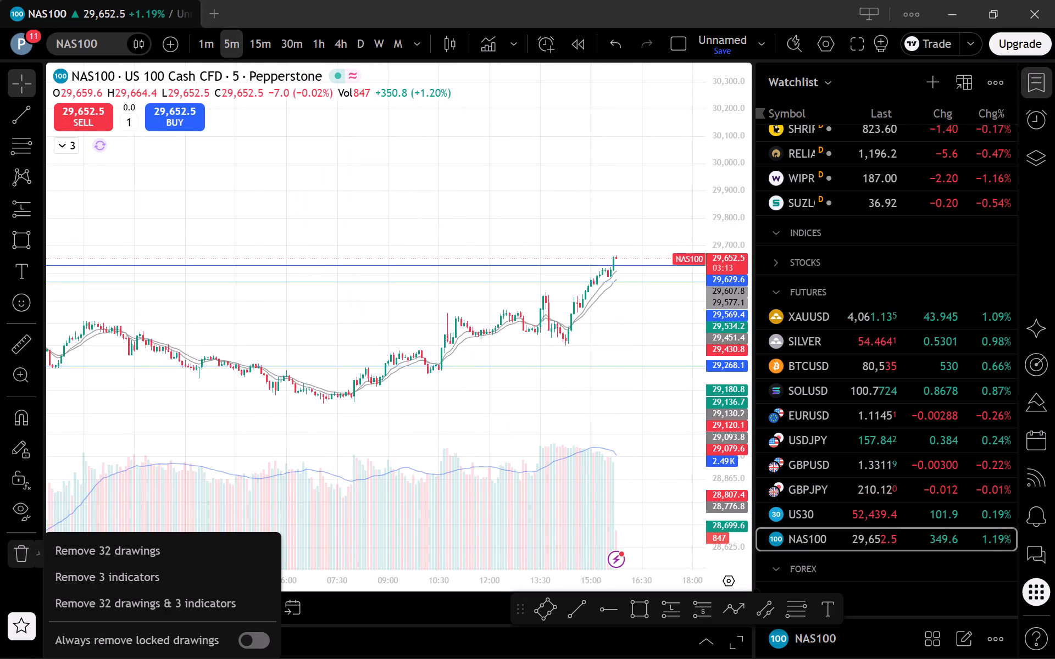
{"action": "left_click", "coordinate": [92, 548]}
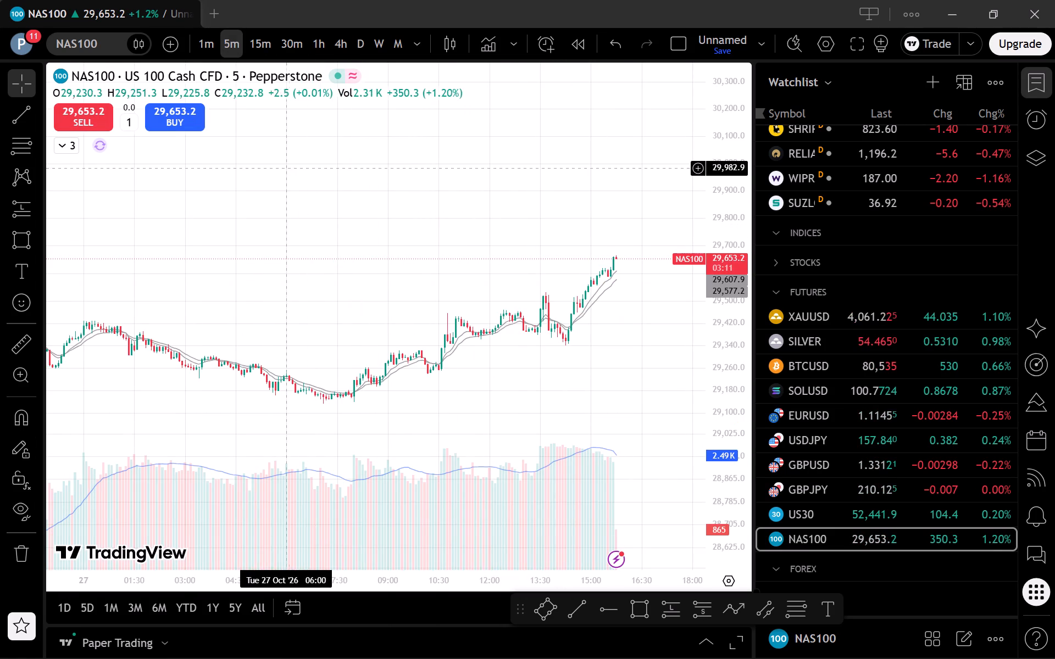
Examine the cleared NAS100 chart on the 1-hour and 5-minute timeframes, focusing on the latest rally.
{"action": "left_click", "coordinate": [313, 33]}
{"action": "scroll", "coordinate": [631, 420], "scroll_direction": "up", "scroll_amount": 5}
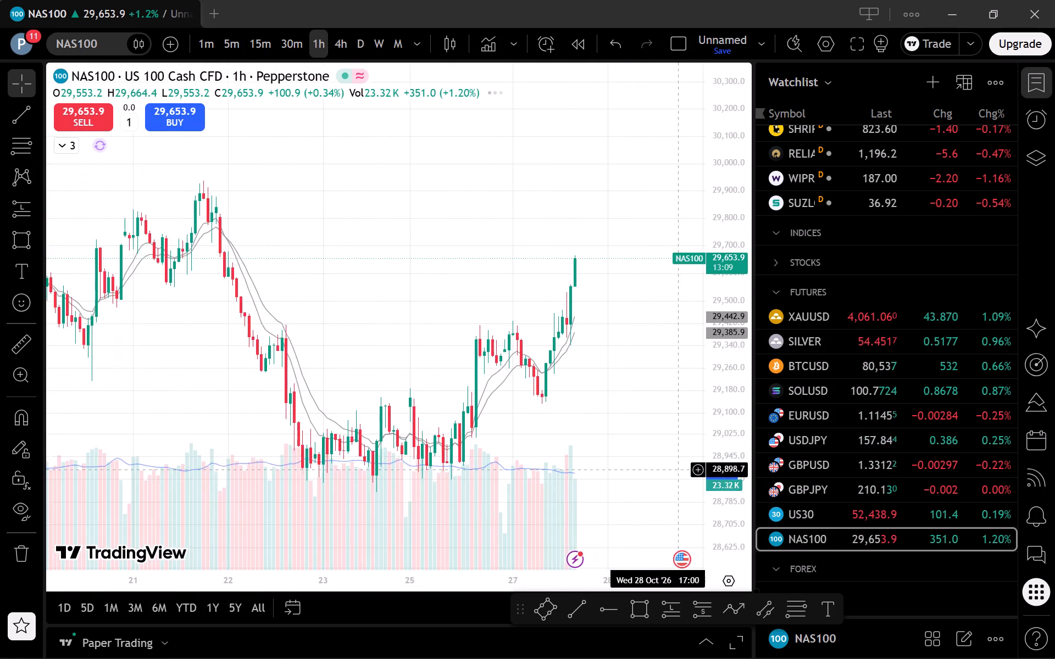
{"action": "scroll", "coordinate": [685, 474], "scroll_direction": "up", "scroll_amount": 1}
{"action": "left_click_drag", "start_coordinate": [564, 486], "coordinate": [595, 473]}
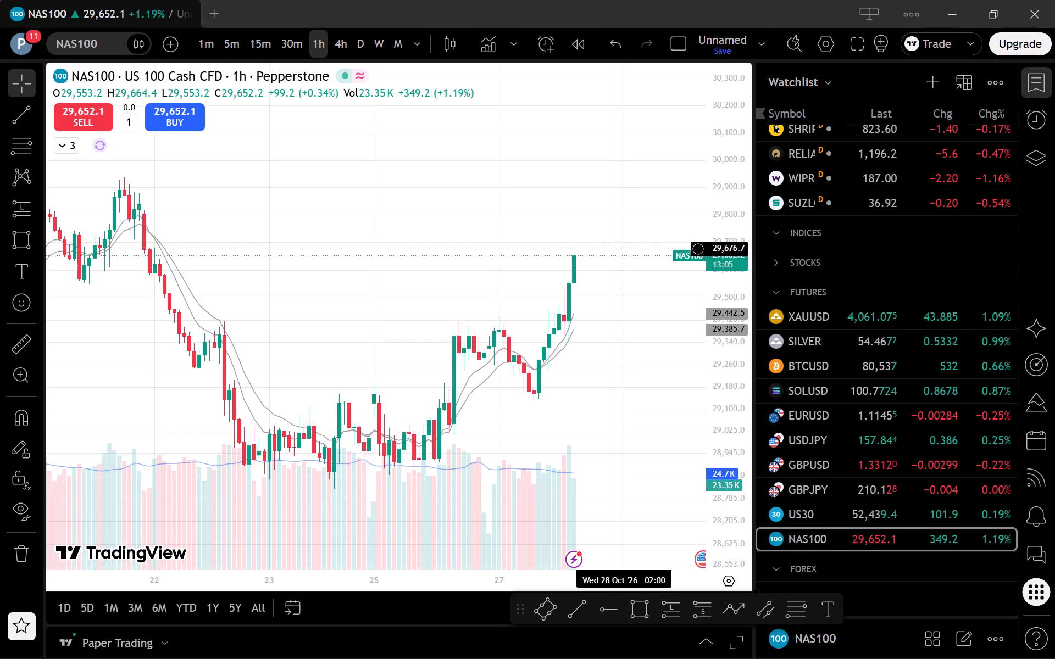
{"action": "left_click", "coordinate": [237, 40]}
{"action": "scroll", "coordinate": [589, 459], "scroll_direction": "down", "scroll_amount": 4}
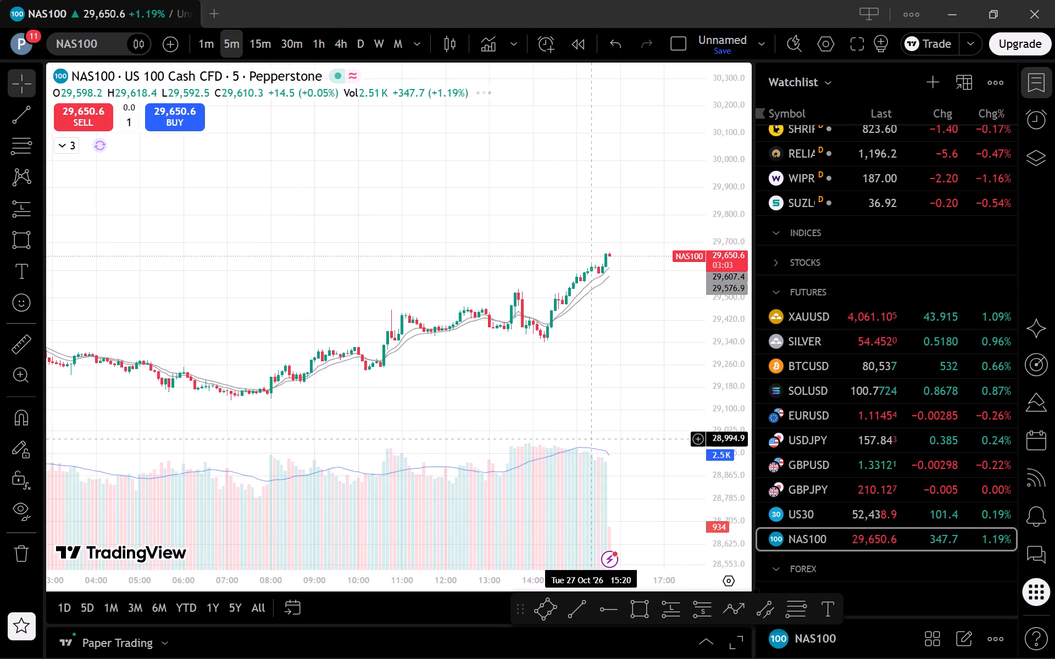
{"action": "scroll", "coordinate": [592, 437], "scroll_direction": "down", "scroll_amount": 3}
{"action": "scroll", "coordinate": [592, 435], "scroll_direction": "up", "scroll_amount": 4}
Return to US30 and examine today's drop and rebound on the 5-minute timeframe.
{"action": "left_click", "coordinate": [944, 513]}
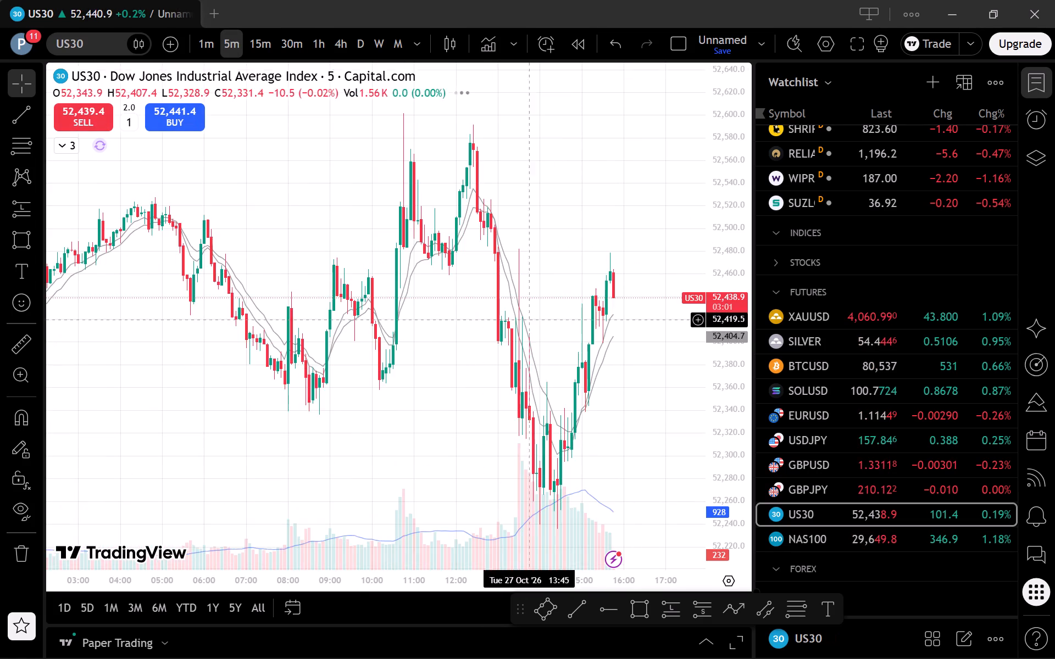
{"action": "scroll", "coordinate": [545, 336], "scroll_direction": "down", "scroll_amount": 3}
{"action": "scroll", "coordinate": [550, 340], "scroll_direction": "up", "scroll_amount": 8}
{"action": "left_click_drag", "start_coordinate": [715, 317], "coordinate": [718, 373]}
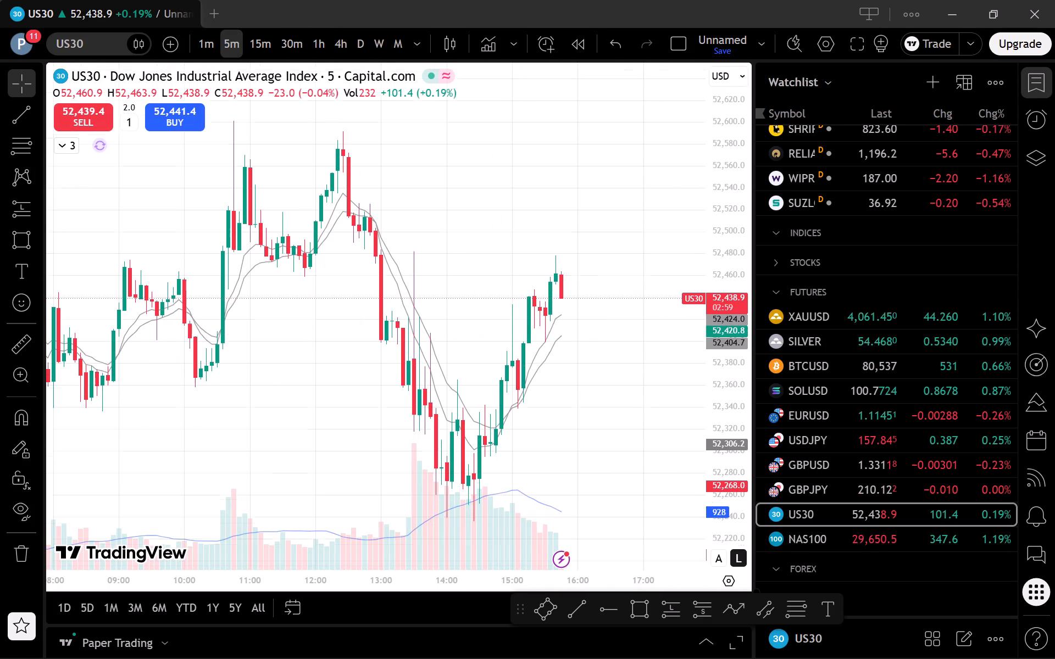
{"action": "left_click_drag", "start_coordinate": [718, 373], "coordinate": [718, 406]}
{"action": "scroll", "coordinate": [428, 294], "scroll_direction": "up", "scroll_amount": 1}
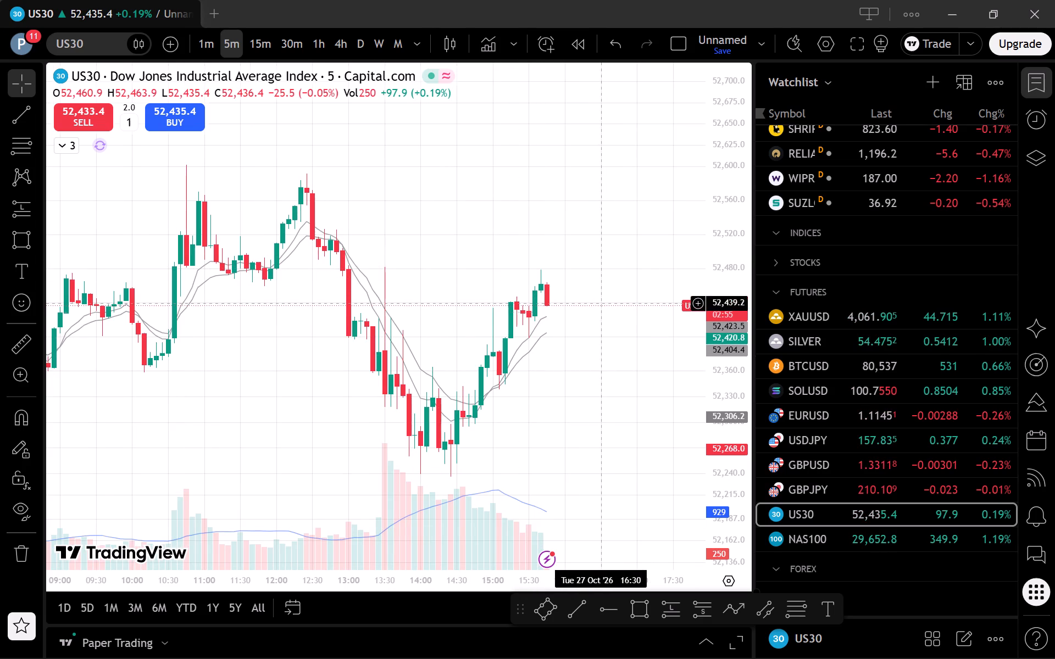
On the US30 1-minute chart, draw a rectangle zone at about 52,405–52,411 from the 15:30 low to about 16:05.
{"action": "left_click", "coordinate": [213, 43]}
{"action": "scroll", "coordinate": [598, 460], "scroll_direction": "down", "scroll_amount": 1}
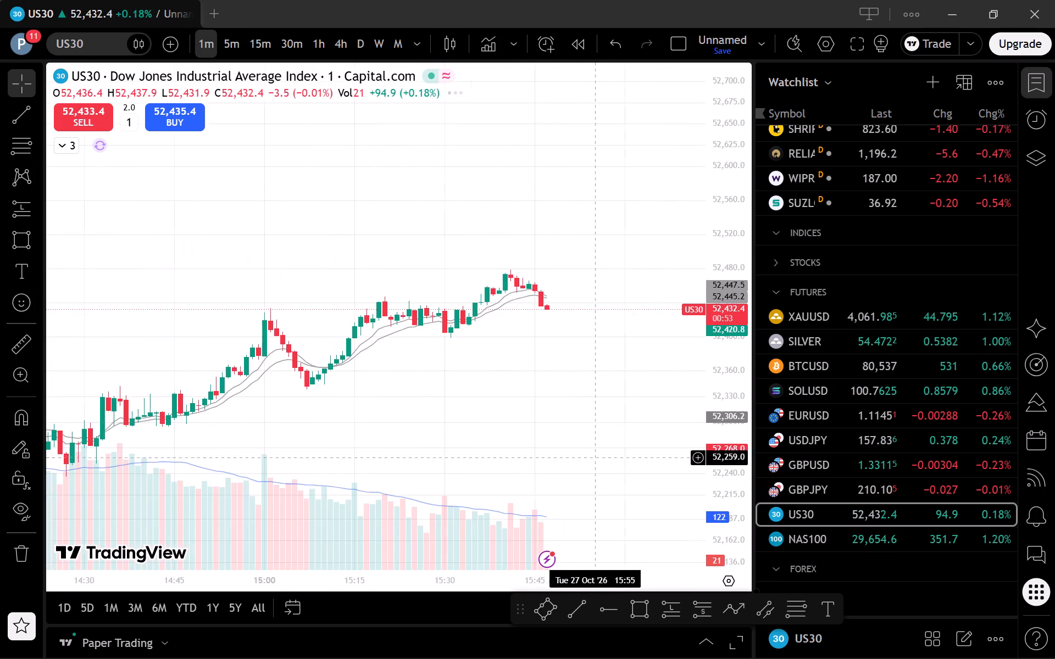
{"action": "scroll", "coordinate": [598, 460], "scroll_direction": "down", "scroll_amount": 1}
{"action": "left_click_drag", "start_coordinate": [726, 543], "coordinate": [719, 320]}
{"action": "scroll", "coordinate": [665, 372], "scroll_direction": "up", "scroll_amount": 3}
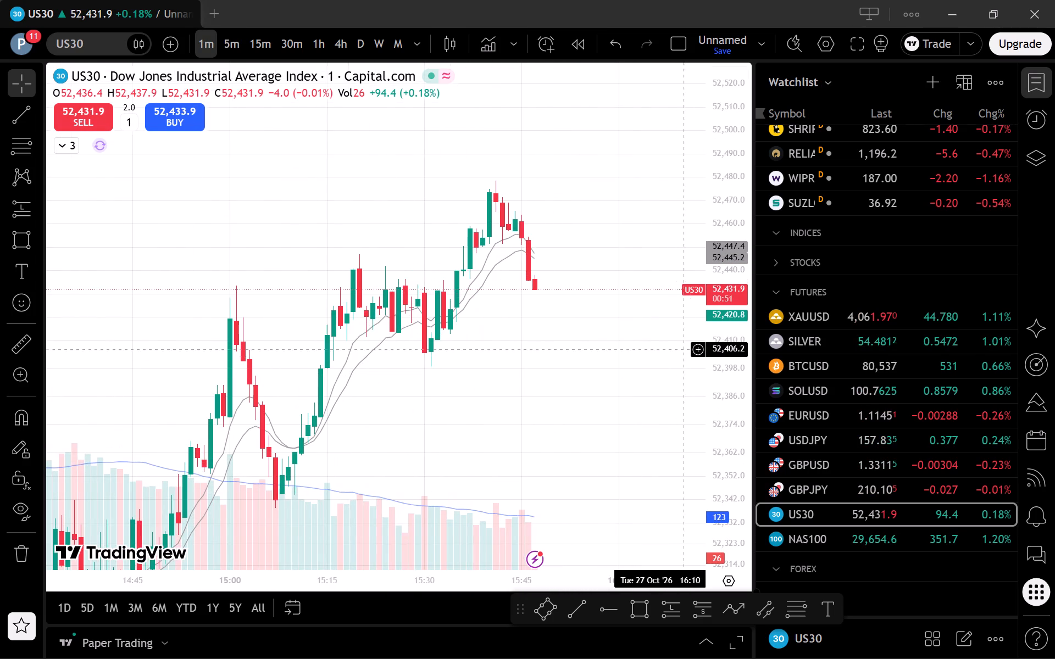
{"action": "left_click", "coordinate": [645, 612]}
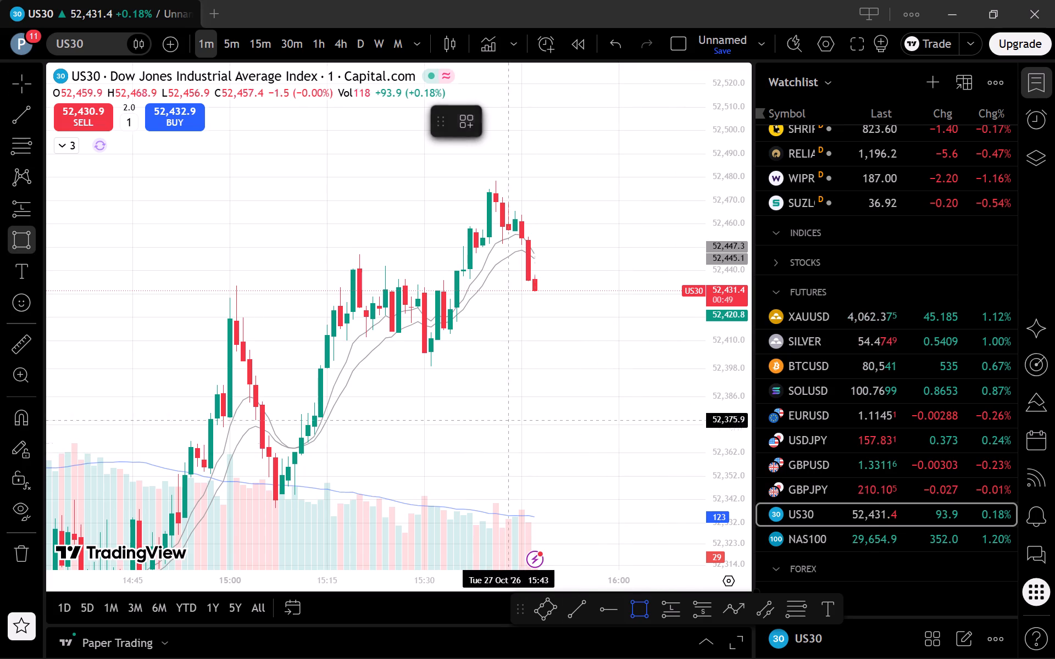
{"action": "left_click", "coordinate": [426, 338]}
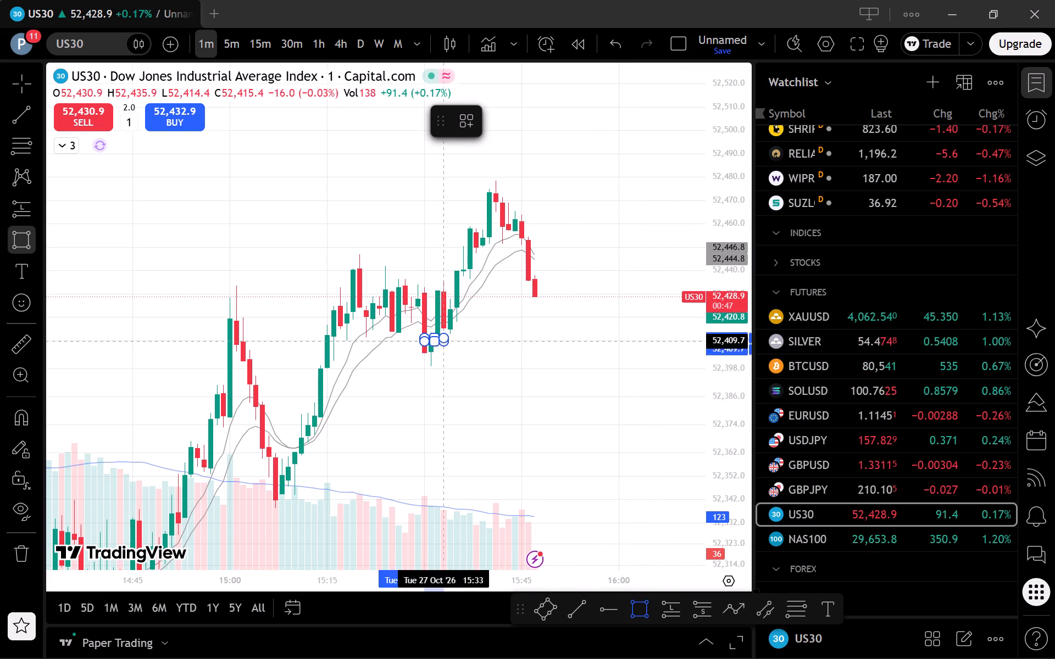
{"action": "left_click", "coordinate": [651, 351]}
{"action": "left_click", "coordinate": [538, 404]}
Check the marked US30 zone against price on the 5-minute timeframe and again on the 1-minute timeframe.
{"action": "left_click", "coordinate": [223, 42]}
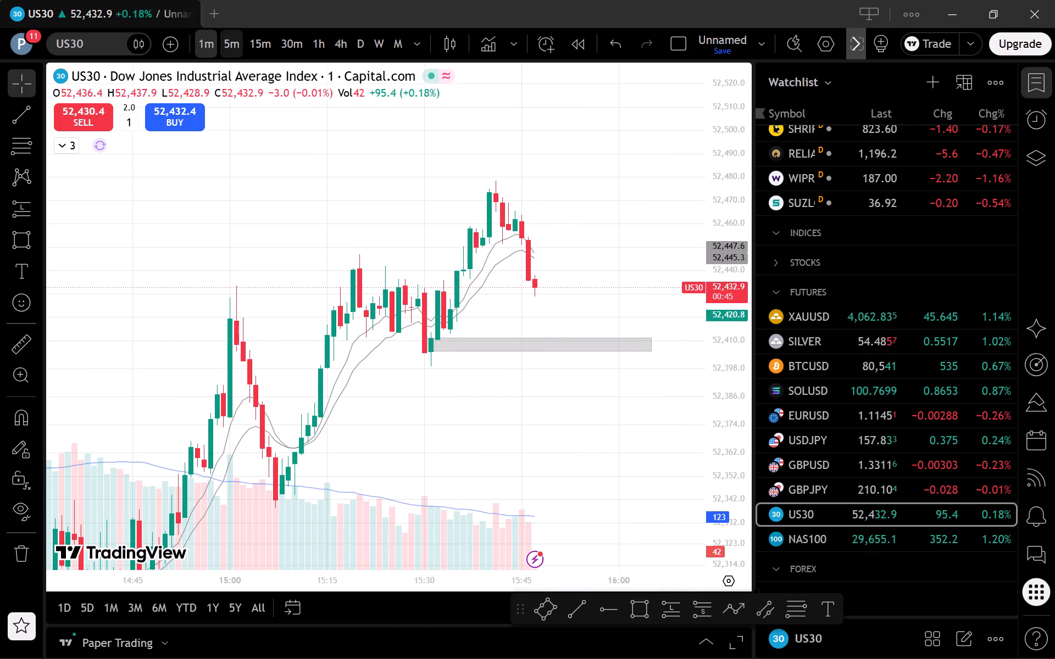
{"action": "left_click_drag", "start_coordinate": [715, 212], "coordinate": [726, 451]}
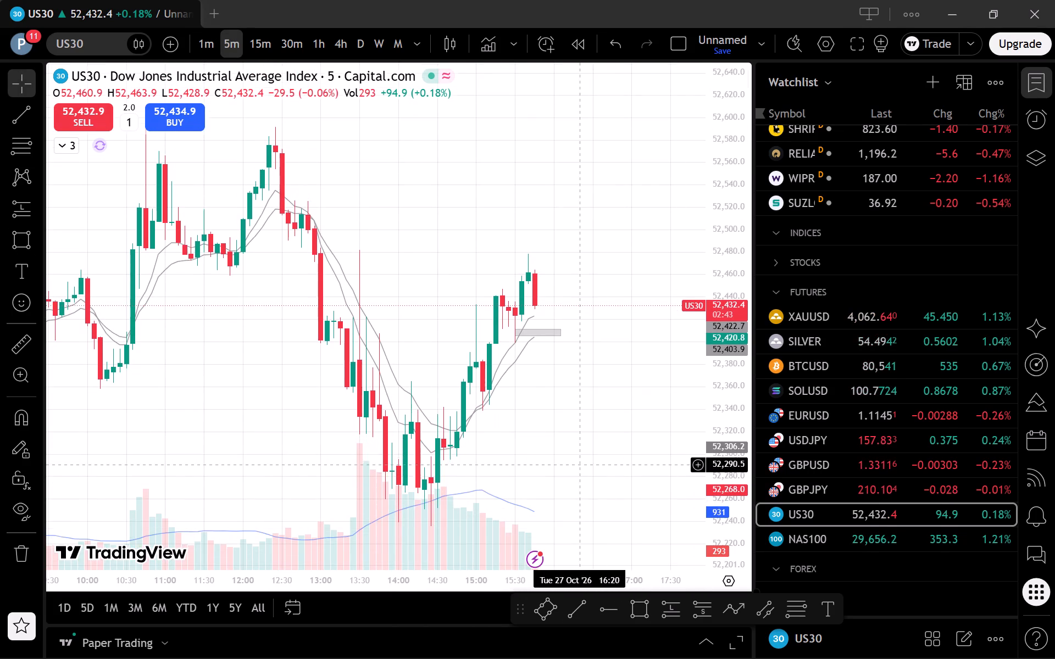
{"action": "scroll", "coordinate": [576, 463], "scroll_direction": "down", "scroll_amount": 2}
{"action": "scroll", "coordinate": [570, 460], "scroll_direction": "up", "scroll_amount": 2}
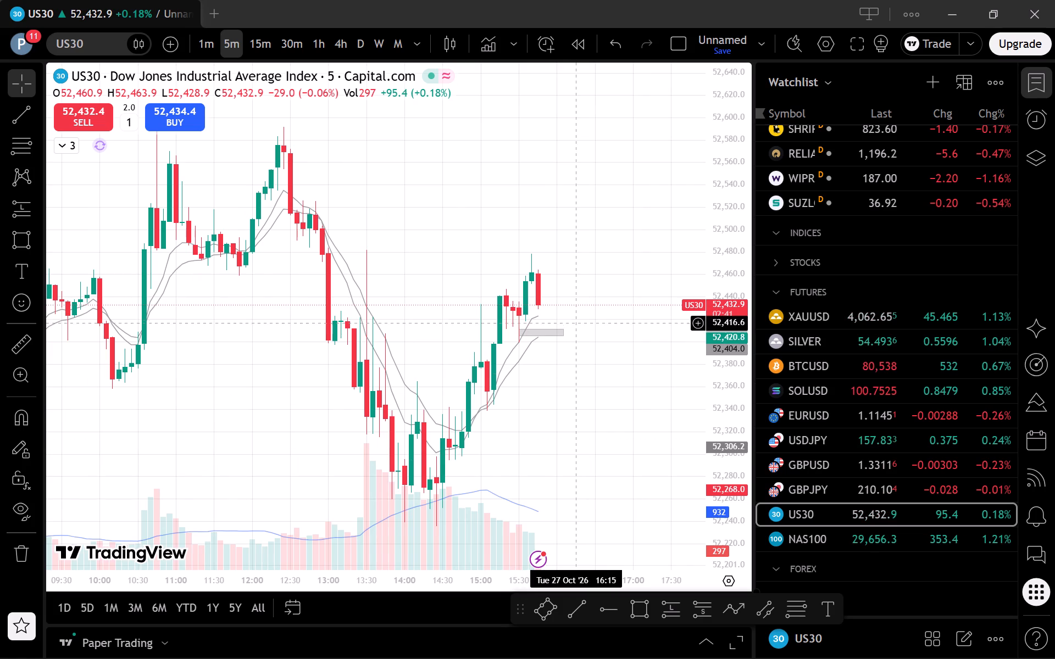
{"action": "left_click", "coordinate": [215, 39]}
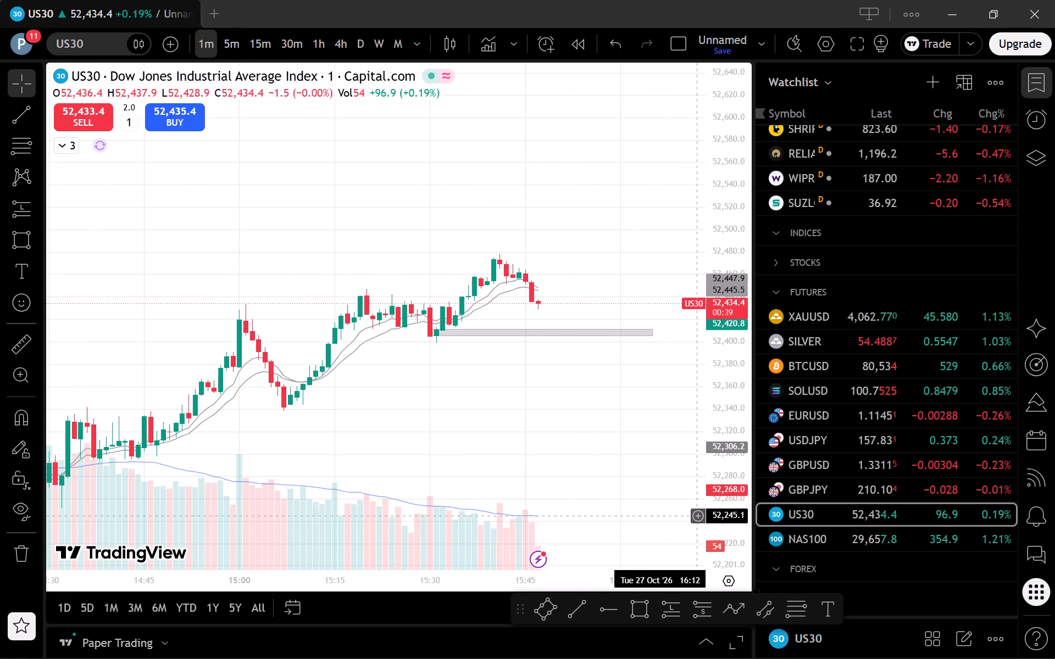
{"action": "left_click_drag", "start_coordinate": [732, 478], "coordinate": [712, 287]}
{"action": "scroll", "coordinate": [626, 391], "scroll_direction": "down", "scroll_amount": 2}
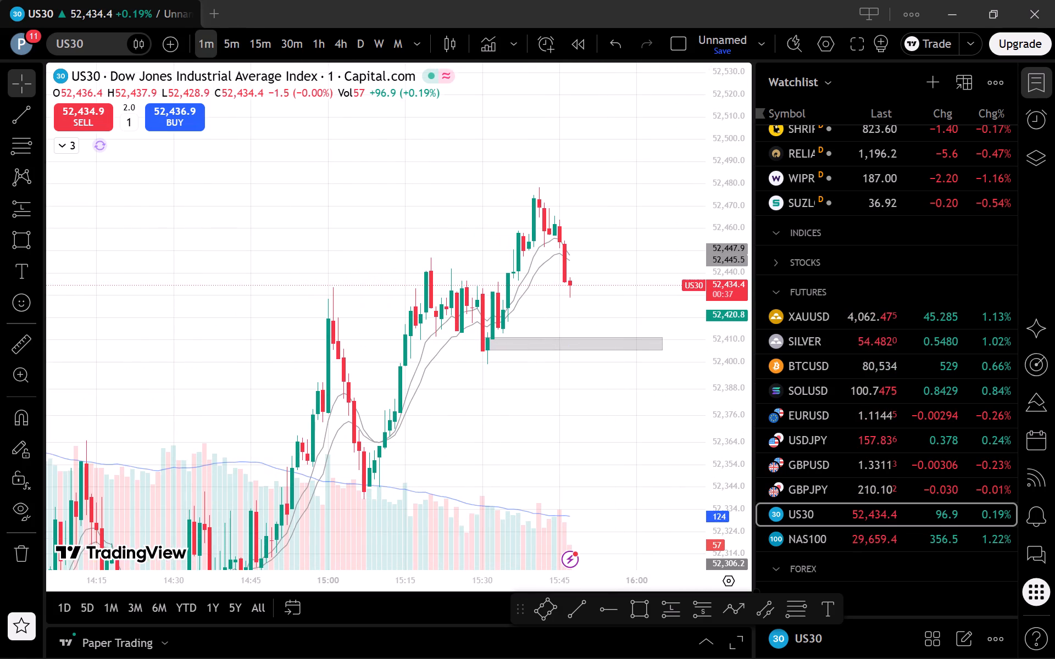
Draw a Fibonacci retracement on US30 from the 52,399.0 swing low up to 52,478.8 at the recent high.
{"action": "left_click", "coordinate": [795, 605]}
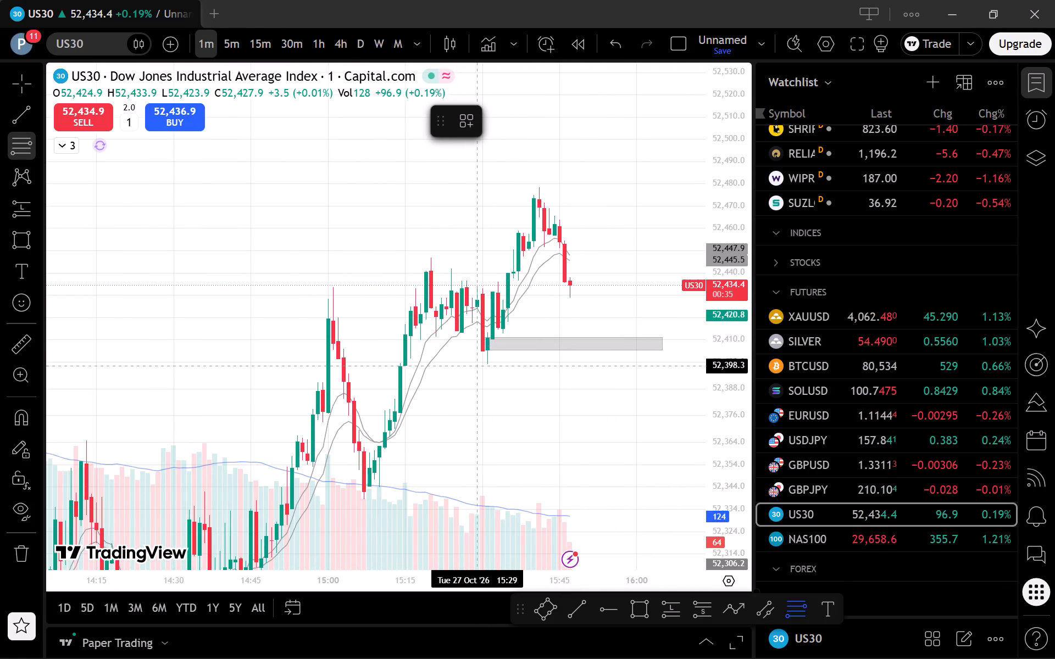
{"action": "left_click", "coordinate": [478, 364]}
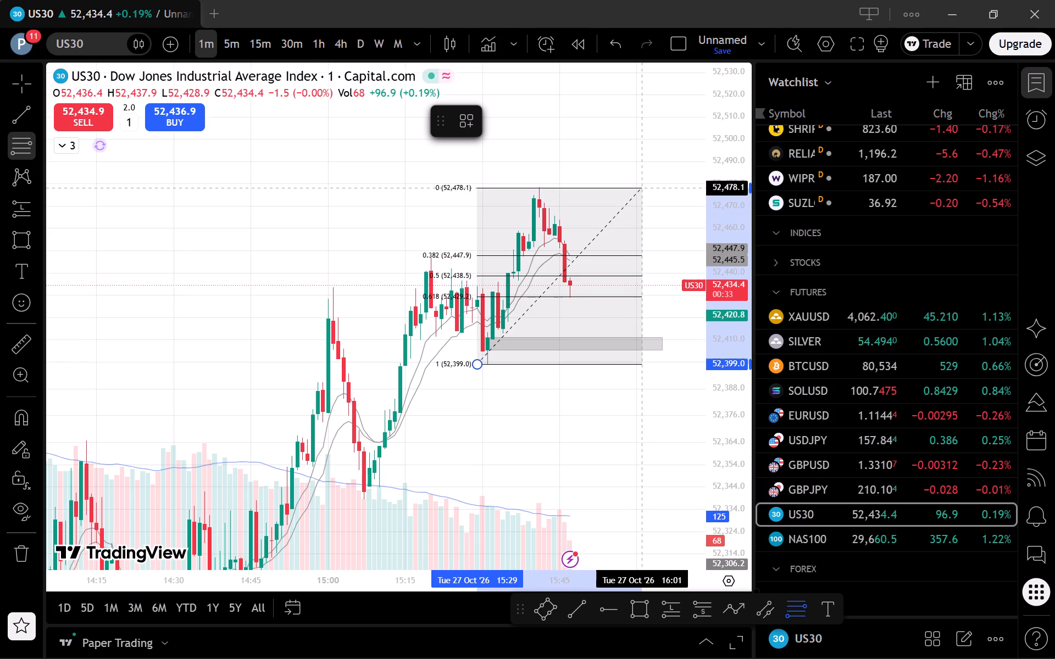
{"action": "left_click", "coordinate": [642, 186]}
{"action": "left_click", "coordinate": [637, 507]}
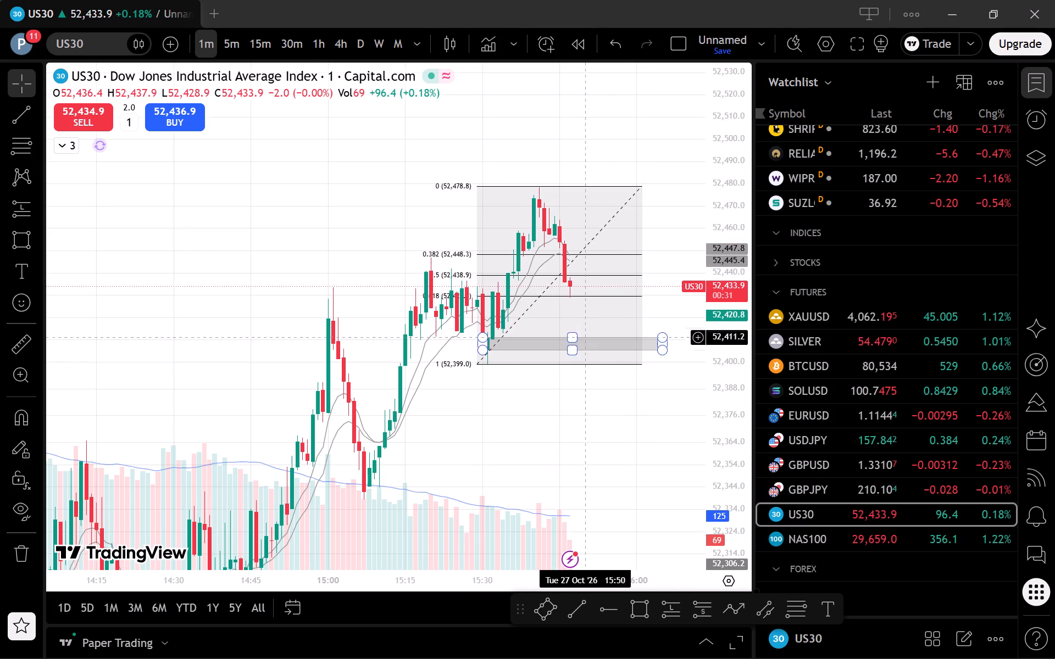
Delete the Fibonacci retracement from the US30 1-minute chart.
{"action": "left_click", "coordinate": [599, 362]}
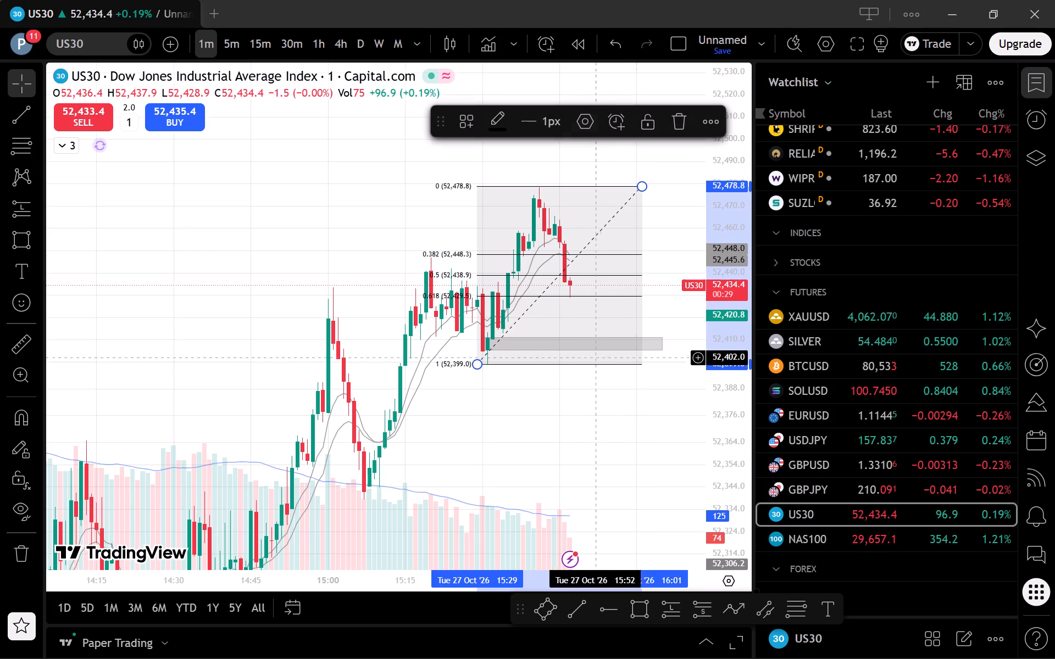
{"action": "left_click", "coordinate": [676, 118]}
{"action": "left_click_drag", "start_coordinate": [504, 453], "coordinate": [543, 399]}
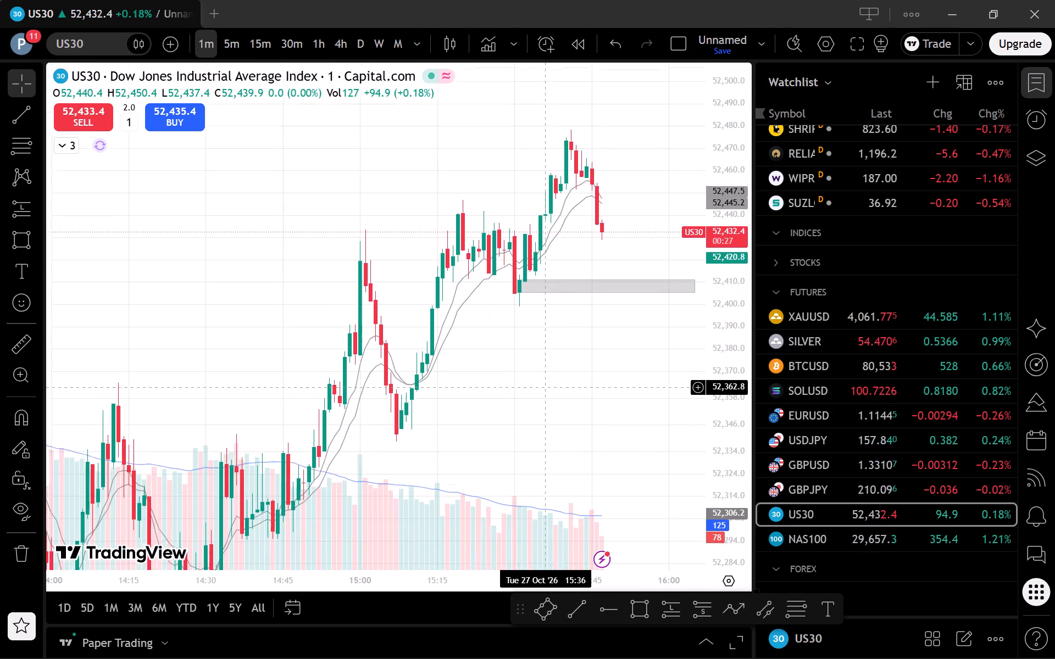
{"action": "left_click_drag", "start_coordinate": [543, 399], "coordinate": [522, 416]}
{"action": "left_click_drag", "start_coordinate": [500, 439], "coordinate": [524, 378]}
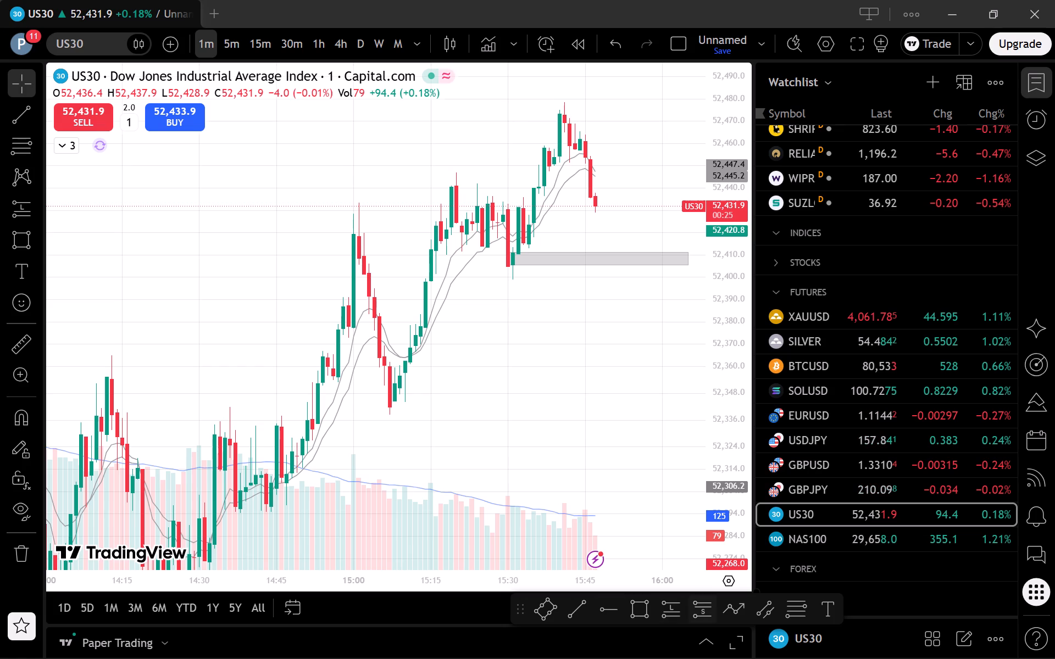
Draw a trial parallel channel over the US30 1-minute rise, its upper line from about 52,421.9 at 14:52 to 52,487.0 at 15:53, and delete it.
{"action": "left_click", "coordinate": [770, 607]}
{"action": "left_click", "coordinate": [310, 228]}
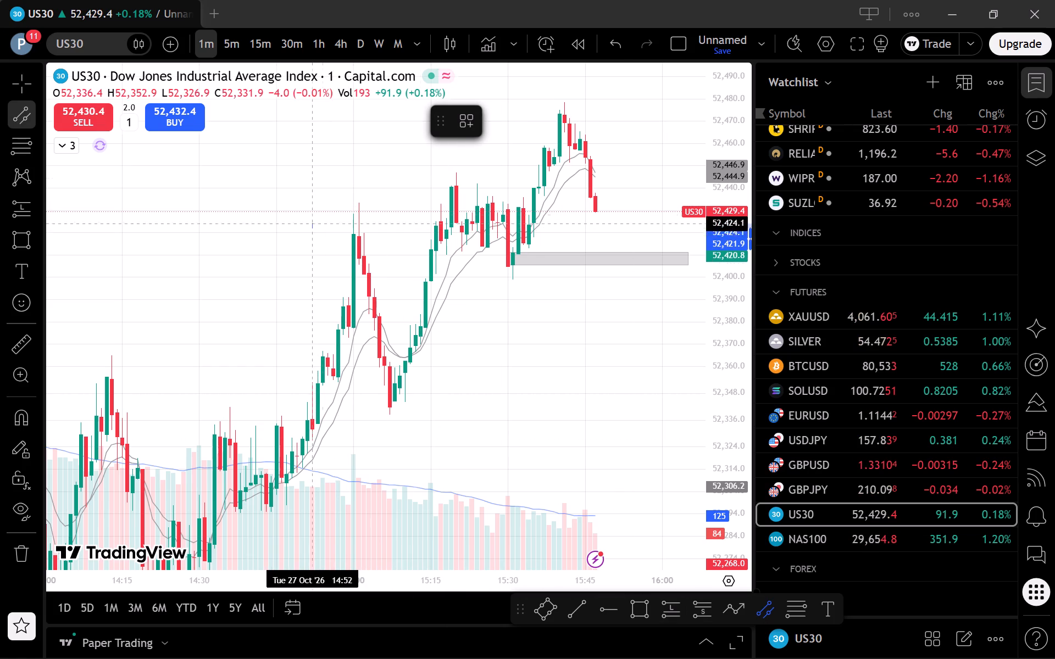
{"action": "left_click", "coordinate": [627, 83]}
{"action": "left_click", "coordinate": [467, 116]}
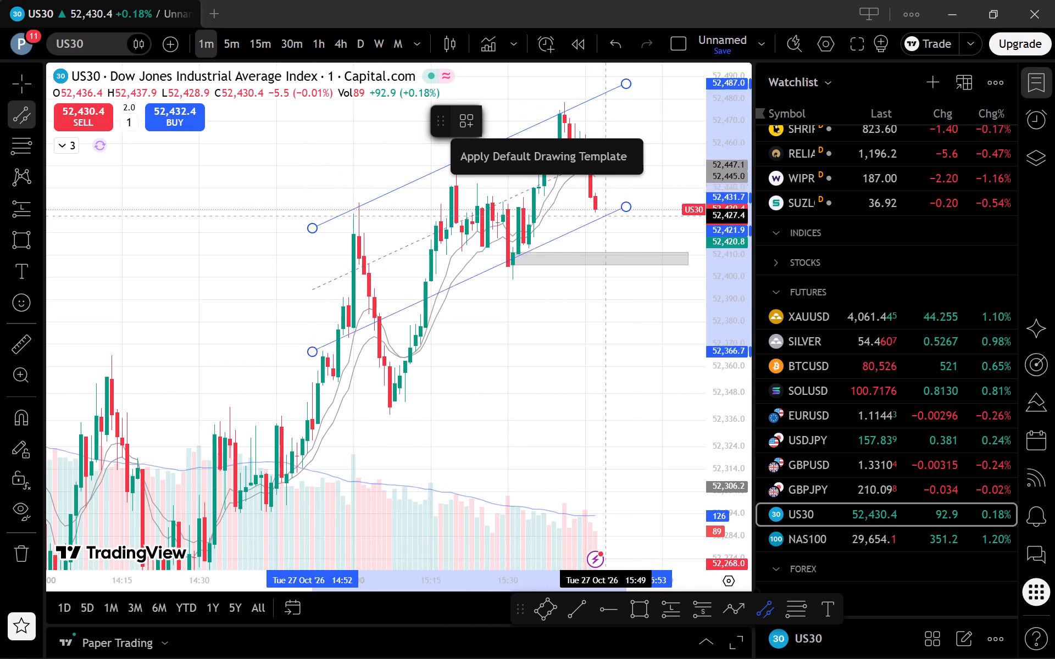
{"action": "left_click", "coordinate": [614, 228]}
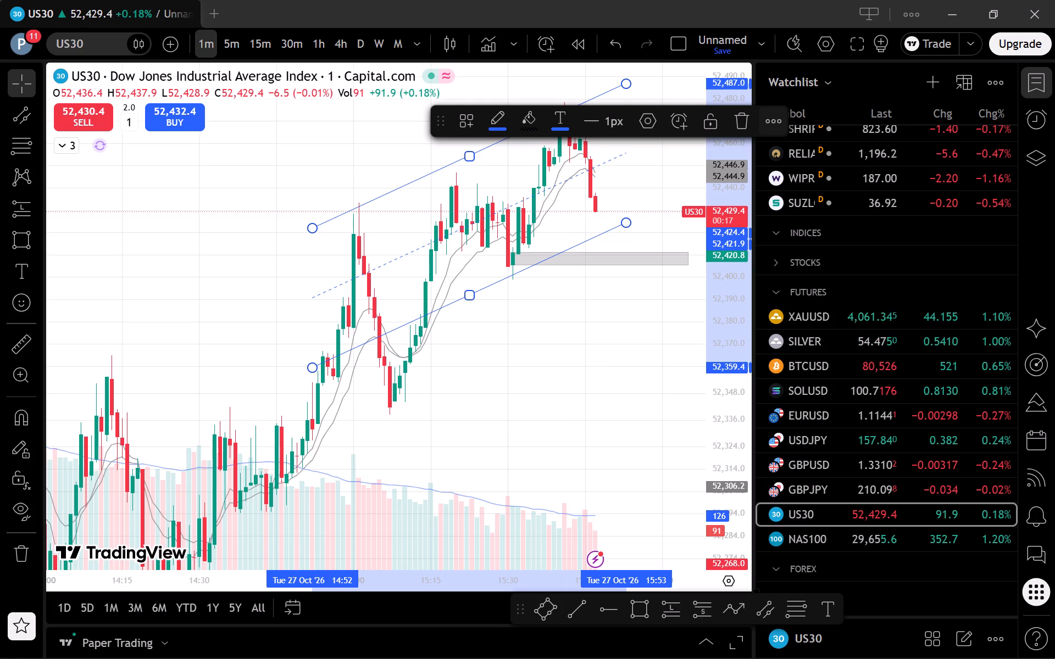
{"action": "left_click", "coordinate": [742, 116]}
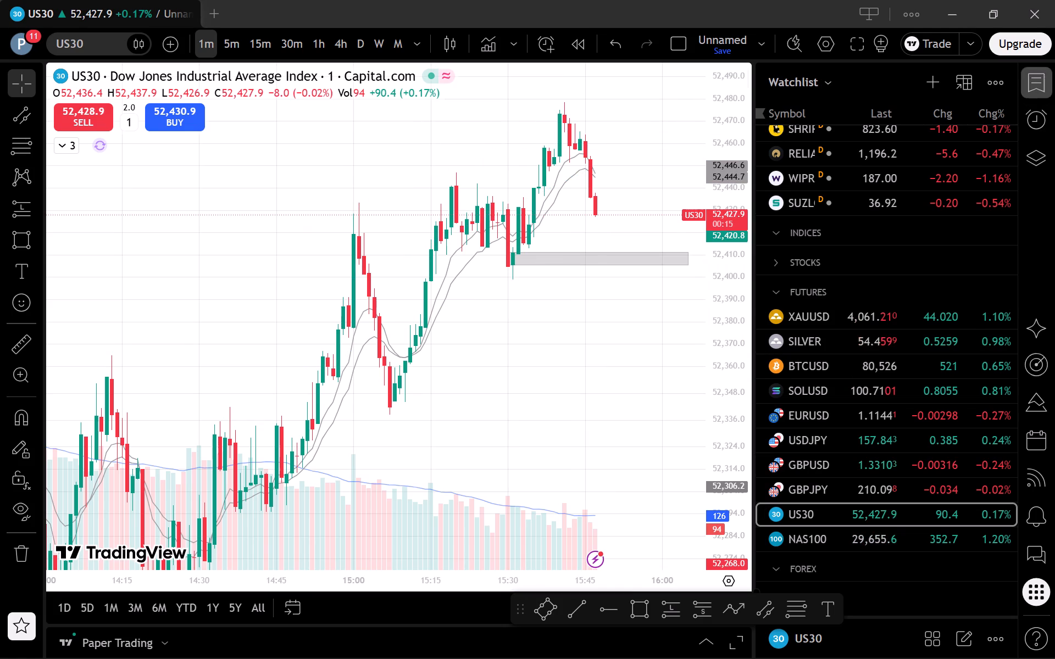
Hide the watchlist to give the US30 1-minute chart the full window width.
{"action": "left_click", "coordinate": [1034, 74]}
{"action": "scroll", "coordinate": [928, 435], "scroll_direction": "up", "scroll_amount": 2}
{"action": "scroll", "coordinate": [832, 384], "scroll_direction": "up", "scroll_amount": 2}
{"action": "left_click_drag", "start_coordinate": [769, 381], "coordinate": [738, 493]}
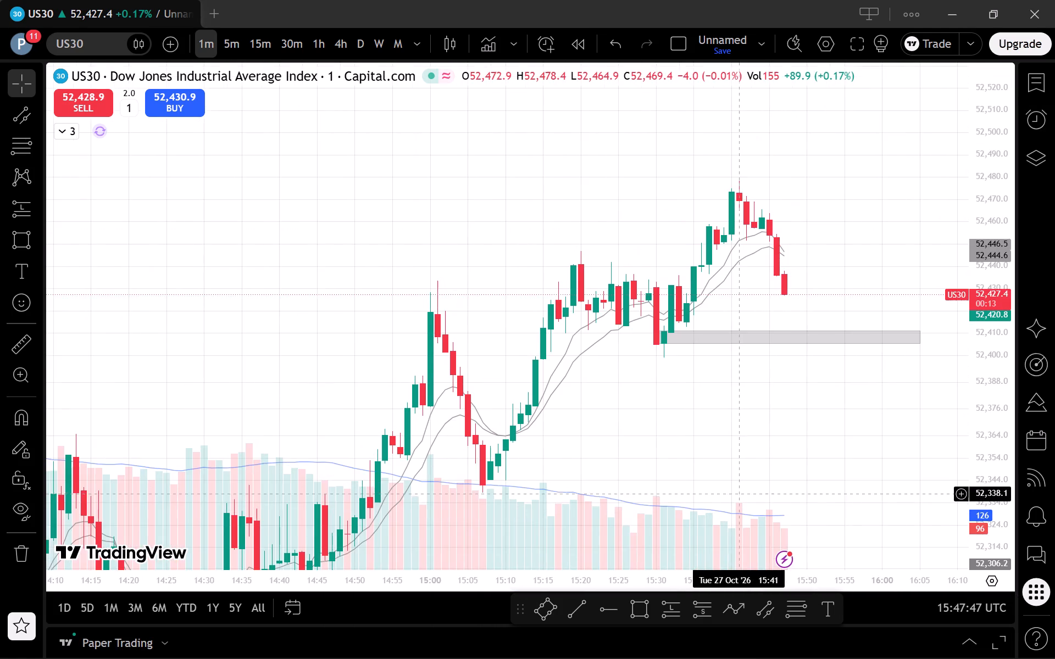
{"action": "scroll", "coordinate": [818, 451], "scroll_direction": "up", "scroll_amount": 1}
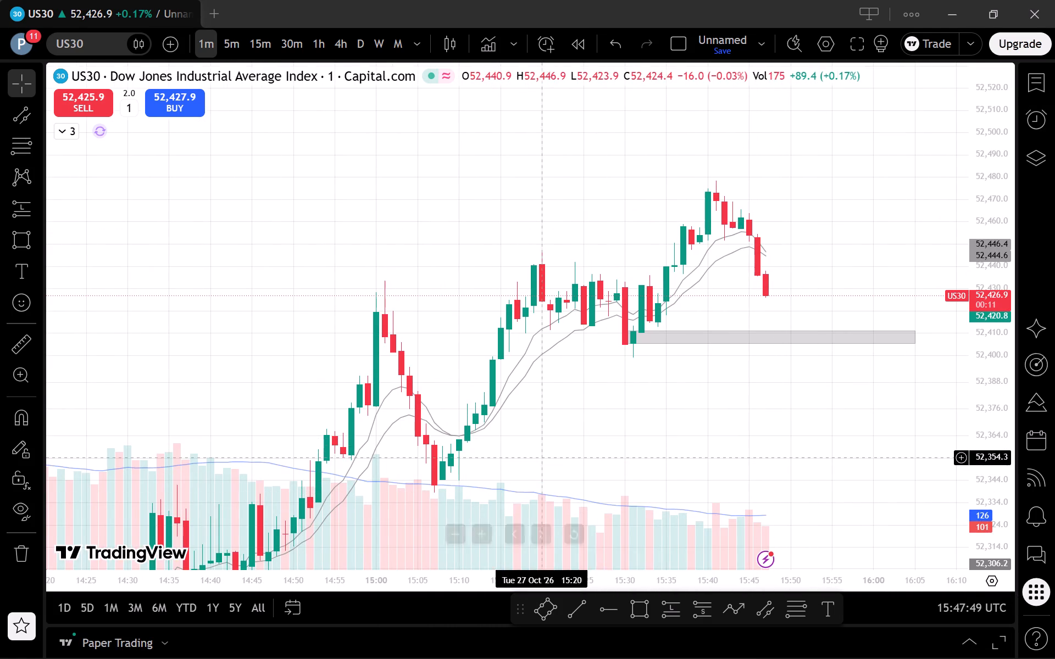
Review US30 price structure around the marked zone on the 5-minute, 15-minute, 30-minute and 1-hour timeframes.
{"action": "left_click", "coordinate": [231, 47]}
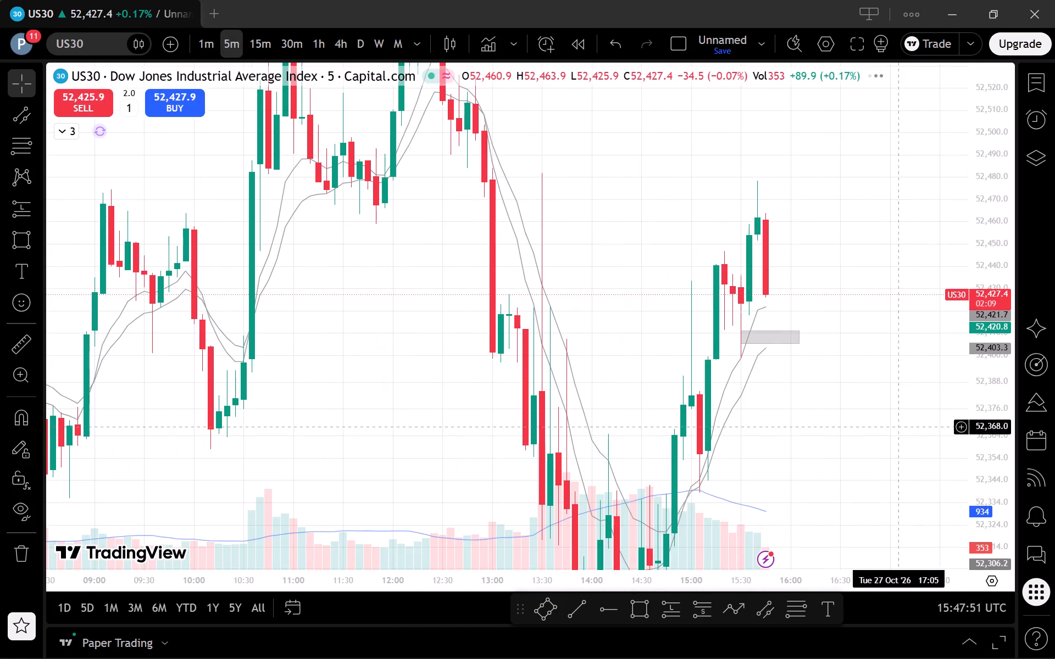
{"action": "left_click_drag", "start_coordinate": [984, 360], "coordinate": [1003, 537]}
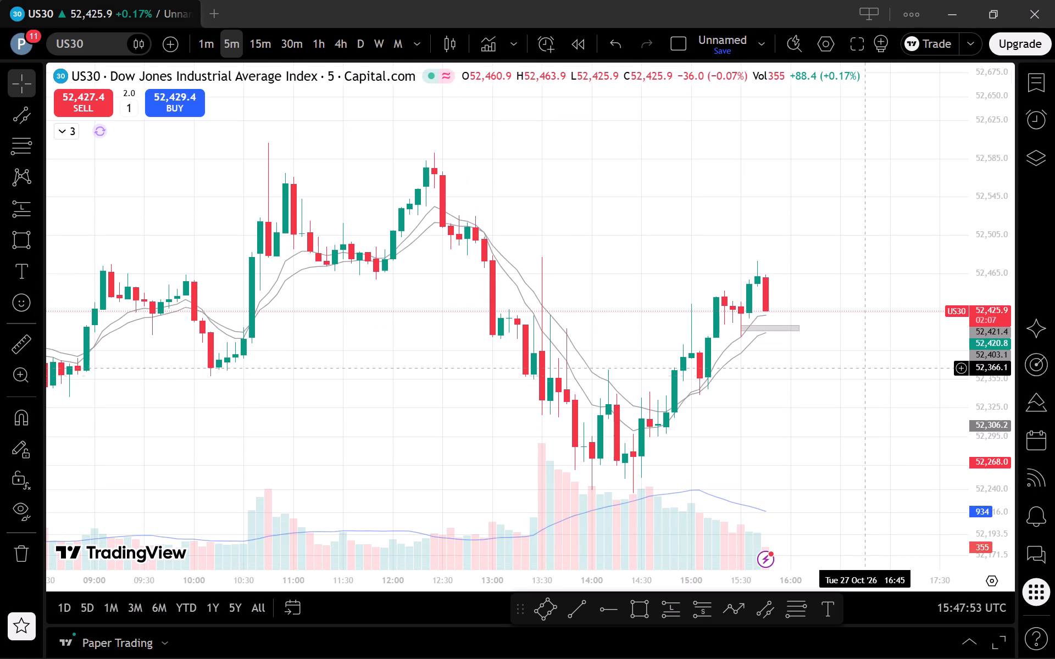
{"action": "left_click", "coordinate": [259, 52]}
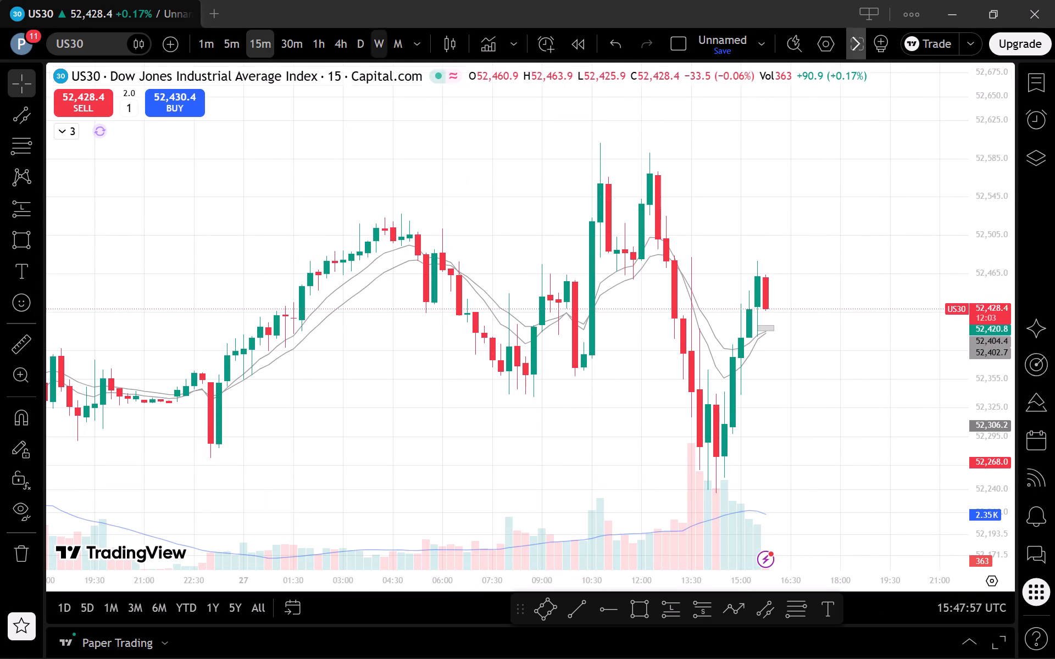
{"action": "left_click", "coordinate": [303, 46]}
{"action": "left_click", "coordinate": [315, 46]}
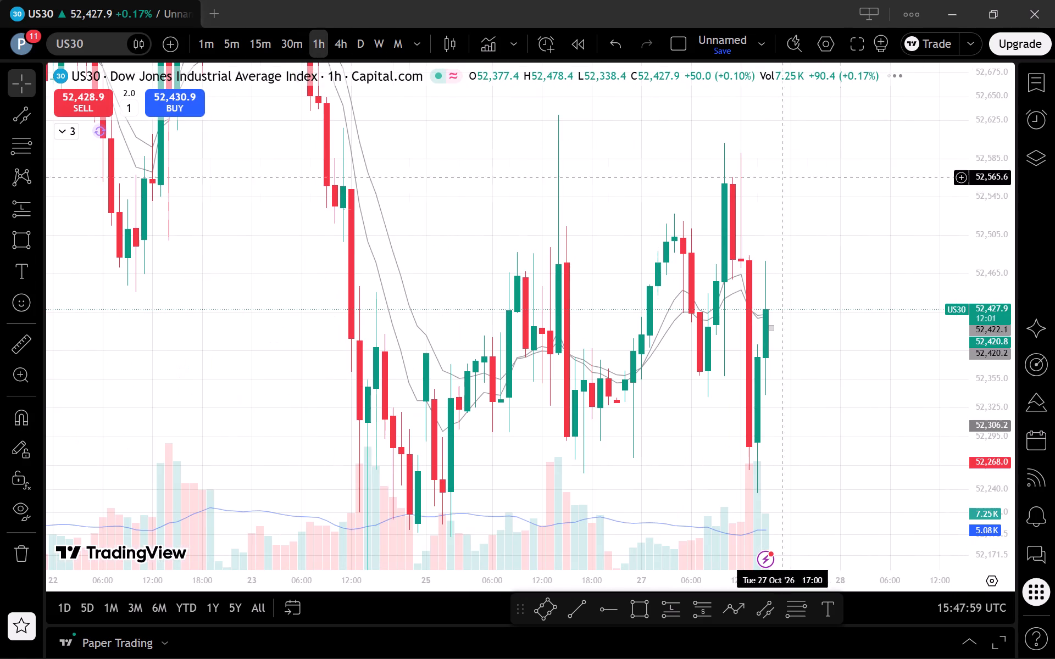
{"action": "left_click_drag", "start_coordinate": [993, 304], "coordinate": [992, 457]}
{"action": "scroll", "coordinate": [800, 339], "scroll_direction": "up", "scroll_amount": 1}
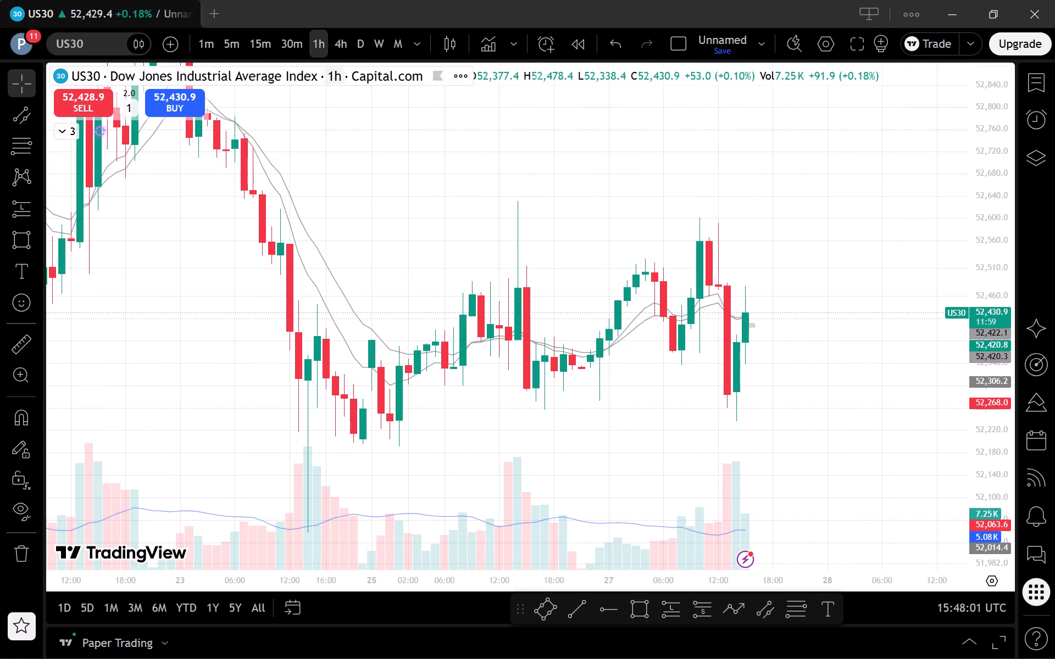
Work US30 back down through the 30- and 15-minute timeframes and examine the day's swings on the 5-minute chart.
{"action": "left_click", "coordinate": [306, 37]}
{"action": "left_click", "coordinate": [252, 42]}
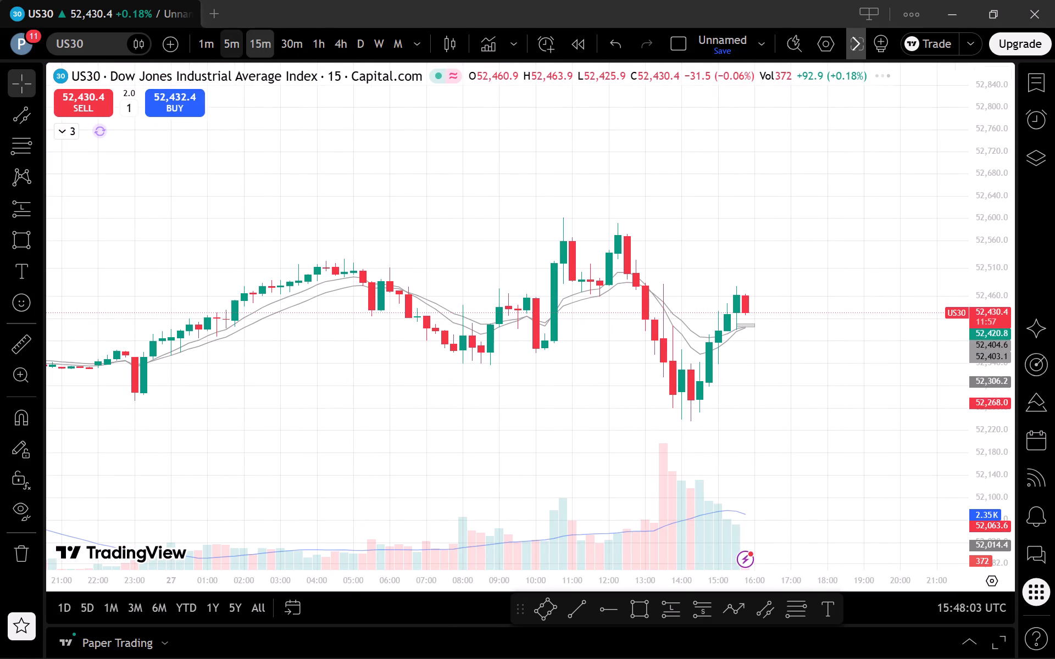
{"action": "left_click", "coordinate": [241, 47]}
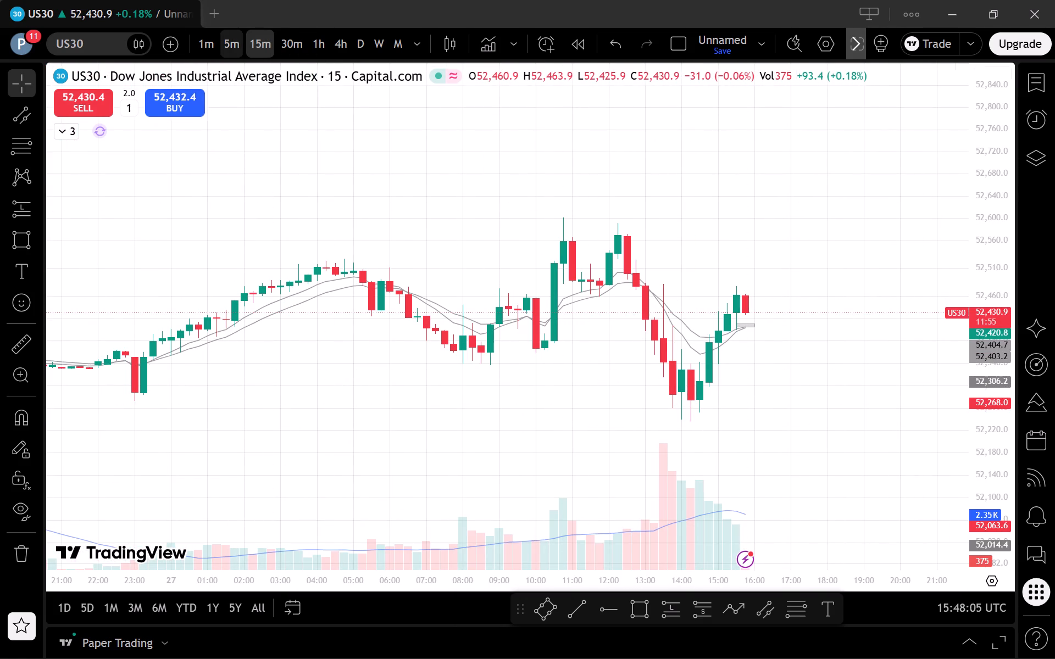
{"action": "scroll", "coordinate": [807, 442], "scroll_direction": "down", "scroll_amount": 2}
{"action": "left_click_drag", "start_coordinate": [1003, 510], "coordinate": [947, 272]}
{"action": "scroll", "coordinate": [908, 299], "scroll_direction": "down", "scroll_amount": 4}
{"action": "left_click_drag", "start_coordinate": [910, 346], "coordinate": [909, 351]}
{"action": "left_click_drag", "start_coordinate": [902, 367], "coordinate": [900, 372]}
{"action": "left_click_drag", "start_coordinate": [872, 414], "coordinate": [704, 459]}
{"action": "left_click_drag", "start_coordinate": [999, 291], "coordinate": [997, 419]}
{"action": "scroll", "coordinate": [751, 230], "scroll_direction": "down", "scroll_amount": 3}
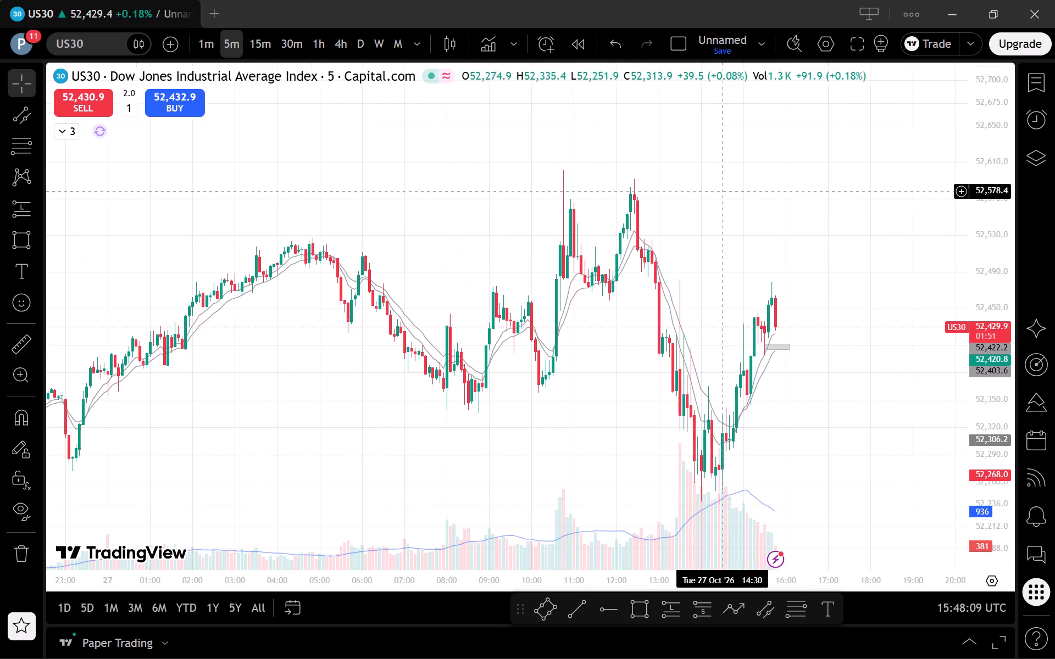
{"action": "scroll", "coordinate": [752, 194], "scroll_direction": "down", "scroll_amount": 3}
{"action": "scroll", "coordinate": [753, 192], "scroll_direction": "up", "scroll_amount": 7}
{"action": "left_click_drag", "start_coordinate": [802, 392], "coordinate": [806, 358]}
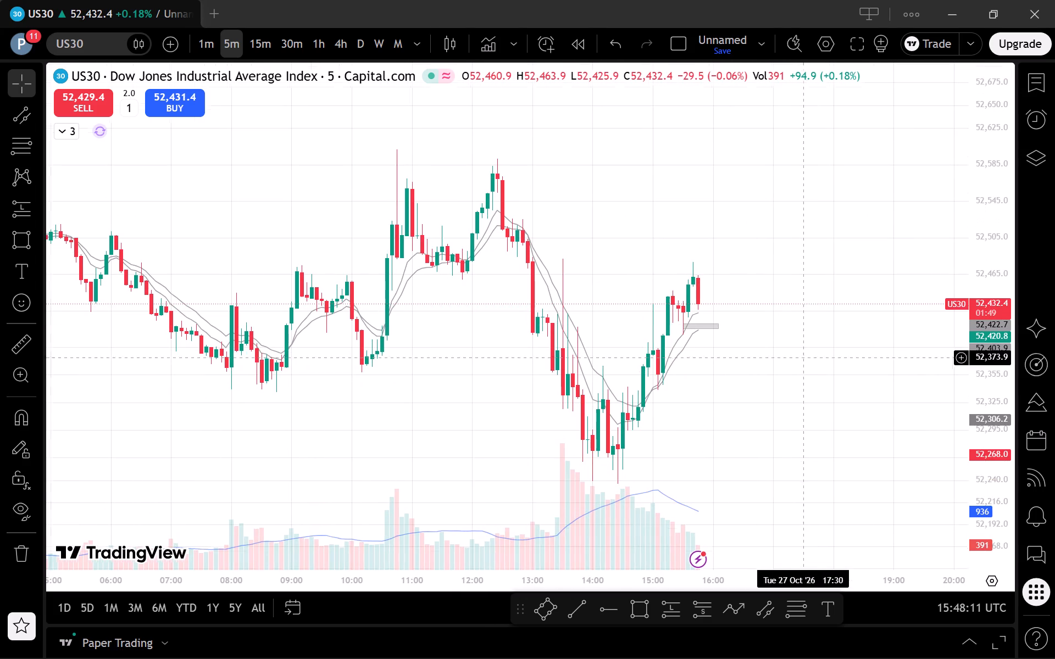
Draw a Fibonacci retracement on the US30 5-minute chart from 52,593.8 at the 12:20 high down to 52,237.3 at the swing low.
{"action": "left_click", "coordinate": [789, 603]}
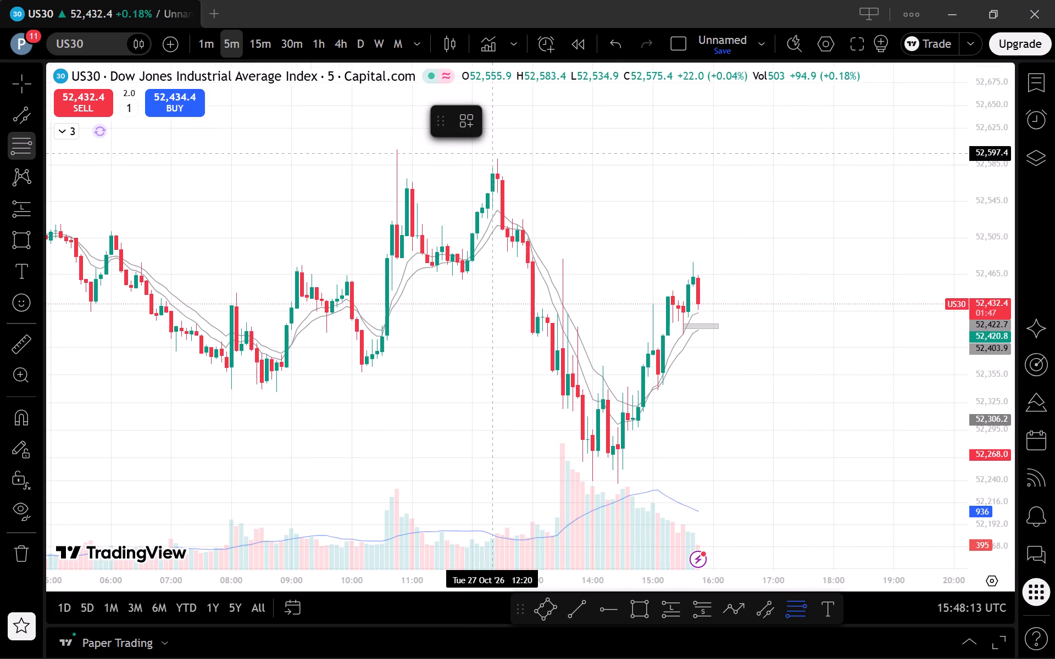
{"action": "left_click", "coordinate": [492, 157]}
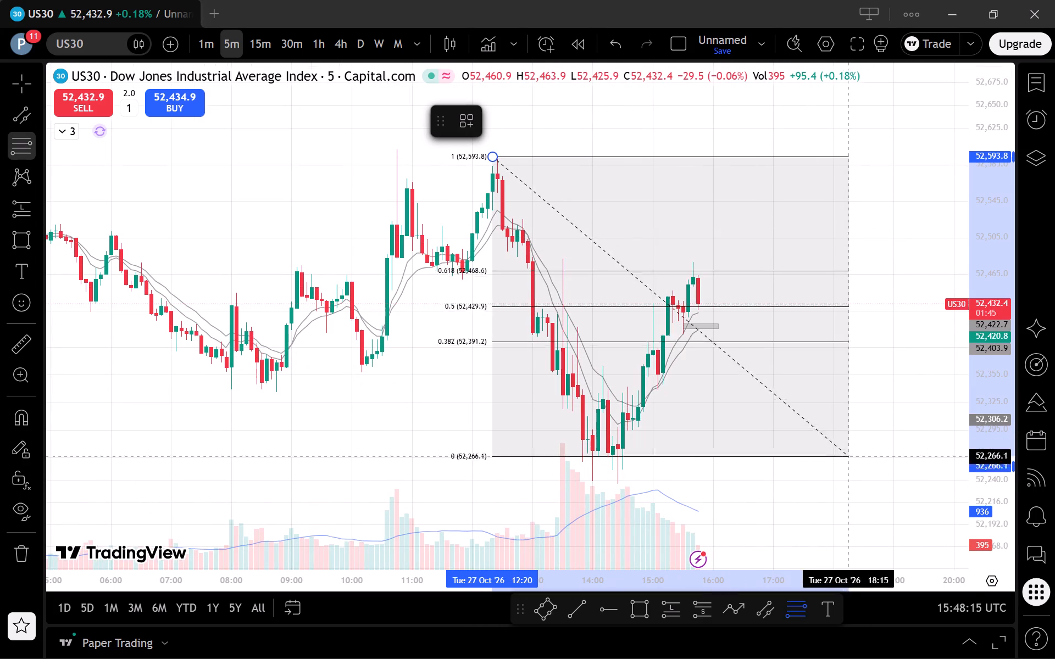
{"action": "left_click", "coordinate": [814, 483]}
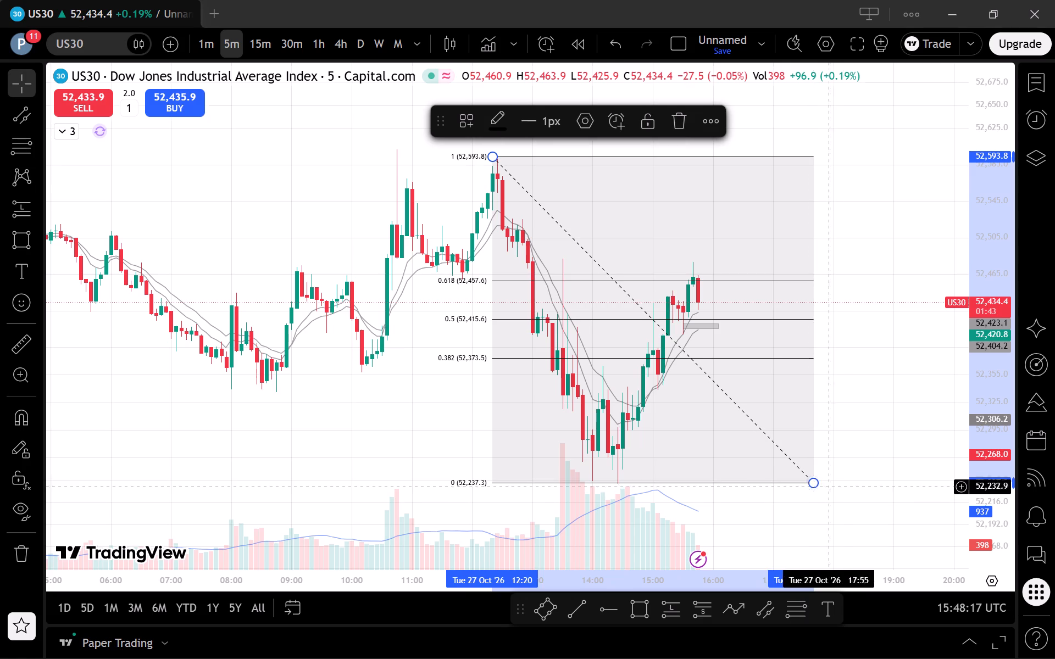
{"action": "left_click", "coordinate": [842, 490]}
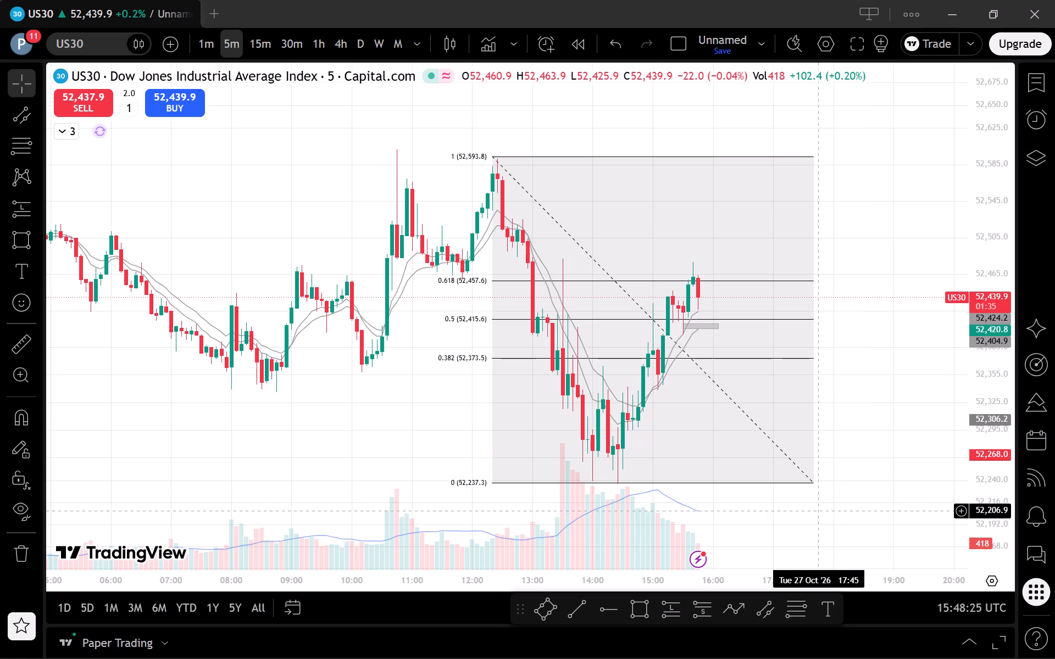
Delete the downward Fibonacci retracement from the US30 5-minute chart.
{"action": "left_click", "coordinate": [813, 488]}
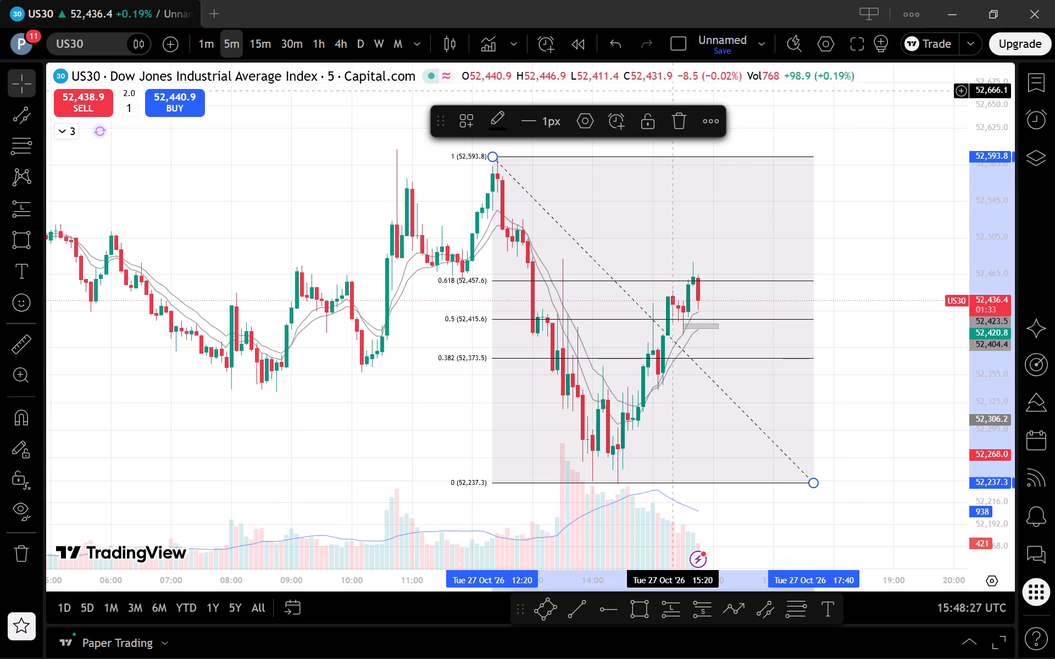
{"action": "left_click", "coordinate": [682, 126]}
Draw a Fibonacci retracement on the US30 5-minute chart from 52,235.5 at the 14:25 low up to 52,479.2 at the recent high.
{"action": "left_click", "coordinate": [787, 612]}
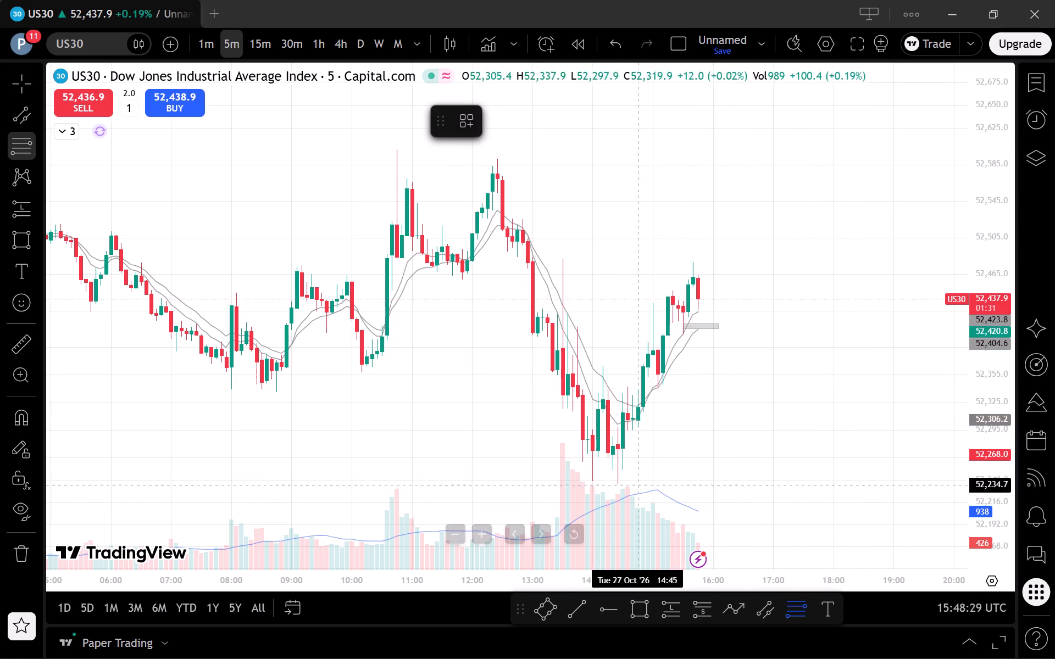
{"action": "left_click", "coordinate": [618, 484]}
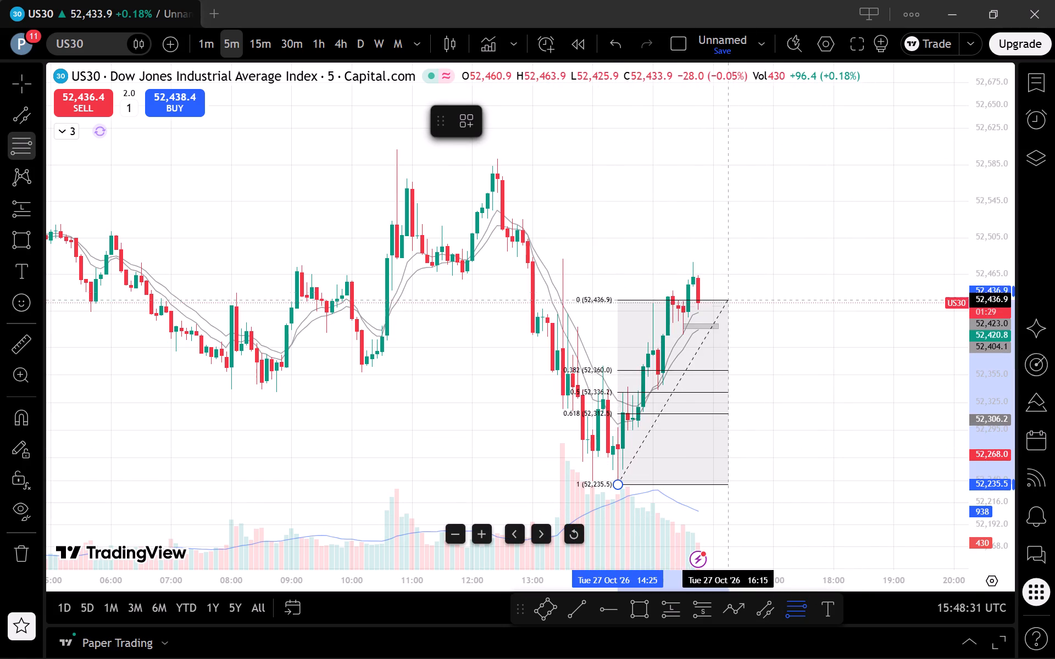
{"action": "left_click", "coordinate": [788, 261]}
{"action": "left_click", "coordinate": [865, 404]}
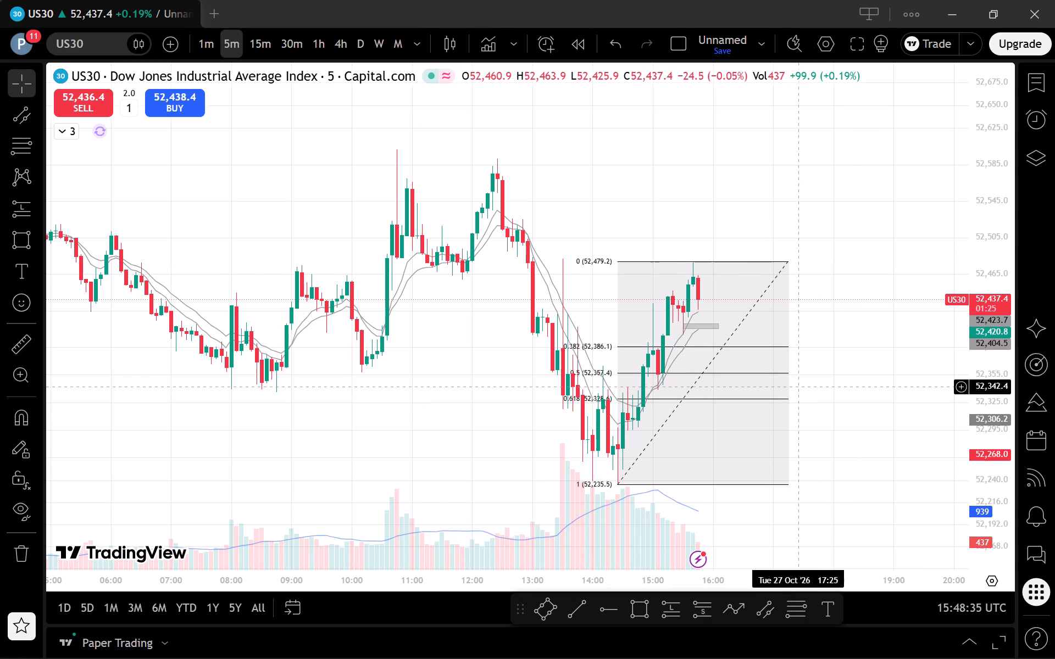
Switch US30 to the 1-minute timeframe to view the upward retracement against price.
{"action": "left_click", "coordinate": [209, 32]}
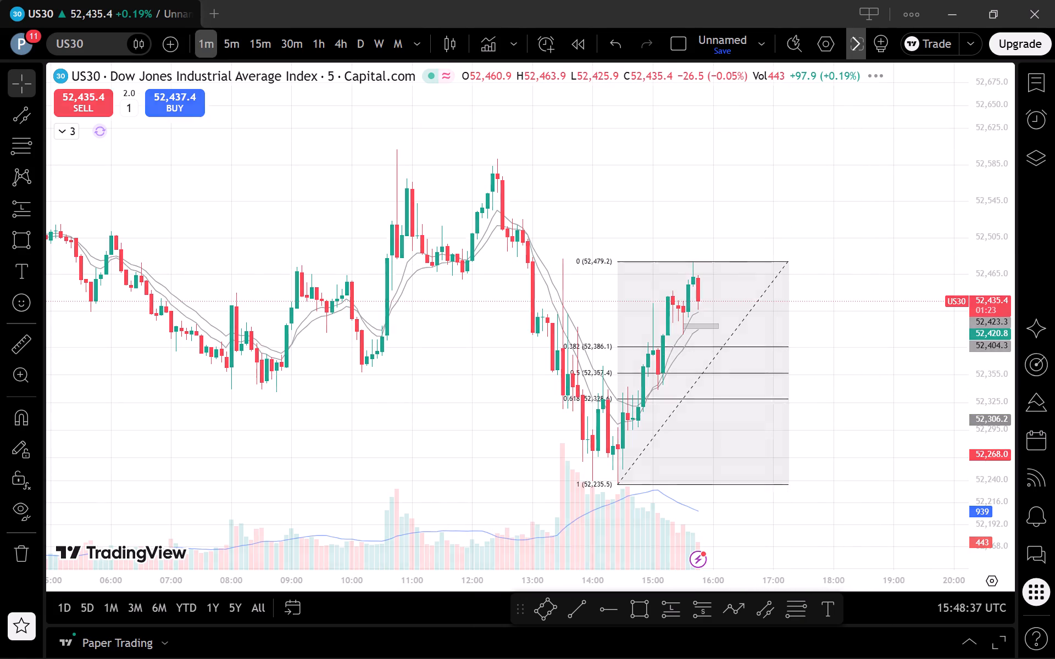
{"action": "scroll", "coordinate": [928, 445], "scroll_direction": "down", "scroll_amount": 4}
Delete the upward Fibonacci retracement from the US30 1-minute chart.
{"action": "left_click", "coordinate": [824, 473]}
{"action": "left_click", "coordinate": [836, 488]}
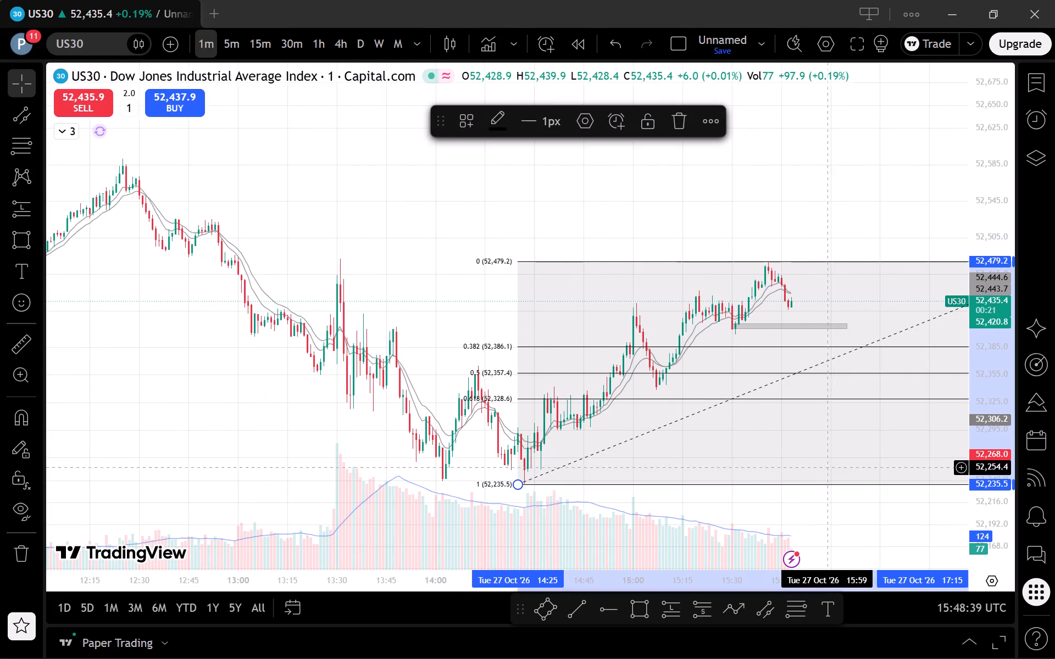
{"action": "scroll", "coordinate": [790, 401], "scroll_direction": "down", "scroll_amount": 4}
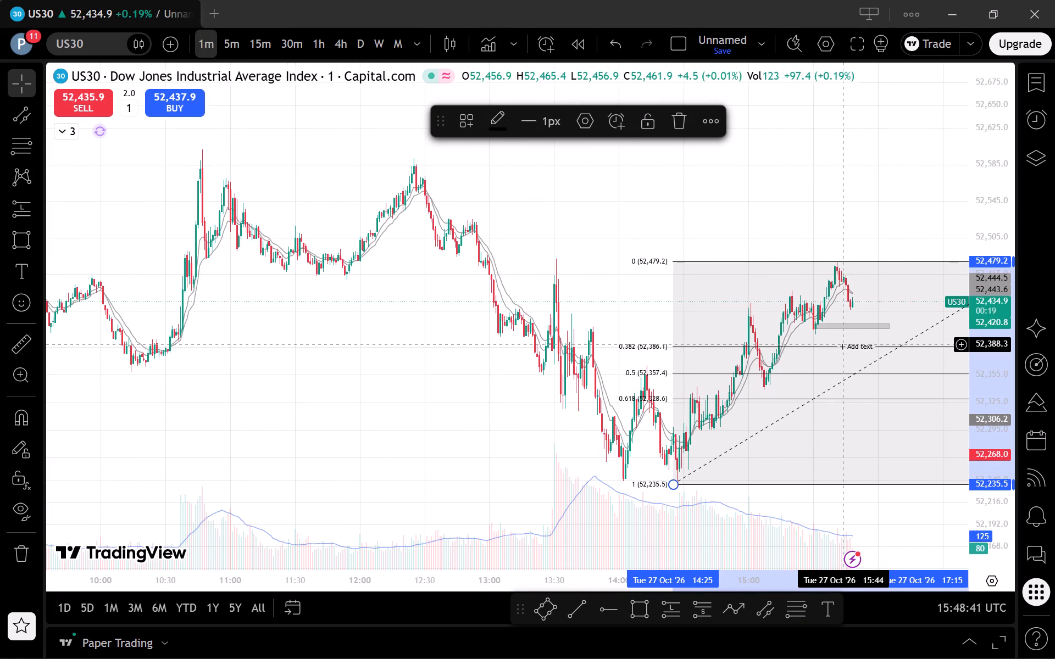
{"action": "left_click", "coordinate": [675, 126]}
Draw a rising trend line along the US30 1-minute highs from about 52,363 at 14:11 to about 52,510 at 16:10.
{"action": "scroll", "coordinate": [863, 384], "scroll_direction": "up", "scroll_amount": 2}
{"action": "left_click_drag", "start_coordinate": [996, 493], "coordinate": [964, 338]}
{"action": "scroll", "coordinate": [881, 352], "scroll_direction": "up", "scroll_amount": 6}
{"action": "scroll", "coordinate": [818, 409], "scroll_direction": "up", "scroll_amount": 1}
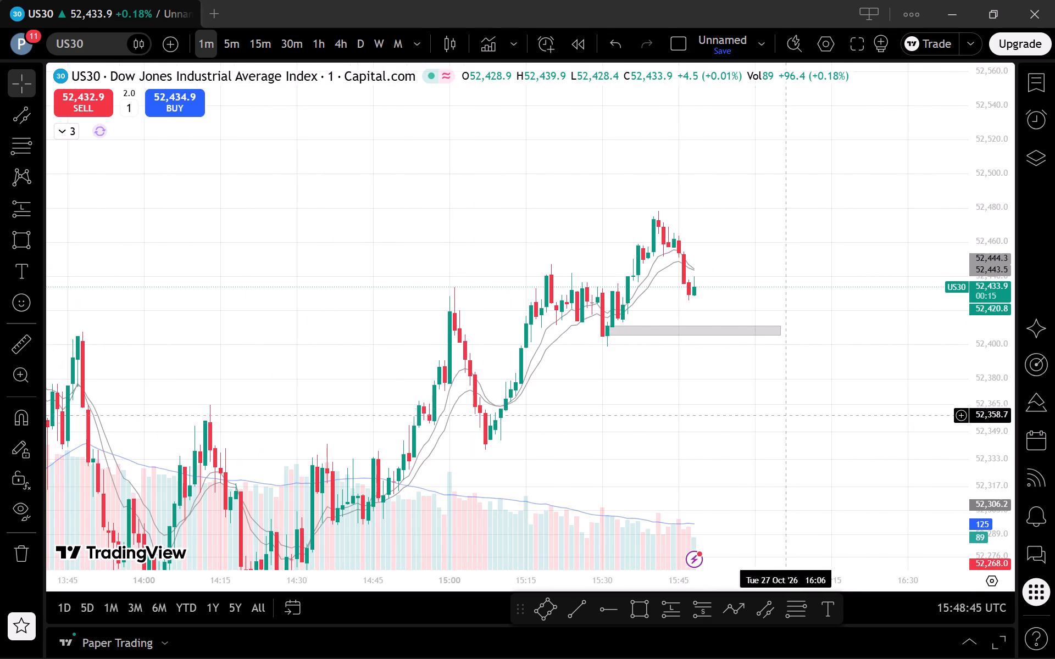
{"action": "left_click_drag", "start_coordinate": [804, 409], "coordinate": [845, 431]}
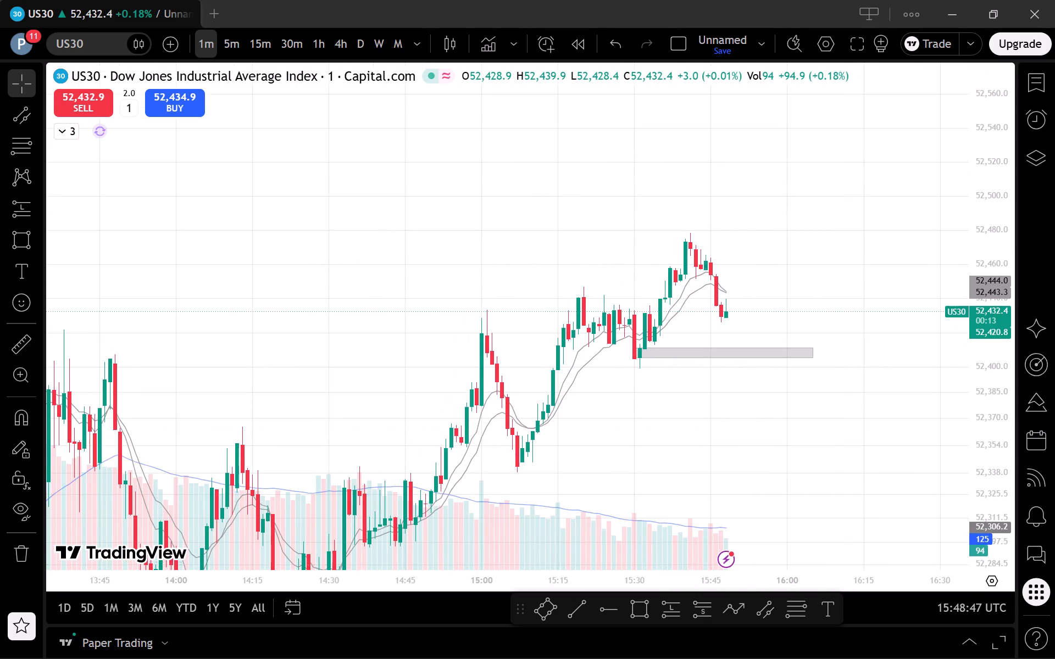
{"action": "left_click_drag", "start_coordinate": [744, 518], "coordinate": [804, 454]}
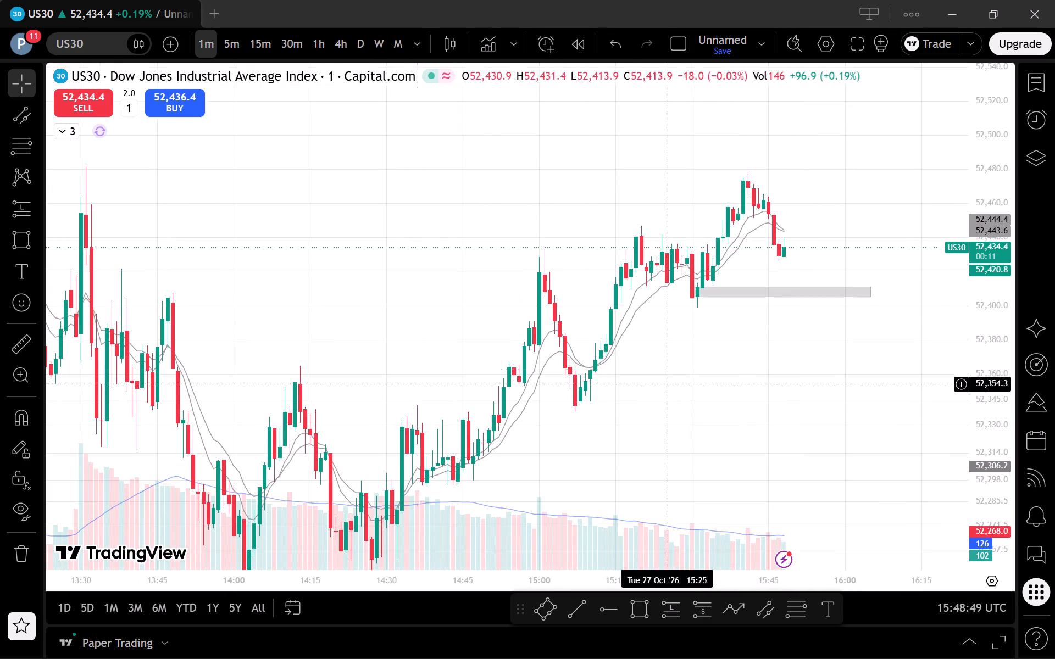
{"action": "left_click", "coordinate": [577, 611]}
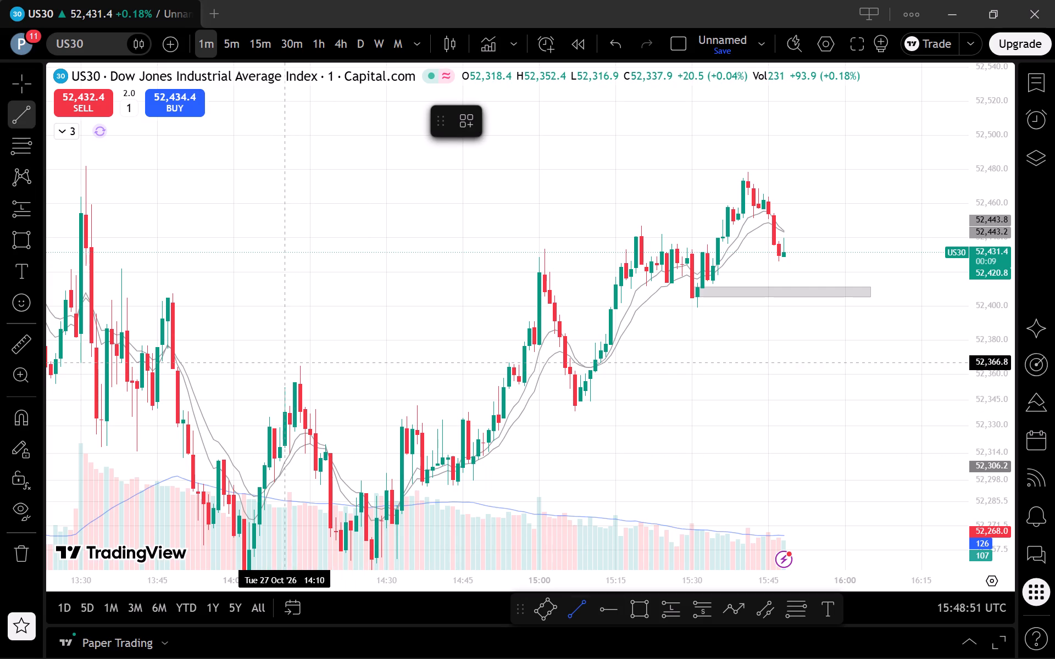
{"action": "left_click", "coordinate": [290, 369]}
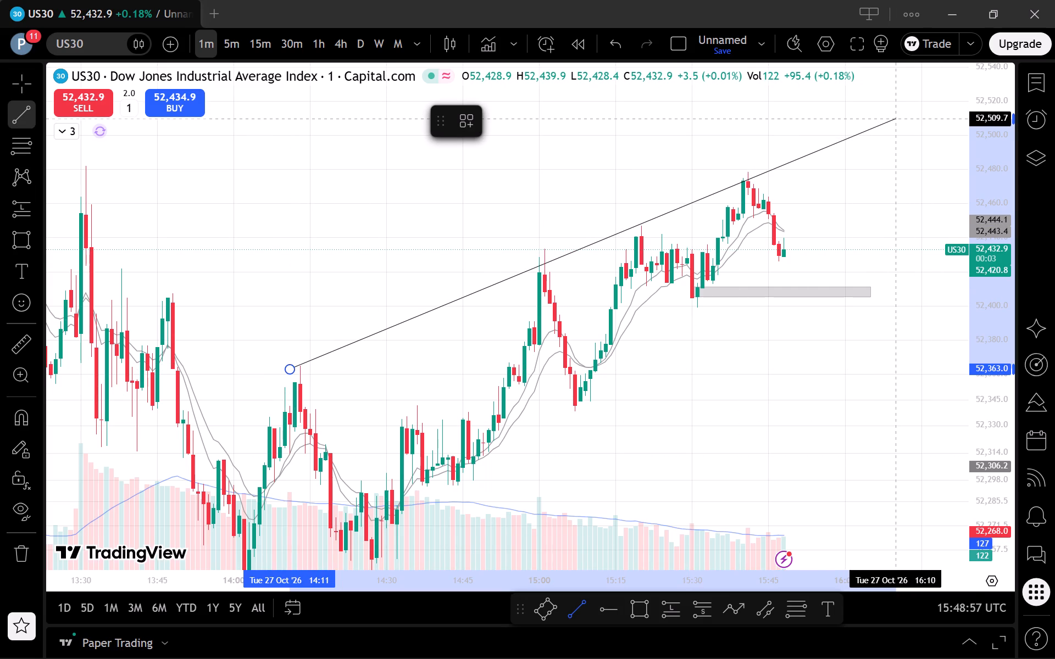
{"action": "left_click", "coordinate": [896, 119]}
{"action": "left_click", "coordinate": [839, 380]}
Draw a rising trend line under the US30 1-minute lows from about 52,235.5 at 14:27 to about 52,452 at 15:52.
{"action": "scroll", "coordinate": [839, 386], "scroll_direction": "down", "scroll_amount": 2}
{"action": "scroll", "coordinate": [837, 385], "scroll_direction": "up", "scroll_amount": 1}
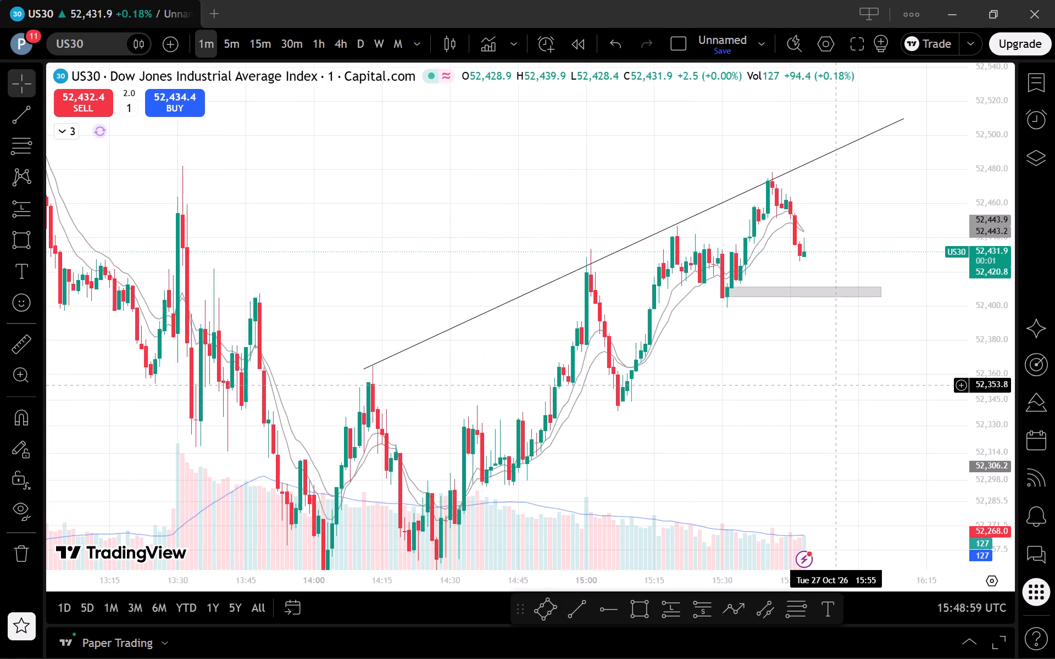
{"action": "left_click_drag", "start_coordinate": [796, 409], "coordinate": [807, 298]}
{"action": "left_click", "coordinate": [574, 613]}
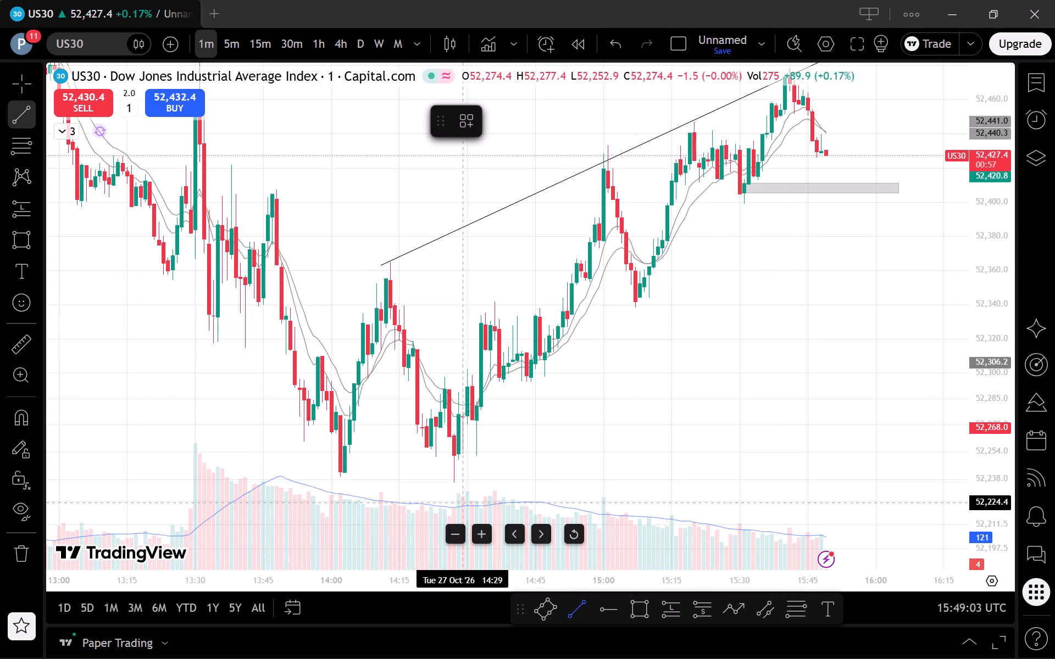
{"action": "left_click", "coordinate": [453, 484]}
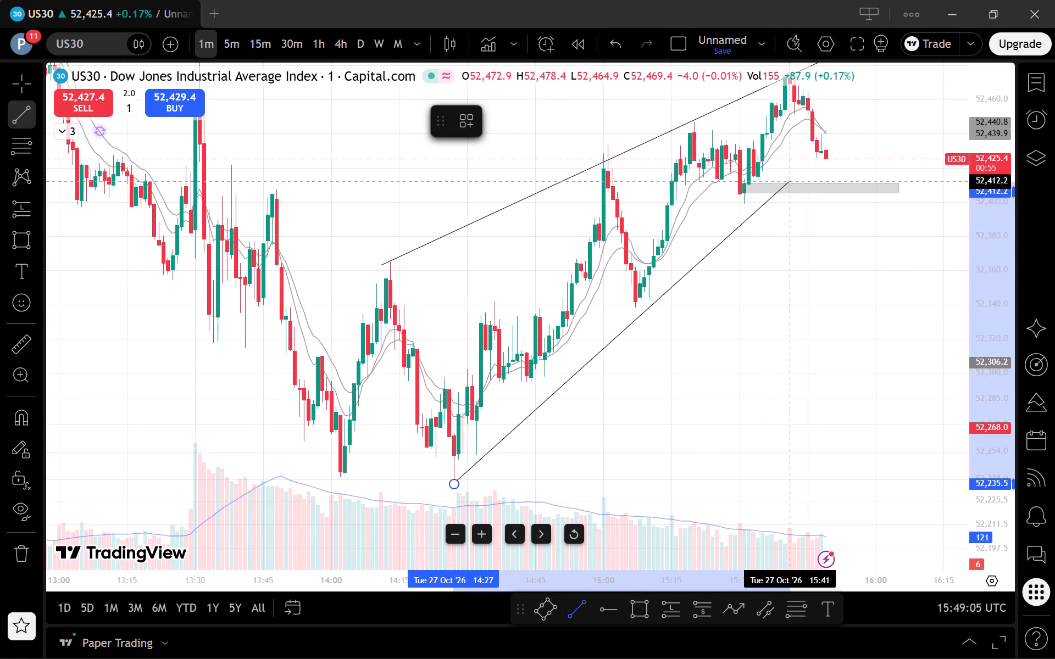
{"action": "left_click", "coordinate": [840, 113]}
{"action": "left_click_drag", "start_coordinate": [845, 242], "coordinate": [849, 384]}
{"action": "scroll", "coordinate": [850, 383], "scroll_direction": "up", "scroll_amount": 2}
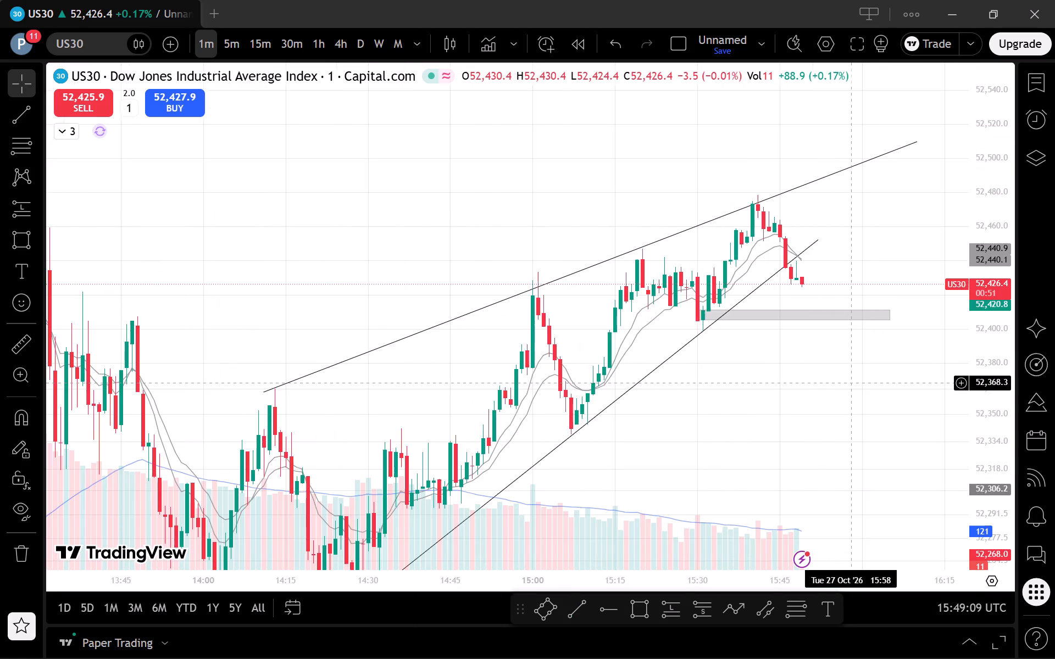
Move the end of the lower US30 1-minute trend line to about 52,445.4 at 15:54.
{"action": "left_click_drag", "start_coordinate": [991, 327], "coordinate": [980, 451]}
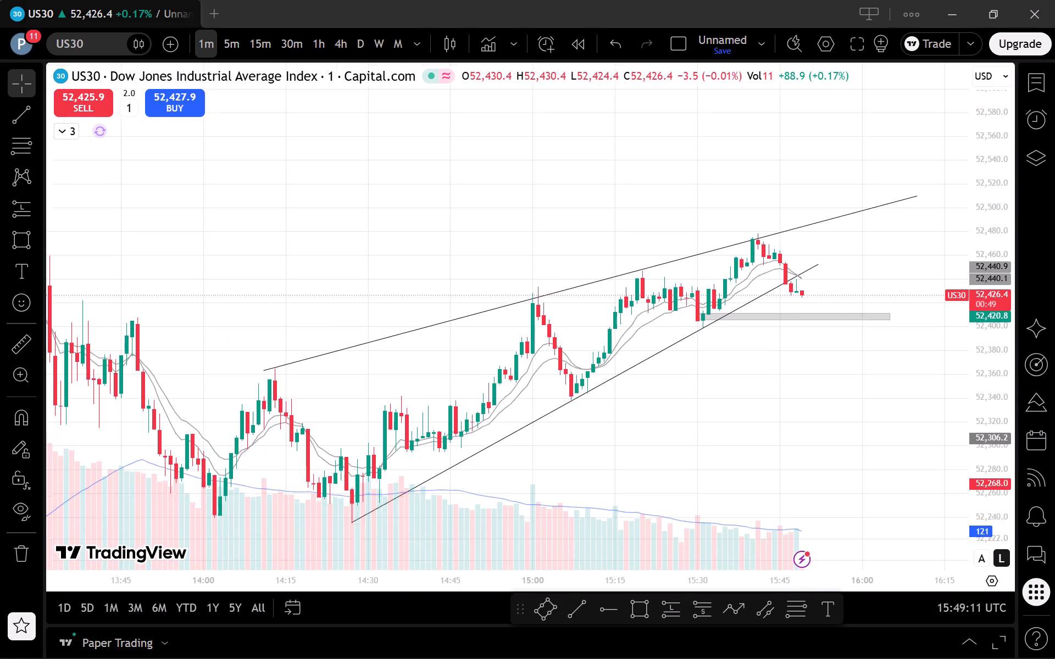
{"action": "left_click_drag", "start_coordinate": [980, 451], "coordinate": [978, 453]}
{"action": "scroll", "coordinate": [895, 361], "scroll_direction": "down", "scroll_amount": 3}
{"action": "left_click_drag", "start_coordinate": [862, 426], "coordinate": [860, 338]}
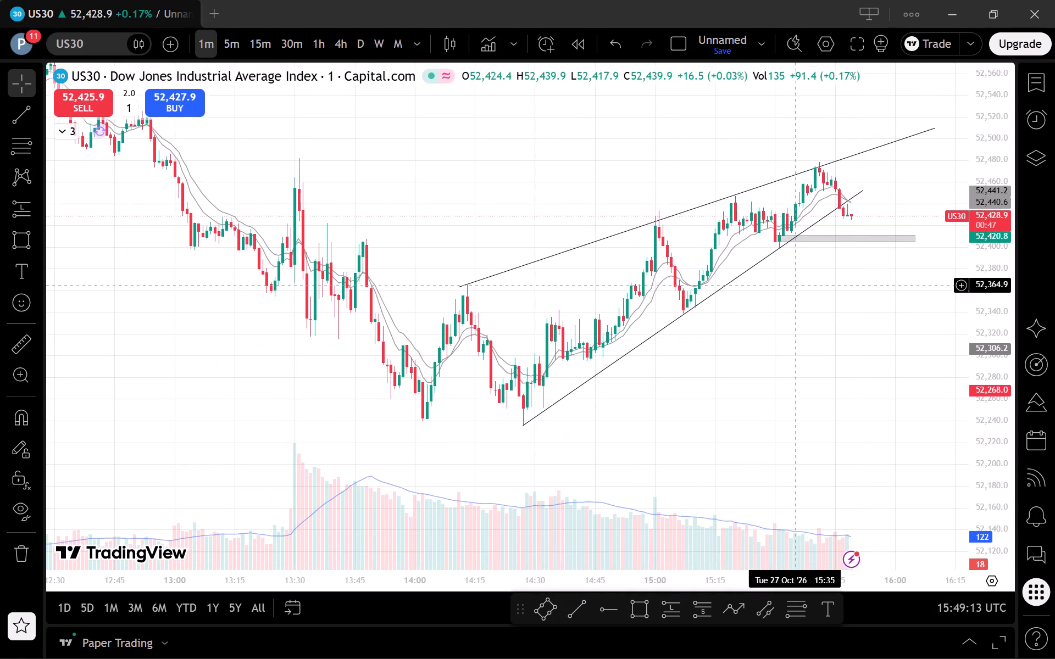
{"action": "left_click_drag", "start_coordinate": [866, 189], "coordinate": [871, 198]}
Delete the rising trend line under the US30 1-minute lows.
{"action": "left_click", "coordinate": [746, 131]}
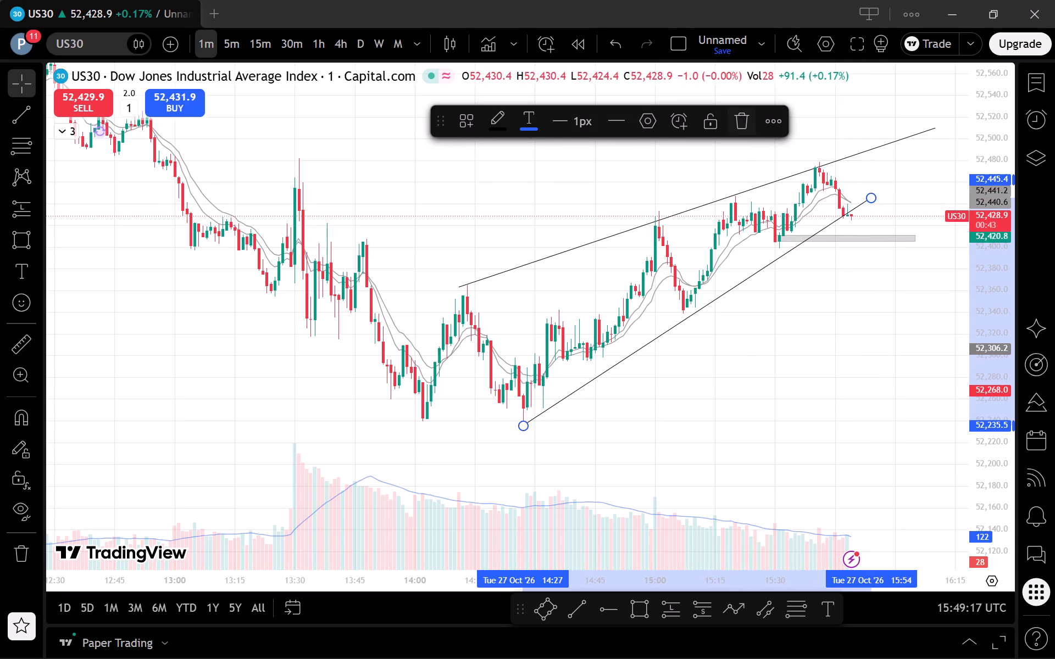
Examine US30 on the 5-minute and 15-minute timeframes, and return to the 1-minute timeframe to inspect the latest candles.
{"action": "scroll", "coordinate": [884, 355], "scroll_direction": "down", "scroll_amount": 1}
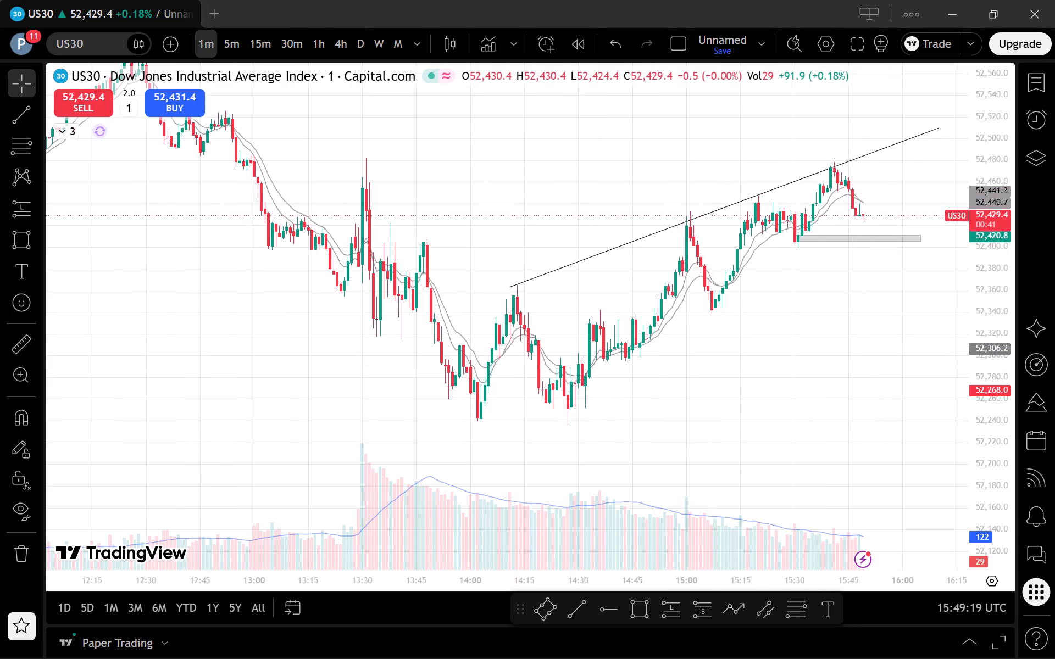
{"action": "left_click", "coordinate": [230, 31]}
{"action": "scroll", "coordinate": [789, 393], "scroll_direction": "up", "scroll_amount": 7}
{"action": "scroll", "coordinate": [896, 398], "scroll_direction": "up", "scroll_amount": 1}
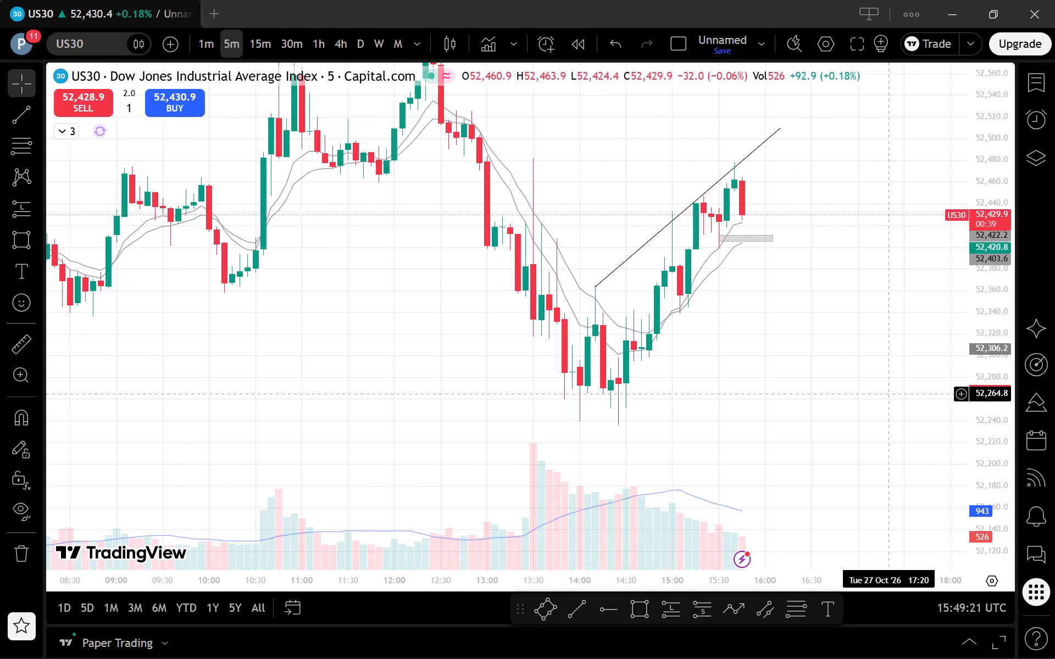
{"action": "left_click", "coordinate": [264, 27]}
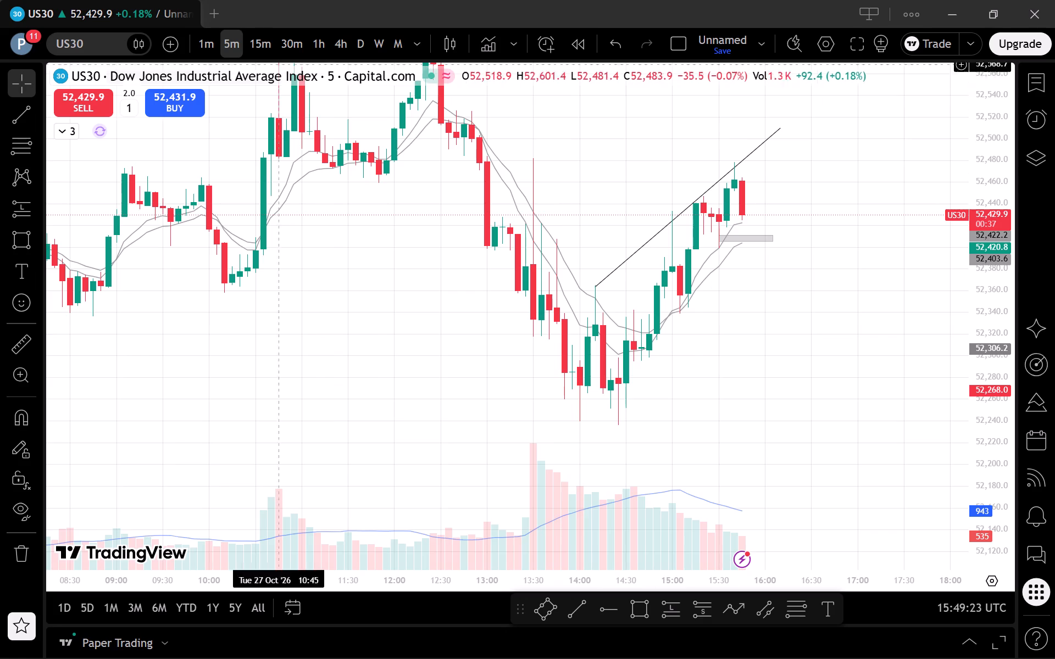
{"action": "left_click", "coordinate": [257, 44]}
{"action": "left_click_drag", "start_coordinate": [1008, 232], "coordinate": [987, 422]}
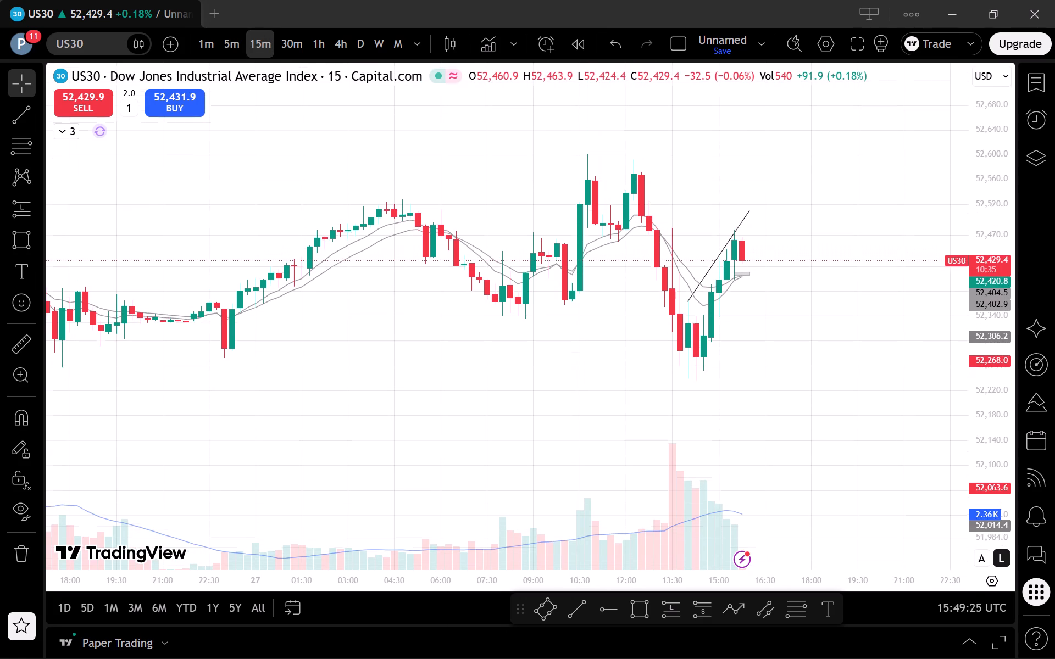
{"action": "left_click_drag", "start_coordinate": [987, 422], "coordinate": [990, 422]}
{"action": "left_click", "coordinate": [235, 43]}
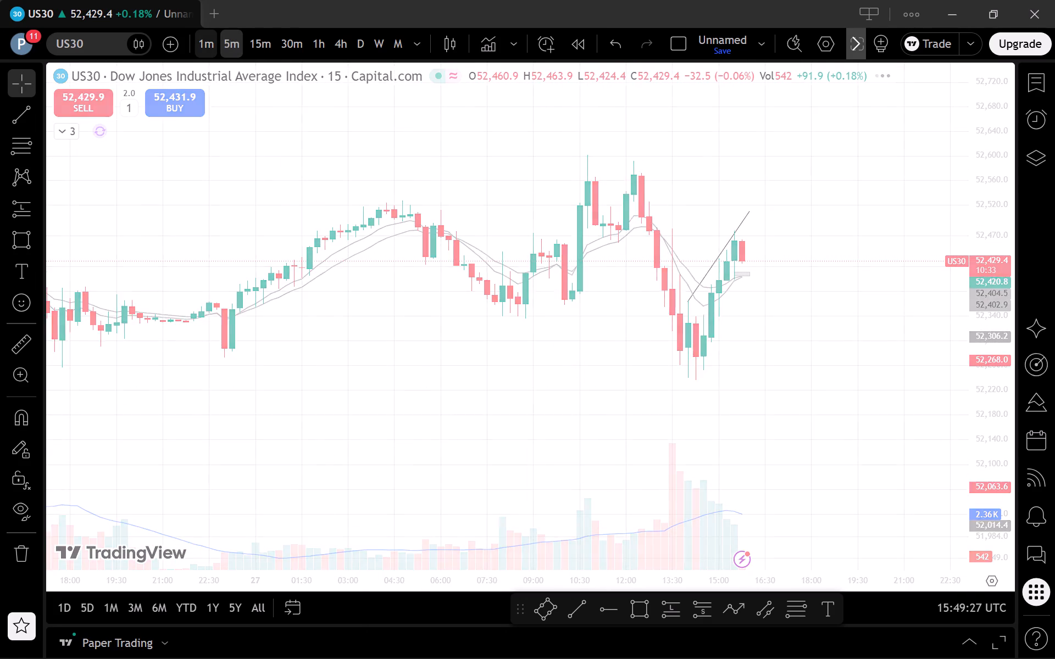
{"action": "left_click", "coordinate": [210, 41]}
{"action": "scroll", "coordinate": [621, 430], "scroll_direction": "down", "scroll_amount": 3}
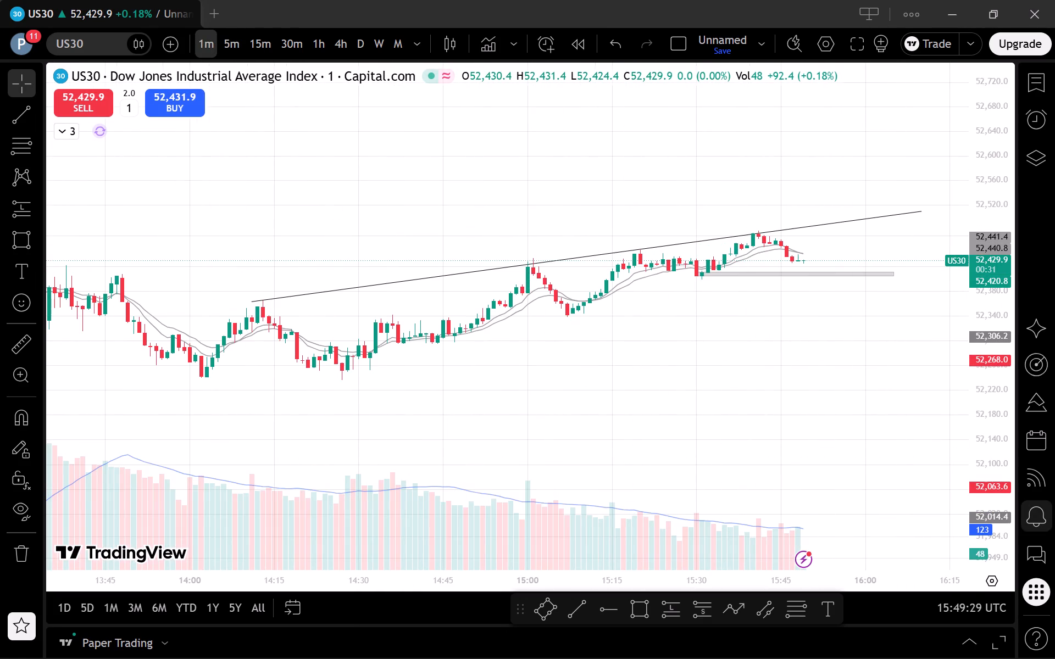
{"action": "left_click_drag", "start_coordinate": [995, 513], "coordinate": [962, 203]}
{"action": "left_click_drag", "start_coordinate": [858, 253], "coordinate": [784, 499]}
{"action": "scroll", "coordinate": [791, 493], "scroll_direction": "down", "scroll_amount": 3}
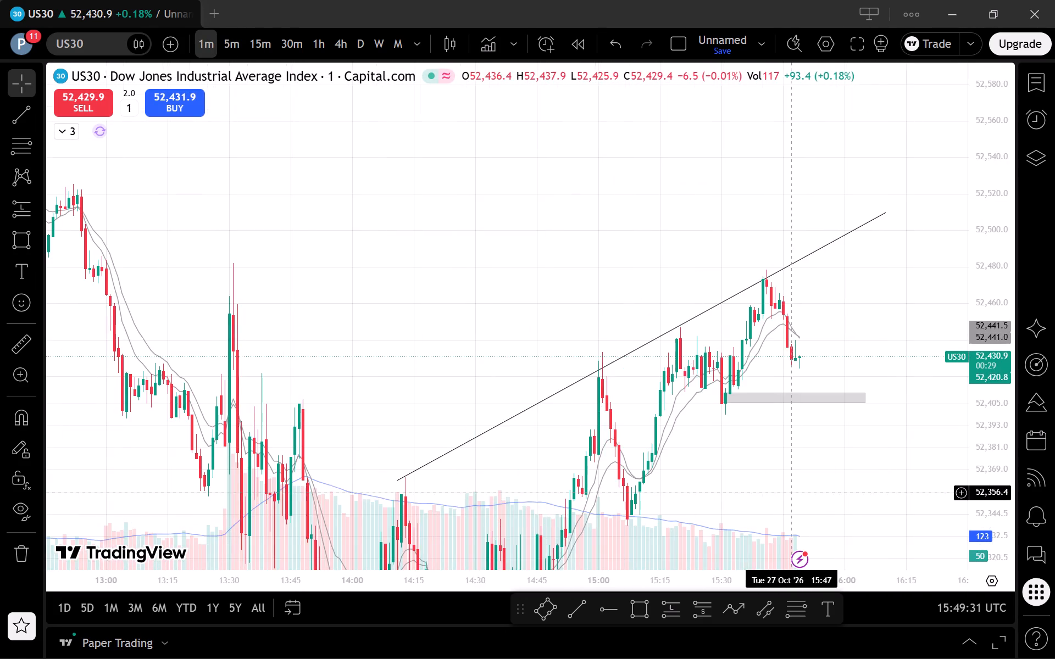
{"action": "left_click_drag", "start_coordinate": [840, 498], "coordinate": [806, 466]}
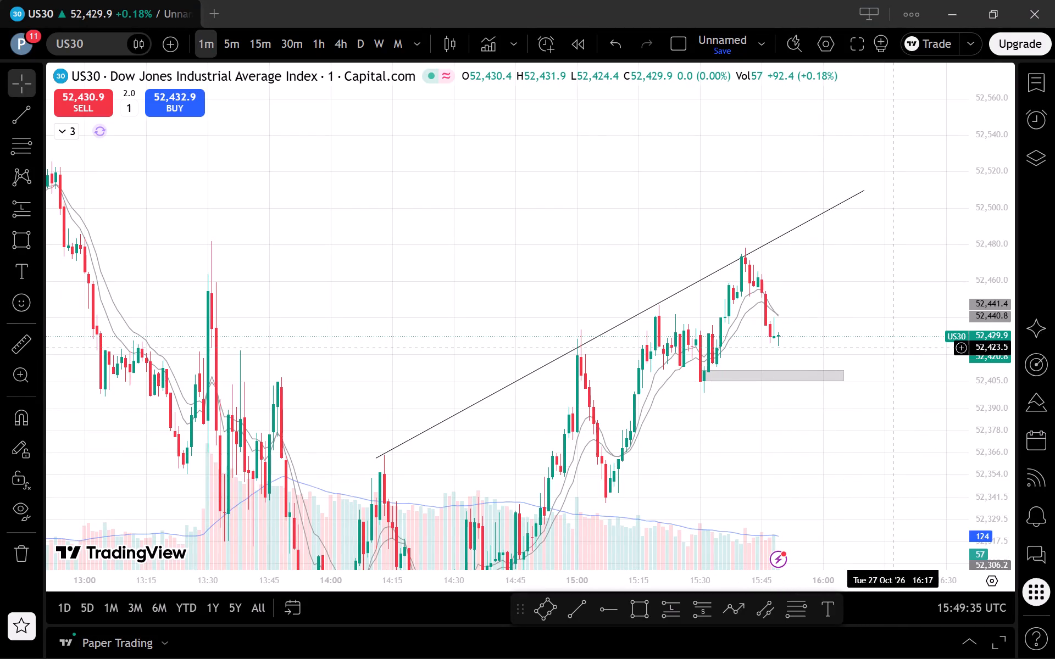
View US30 on the 5-minute timeframe and back on the 1-minute to examine price between the upper trend line and grey zone.
{"action": "left_click", "coordinate": [234, 52]}
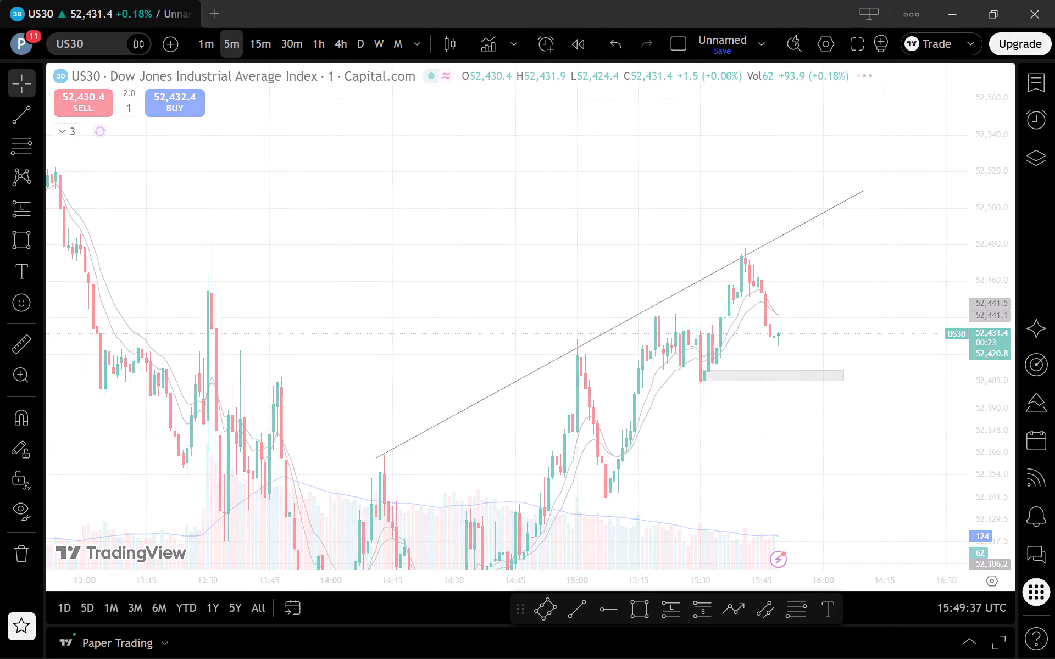
{"action": "scroll", "coordinate": [801, 474], "scroll_direction": "up", "scroll_amount": 3}
{"action": "left_click_drag", "start_coordinate": [993, 397], "coordinate": [996, 514]}
{"action": "left_click_drag", "start_coordinate": [799, 501], "coordinate": [854, 479]}
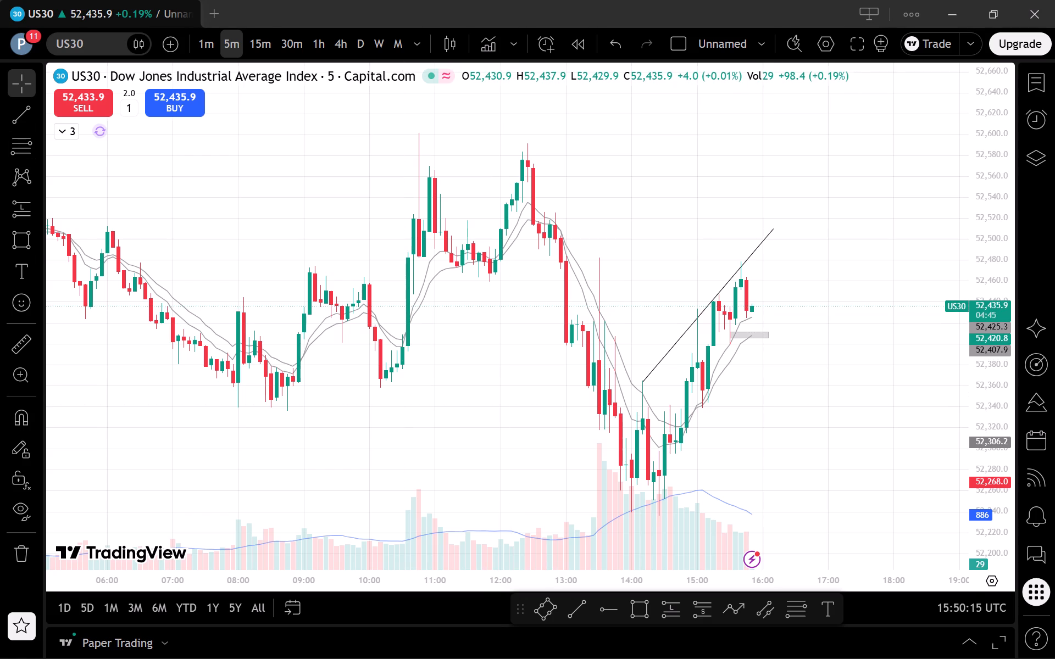
{"action": "left_click", "coordinate": [201, 38]}
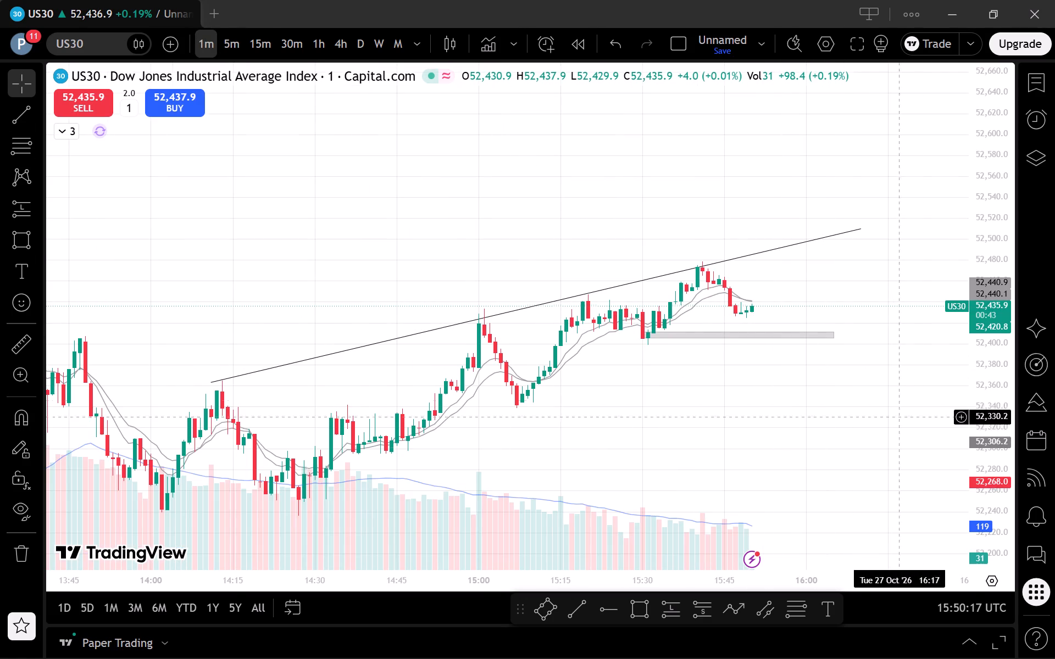
{"action": "left_click_drag", "start_coordinate": [1002, 508], "coordinate": [955, 166]}
{"action": "left_click_drag", "start_coordinate": [953, 154], "coordinate": [947, 143]}
{"action": "left_click", "coordinate": [947, 143]}
{"action": "left_click_drag", "start_coordinate": [890, 200], "coordinate": [885, 276]}
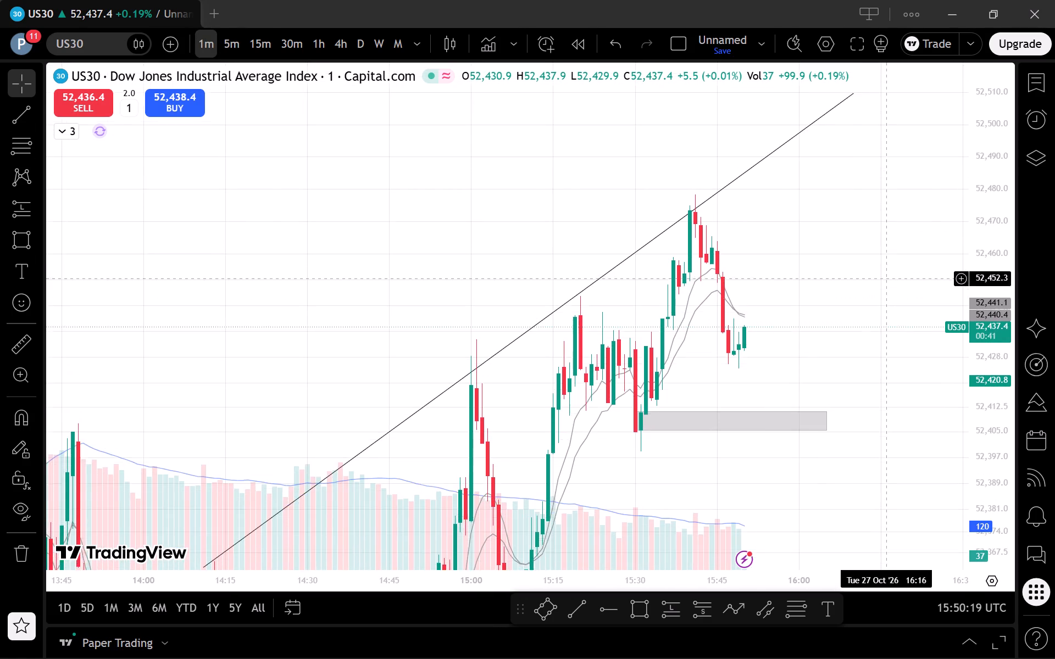
{"action": "scroll", "coordinate": [902, 395], "scroll_direction": "up", "scroll_amount": 3}
{"action": "left_click_drag", "start_coordinate": [891, 442], "coordinate": [893, 383]}
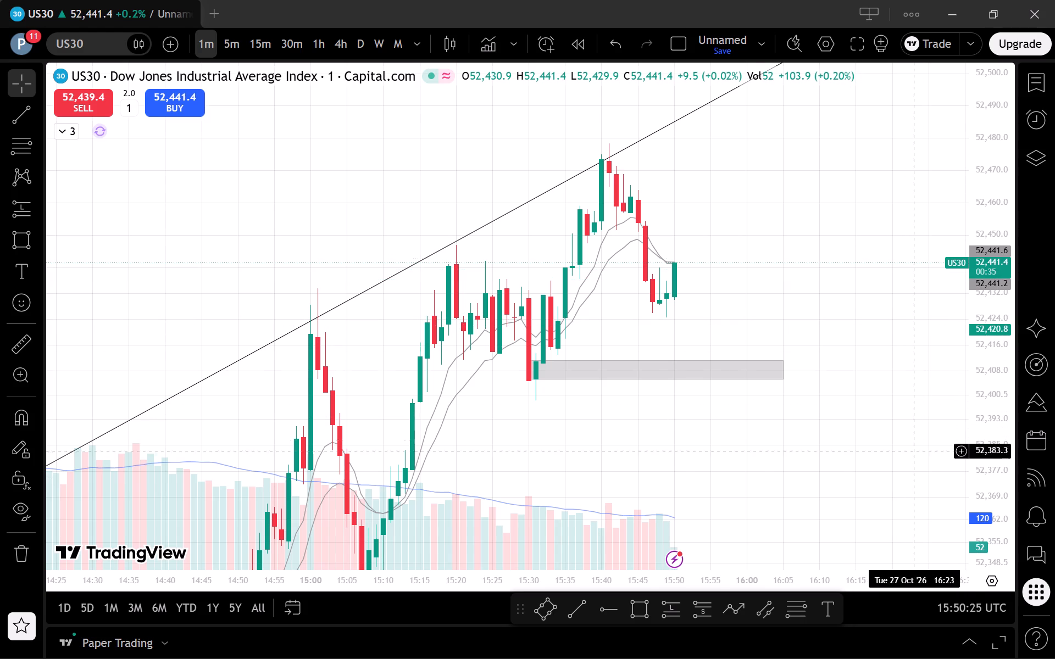
{"action": "scroll", "coordinate": [543, 266], "scroll_direction": "down", "scroll_amount": 1}
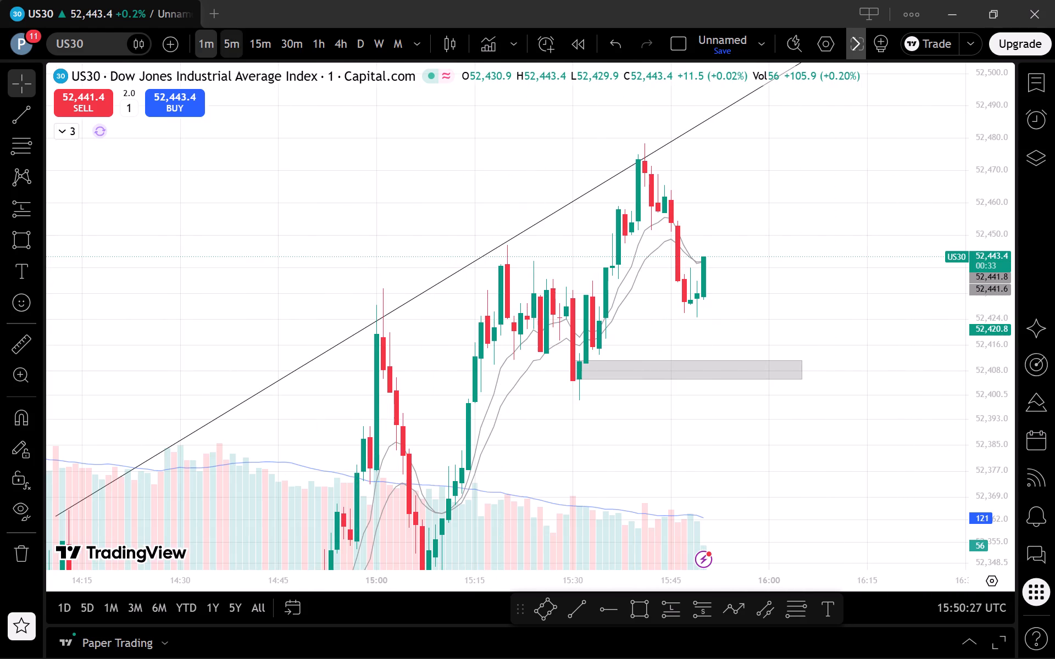
Compare US30 price structure on the 5-minute and 15-minute timeframes, finishing on the 1-minute timeframe.
{"action": "left_click", "coordinate": [237, 38]}
{"action": "left_click_drag", "start_coordinate": [989, 269], "coordinate": [965, 477]}
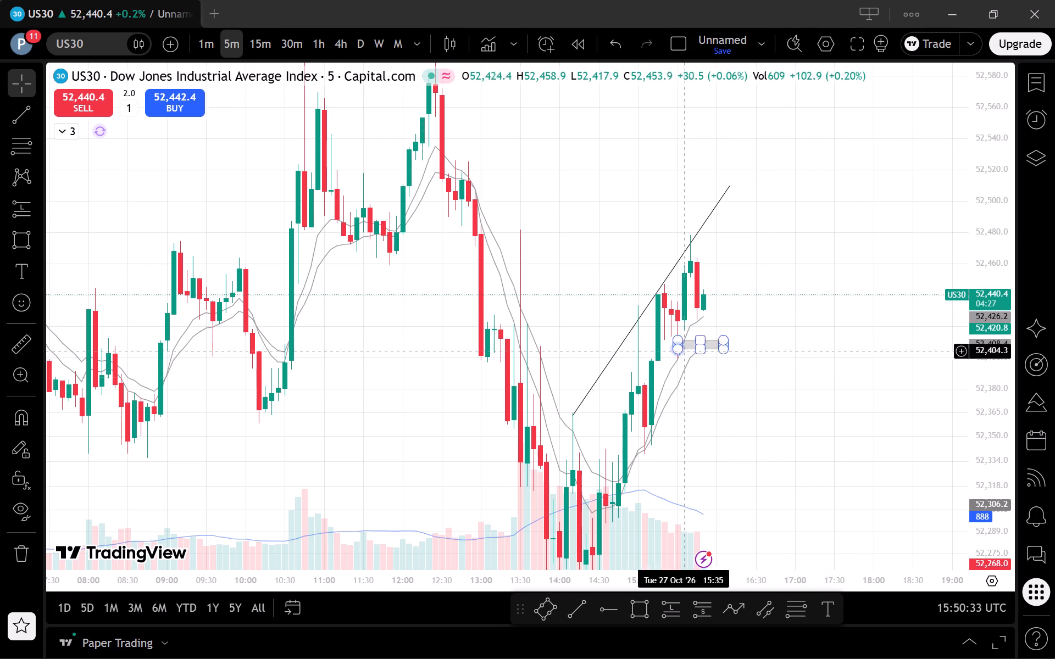
{"action": "left_click", "coordinate": [257, 46]}
{"action": "left_click_drag", "start_coordinate": [973, 222], "coordinate": [996, 439]}
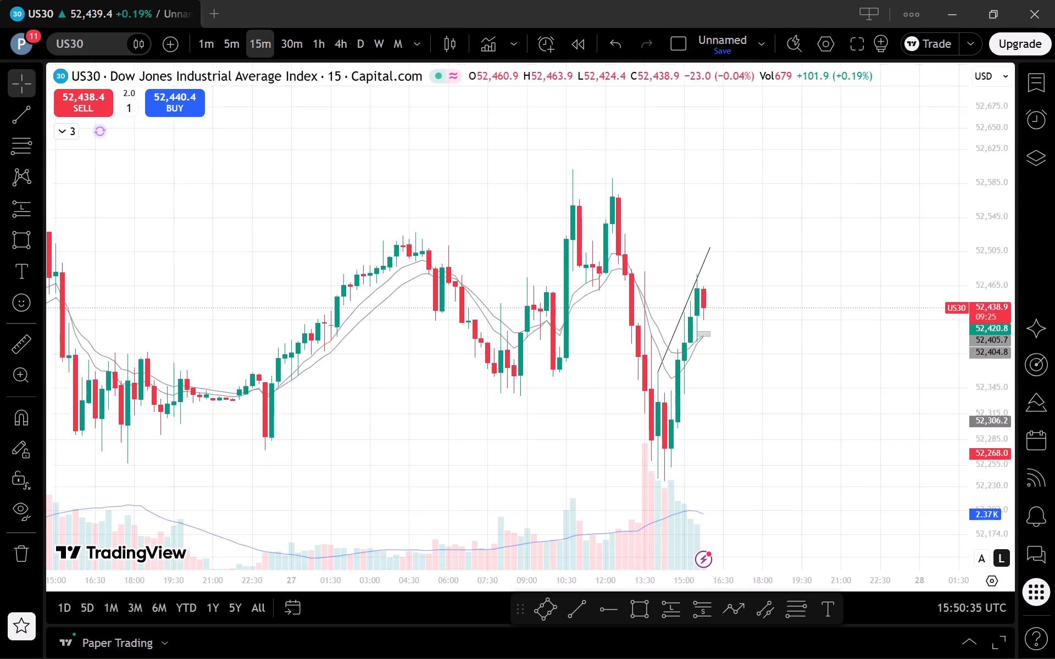
{"action": "left_click_drag", "start_coordinate": [996, 439], "coordinate": [996, 450]}
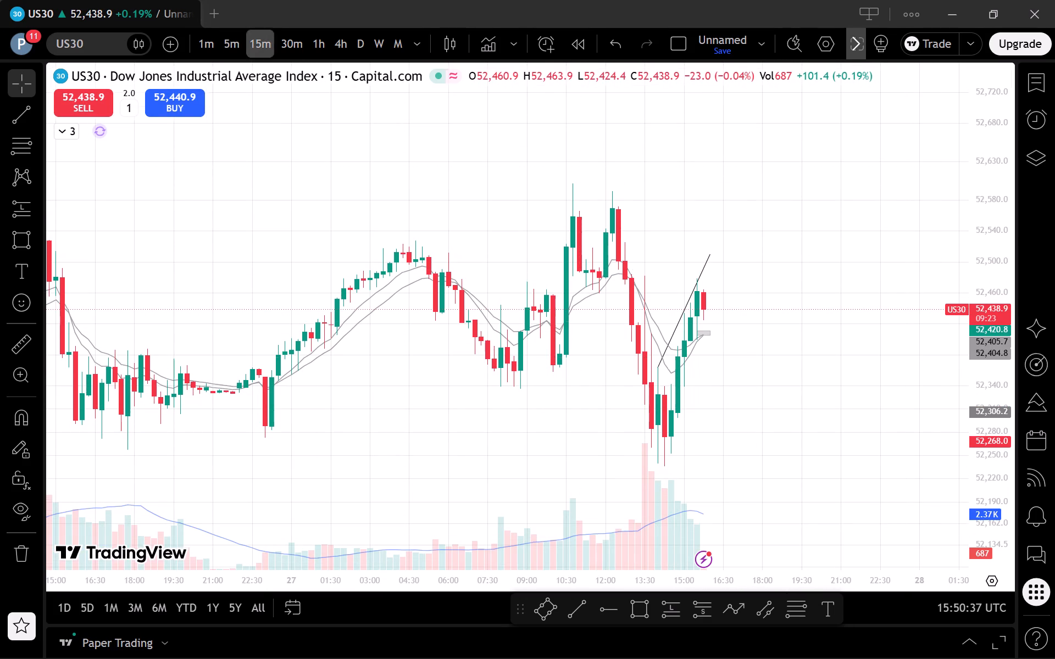
{"action": "left_click", "coordinate": [226, 44]}
{"action": "left_click_drag", "start_coordinate": [986, 501], "coordinate": [984, 437]}
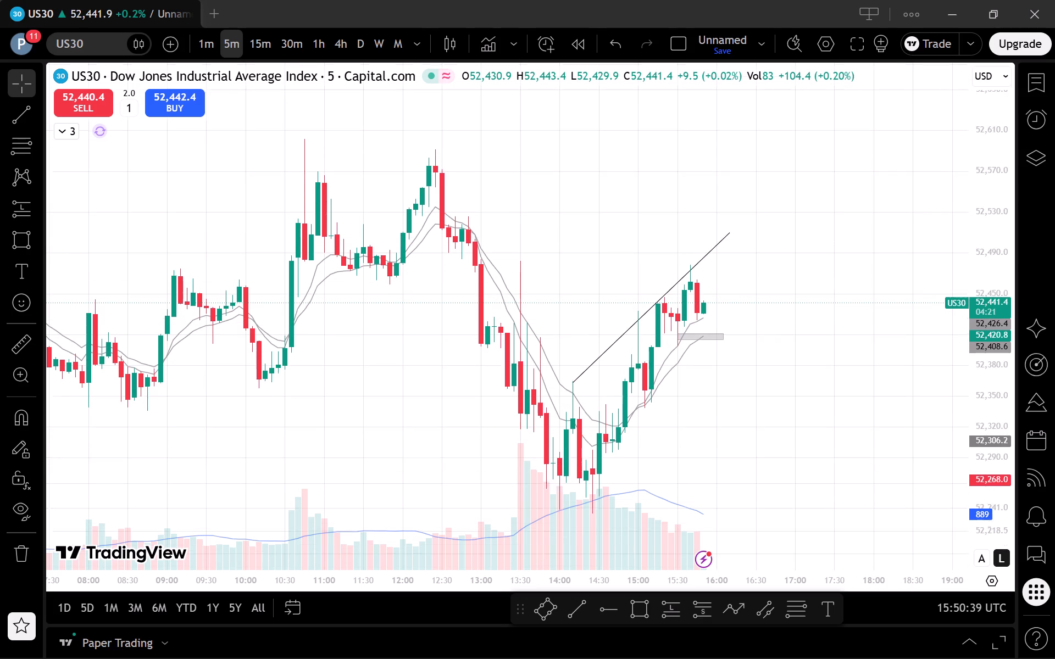
{"action": "left_click_drag", "start_coordinate": [984, 437], "coordinate": [953, 378]}
{"action": "left_click", "coordinate": [201, 47]}
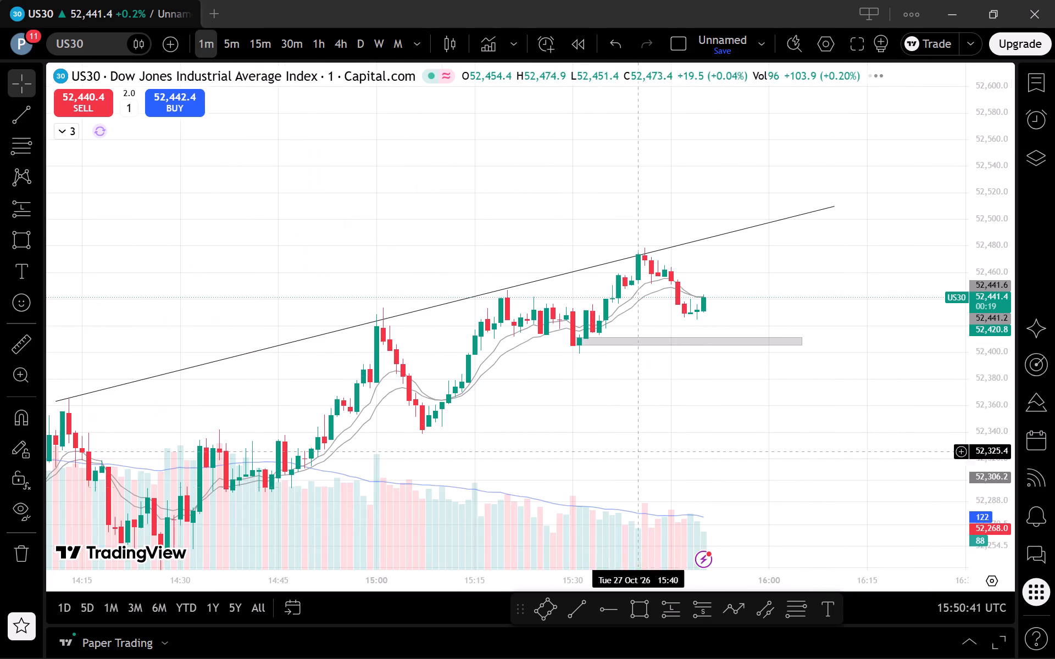
{"action": "left_click_drag", "start_coordinate": [989, 523], "coordinate": [965, 403]}
{"action": "scroll", "coordinate": [863, 319], "scroll_direction": "down", "scroll_amount": 1}
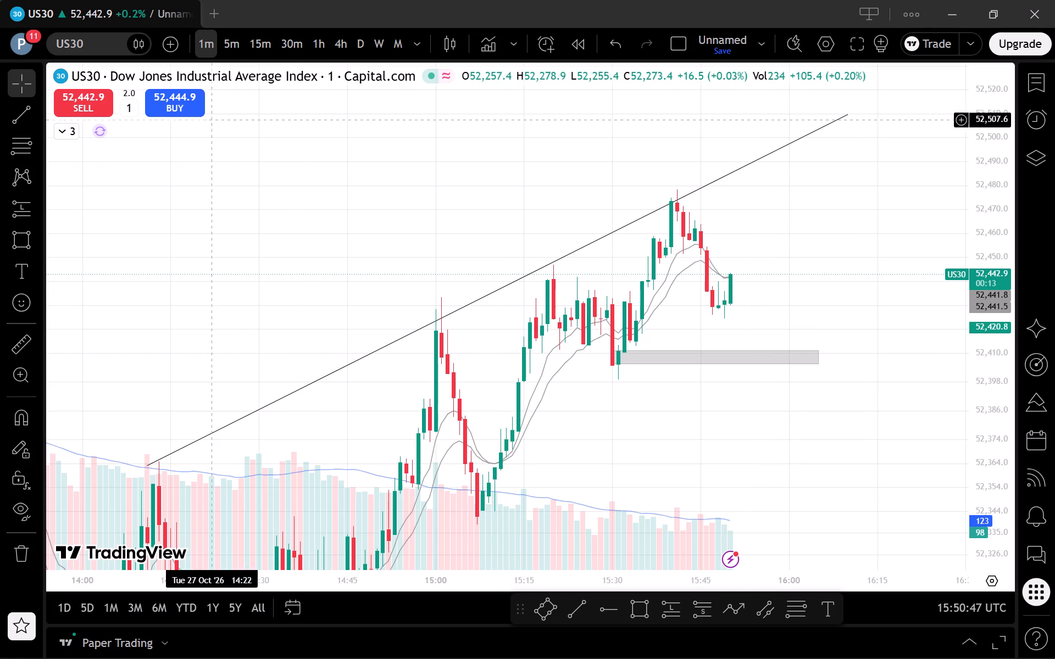
{"action": "left_click", "coordinate": [232, 36]}
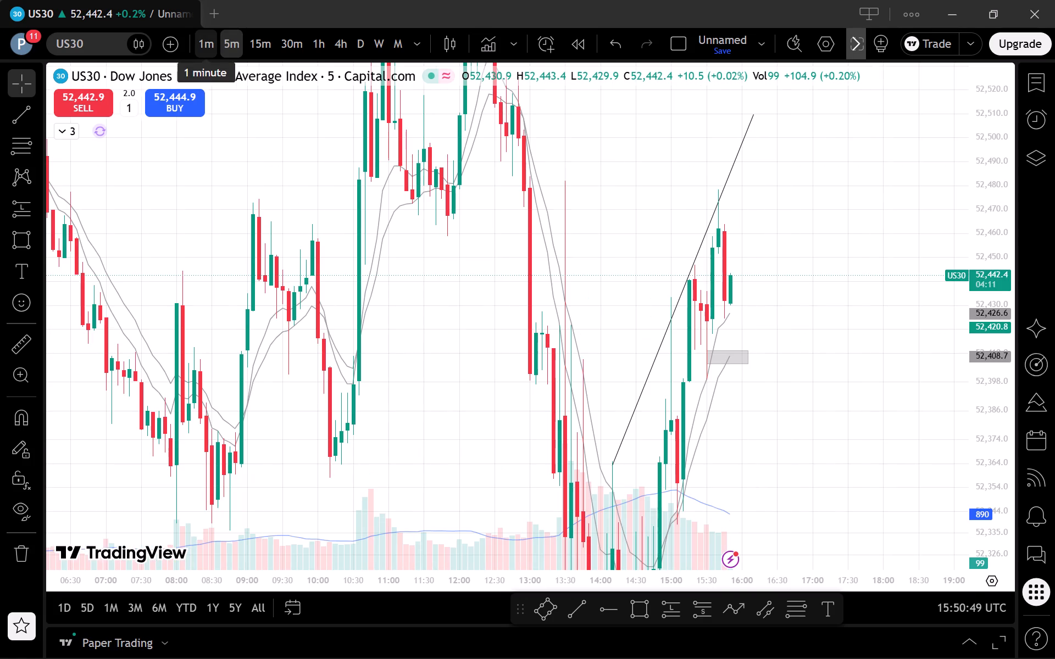
{"action": "left_click", "coordinate": [201, 45]}
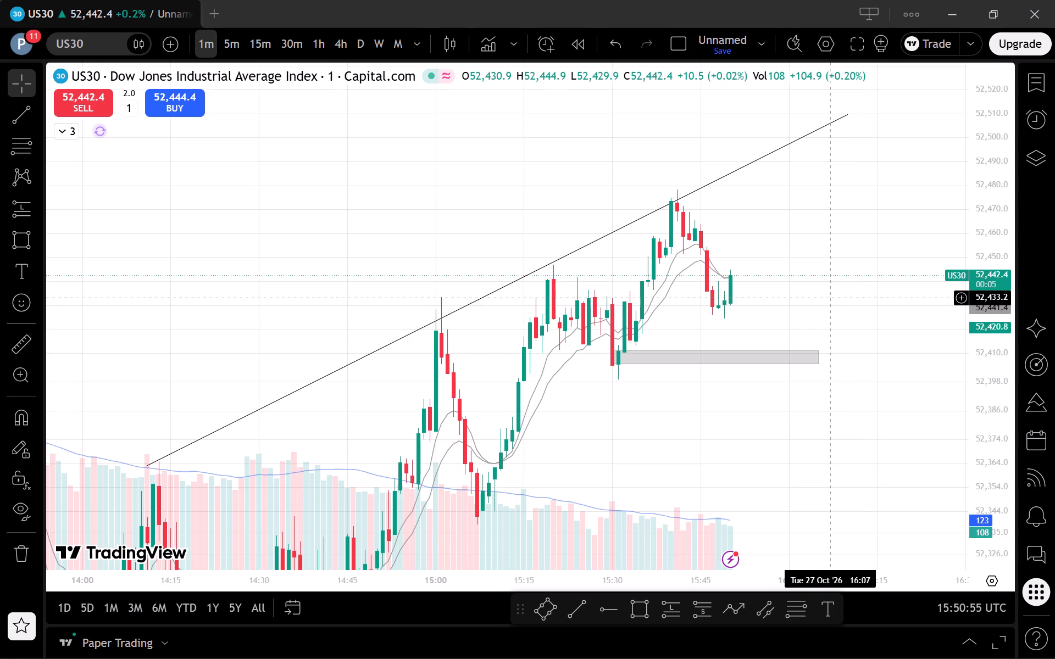
Draw a rising trend line under the US30 1-minute lows from about 52,294 at 14:42 to about 52,434 at 16:00.
{"action": "left_click_drag", "start_coordinate": [788, 434], "coordinate": [789, 424]}
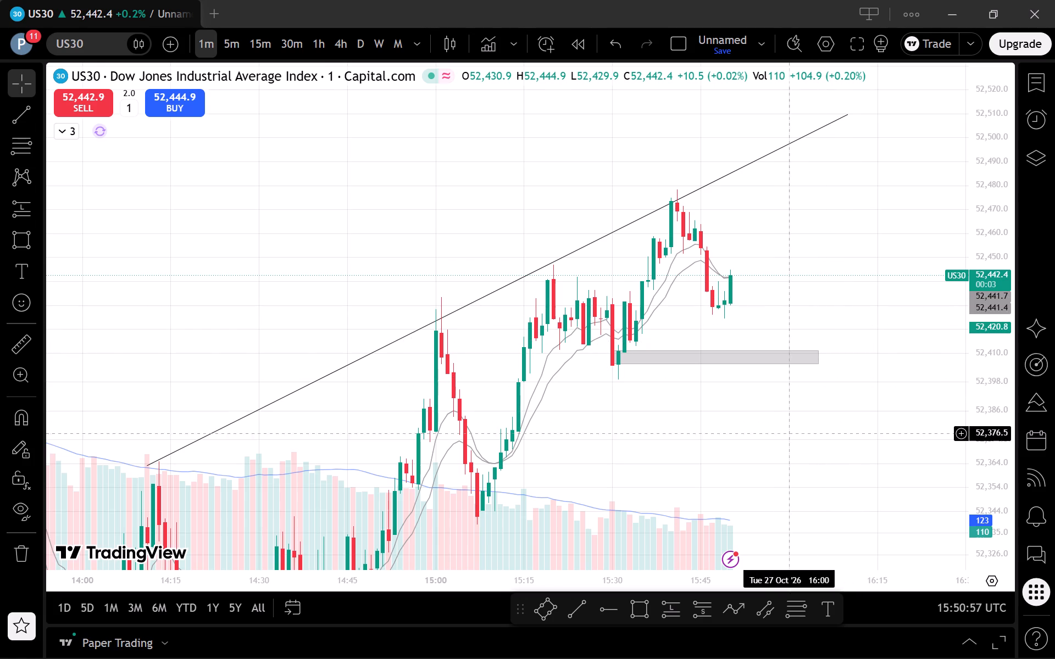
{"action": "left_click_drag", "start_coordinate": [789, 424], "coordinate": [810, 373]}
{"action": "left_click_drag", "start_coordinate": [669, 491], "coordinate": [802, 280]}
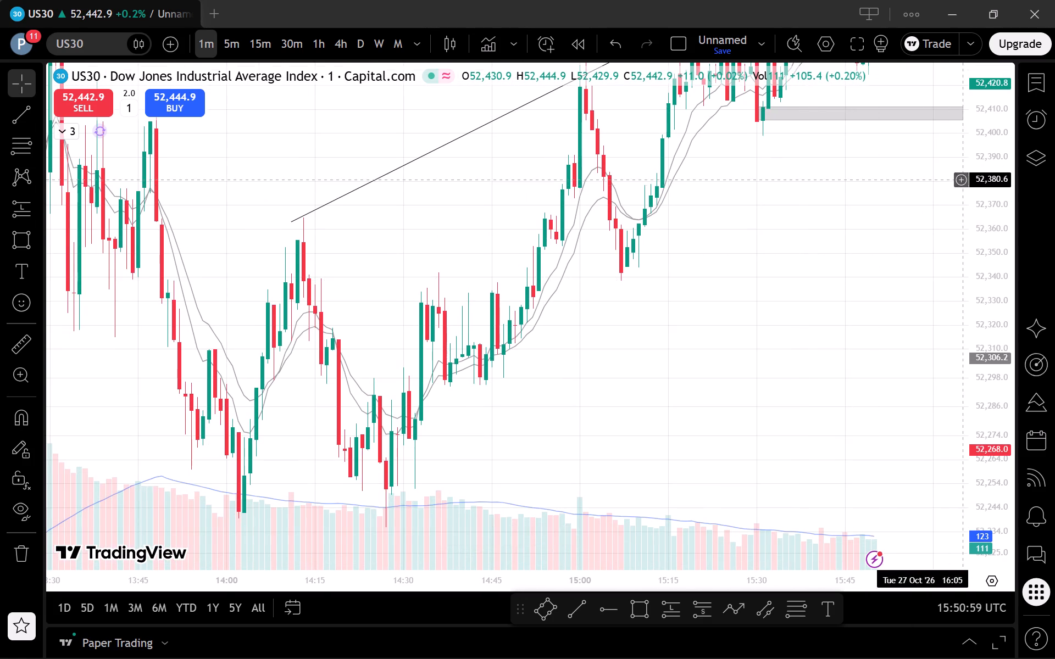
{"action": "left_click_drag", "start_coordinate": [985, 228], "coordinate": [970, 387]}
{"action": "scroll", "coordinate": [814, 310], "scroll_direction": "up", "scroll_amount": 2}
{"action": "left_click_drag", "start_coordinate": [781, 352], "coordinate": [756, 463]}
{"action": "scroll", "coordinate": [779, 432], "scroll_direction": "down", "scroll_amount": 2}
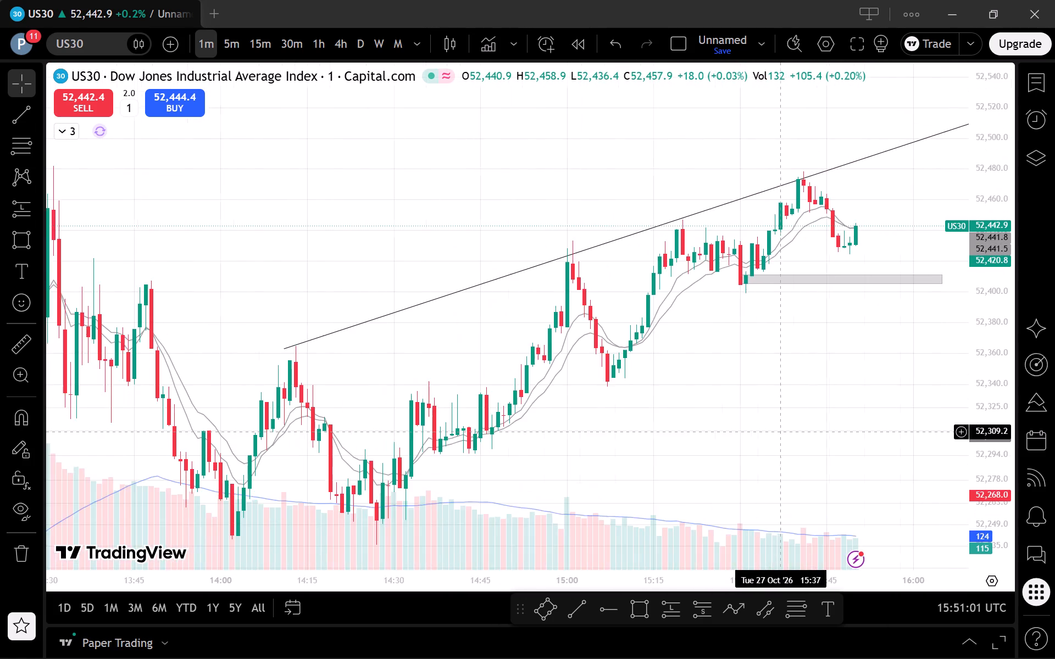
{"action": "left_click_drag", "start_coordinate": [768, 416], "coordinate": [709, 392]}
{"action": "left_click", "coordinate": [558, 604]}
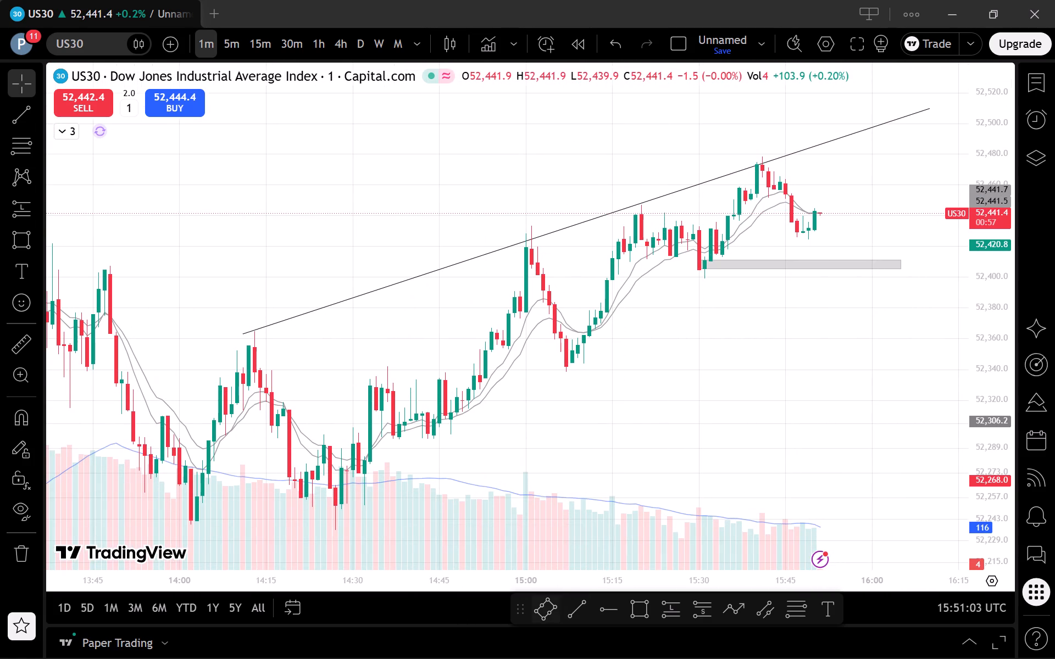
{"action": "left_click", "coordinate": [597, 610]}
{"action": "left_click", "coordinate": [572, 604]}
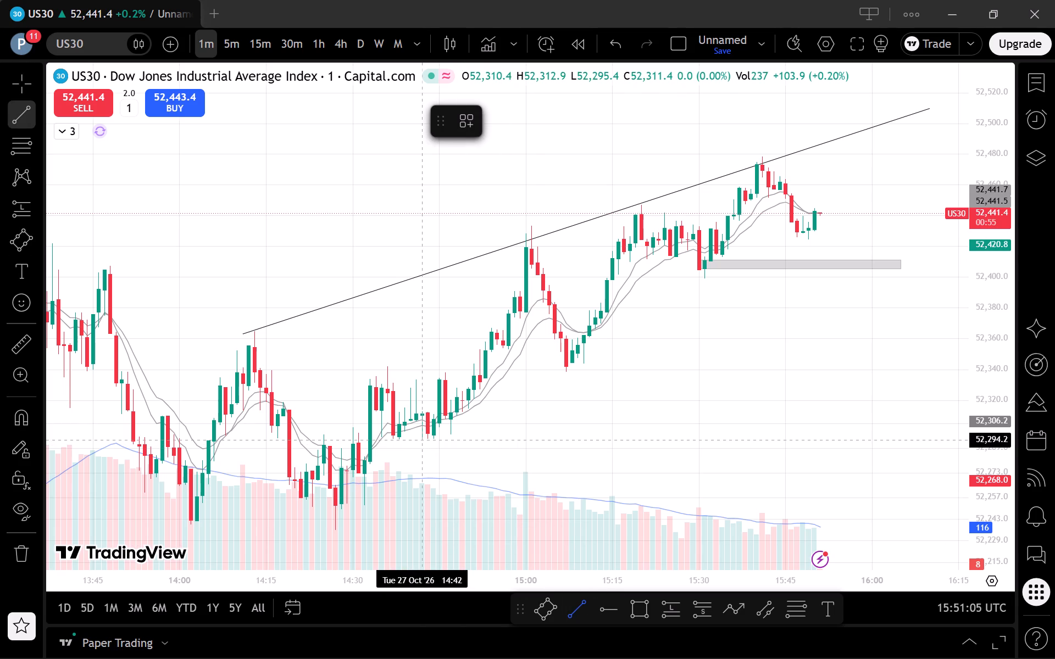
{"action": "left_click", "coordinate": [421, 440]}
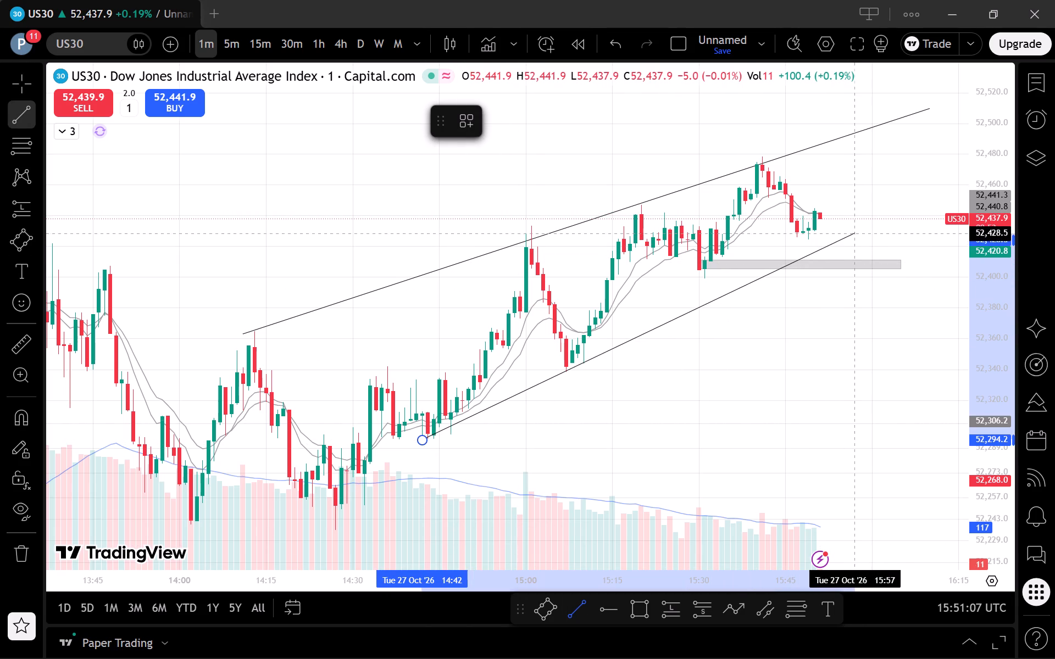
{"action": "left_click", "coordinate": [874, 225]}
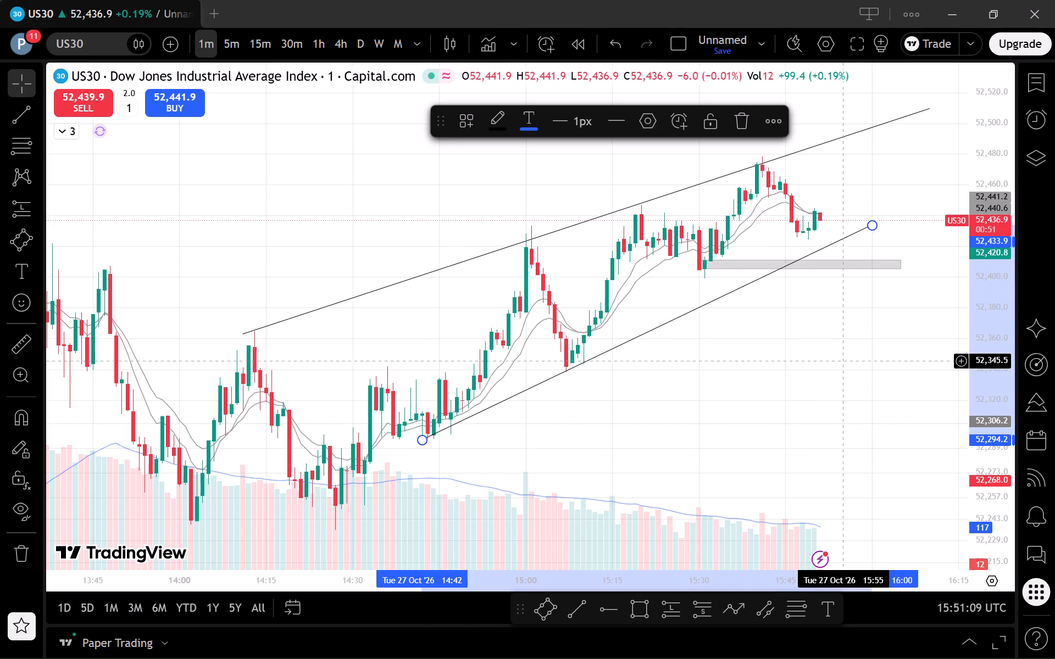
Adjust the starting anchor of the rising lower trend line on the US30 1-minute chart to about 52,293 near 14:42.
{"action": "left_click_drag", "start_coordinate": [841, 365], "coordinate": [832, 437]}
{"action": "left_click_drag", "start_coordinate": [602, 443], "coordinate": [652, 361]}
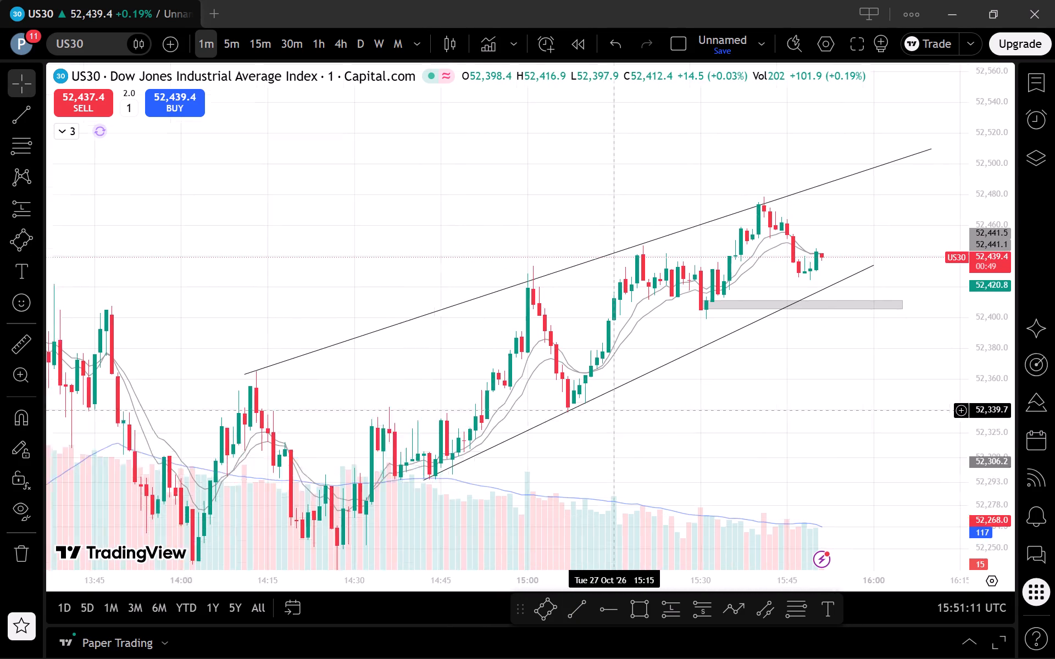
{"action": "left_click_drag", "start_coordinate": [652, 361], "coordinate": [656, 355]}
{"action": "left_click_drag", "start_coordinate": [462, 421], "coordinate": [462, 426]}
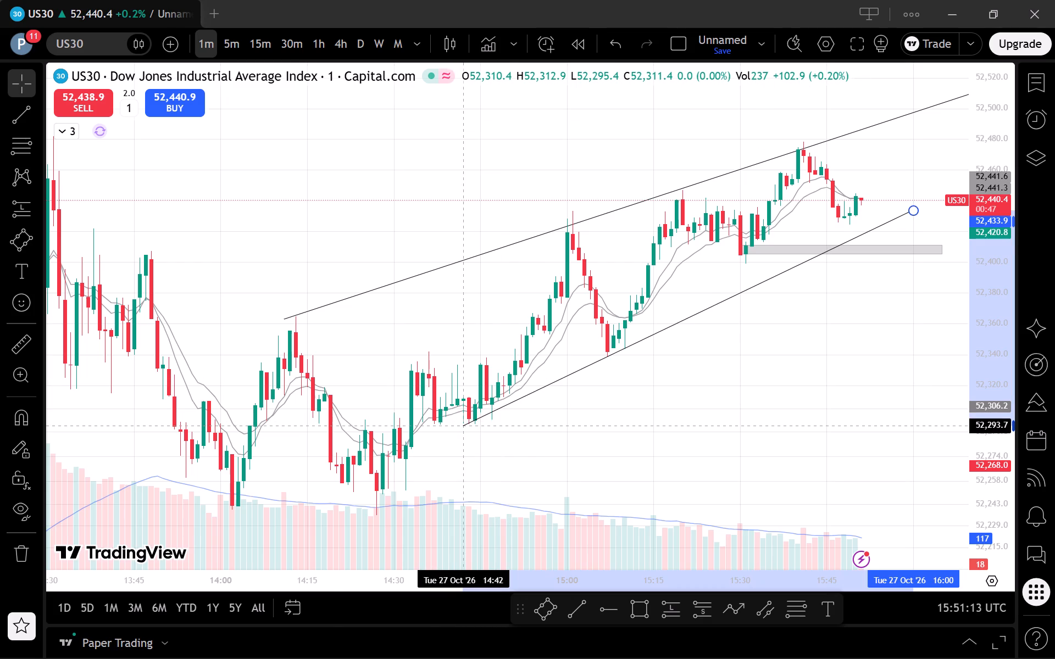
{"action": "left_click_drag", "start_coordinate": [462, 426], "coordinate": [460, 427]}
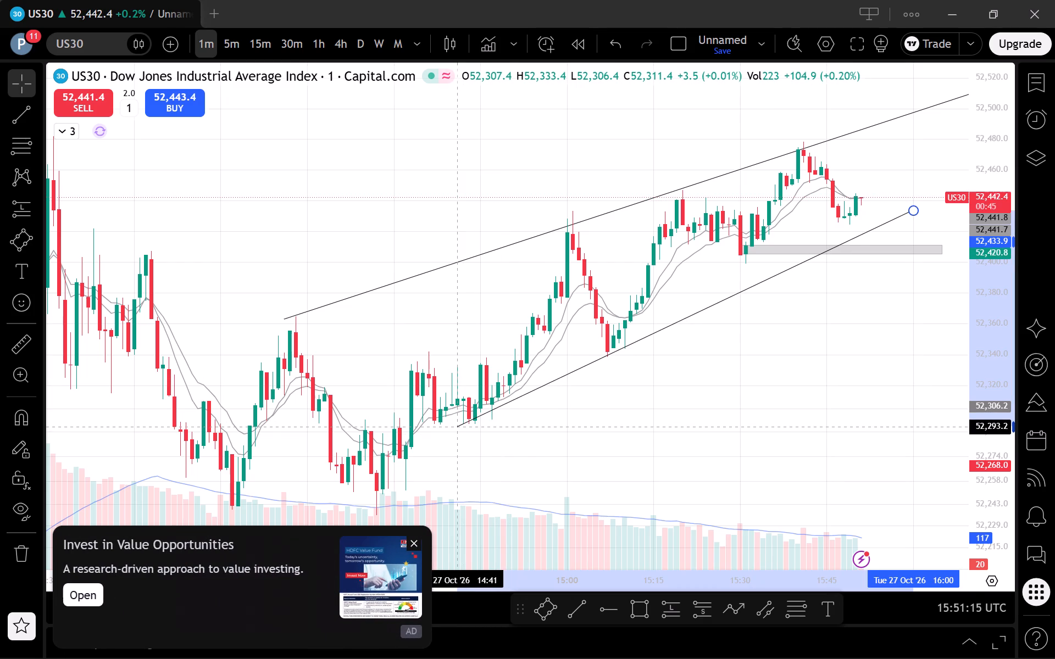
{"action": "left_click_drag", "start_coordinate": [460, 427], "coordinate": [461, 428]}
{"action": "left_click", "coordinate": [604, 434]}
Examine the US30 wedge and grey zone on the 1-minute timeframe and against wider price action on the 5-minute timeframe.
{"action": "scroll", "coordinate": [603, 434], "scroll_direction": "down", "scroll_amount": 2}
{"action": "left_click_drag", "start_coordinate": [561, 452], "coordinate": [631, 392]}
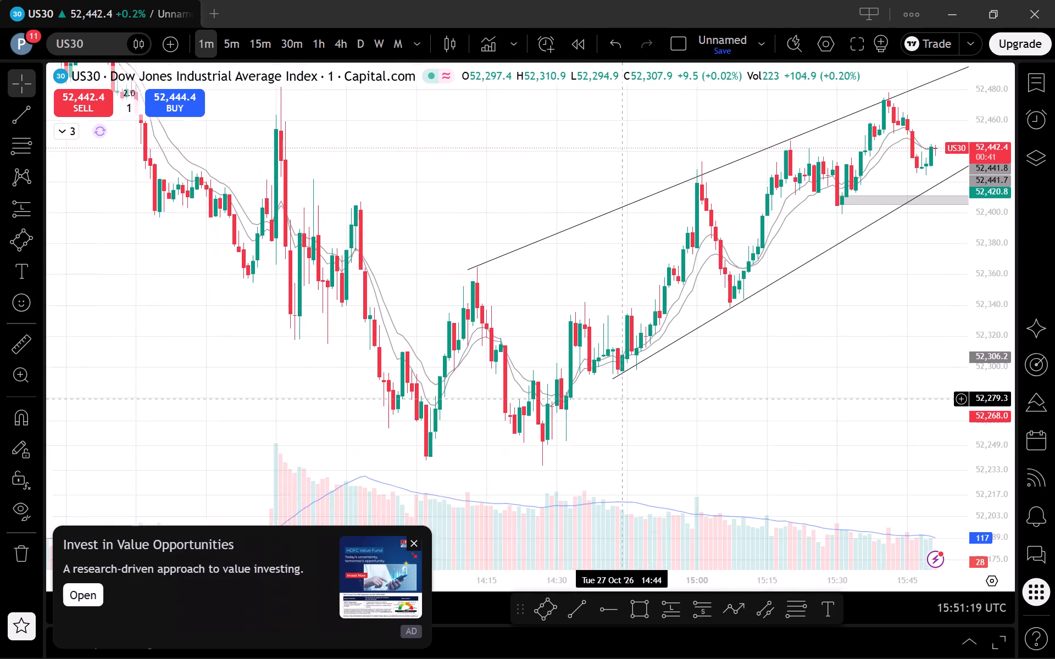
{"action": "left_click_drag", "start_coordinate": [631, 392], "coordinate": [626, 397]}
{"action": "left_click_drag", "start_coordinate": [637, 460], "coordinate": [467, 563]}
{"action": "scroll", "coordinate": [859, 378], "scroll_direction": "up", "scroll_amount": 1}
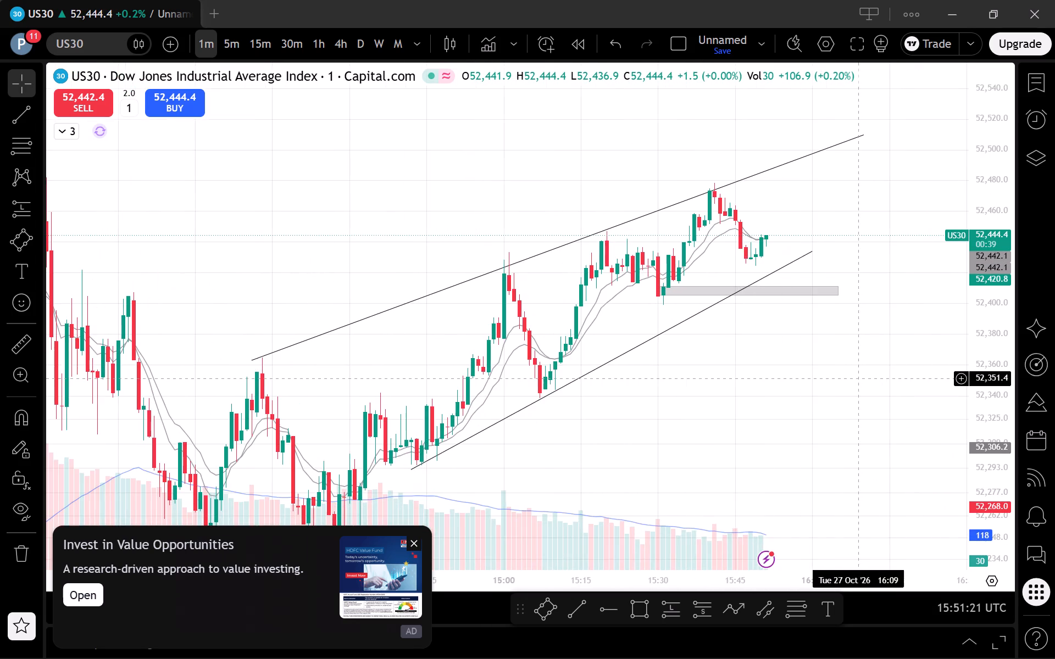
{"action": "left_click_drag", "start_coordinate": [862, 385], "coordinate": [881, 472]}
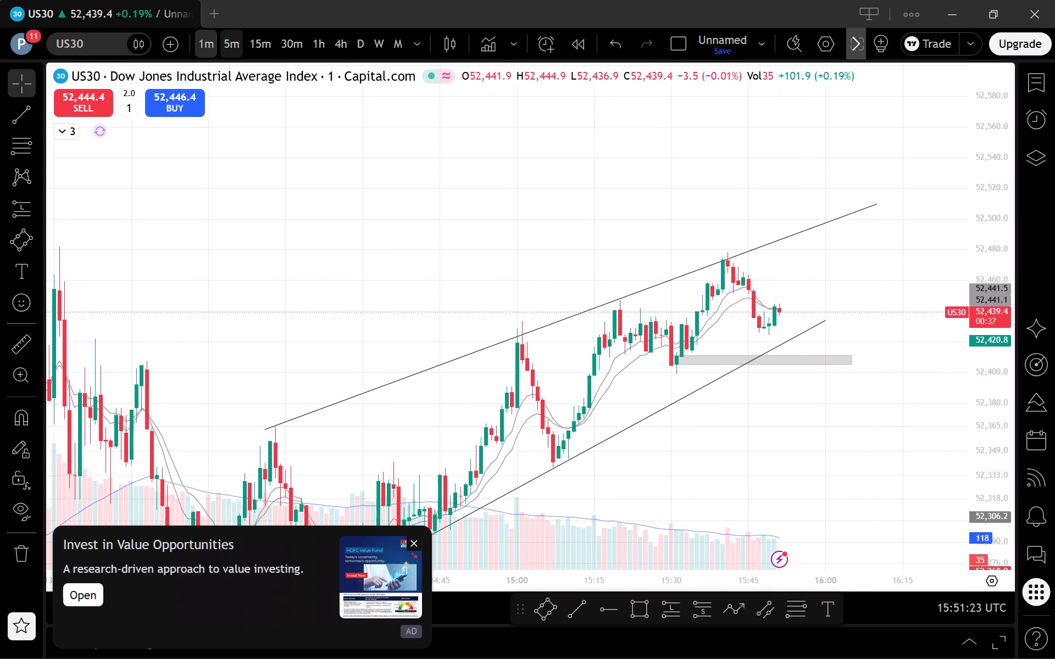
{"action": "left_click", "coordinate": [227, 35]}
{"action": "scroll", "coordinate": [873, 331], "scroll_direction": "up", "scroll_amount": 2}
{"action": "scroll", "coordinate": [941, 405], "scroll_direction": "up", "scroll_amount": 2}
{"action": "left_click_drag", "start_coordinate": [995, 390], "coordinate": [996, 408]}
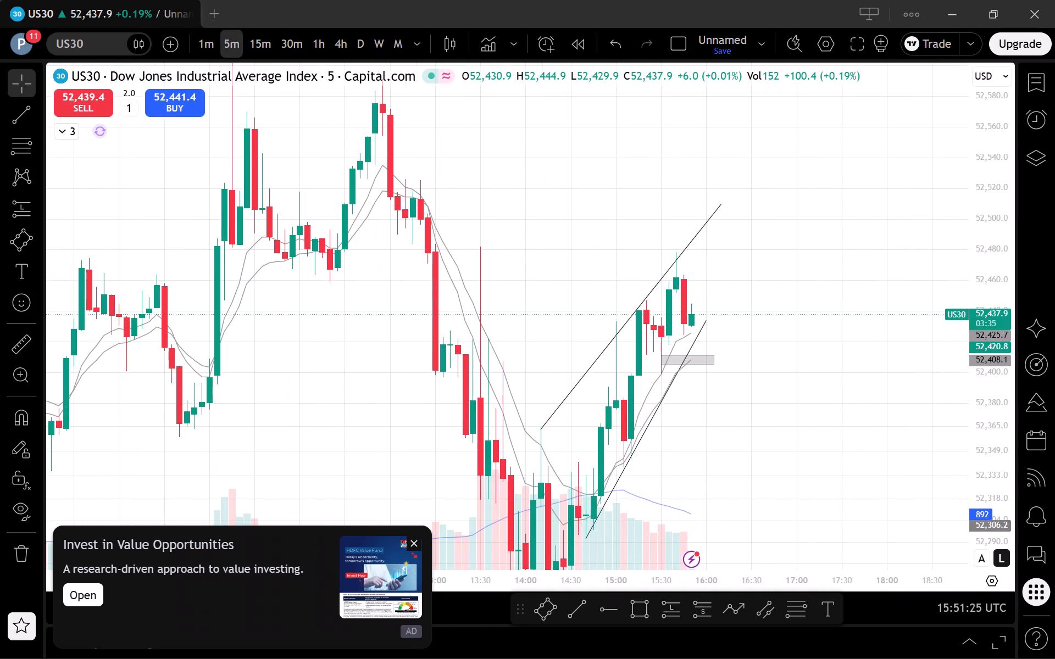
{"action": "left_click_drag", "start_coordinate": [996, 408], "coordinate": [995, 474]}
{"action": "scroll", "coordinate": [894, 305], "scroll_direction": "down", "scroll_amount": 3}
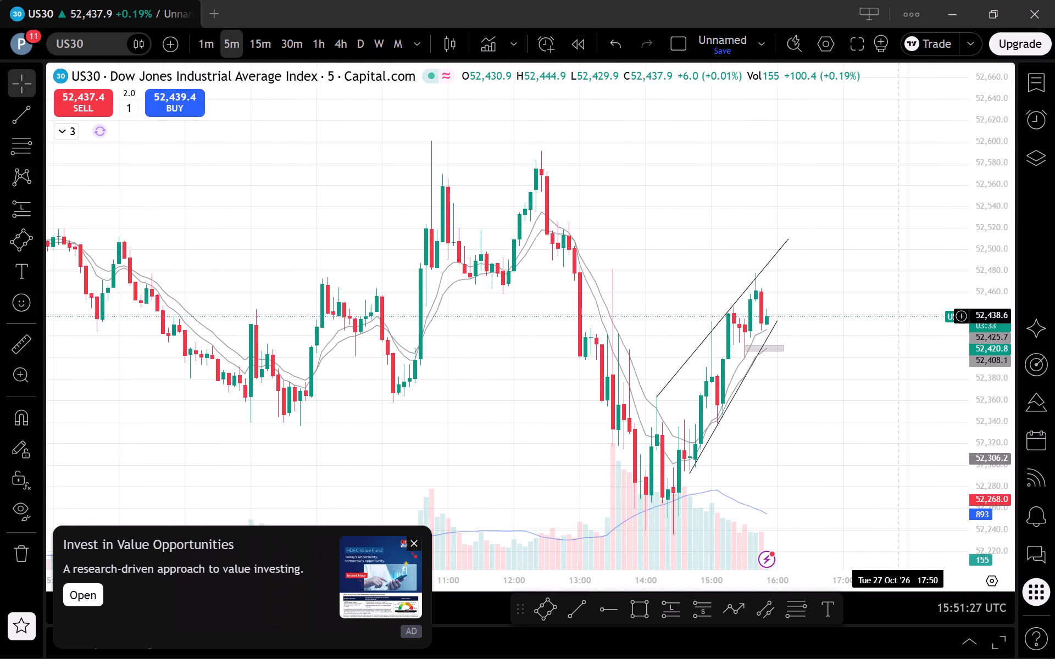
Switch the chart from US30 to XAUUSD using the watchlist.
{"action": "left_click", "coordinate": [1043, 92]}
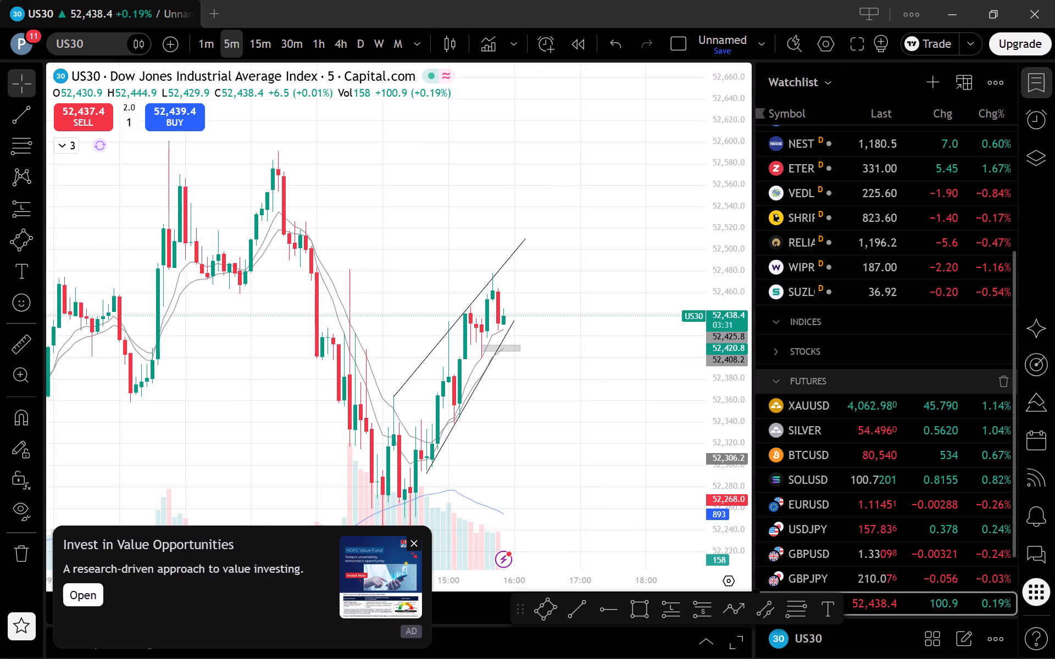
{"action": "left_click", "coordinate": [882, 392]}
{"action": "left_click", "coordinate": [885, 405]}
{"action": "left_click", "coordinate": [1030, 77]}
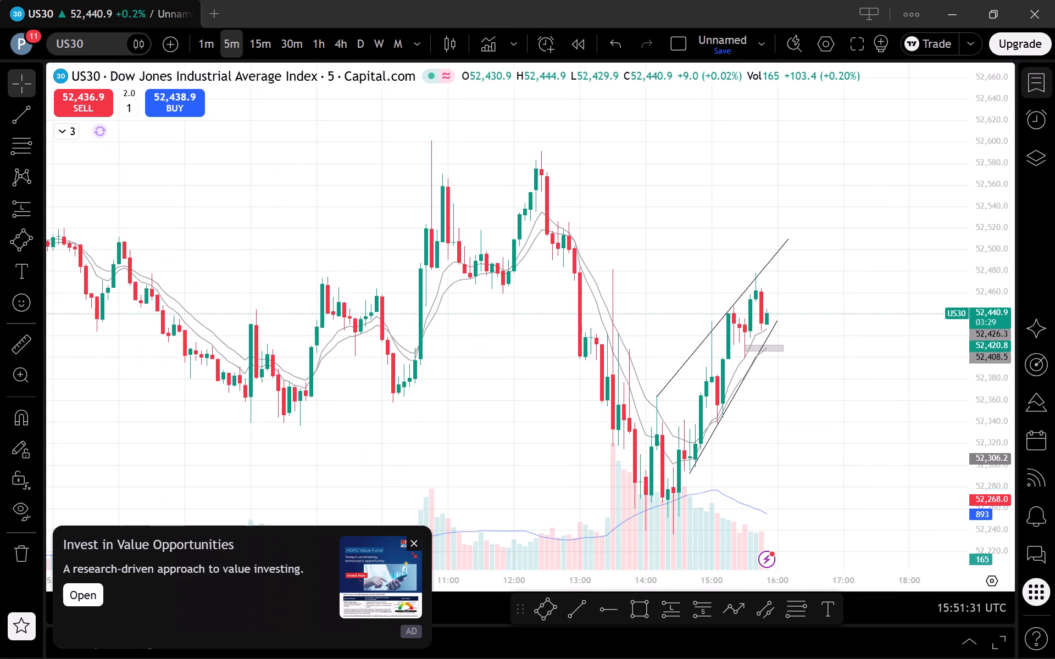
{"action": "left_click", "coordinate": [1052, 82]}
{"action": "left_click", "coordinate": [939, 410]}
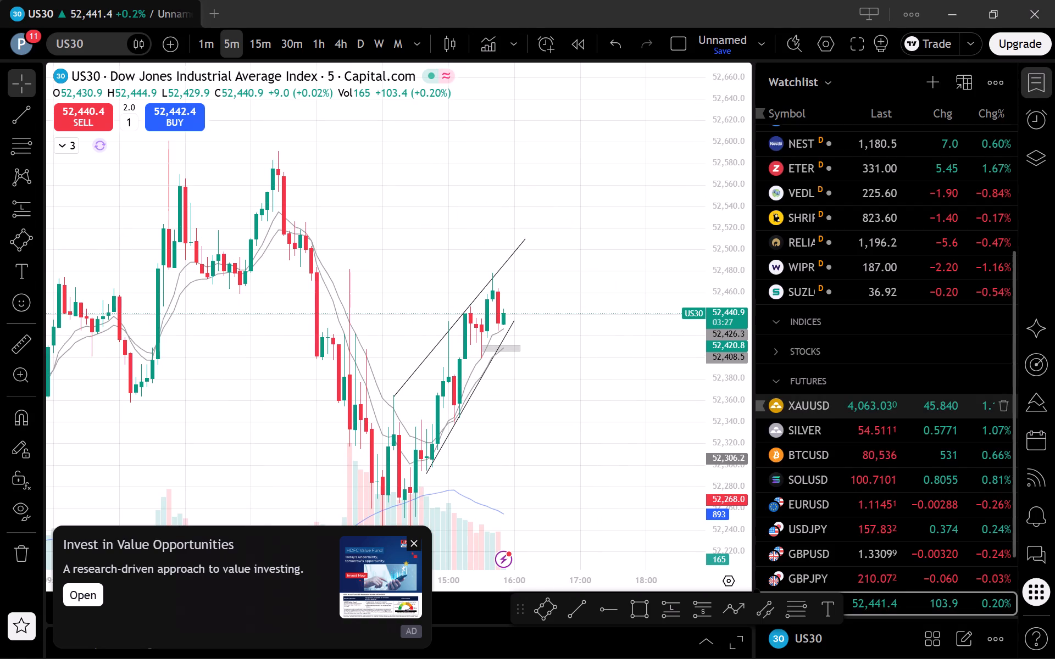
{"action": "left_click", "coordinate": [1032, 79]}
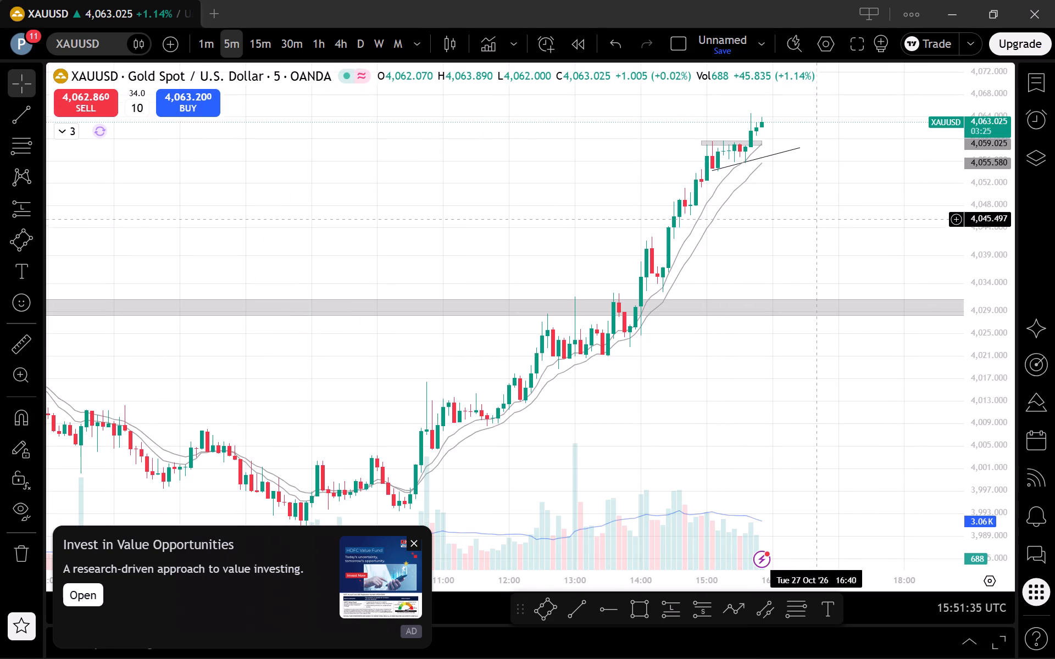
Examine XAUUSD on the 1-minute timeframe around the small grey zone and the rising trend line.
{"action": "left_click_drag", "start_coordinate": [802, 222], "coordinate": [805, 347]}
{"action": "left_click", "coordinate": [208, 47]}
{"action": "scroll", "coordinate": [732, 353], "scroll_direction": "down", "scroll_amount": 4}
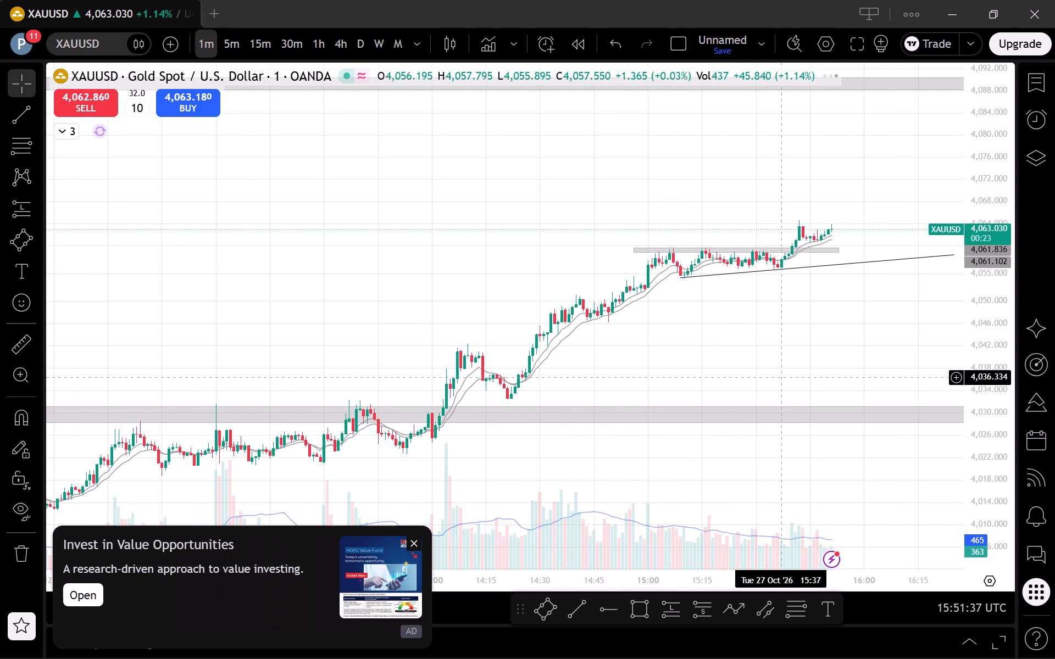
{"action": "left_click_drag", "start_coordinate": [987, 512], "coordinate": [977, 54]}
{"action": "left_click_drag", "start_coordinate": [952, 204], "coordinate": [866, 541]}
{"action": "scroll", "coordinate": [899, 436], "scroll_direction": "up", "scroll_amount": 2}
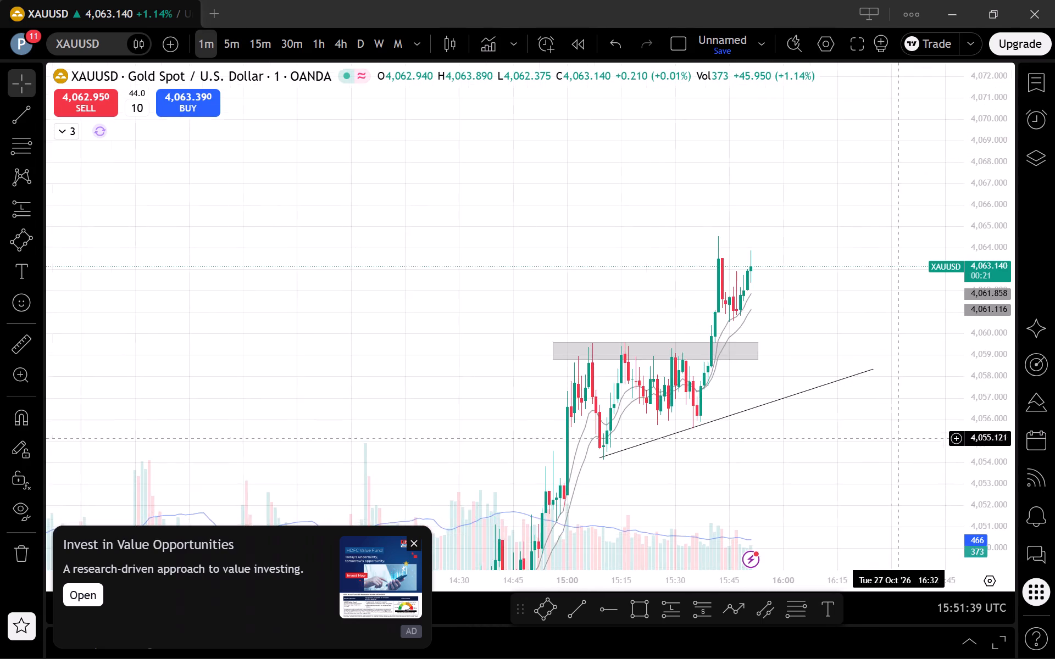
{"action": "scroll", "coordinate": [899, 434], "scroll_direction": "up", "scroll_amount": 5}
{"action": "left_click_drag", "start_coordinate": [798, 456], "coordinate": [907, 429]}
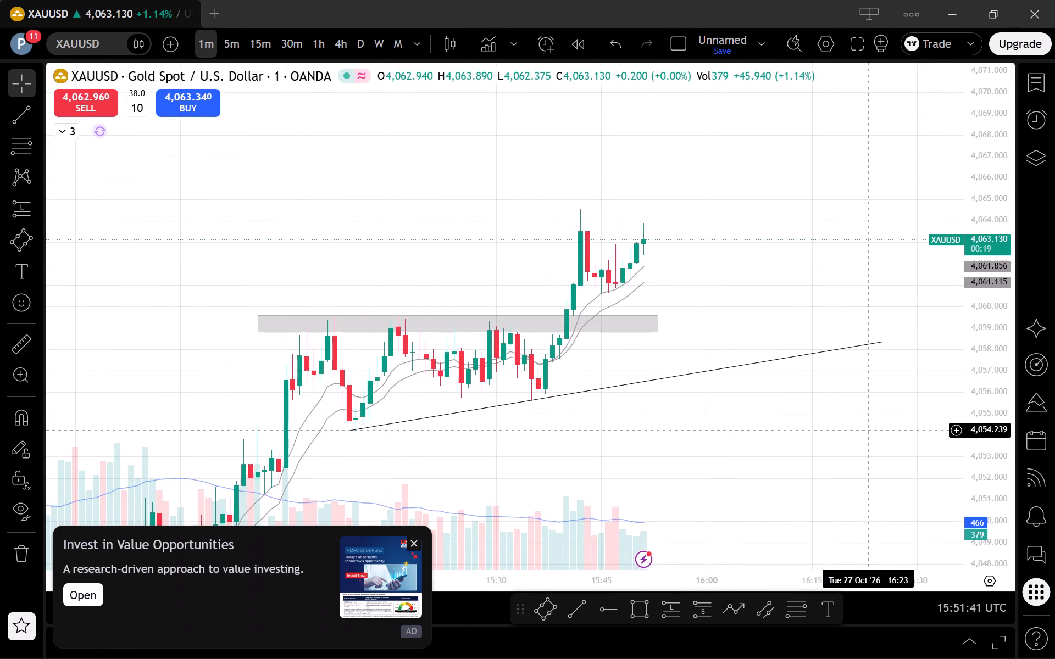
{"action": "scroll", "coordinate": [885, 419], "scroll_direction": "down", "scroll_amount": 3}
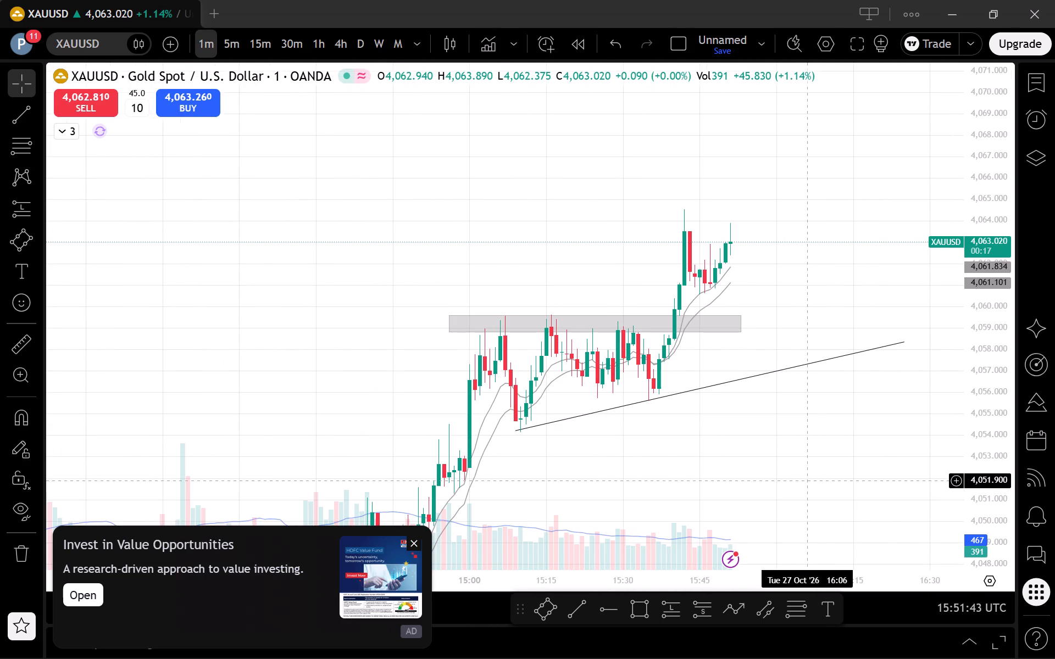
{"action": "left_click_drag", "start_coordinate": [708, 463], "coordinate": [758, 408]}
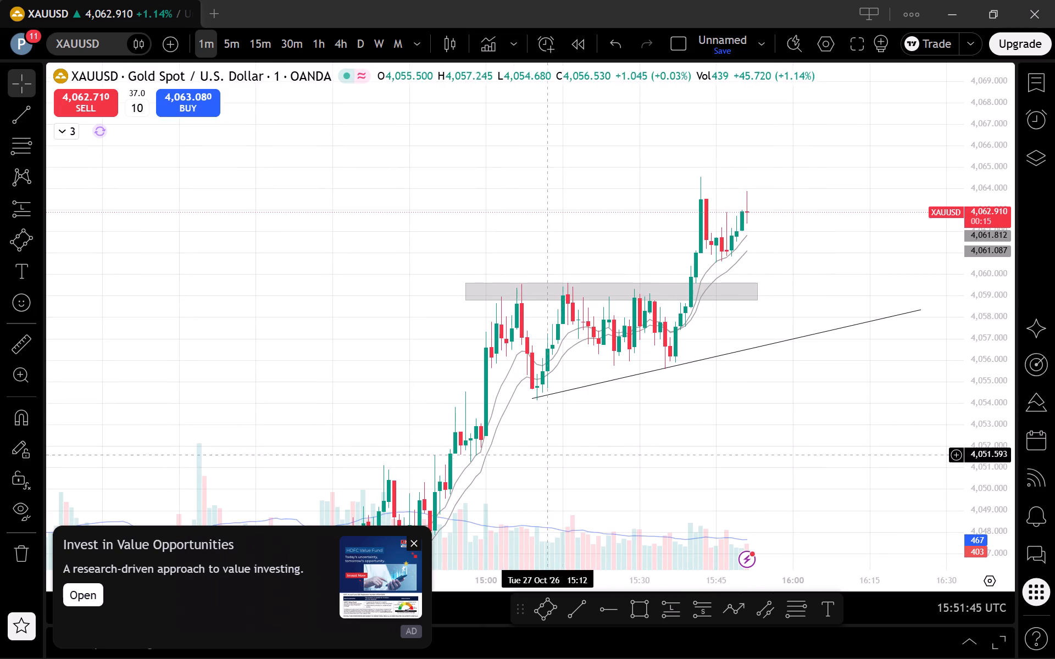
Dismiss the advertisement and the ad-free upgrade offer.
{"action": "left_click", "coordinate": [420, 542]}
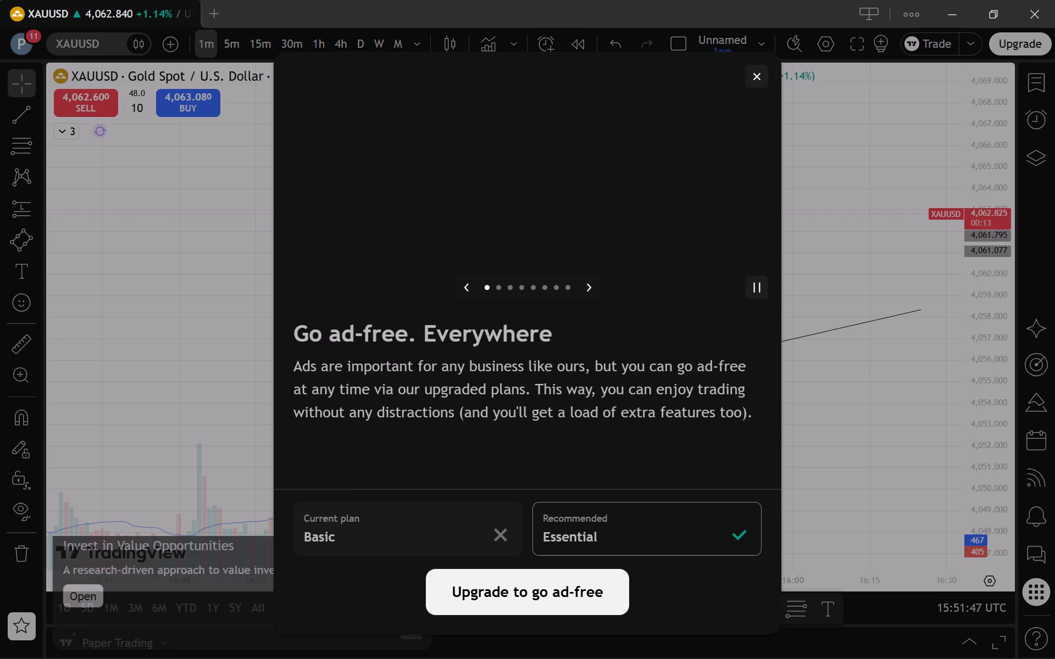
{"action": "left_click", "coordinate": [763, 75]}
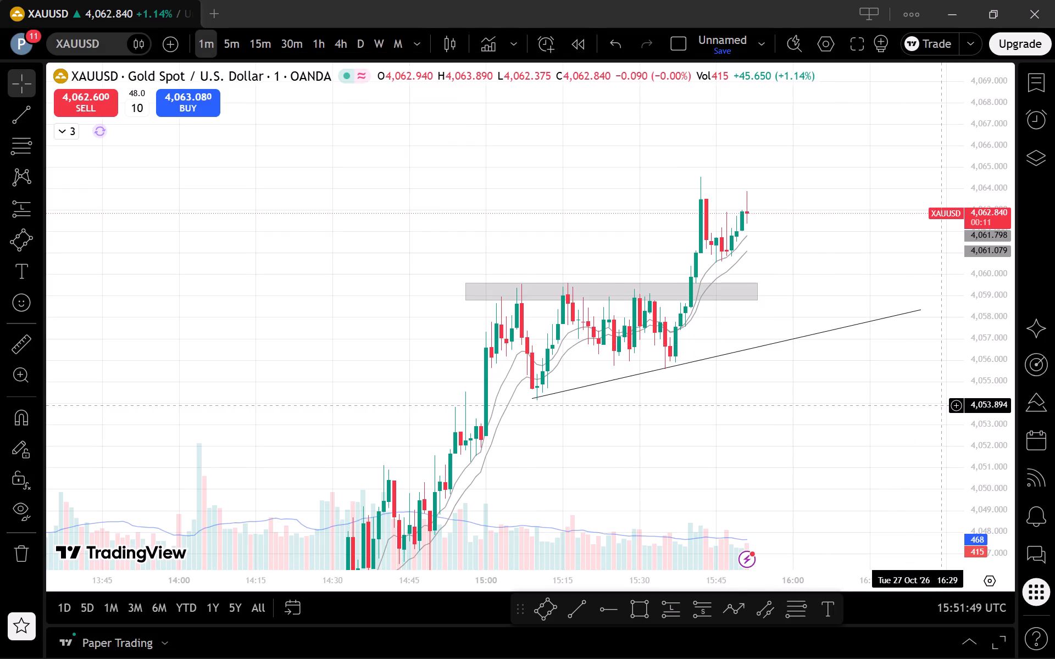
Compare the latest XAUUSD candles with the grey zones and trend line on the 1-minute and 5-minute timeframes.
{"action": "scroll", "coordinate": [915, 411], "scroll_direction": "down", "scroll_amount": 1}
{"action": "scroll", "coordinate": [875, 429], "scroll_direction": "up", "scroll_amount": 1}
{"action": "left_click_drag", "start_coordinate": [830, 437], "coordinate": [855, 379]}
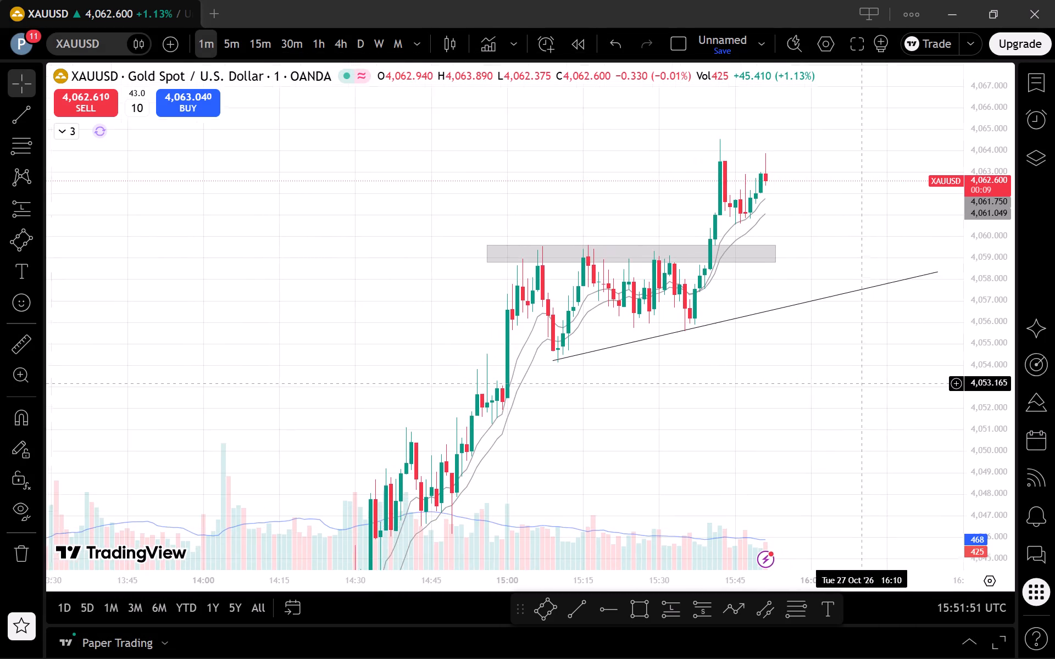
{"action": "left_click_drag", "start_coordinate": [855, 379], "coordinate": [811, 331]}
{"action": "left_click", "coordinate": [220, 38]}
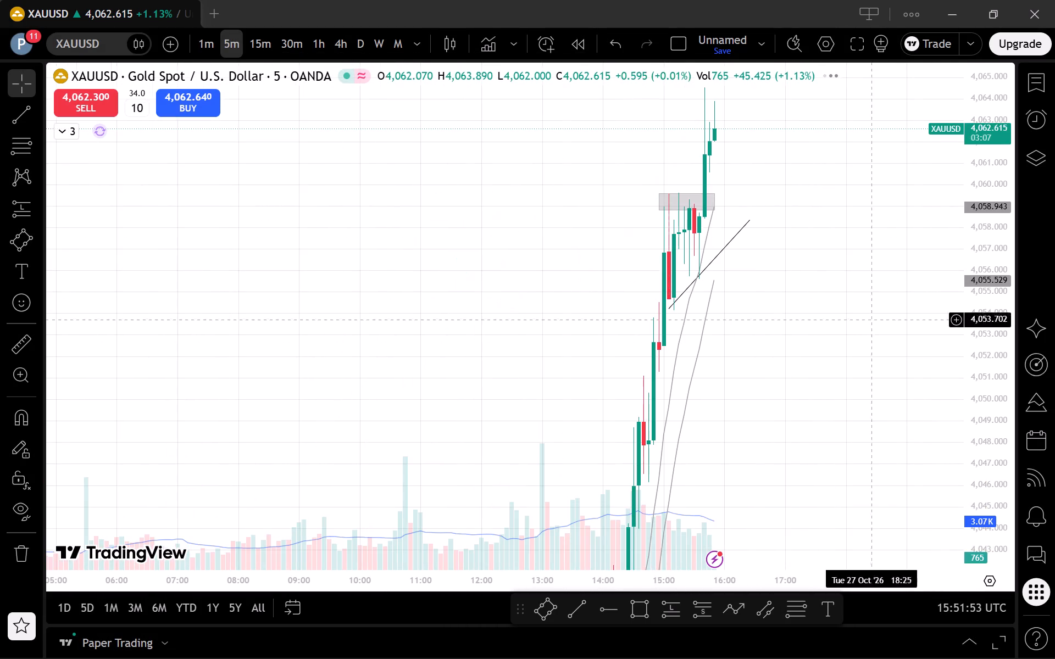
{"action": "left_click_drag", "start_coordinate": [1002, 187], "coordinate": [973, 461]}
{"action": "scroll", "coordinate": [835, 414], "scroll_direction": "up", "scroll_amount": 3}
{"action": "left_click_drag", "start_coordinate": [829, 443], "coordinate": [904, 345]}
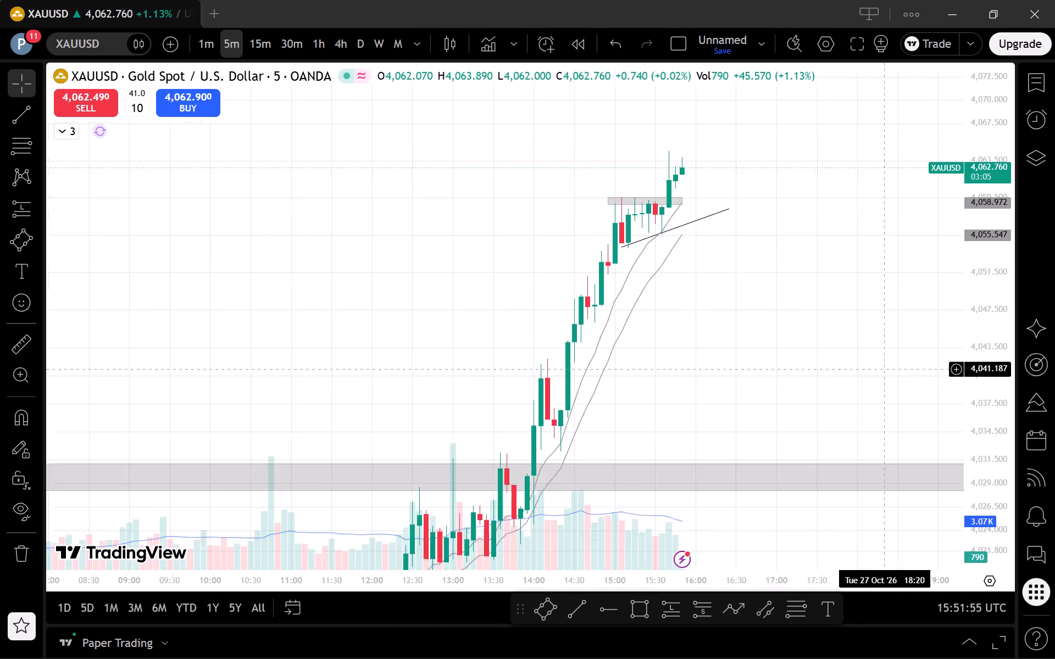
{"action": "left_click_drag", "start_coordinate": [985, 254], "coordinate": [995, 340]}
{"action": "left_click_drag", "start_coordinate": [889, 270], "coordinate": [850, 312]}
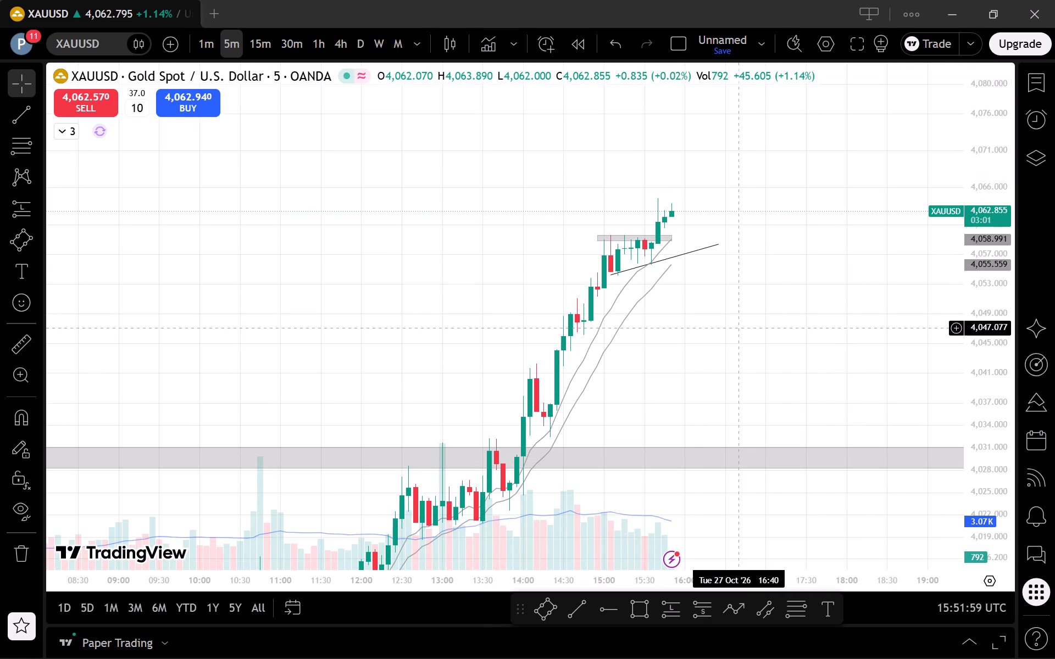
Review XAUUSD on the 1-hour, 30-minute and 4-hour timeframes against the grey zones, finishing on the 5-minute timeframe.
{"action": "left_click", "coordinate": [317, 43]}
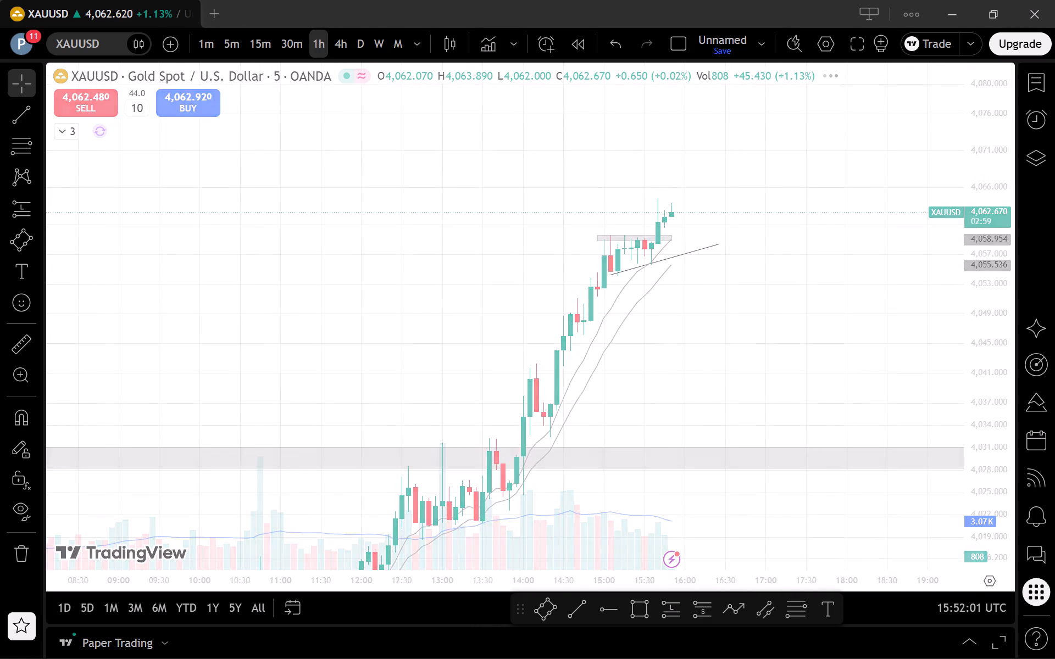
{"action": "left_click_drag", "start_coordinate": [988, 189], "coordinate": [980, 501]}
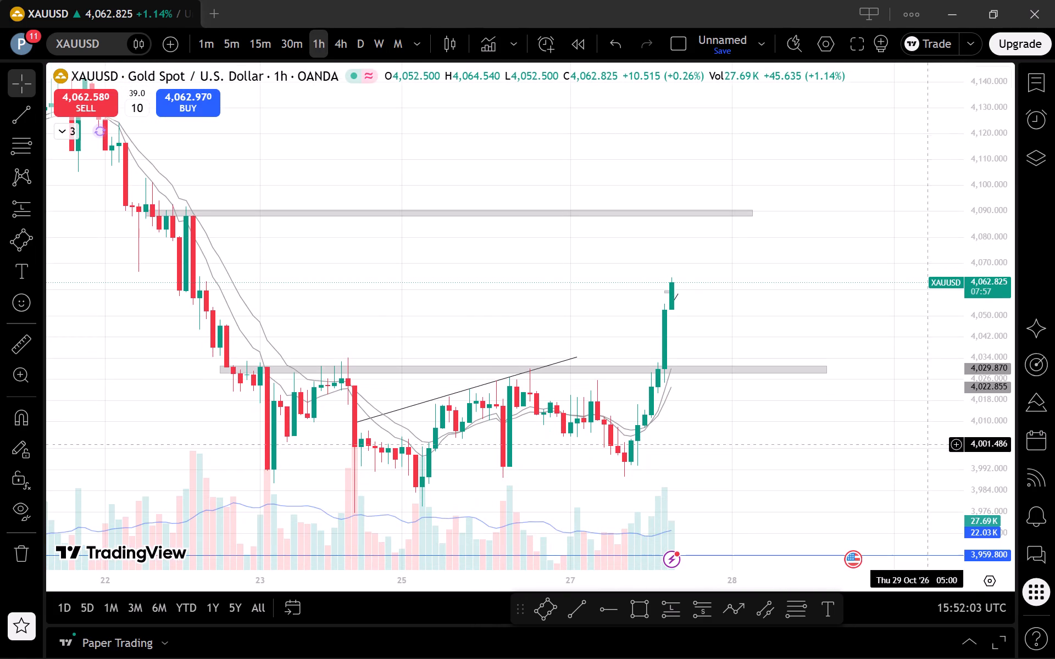
{"action": "left_click", "coordinate": [295, 41]}
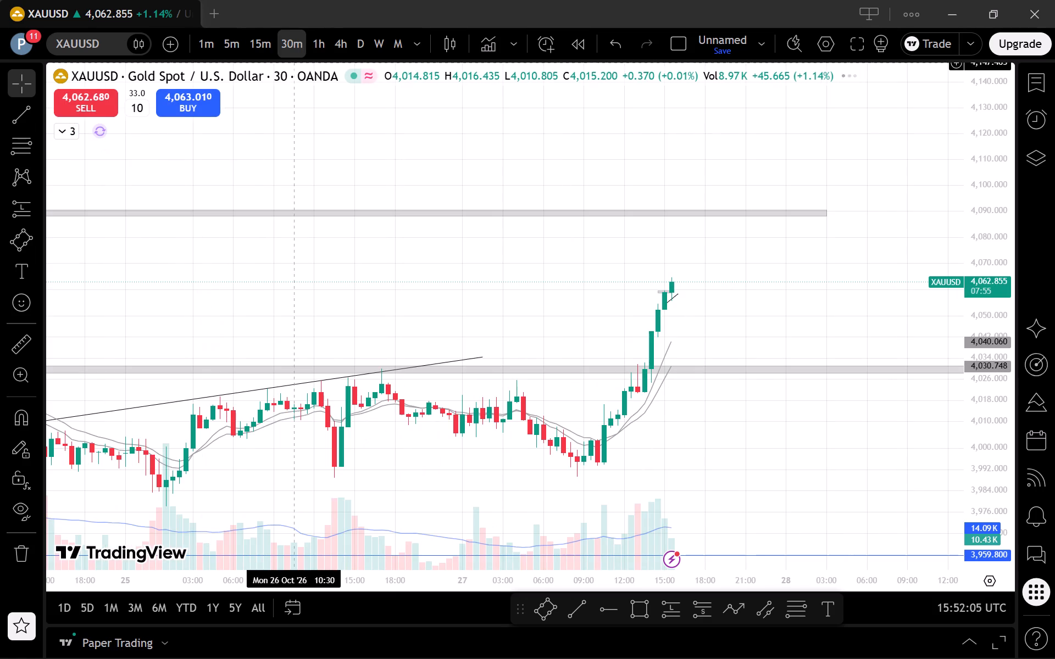
{"action": "left_click", "coordinate": [315, 46]}
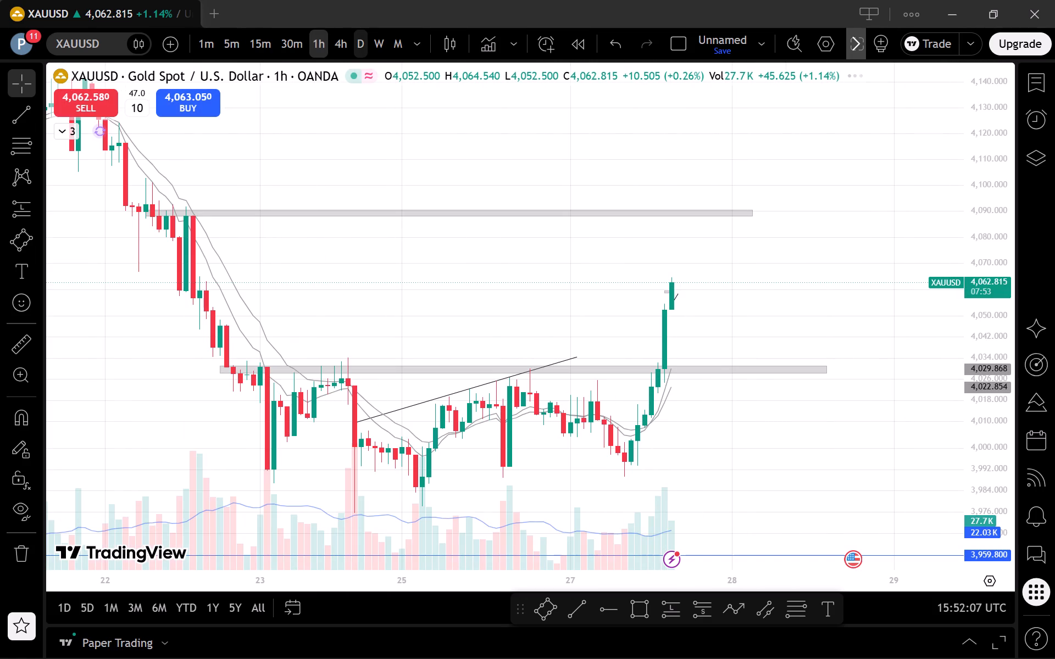
{"action": "left_click", "coordinate": [349, 47]}
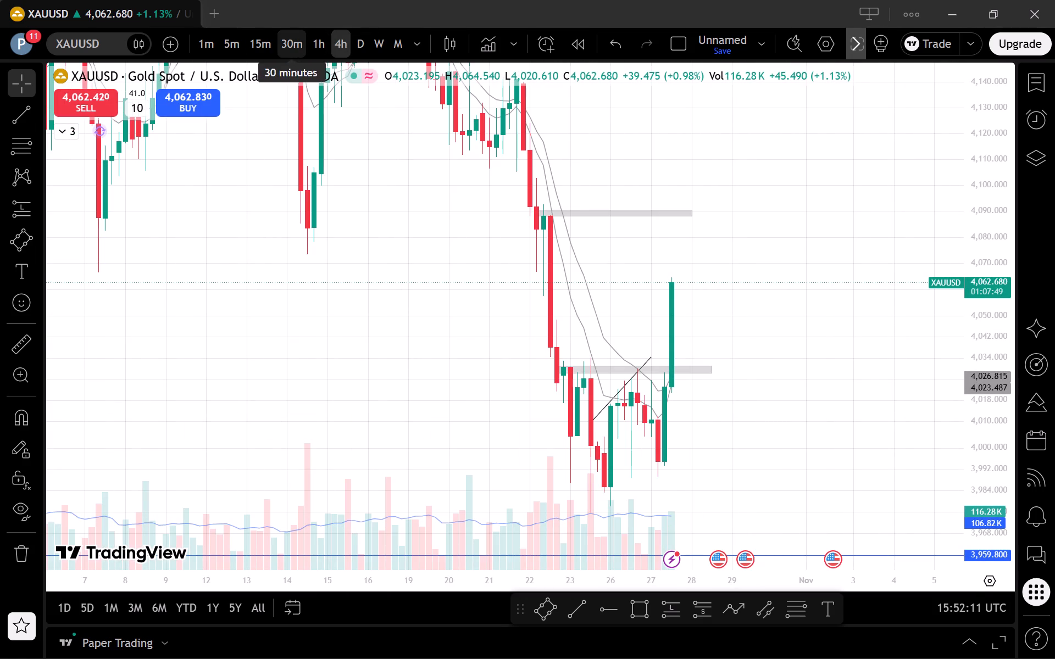
{"action": "left_click", "coordinate": [308, 43]}
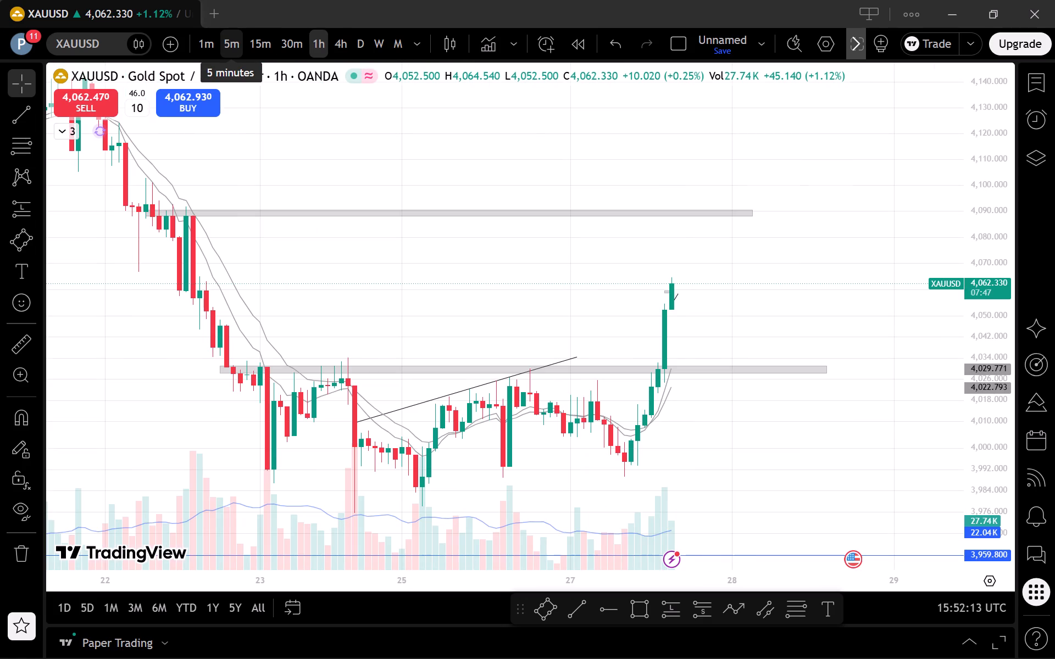
{"action": "left_click", "coordinate": [235, 35]}
{"action": "scroll", "coordinate": [741, 285], "scroll_direction": "down", "scroll_amount": 2}
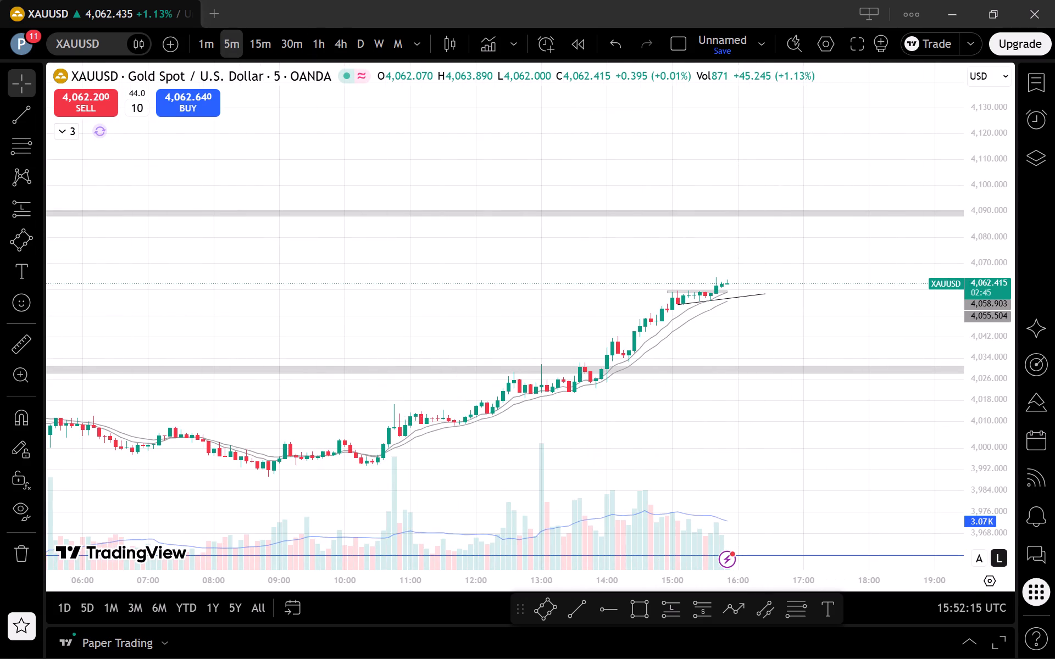
{"action": "left_click_drag", "start_coordinate": [999, 477], "coordinate": [984, 239]}
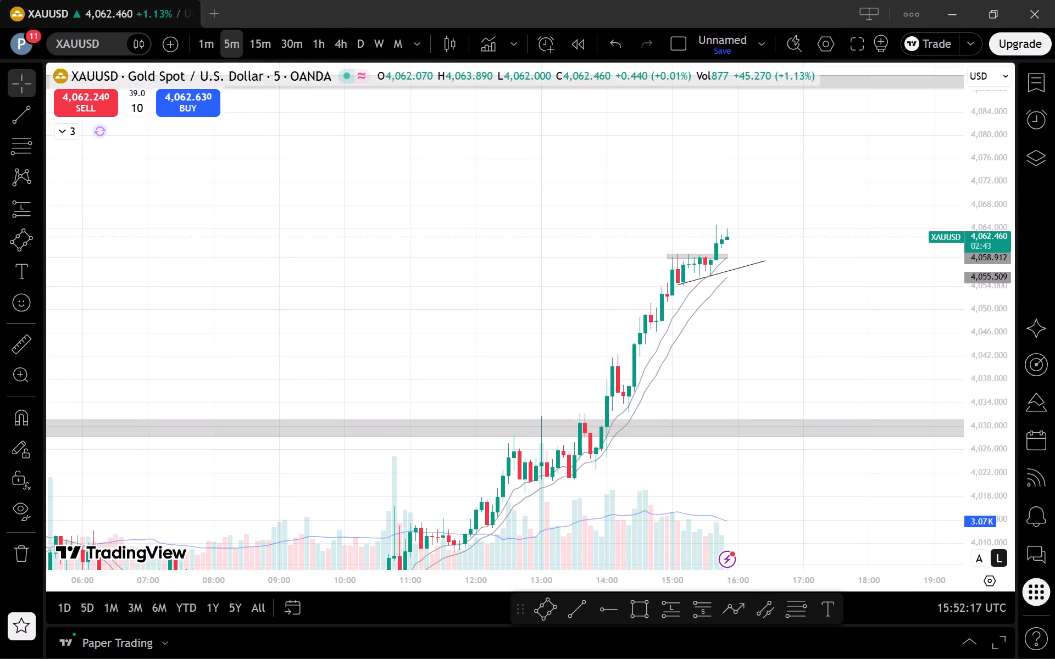
Switch the chart back to US30 and examine the latest candles inside the wedge on the 1-minute timeframe.
{"action": "left_click", "coordinate": [1041, 75]}
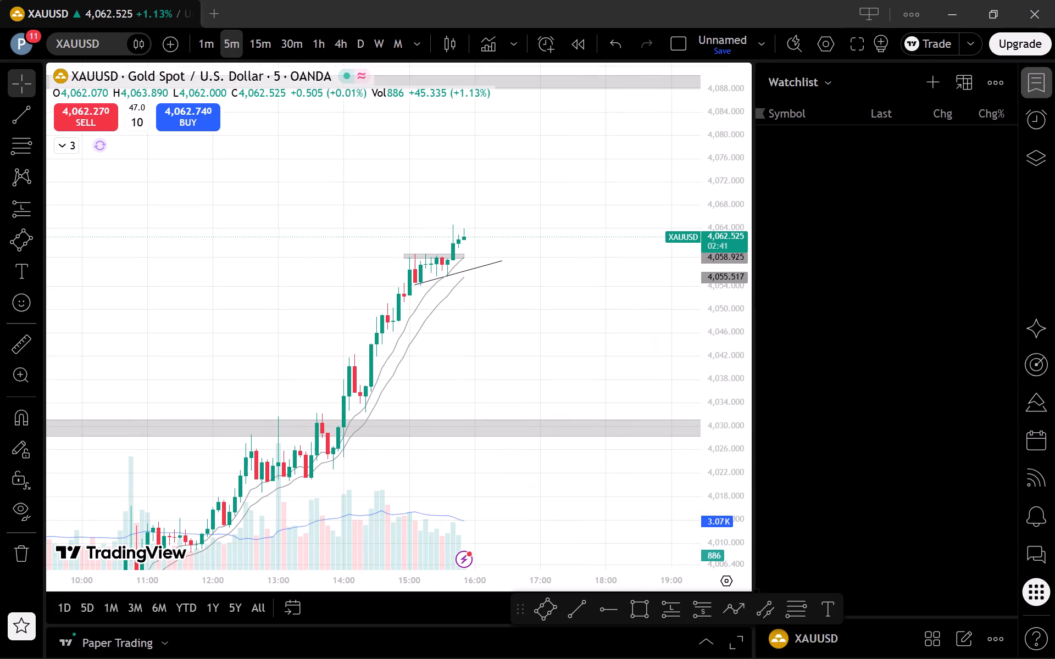
{"action": "scroll", "coordinate": [918, 535], "scroll_direction": "down", "scroll_amount": 3}
{"action": "left_click", "coordinate": [904, 556]}
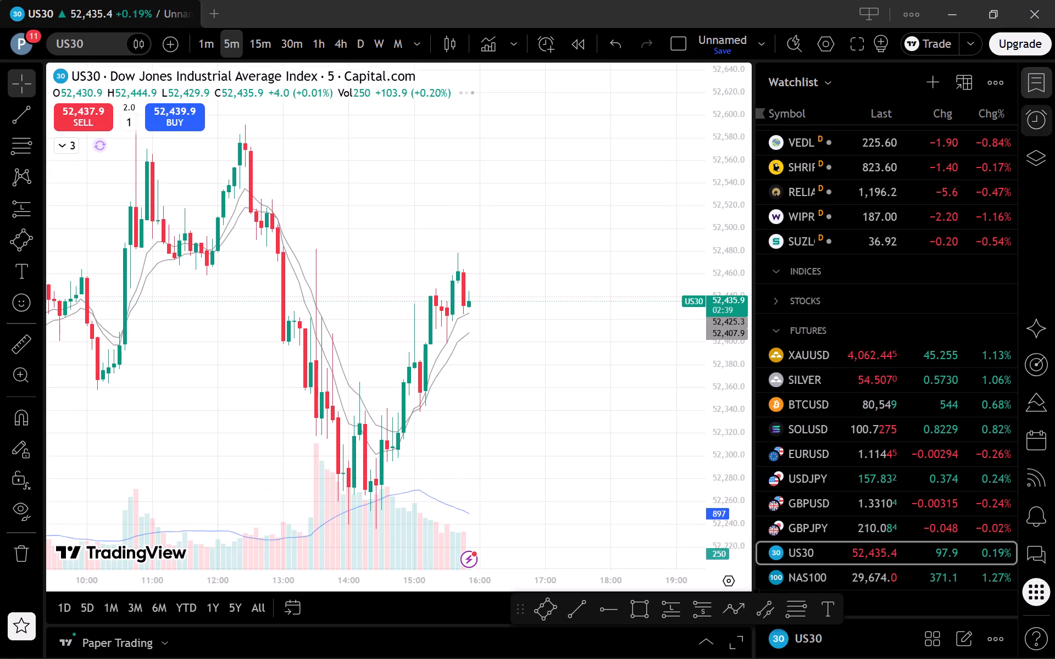
{"action": "left_click", "coordinate": [1042, 79]}
{"action": "scroll", "coordinate": [913, 371], "scroll_direction": "up", "scroll_amount": 2}
{"action": "left_click", "coordinate": [207, 43]}
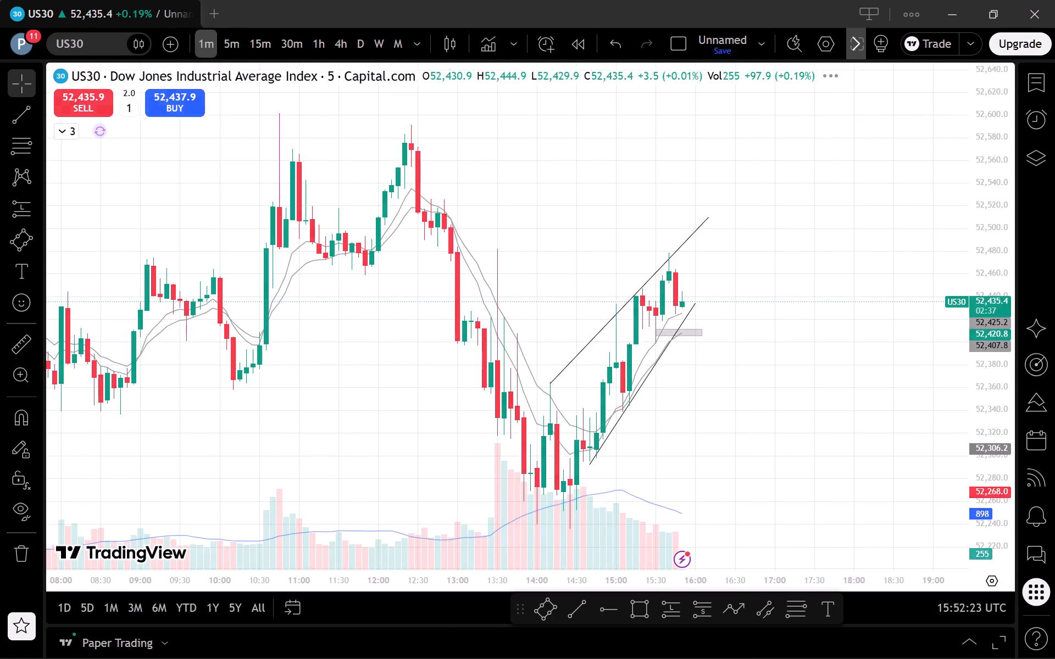
{"action": "scroll", "coordinate": [793, 425], "scroll_direction": "down", "scroll_amount": 2}
{"action": "left_click_drag", "start_coordinate": [989, 530], "coordinate": [980, 297]}
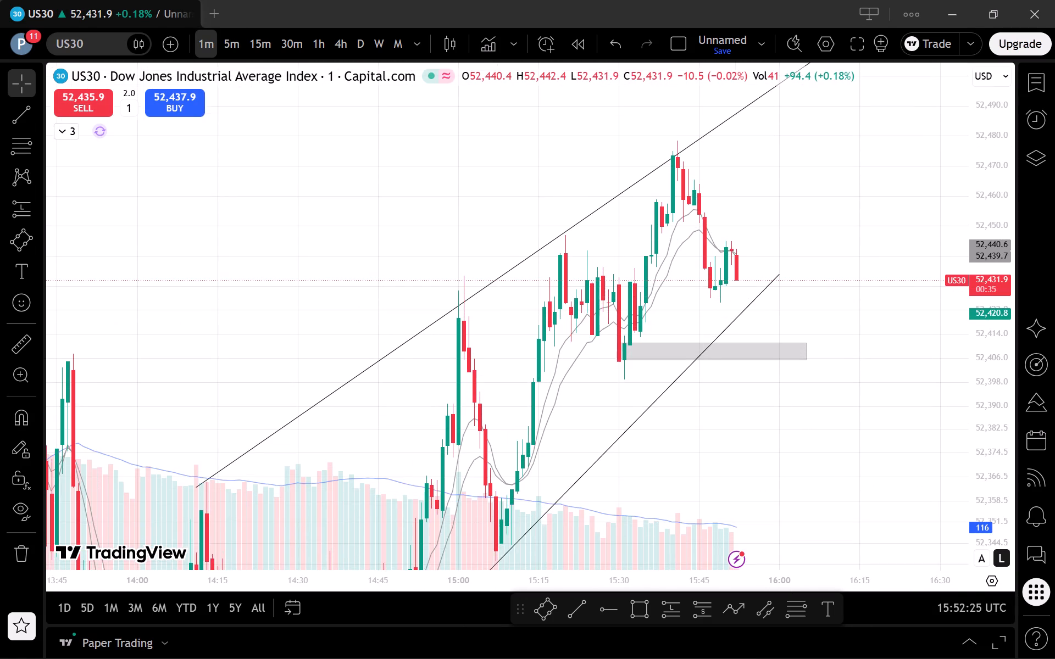
Compare the US30 wedge and grey zone on the 1-minute timeframe with the wider price structure on the 5-minute timeframe.
{"action": "scroll", "coordinate": [977, 306], "scroll_direction": "up", "scroll_amount": 1}
{"action": "left_click_drag", "start_coordinate": [1002, 329], "coordinate": [1022, 447]}
{"action": "left_click_drag", "start_coordinate": [899, 446], "coordinate": [953, 456]}
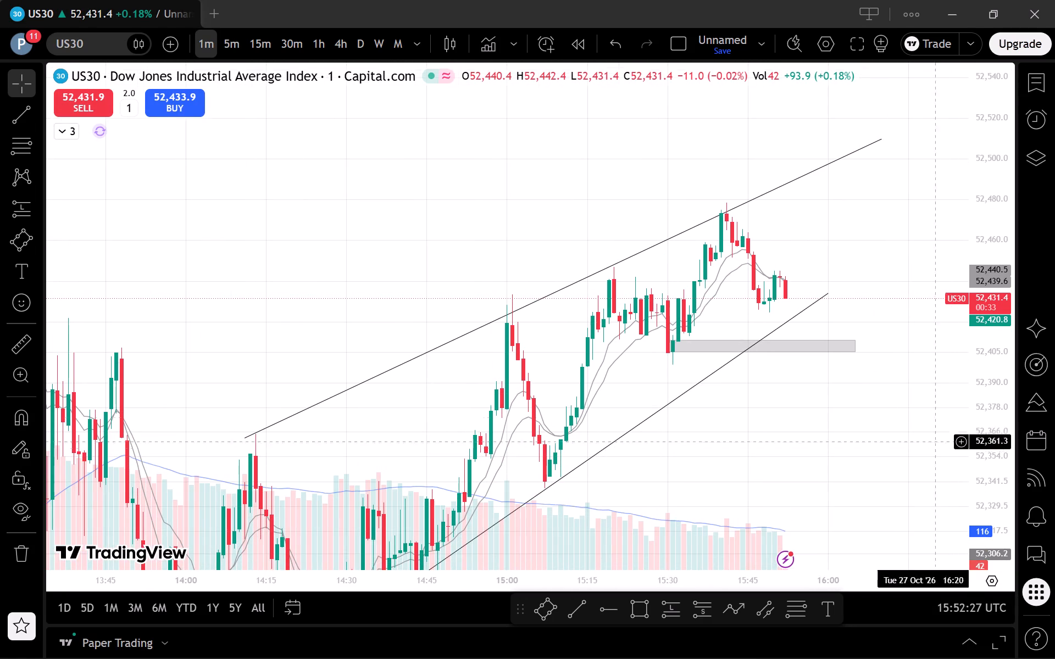
{"action": "left_click", "coordinate": [236, 43]}
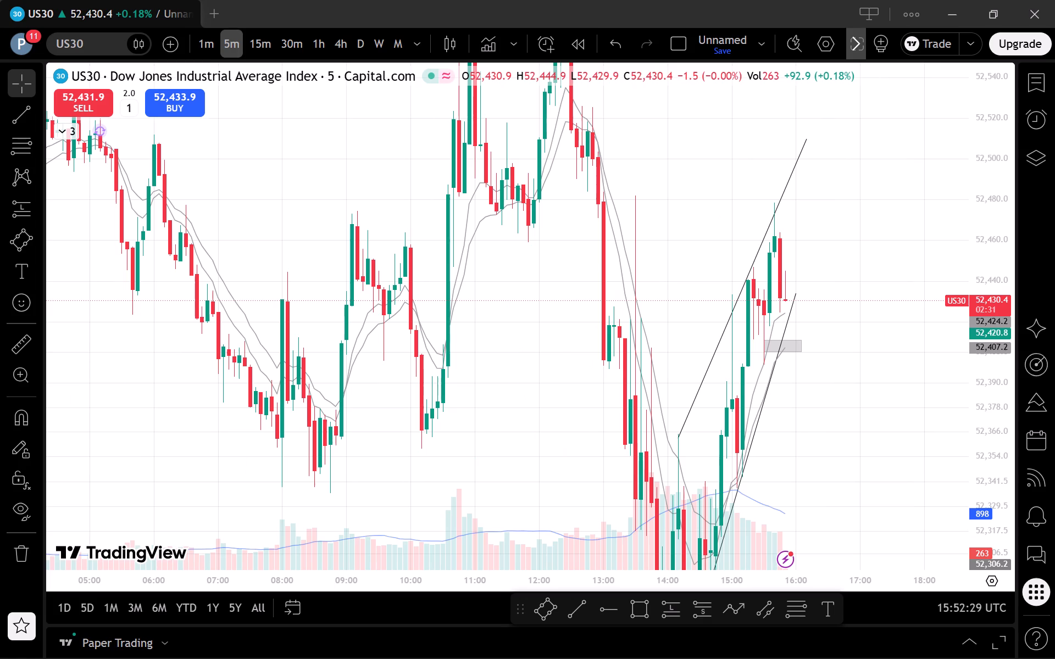
{"action": "left_click_drag", "start_coordinate": [980, 265], "coordinate": [974, 500]}
{"action": "scroll", "coordinate": [897, 383], "scroll_direction": "up", "scroll_amount": 3}
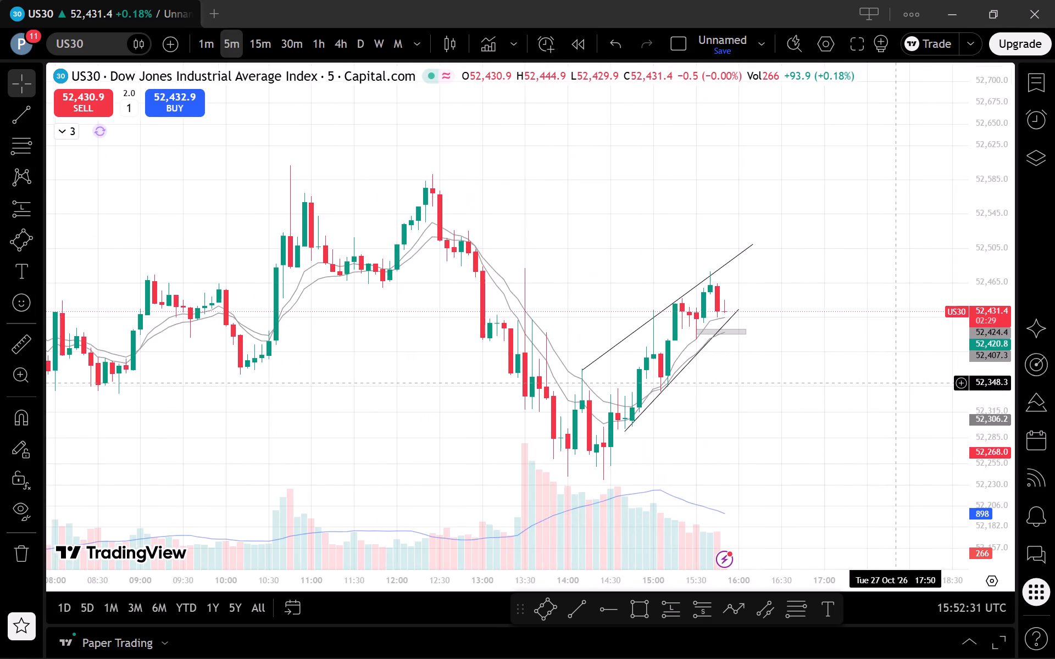
{"action": "scroll", "coordinate": [902, 383], "scroll_direction": "up", "scroll_amount": 1}
{"action": "left_click_drag", "start_coordinate": [904, 399], "coordinate": [941, 461]}
{"action": "left_click_drag", "start_coordinate": [998, 498], "coordinate": [986, 383]}
{"action": "left_click_drag", "start_coordinate": [876, 439], "coordinate": [867, 267]}
{"action": "scroll", "coordinate": [867, 267], "scroll_direction": "up", "scroll_amount": 1}
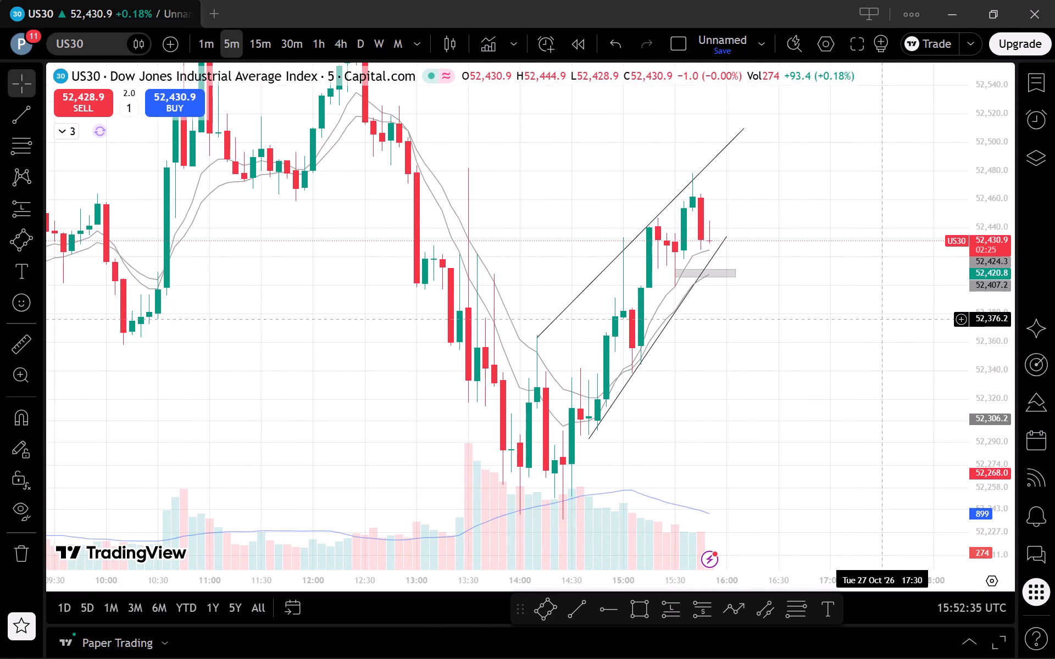
Return US30 to the 1-minute timeframe and examine the latest candles against the wedge's lower trend line and the grey zone.
{"action": "left_click", "coordinate": [199, 49]}
{"action": "scroll", "coordinate": [839, 420], "scroll_direction": "down", "scroll_amount": 3}
{"action": "left_click_drag", "start_coordinate": [993, 494], "coordinate": [976, 372]}
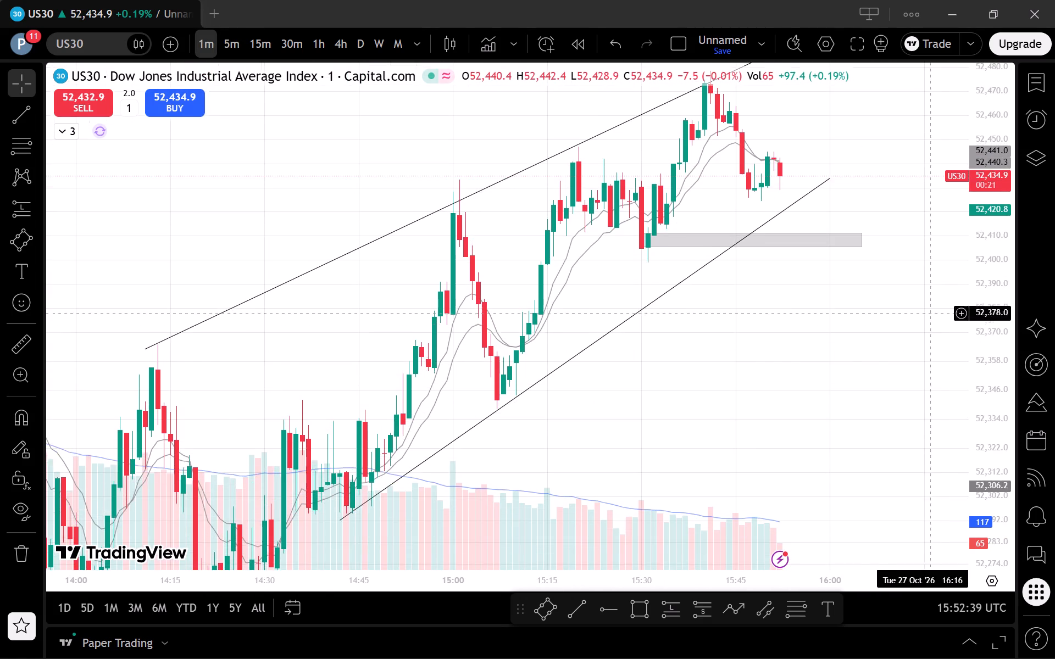
{"action": "left_click_drag", "start_coordinate": [921, 344], "coordinate": [823, 435]}
{"action": "scroll", "coordinate": [830, 437], "scroll_direction": "down", "scroll_amount": 3}
{"action": "left_click_drag", "start_coordinate": [813, 434], "coordinate": [866, 471]}
{"action": "left_click_drag", "start_coordinate": [1002, 394], "coordinate": [1002, 470]}
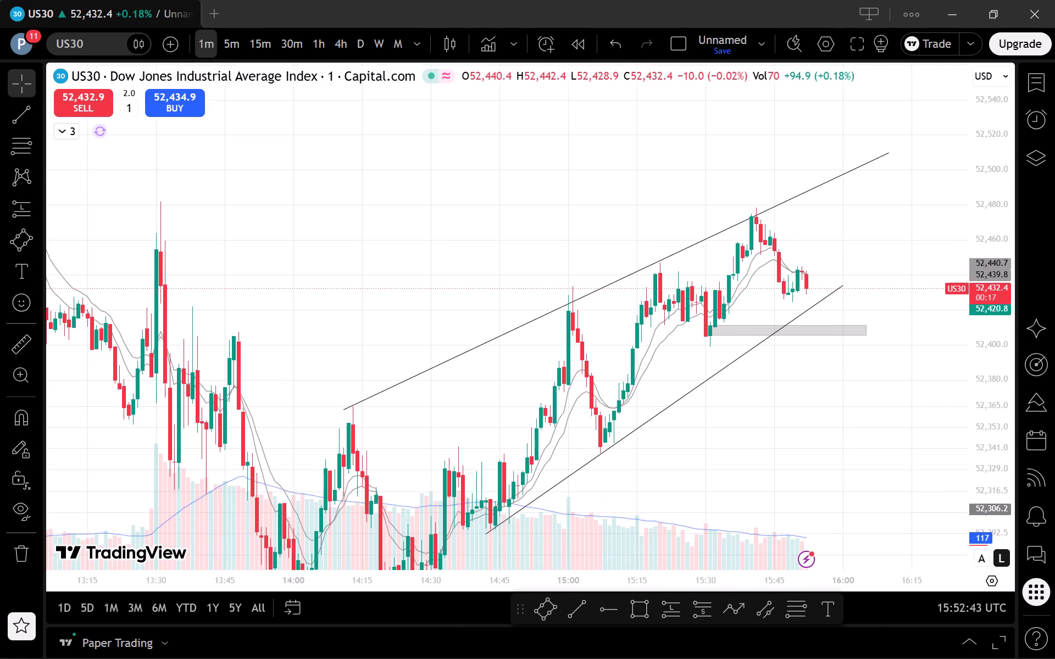
{"action": "left_click_drag", "start_coordinate": [896, 480], "coordinate": [863, 500]}
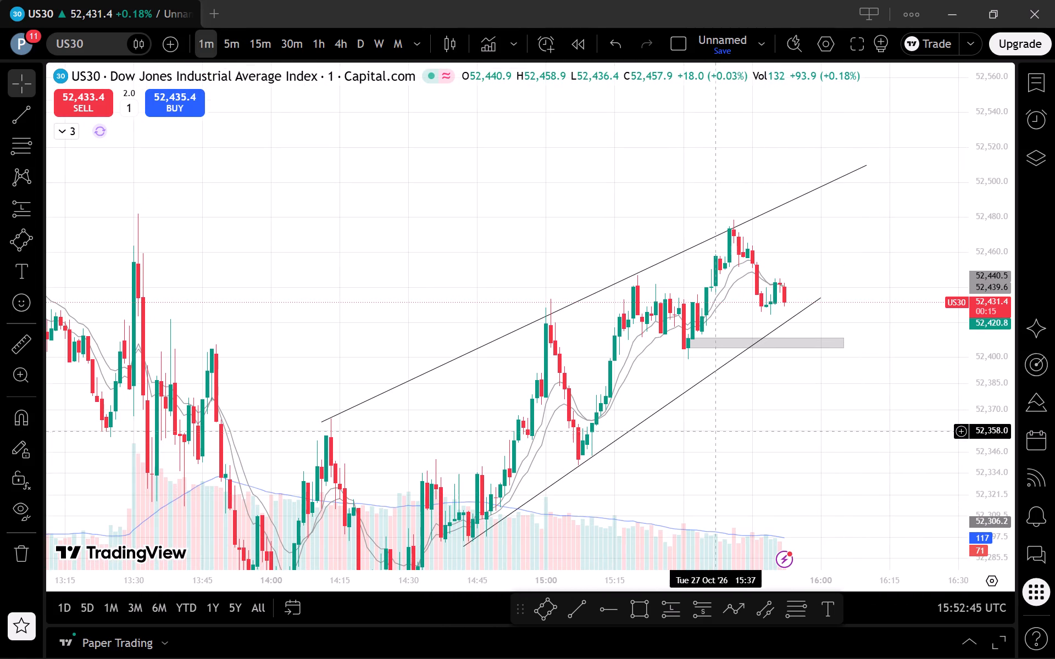
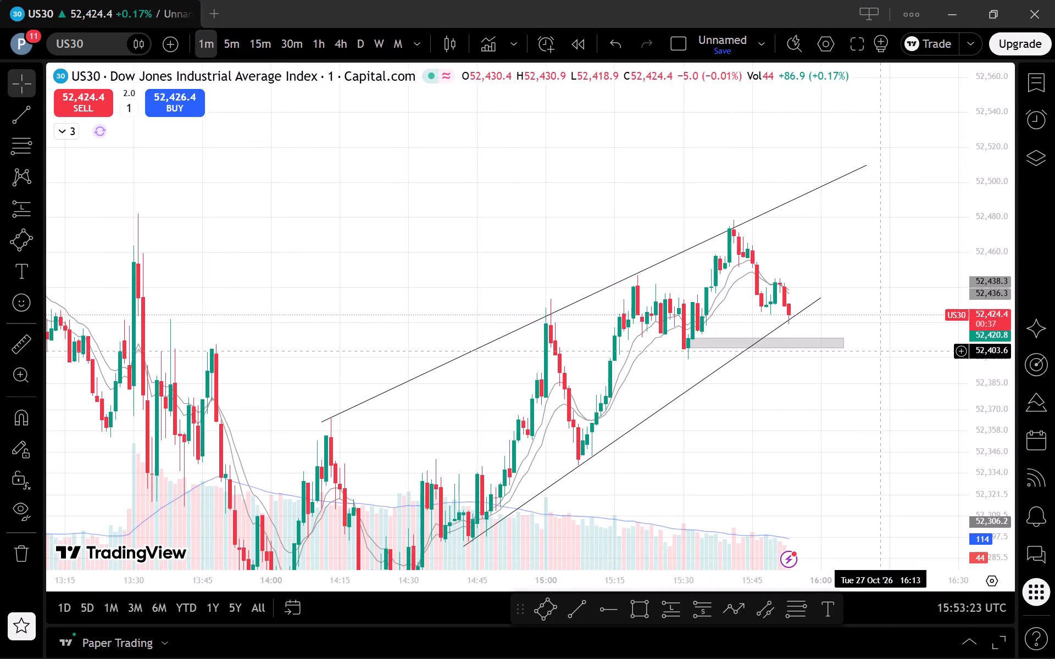
Compare the US30 wedge and grey zone with the wider price structure on the 5-minute and 15-minute timeframes, ending on 5-minute.
{"action": "left_click", "coordinate": [229, 38]}
{"action": "scroll", "coordinate": [710, 240], "scroll_direction": "up", "scroll_amount": 1}
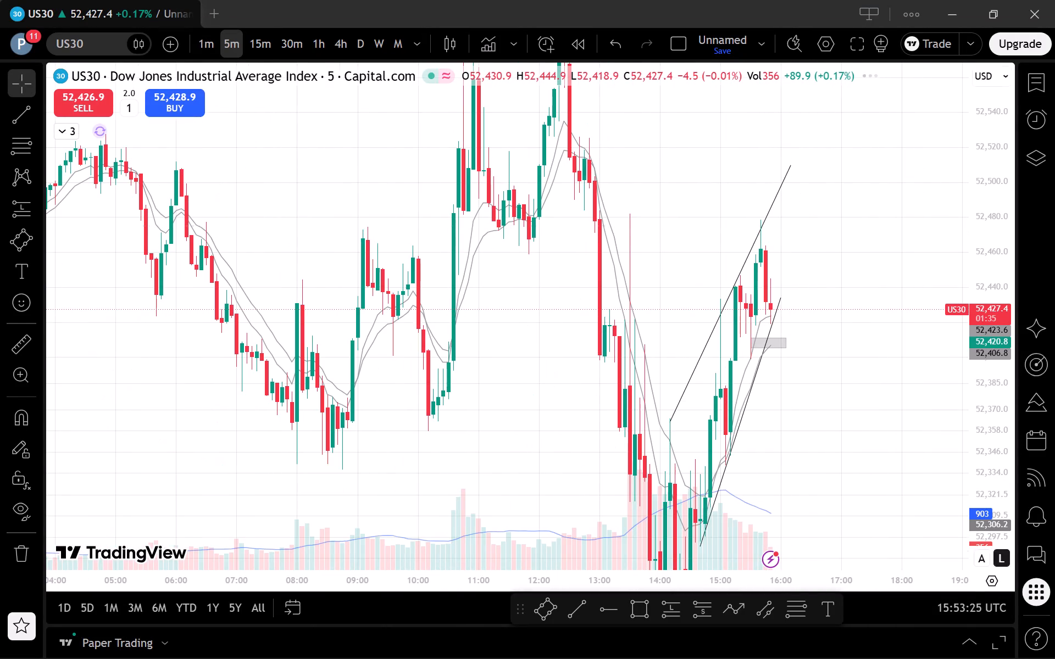
{"action": "left_click_drag", "start_coordinate": [1003, 255], "coordinate": [988, 425]}
{"action": "scroll", "coordinate": [920, 388], "scroll_direction": "up", "scroll_amount": 4}
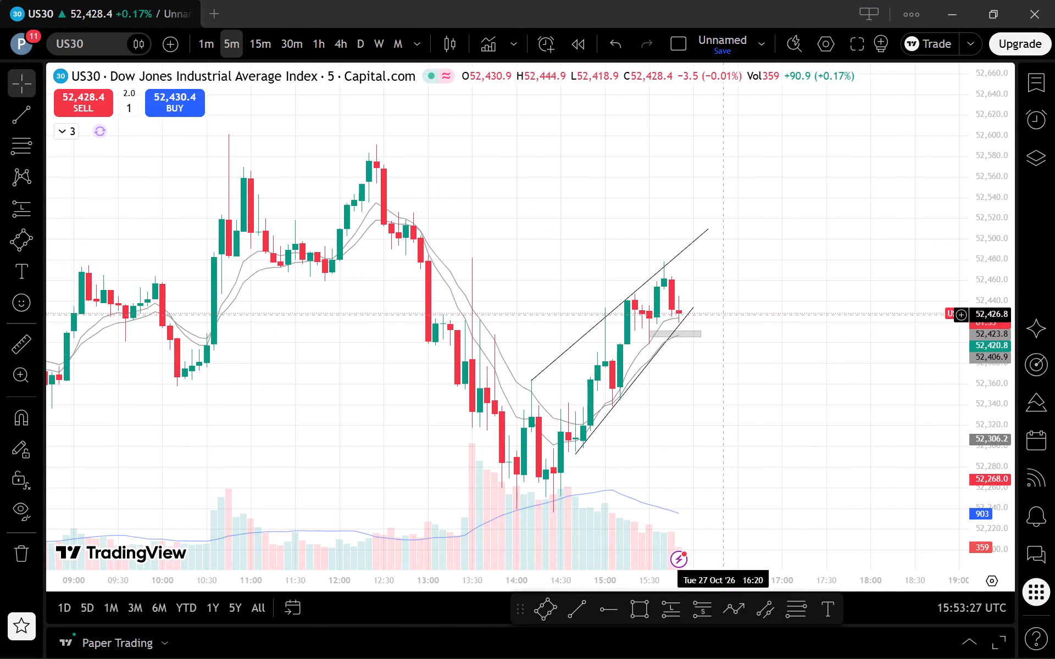
{"action": "left_click", "coordinate": [260, 41]}
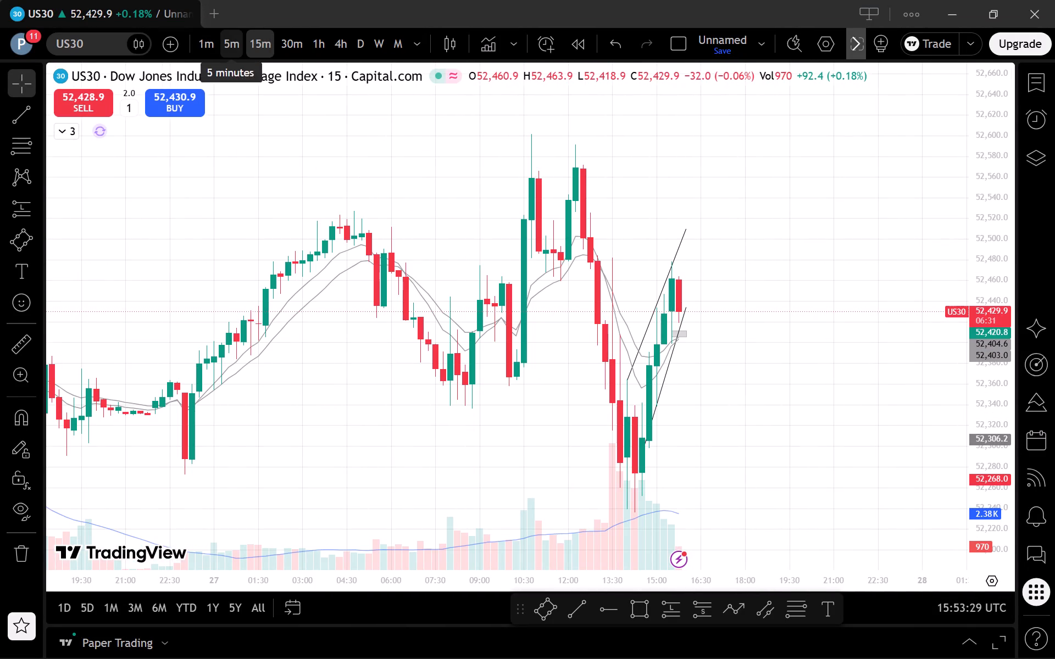
{"action": "left_click", "coordinate": [229, 38]}
{"action": "scroll", "coordinate": [830, 386], "scroll_direction": "down", "scroll_amount": 1}
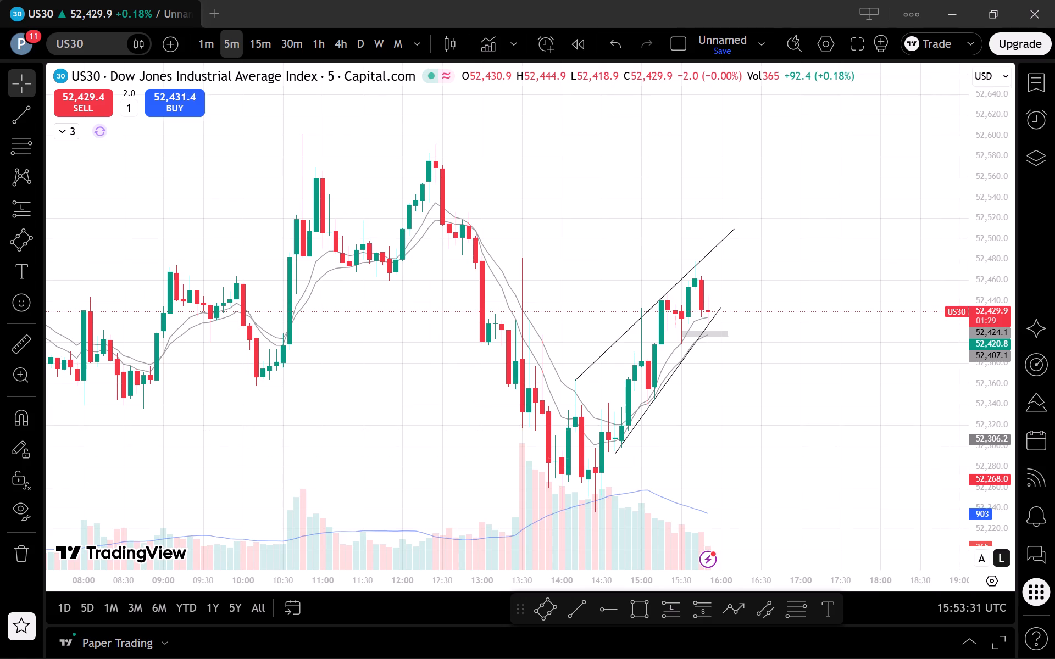
{"action": "left_click_drag", "start_coordinate": [987, 512], "coordinate": [959, 396]}
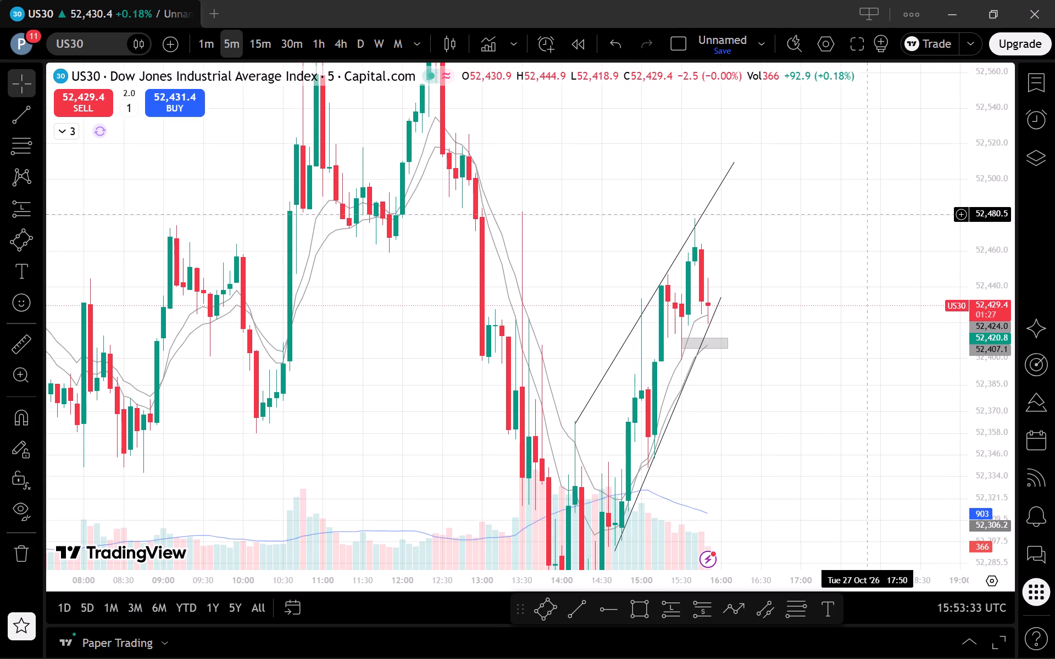
{"action": "scroll", "coordinate": [874, 283], "scroll_direction": "up", "scroll_amount": 3}
{"action": "scroll", "coordinate": [864, 389], "scroll_direction": "up", "scroll_amount": 1}
{"action": "left_click_drag", "start_coordinate": [788, 427], "coordinate": [938, 409]}
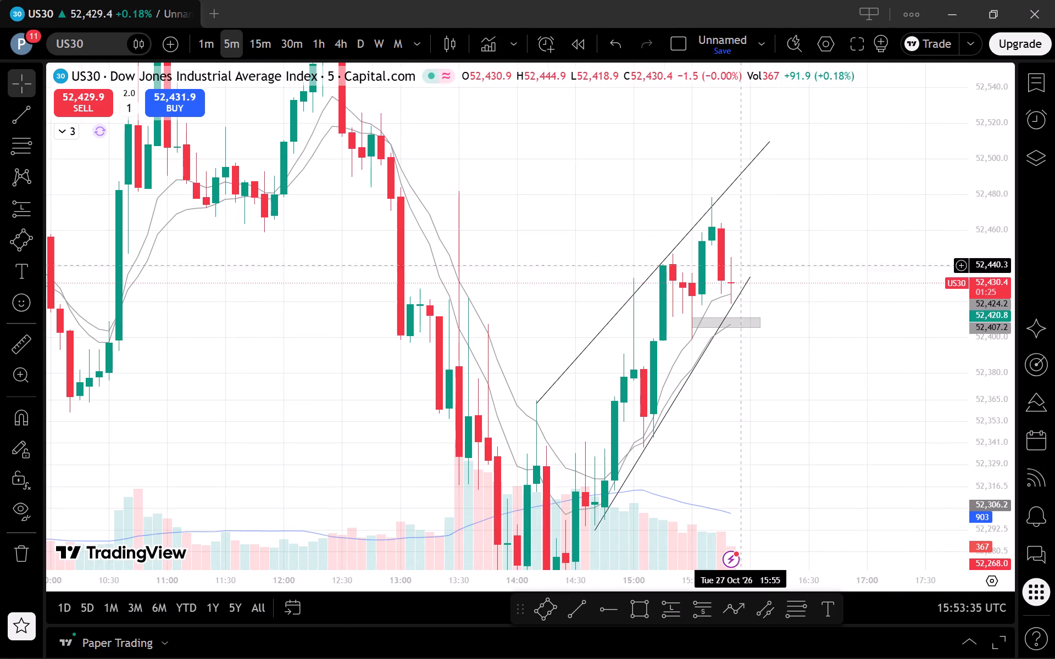
Return US30 to the 1-minute timeframe and examine the latest candles near the wedge's lower trend line.
{"action": "left_click", "coordinate": [205, 40]}
{"action": "scroll", "coordinate": [870, 449], "scroll_direction": "down", "scroll_amount": 5}
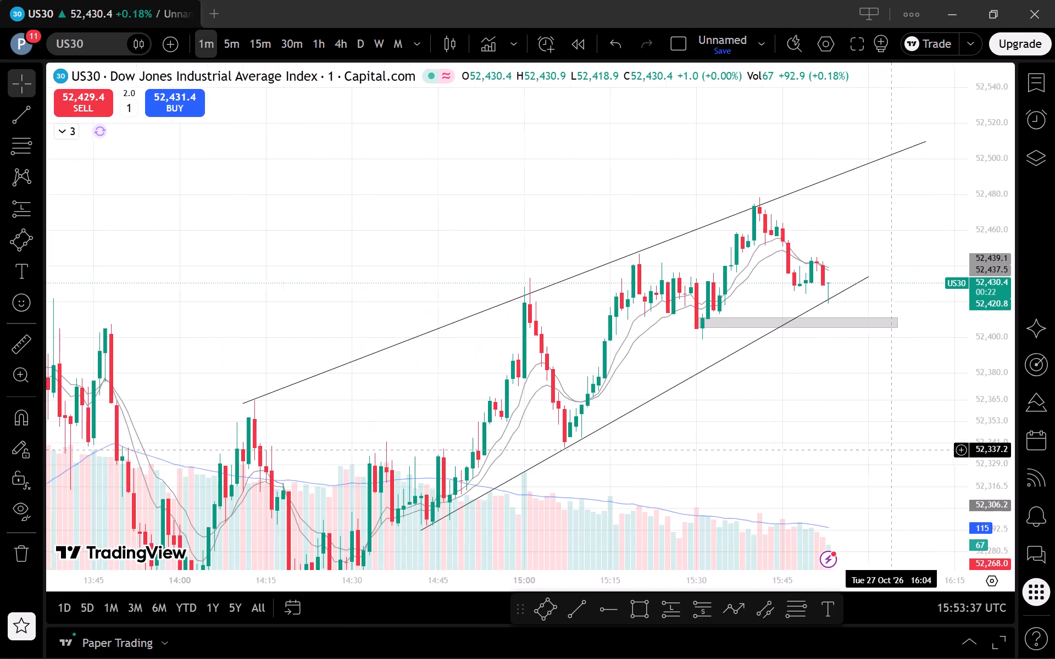
{"action": "left_click_drag", "start_coordinate": [864, 450], "coordinate": [723, 470]}
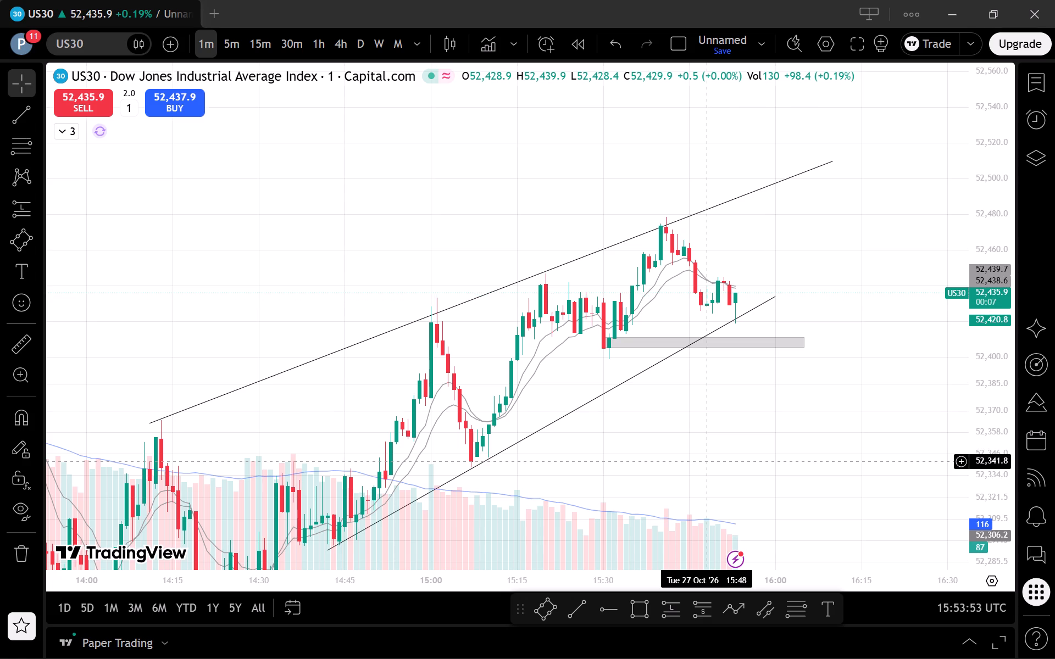
{"action": "scroll", "coordinate": [693, 432], "scroll_direction": "down", "scroll_amount": 3}
Review the US30 wedge against the earlier highs and lows on the 5-minute timeframe, followed by the 15-minute timeframe.
{"action": "left_click", "coordinate": [221, 44]}
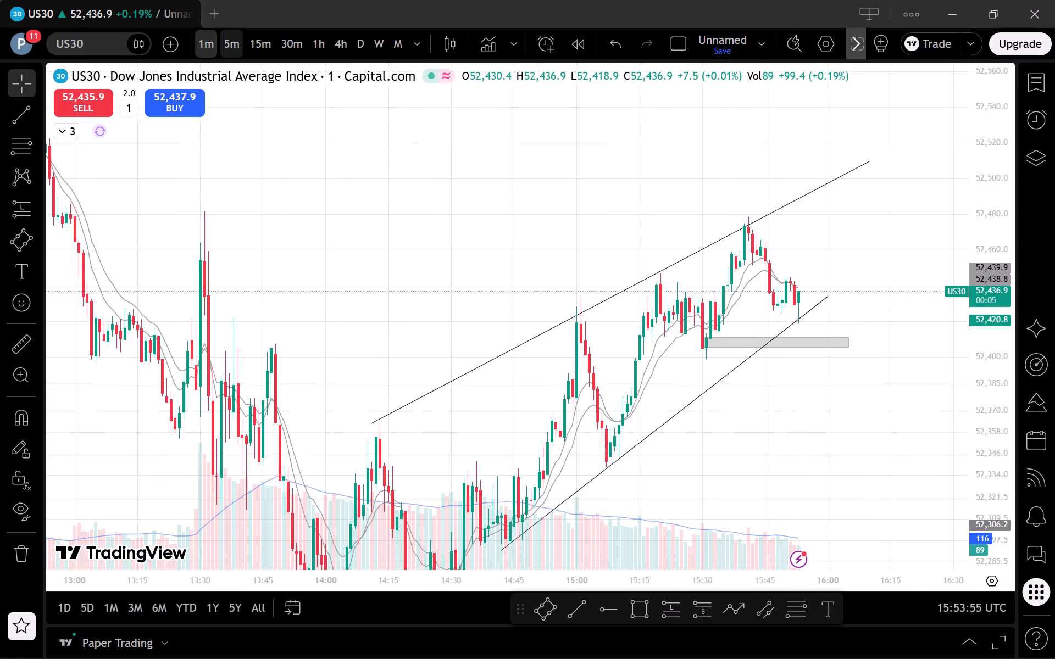
{"action": "scroll", "coordinate": [953, 465], "scroll_direction": "up", "scroll_amount": 2}
{"action": "scroll", "coordinate": [1006, 443], "scroll_direction": "up", "scroll_amount": 3}
{"action": "left_click_drag", "start_coordinate": [987, 319], "coordinate": [989, 327]}
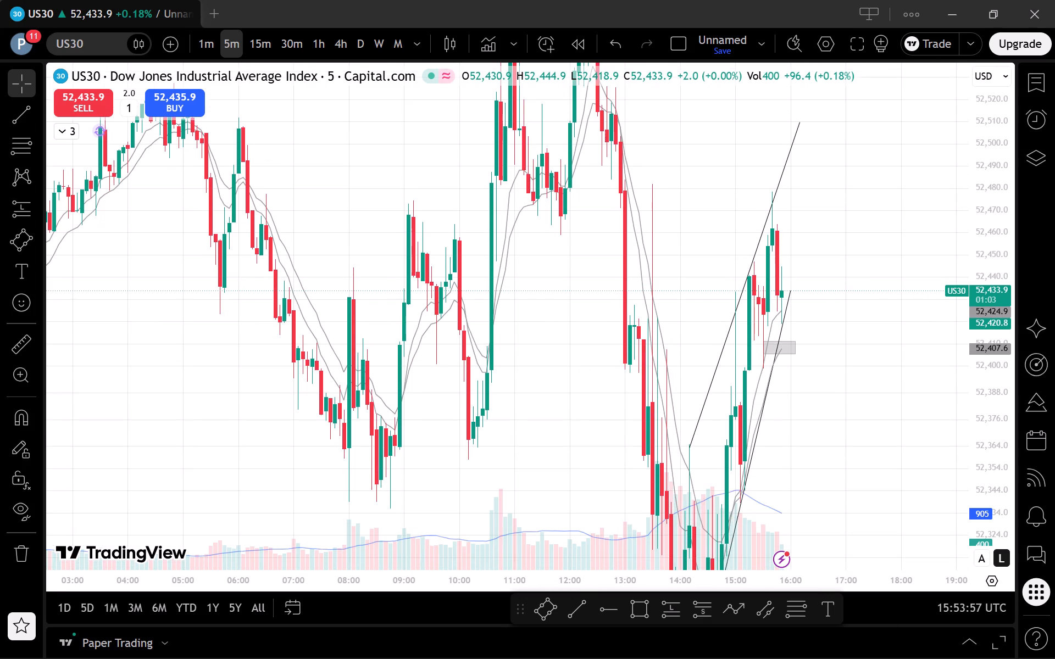
{"action": "left_click_drag", "start_coordinate": [989, 327], "coordinate": [990, 502]}
{"action": "scroll", "coordinate": [821, 443], "scroll_direction": "up", "scroll_amount": 4}
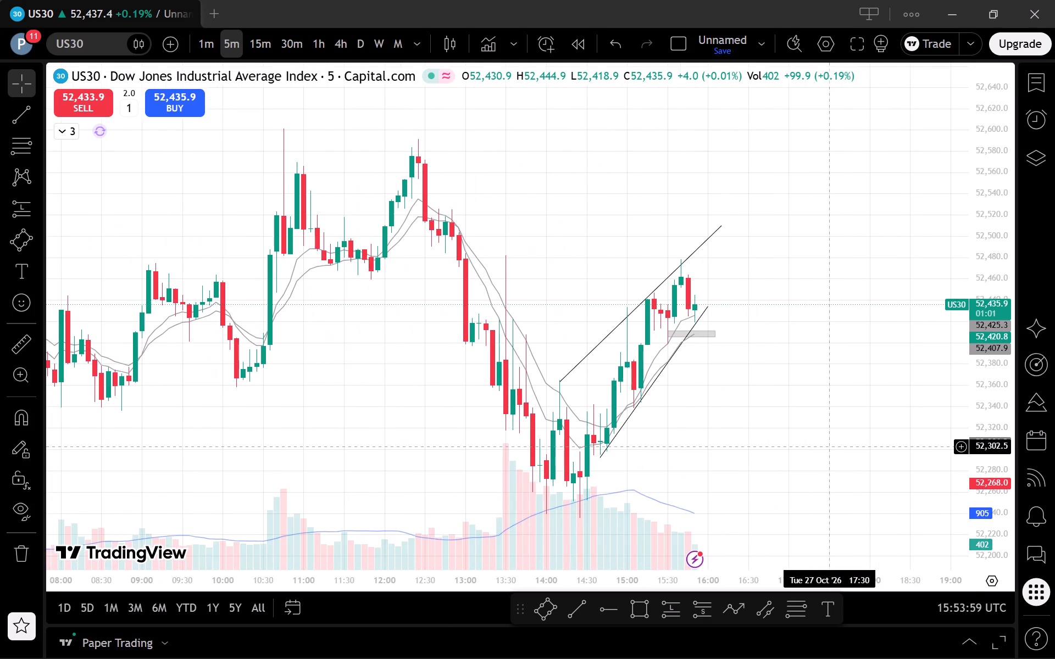
{"action": "left_click_drag", "start_coordinate": [784, 435], "coordinate": [860, 427]}
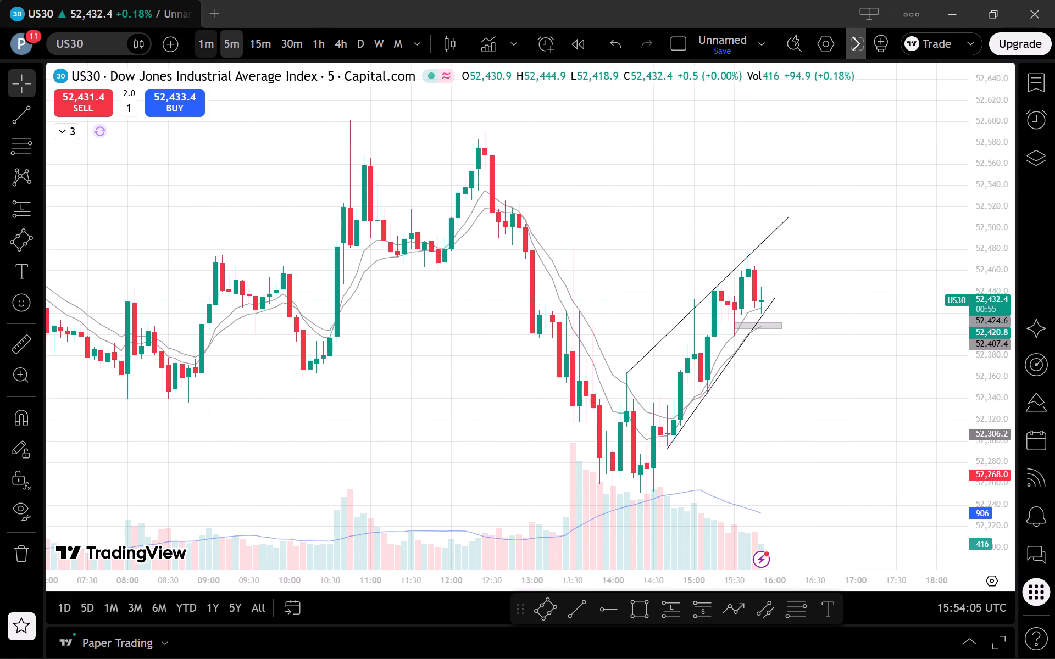
{"action": "left_click", "coordinate": [263, 36]}
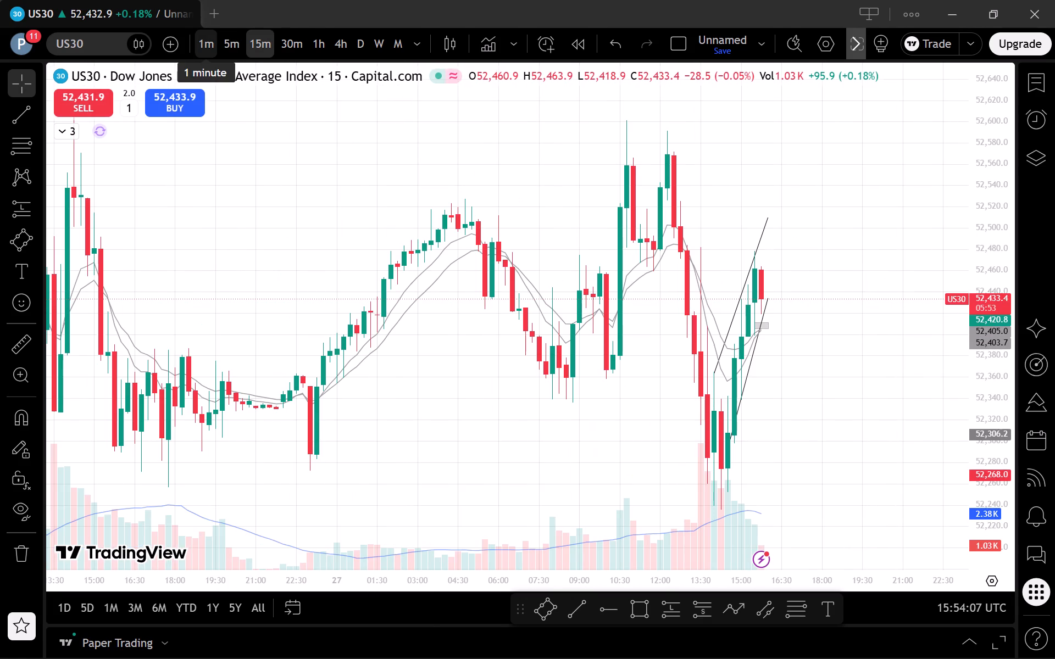
On the US30 1-minute timeframe, place a short position at the latest candle with its entry at about 52,426.2.
{"action": "left_click", "coordinate": [201, 48]}
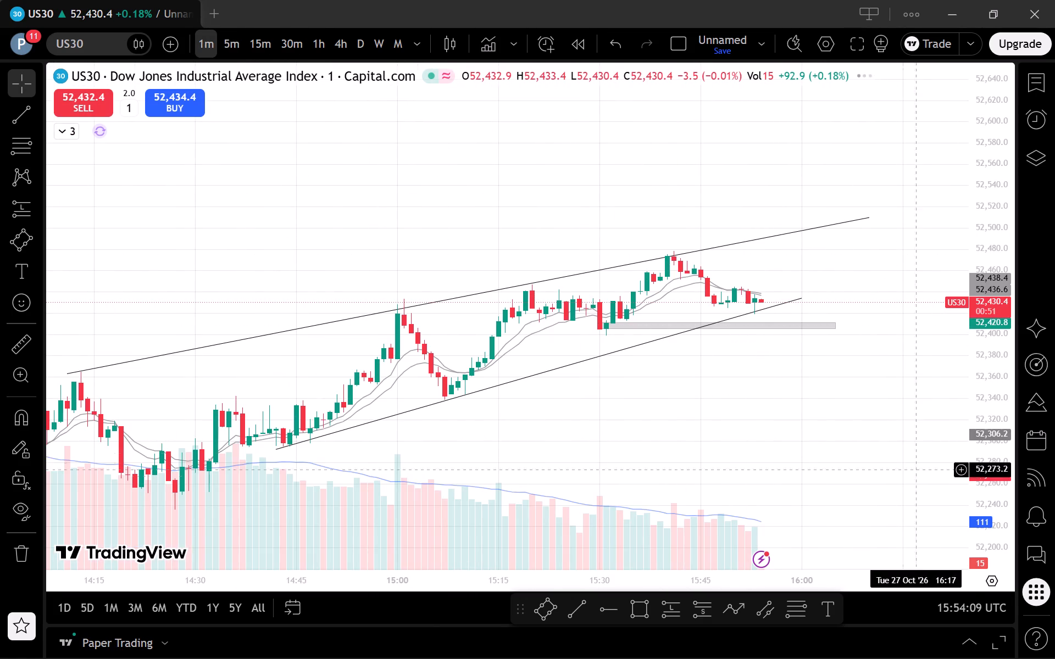
{"action": "left_click_drag", "start_coordinate": [1000, 521], "coordinate": [944, 260]}
{"action": "left_click_drag", "start_coordinate": [931, 375], "coordinate": [943, 416]}
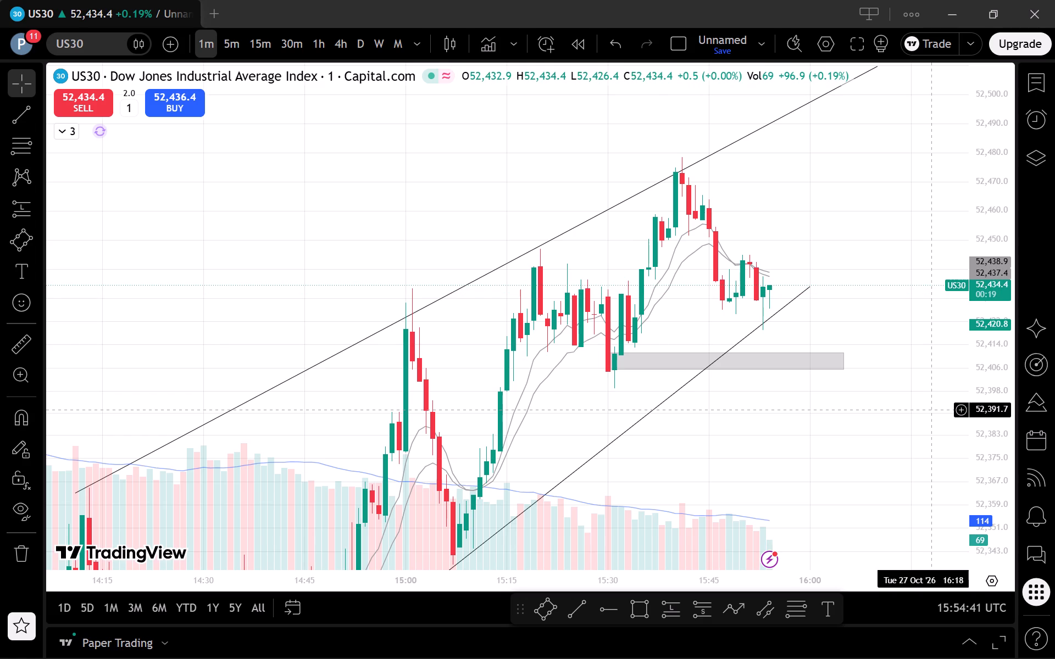
{"action": "left_click_drag", "start_coordinate": [898, 498], "coordinate": [841, 482]}
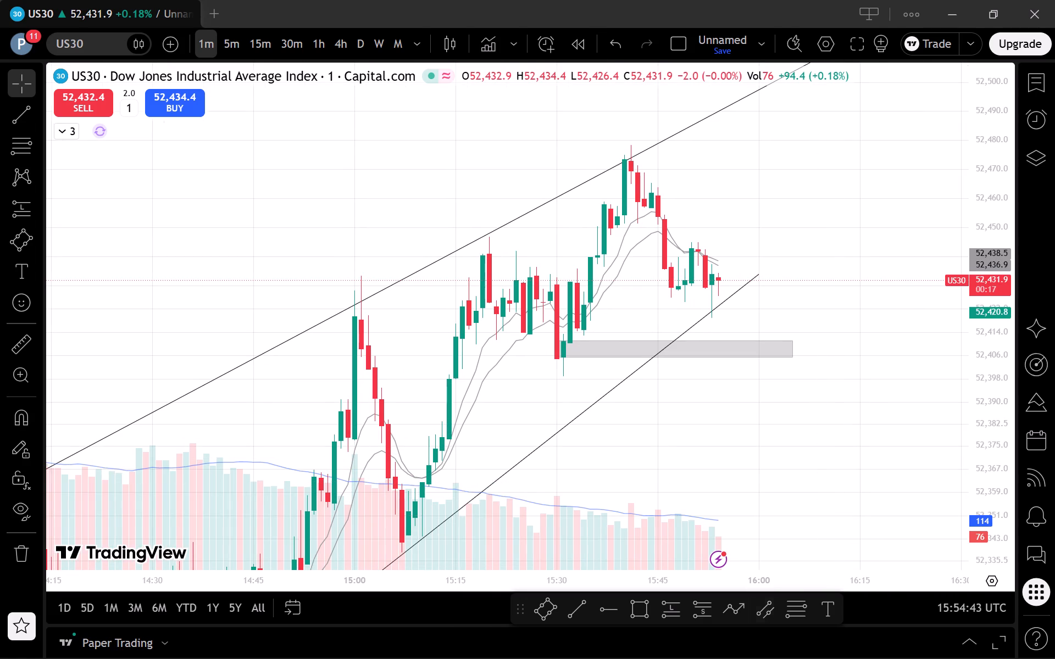
{"action": "left_click", "coordinate": [699, 612]}
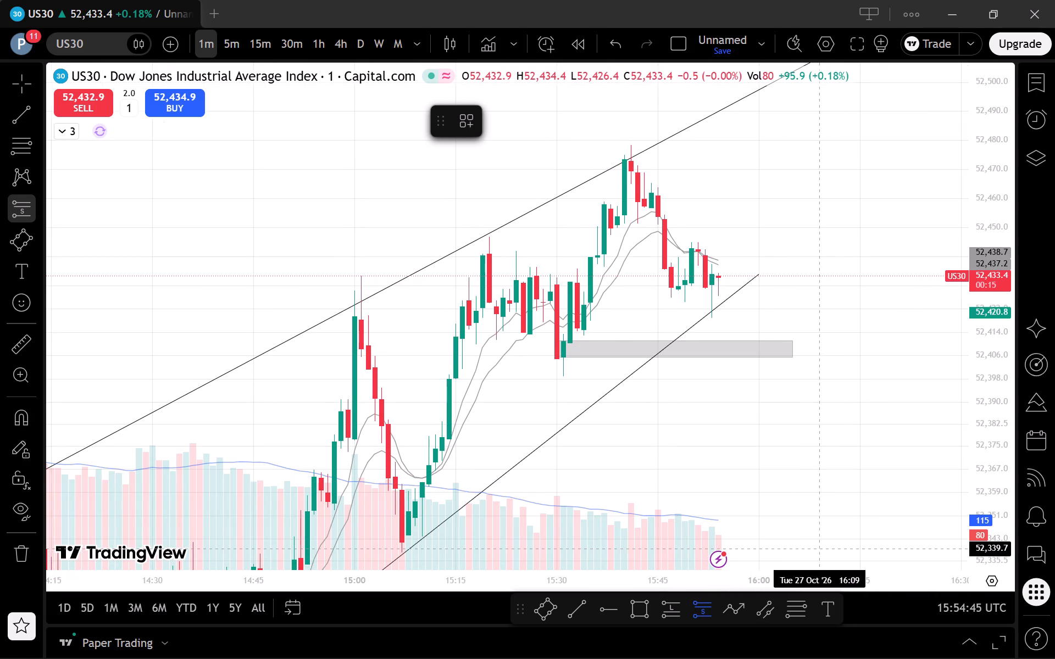
{"action": "left_click", "coordinate": [717, 297]}
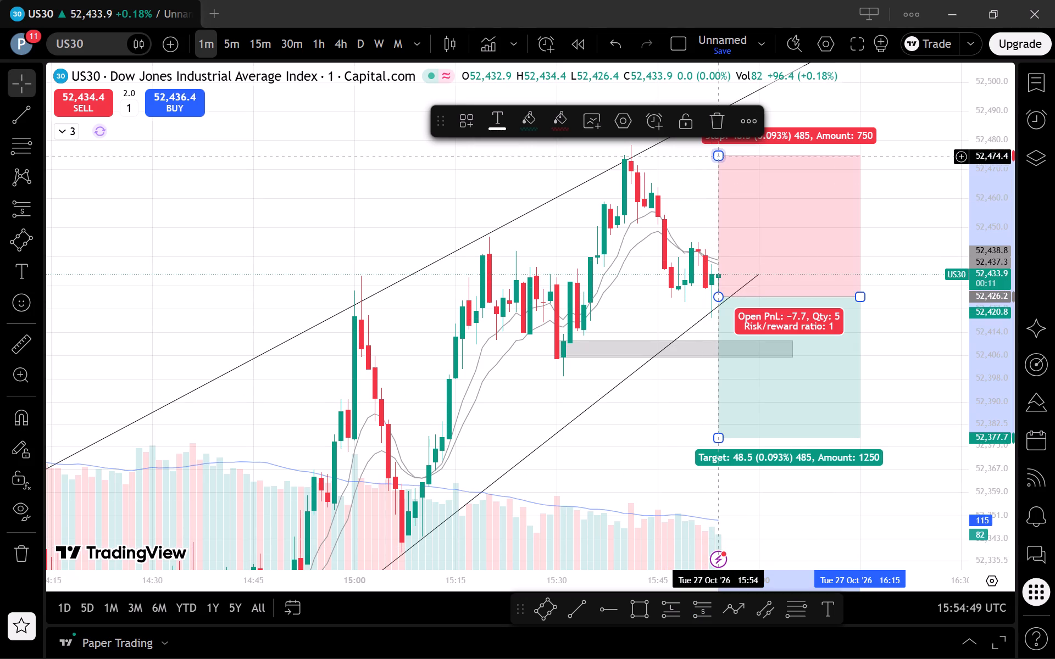
Adjust the short position's stop level to about 52,445.5 and its target level to about 52,366.3.
{"action": "left_click_drag", "start_coordinate": [715, 157], "coordinate": [810, 232]}
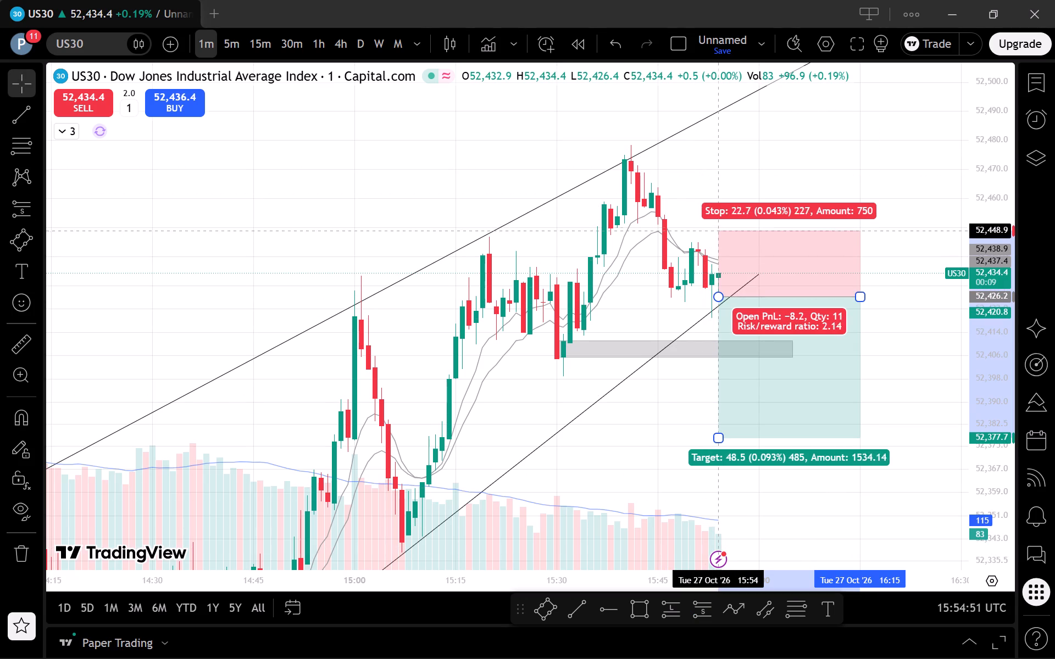
{"action": "left_click_drag", "start_coordinate": [810, 232], "coordinate": [829, 241]}
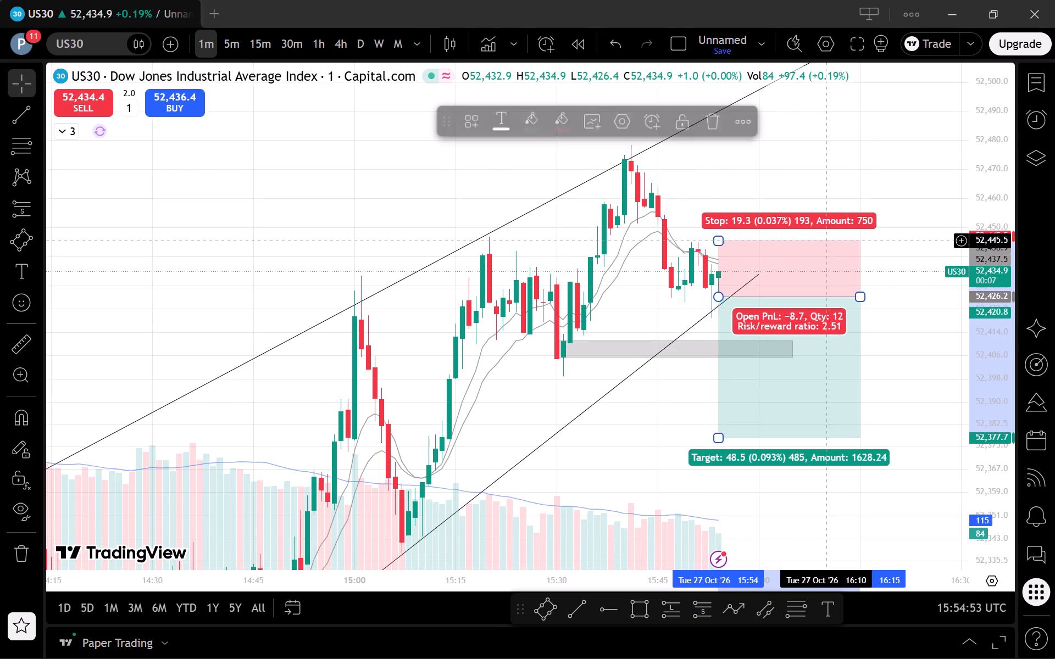
{"action": "left_click_drag", "start_coordinate": [720, 433], "coordinate": [725, 445]}
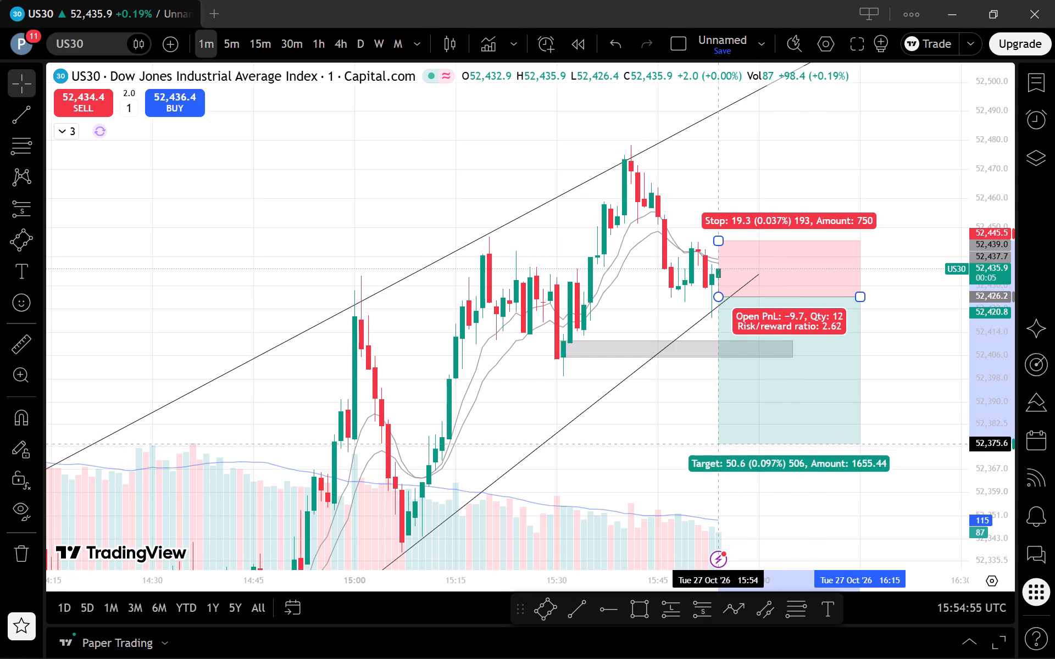
{"action": "left_click_drag", "start_coordinate": [725, 445], "coordinate": [755, 471]}
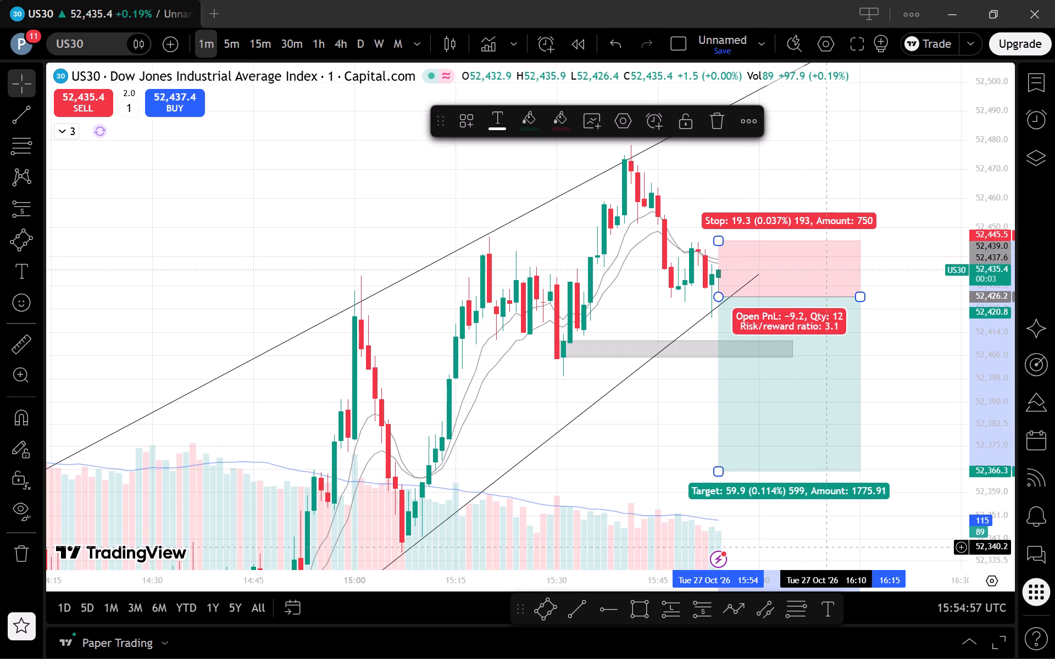
{"action": "left_click", "coordinate": [829, 547]}
Switch US30 to the 5-minute timeframe and examine the short position against the wedge, grey zone and wider price structure.
{"action": "scroll", "coordinate": [851, 548], "scroll_direction": "up", "scroll_amount": 1}
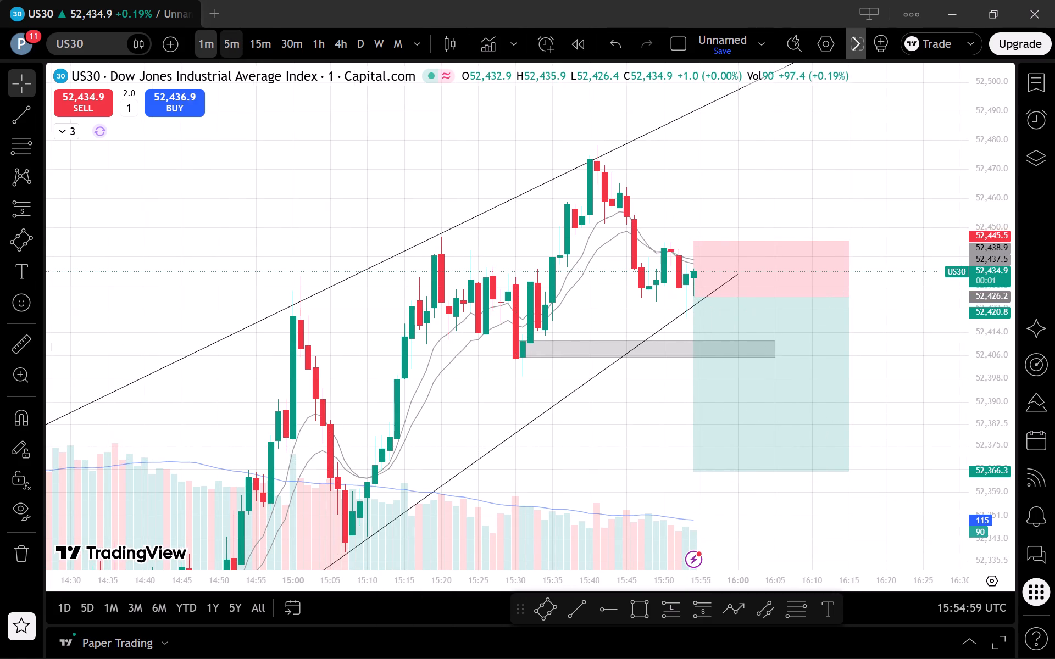
{"action": "left_click", "coordinate": [231, 35]}
{"action": "scroll", "coordinate": [741, 302], "scroll_direction": "up", "scroll_amount": 2}
{"action": "left_click_drag", "start_coordinate": [999, 354], "coordinate": [1031, 499]}
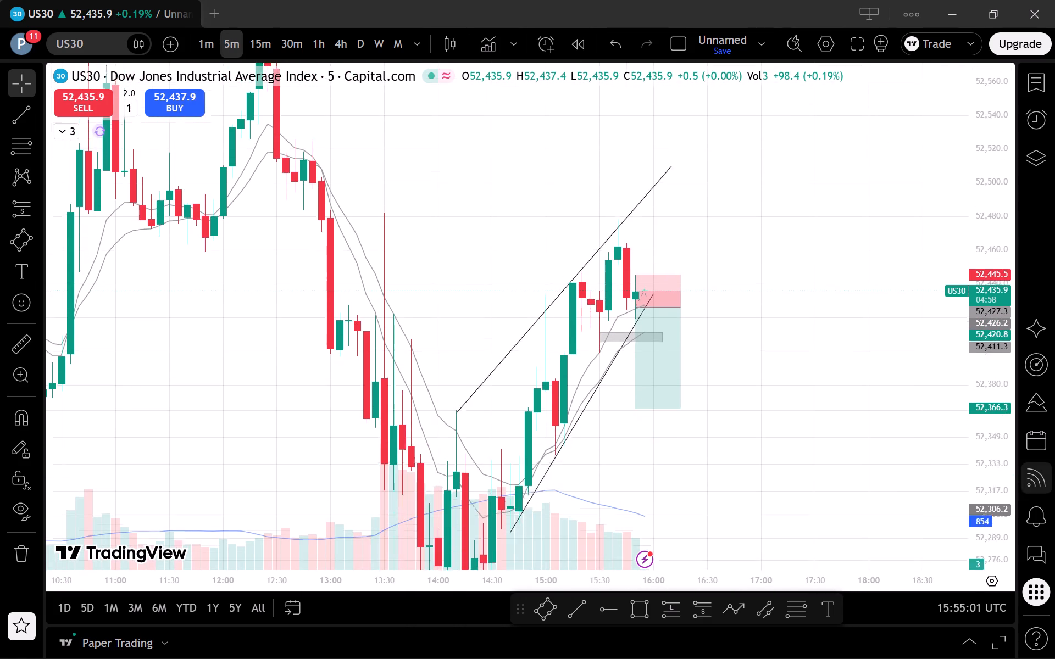
{"action": "left_click_drag", "start_coordinate": [1031, 499], "coordinate": [1026, 474]}
{"action": "scroll", "coordinate": [943, 441], "scroll_direction": "down", "scroll_amount": 1}
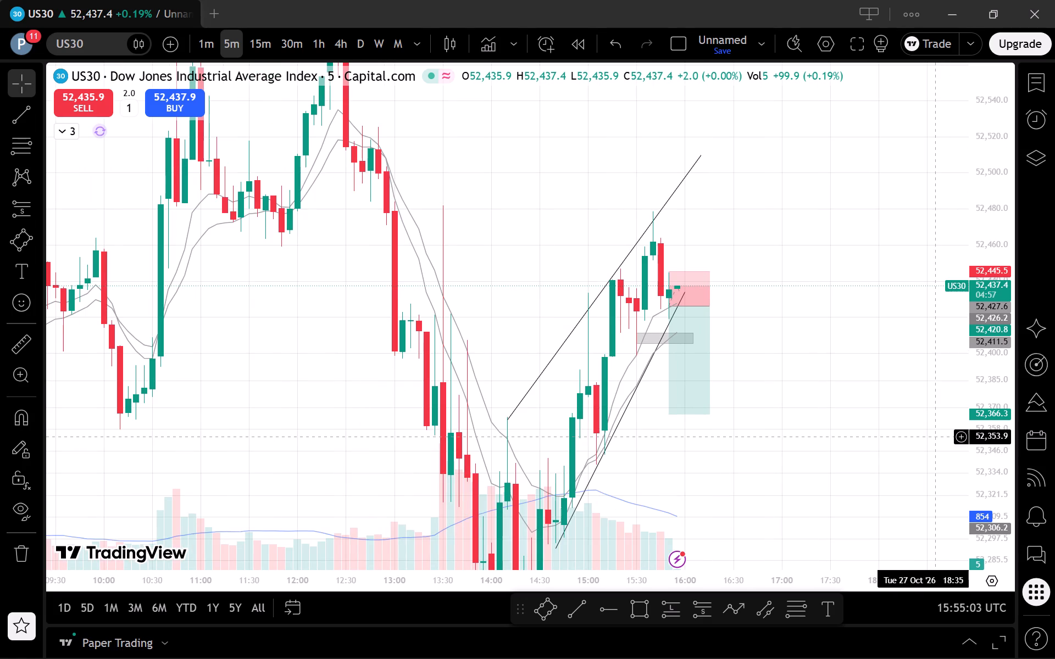
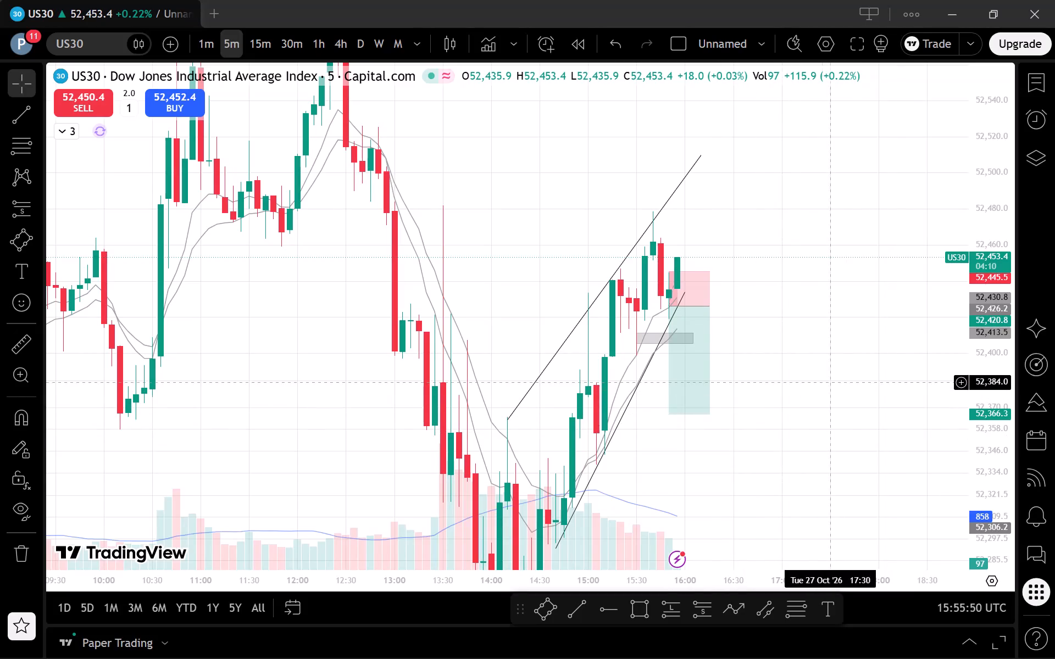
Switch US30 to the 1-minute timeframe and examine the latest candles around the short position's entry and stop zone.
{"action": "left_click_drag", "start_coordinate": [994, 342], "coordinate": [1003, 377]}
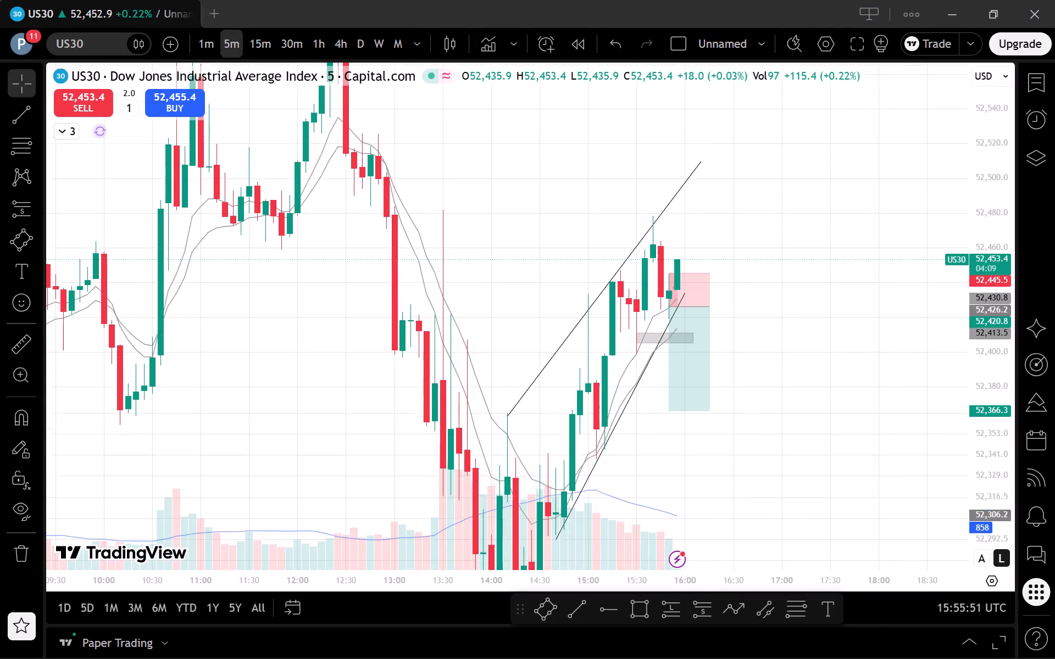
{"action": "left_click_drag", "start_coordinate": [1003, 377], "coordinate": [1001, 478]}
{"action": "left_click", "coordinate": [205, 49]}
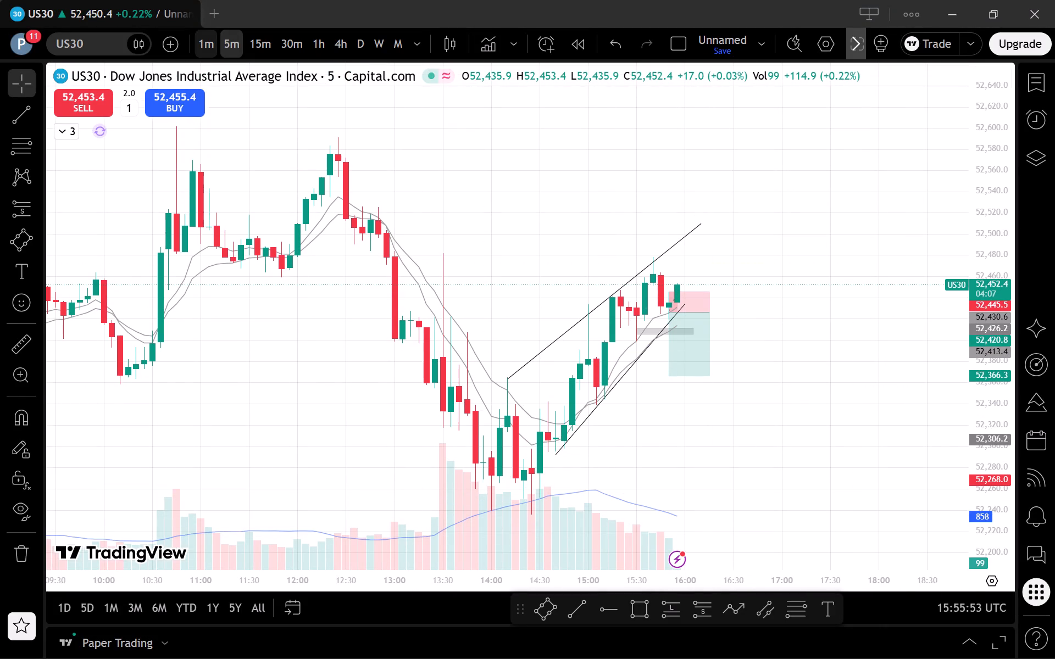
{"action": "scroll", "coordinate": [900, 473], "scroll_direction": "down", "scroll_amount": 4}
{"action": "left_click_drag", "start_coordinate": [987, 510], "coordinate": [941, 280]}
{"action": "scroll", "coordinate": [928, 284], "scroll_direction": "down", "scroll_amount": 3}
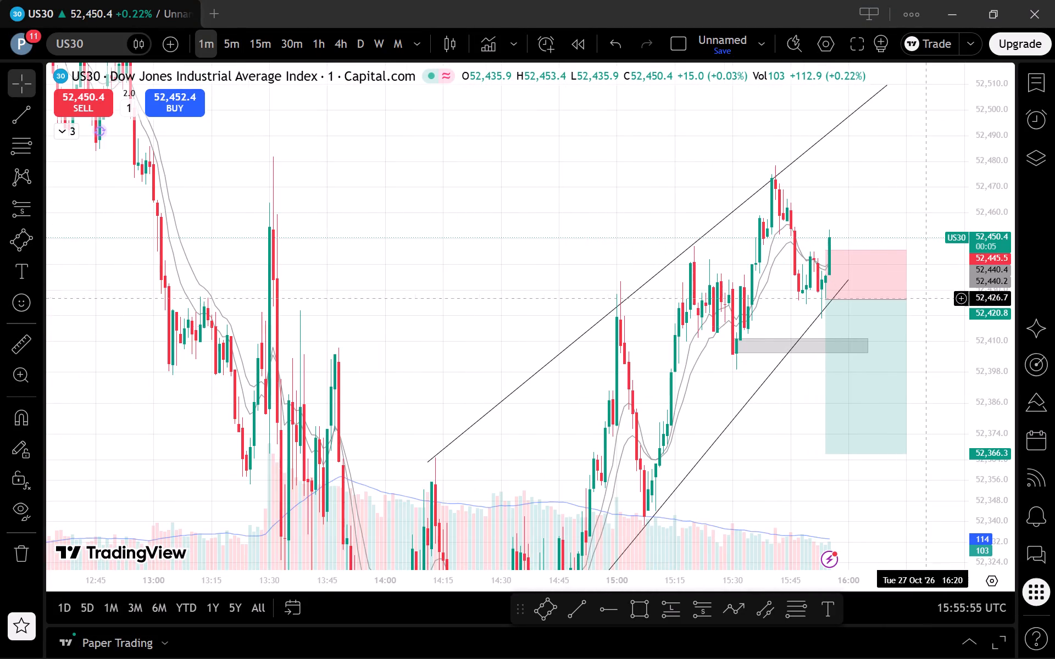
{"action": "left_click_drag", "start_coordinate": [925, 328], "coordinate": [824, 360]}
{"action": "scroll", "coordinate": [874, 370], "scroll_direction": "up", "scroll_amount": 3}
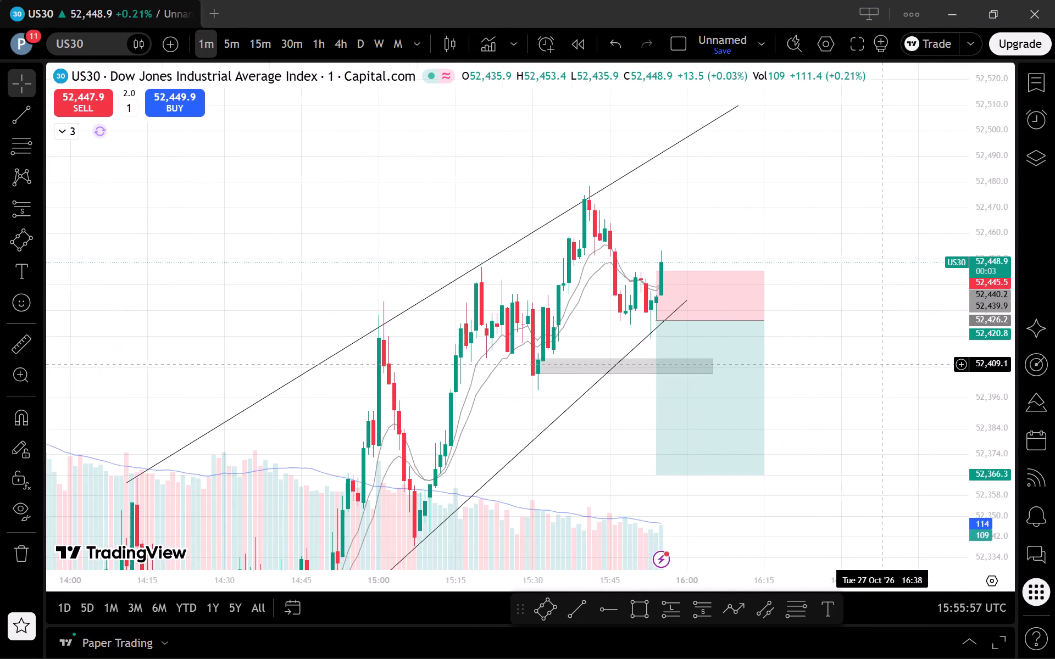
{"action": "left_click_drag", "start_coordinate": [867, 376], "coordinate": [935, 389]}
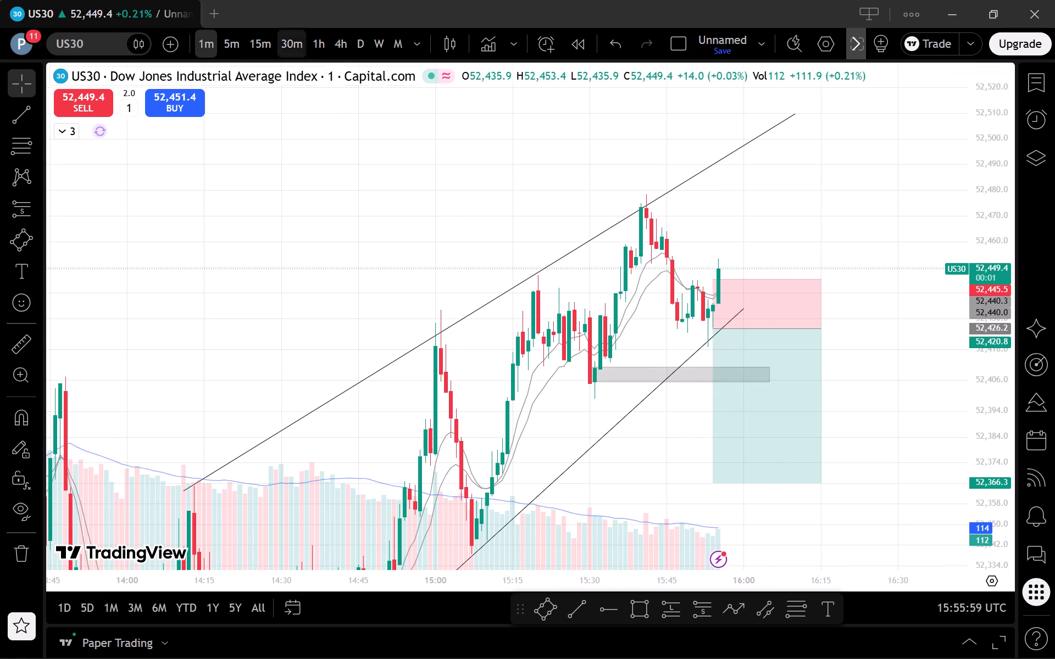
Return US30 to the 5-minute timeframe and examine the wedge and short position against the earlier highs and lows.
{"action": "left_click", "coordinate": [230, 37]}
{"action": "scroll", "coordinate": [677, 239], "scroll_direction": "up", "scroll_amount": 2}
{"action": "left_click_drag", "start_coordinate": [998, 271], "coordinate": [1010, 478]}
{"action": "scroll", "coordinate": [925, 480], "scroll_direction": "up", "scroll_amount": 1}
{"action": "left_click_drag", "start_coordinate": [766, 488], "coordinate": [953, 493]}
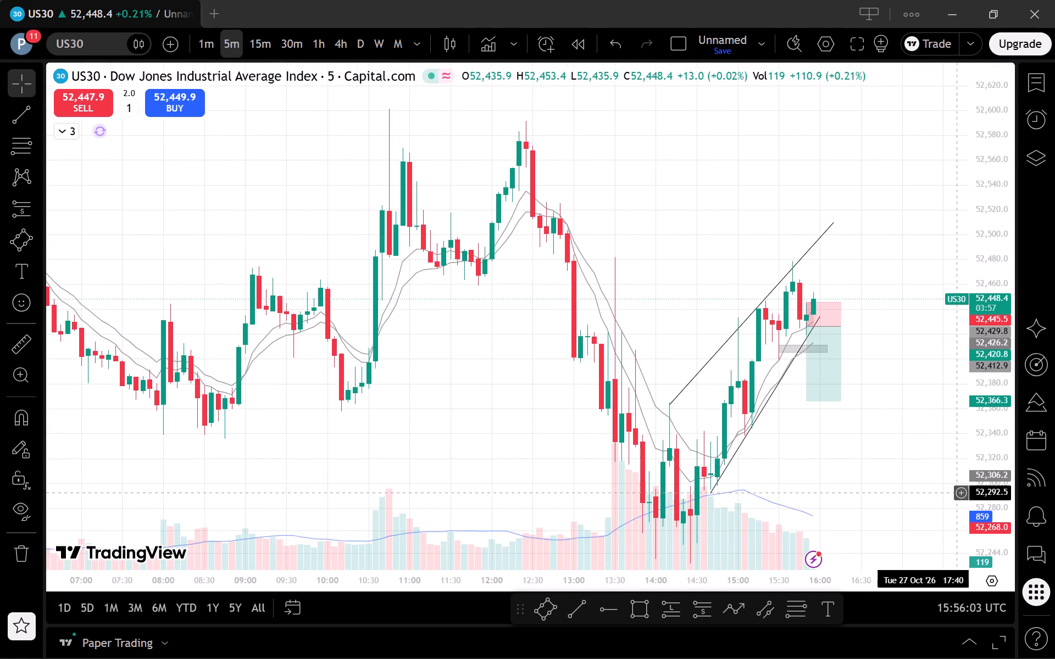
{"action": "scroll", "coordinate": [941, 488], "scroll_direction": "up", "scroll_amount": 2}
{"action": "scroll", "coordinate": [884, 474], "scroll_direction": "up", "scroll_amount": 1}
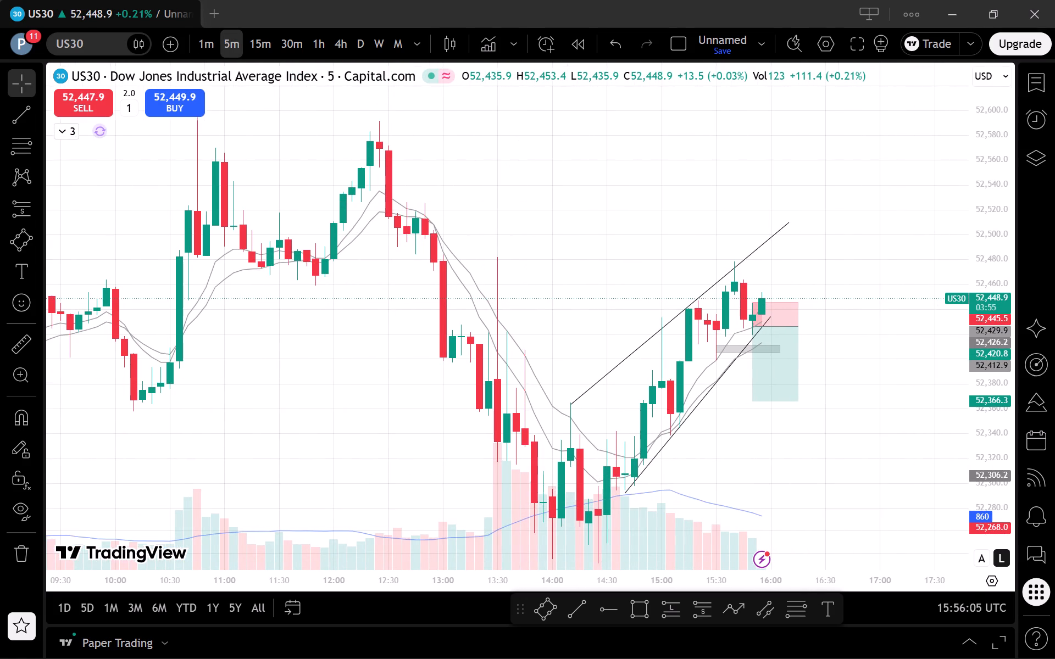
{"action": "left_click_drag", "start_coordinate": [990, 524], "coordinate": [976, 406]}
{"action": "scroll", "coordinate": [939, 401], "scroll_direction": "up", "scroll_amount": 2}
{"action": "left_click_drag", "start_coordinate": [1000, 418], "coordinate": [1002, 504]}
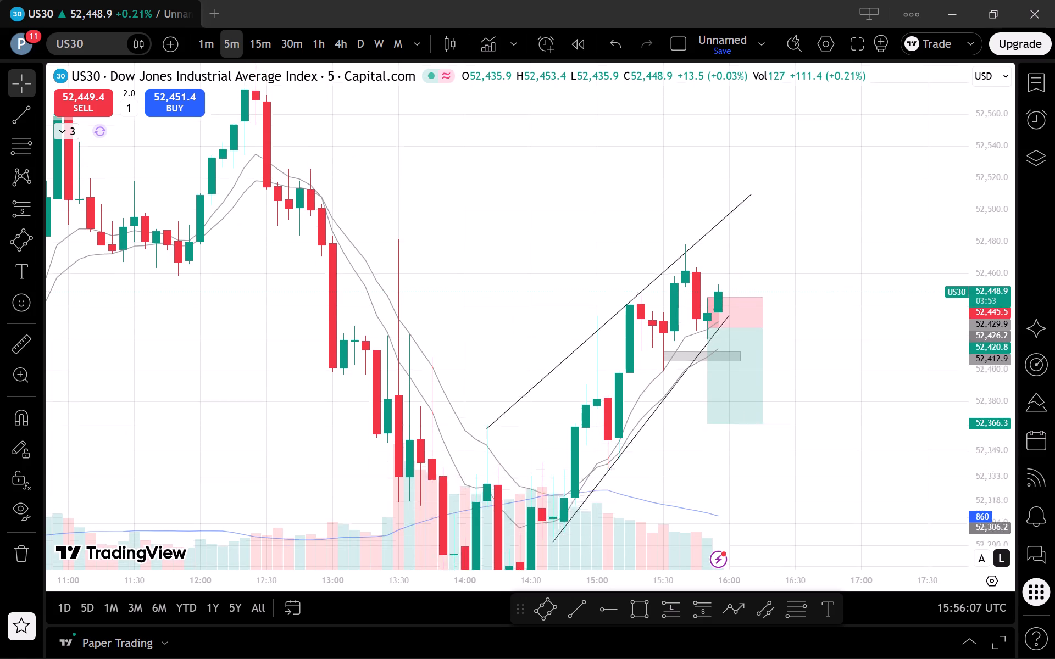
{"action": "left_click_drag", "start_coordinate": [1002, 504], "coordinate": [1004, 524]}
{"action": "scroll", "coordinate": [887, 472], "scroll_direction": "down", "scroll_amount": 1}
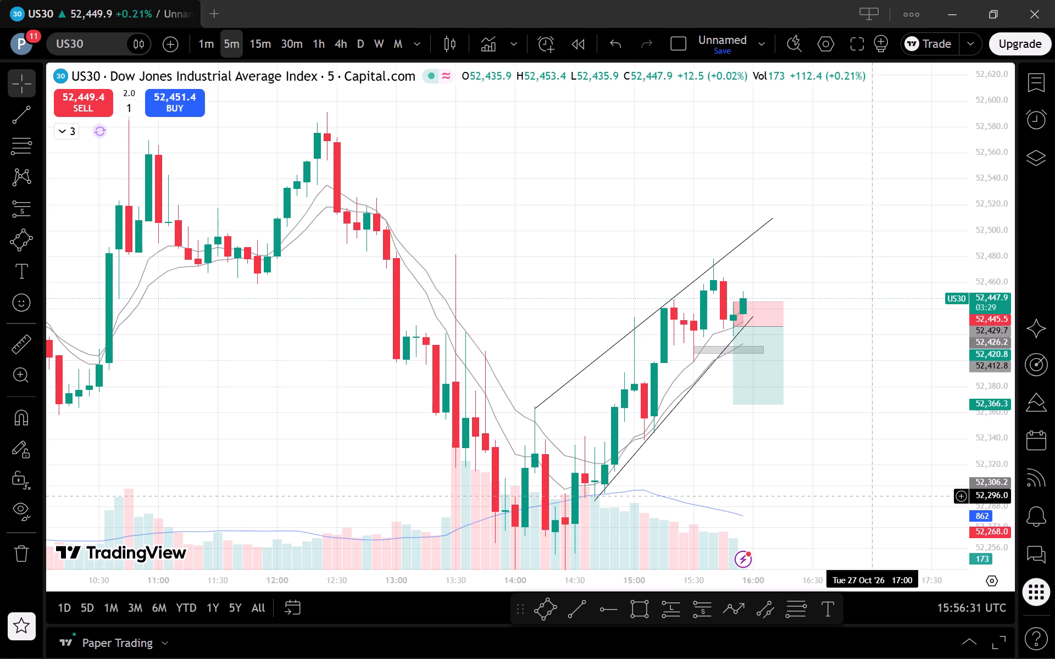
Switch US30 to the 1-minute timeframe and examine recent price action between the wedge lines, grey zone and short position.
{"action": "left_click", "coordinate": [208, 44]}
{"action": "scroll", "coordinate": [849, 410], "scroll_direction": "down", "scroll_amount": 2}
{"action": "left_click_drag", "start_coordinate": [987, 529], "coordinate": [958, 304]}
{"action": "scroll", "coordinate": [909, 215], "scroll_direction": "down", "scroll_amount": 1}
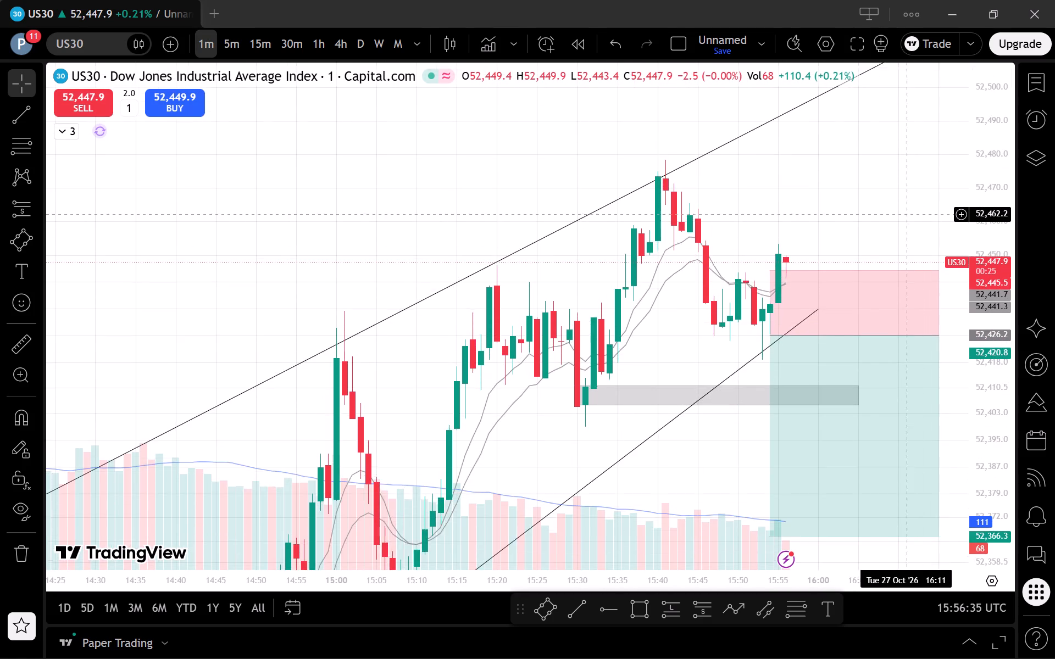
{"action": "scroll", "coordinate": [909, 215], "scroll_direction": "down", "scroll_amount": 2}
{"action": "left_click_drag", "start_coordinate": [908, 211], "coordinate": [774, 225]}
{"action": "left_click_drag", "start_coordinate": [1006, 261], "coordinate": [1005, 456]}
{"action": "scroll", "coordinate": [876, 494], "scroll_direction": "down", "scroll_amount": 1}
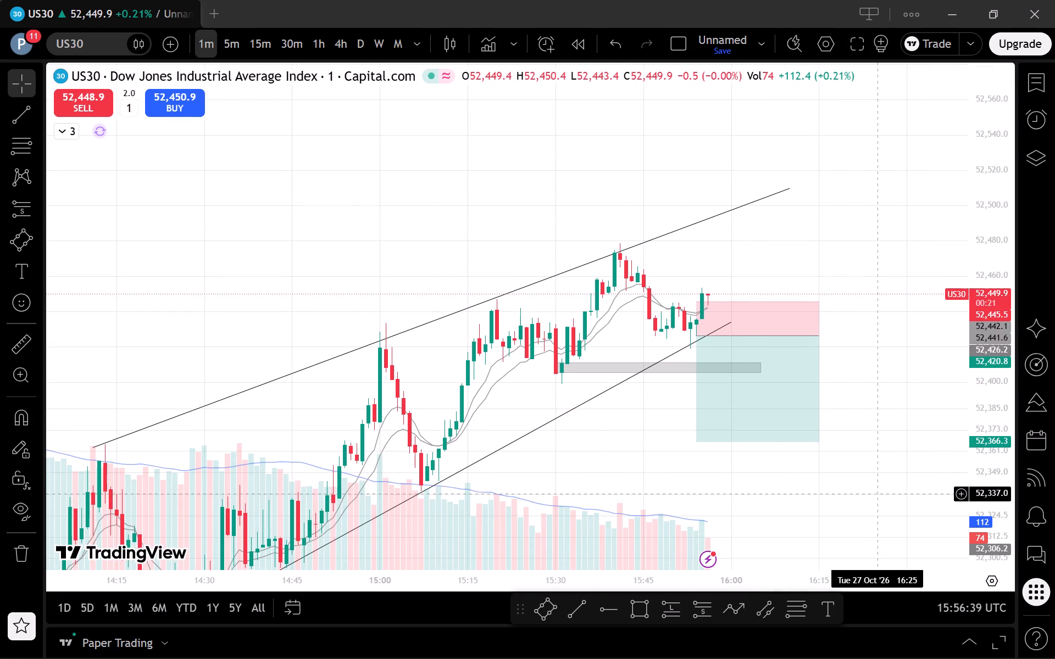
{"action": "scroll", "coordinate": [876, 494], "scroll_direction": "down", "scroll_amount": 1}
{"action": "scroll", "coordinate": [876, 494], "scroll_direction": "up", "scroll_amount": 1}
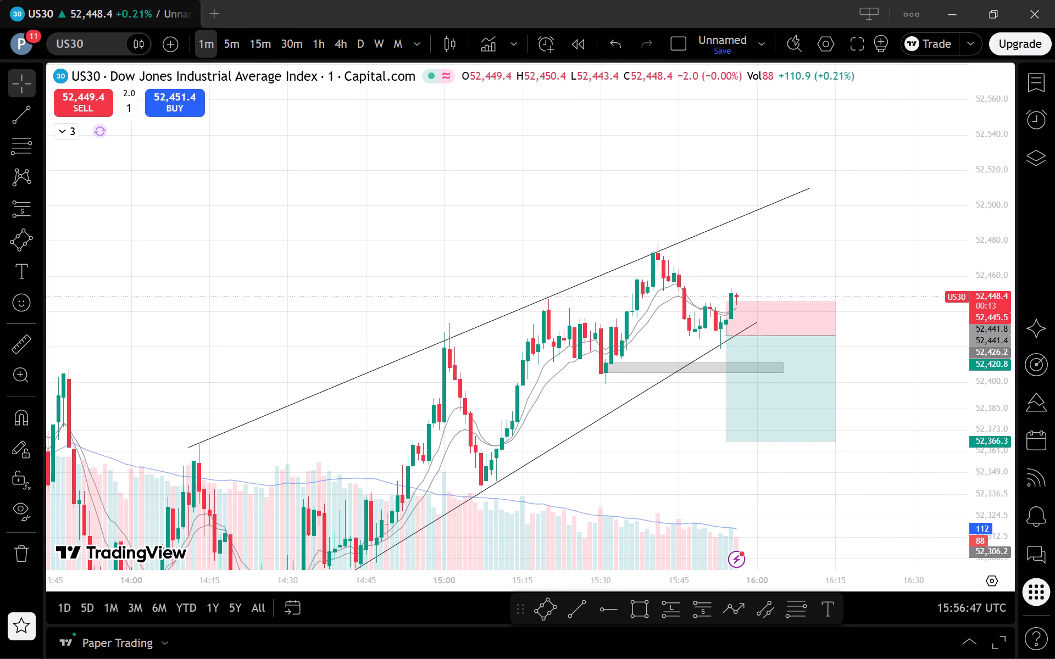
Switch US30 back to the 5-minute timeframe and examine the current candle against the short position and wedge.
{"action": "left_click", "coordinate": [238, 43]}
{"action": "scroll", "coordinate": [764, 402], "scroll_direction": "up", "scroll_amount": 1}
{"action": "scroll", "coordinate": [802, 439], "scroll_direction": "up", "scroll_amount": 2}
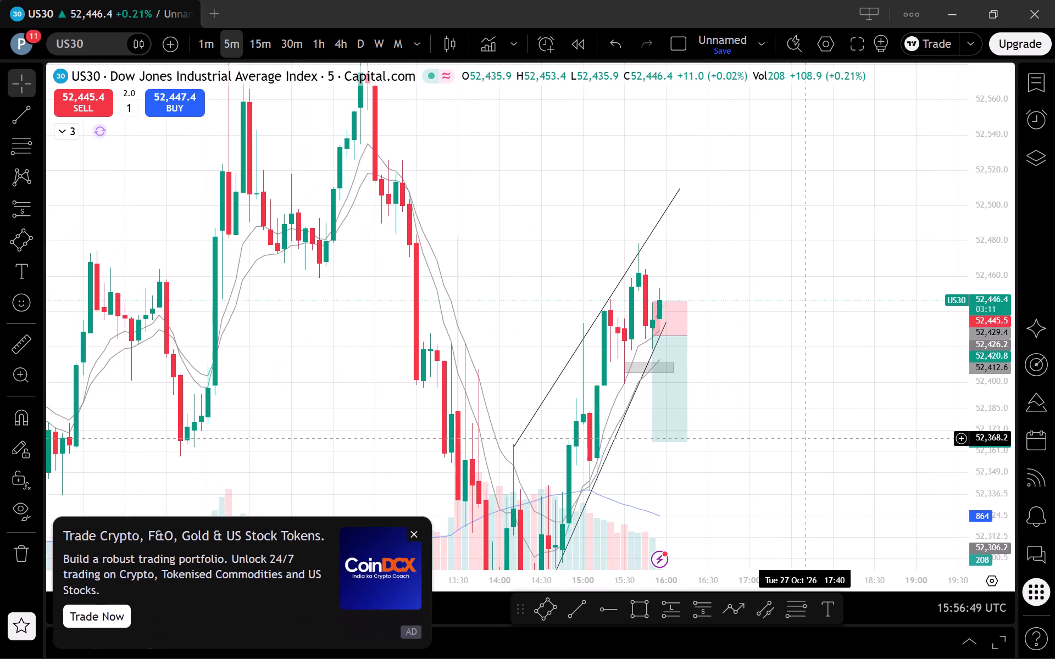
{"action": "left_click_drag", "start_coordinate": [792, 450], "coordinate": [880, 451]}
{"action": "scroll", "coordinate": [880, 451], "scroll_direction": "up", "scroll_amount": 1}
{"action": "left_click_drag", "start_coordinate": [856, 485], "coordinate": [876, 490]}
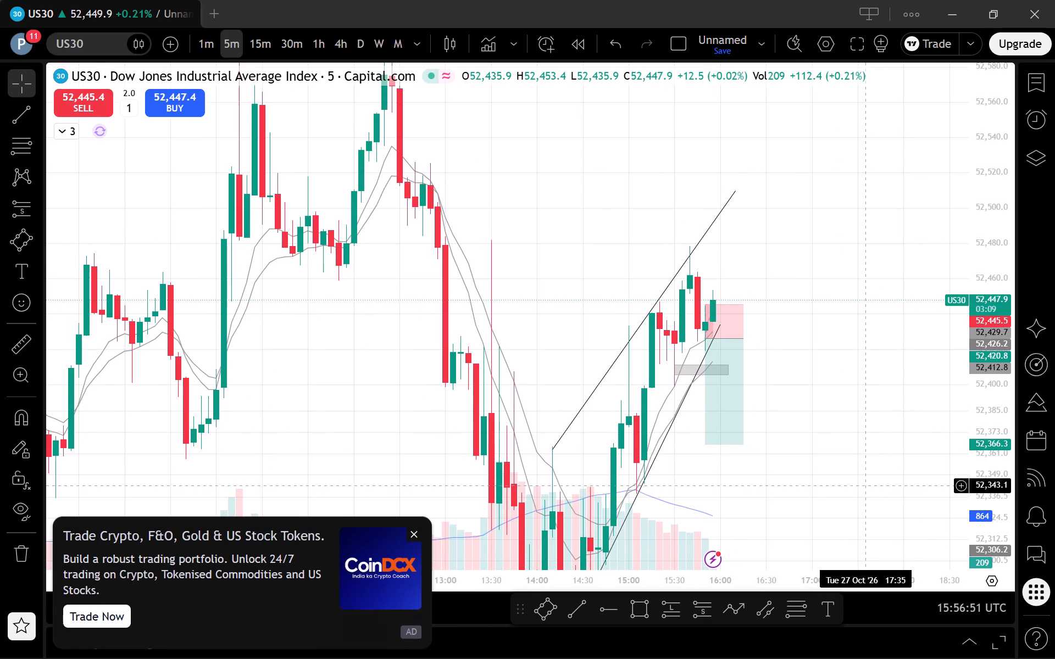
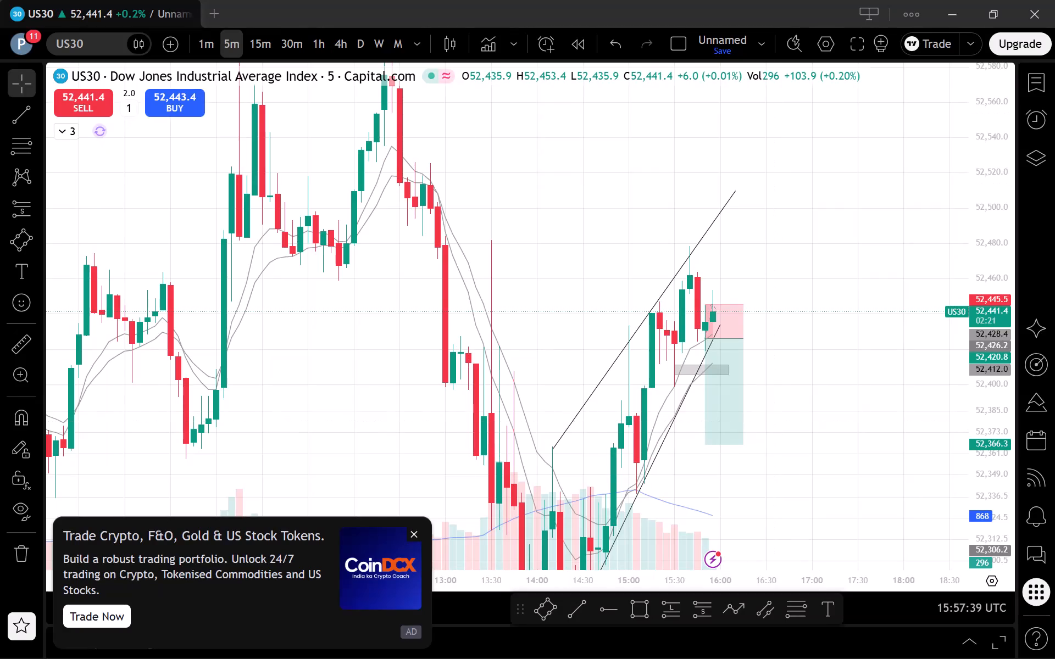
Switch US30 to the 1-minute timeframe, dismiss the advertisement and examine the latest candles against the short position's stop zone.
{"action": "left_click", "coordinate": [218, 42]}
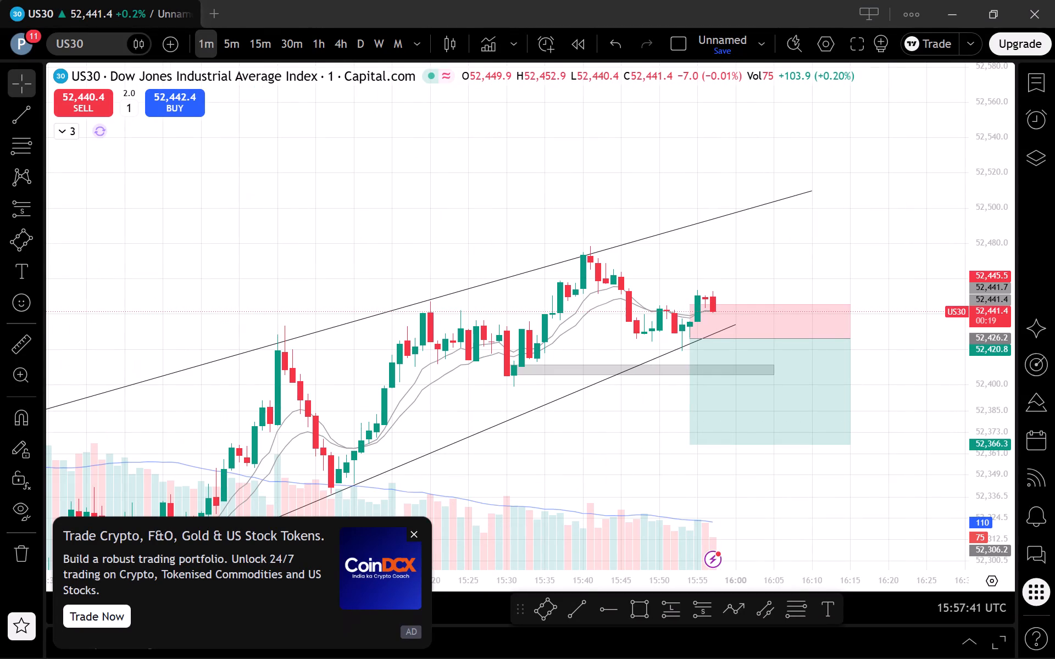
{"action": "left_click_drag", "start_coordinate": [427, 534], "coordinate": [417, 532]}
{"action": "left_click", "coordinate": [414, 530]}
{"action": "scroll", "coordinate": [786, 537], "scroll_direction": "down", "scroll_amount": 3}
{"action": "left_click_drag", "start_coordinate": [1002, 521], "coordinate": [971, 391]}
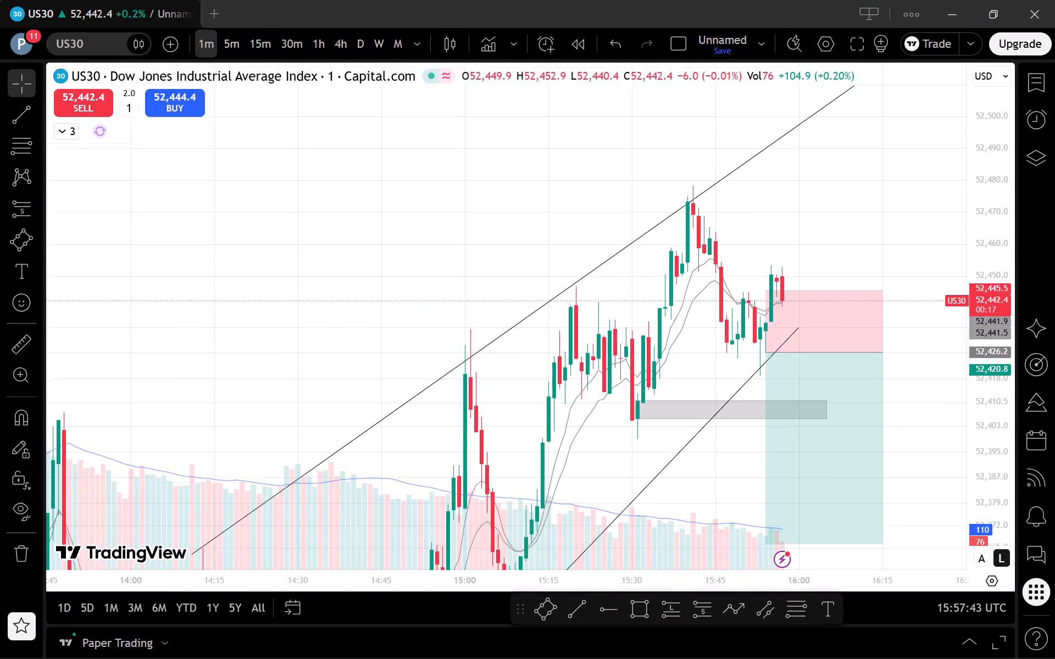
{"action": "scroll", "coordinate": [940, 378], "scroll_direction": "up", "scroll_amount": 3}
{"action": "left_click_drag", "start_coordinate": [995, 388], "coordinate": [993, 435]}
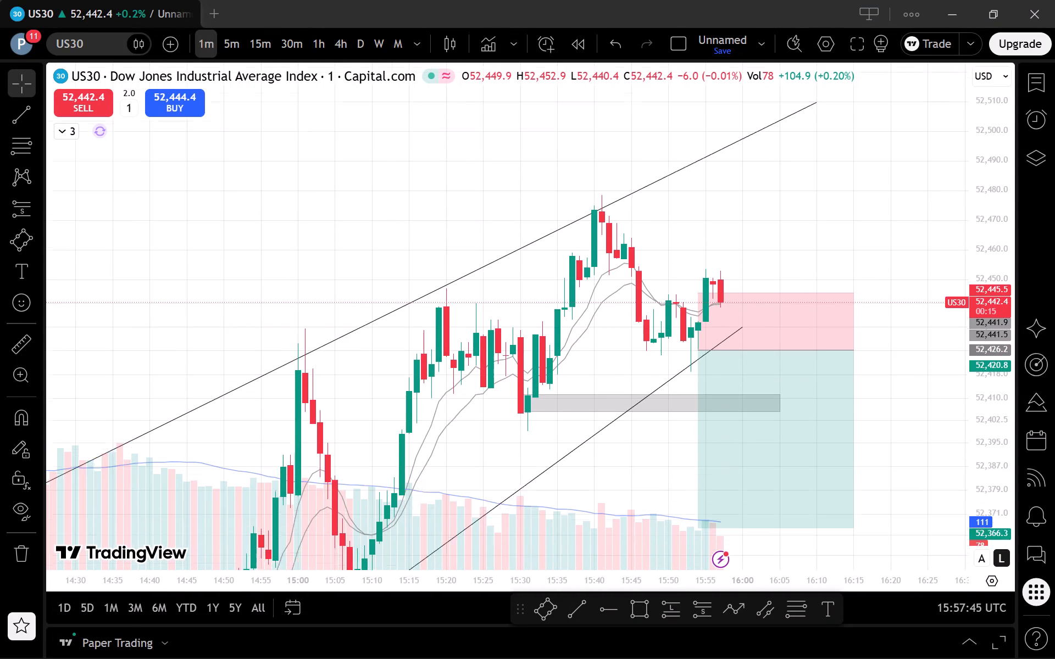
{"action": "left_click_drag", "start_coordinate": [993, 435], "coordinate": [993, 451]}
Return US30 to the 5-minute timeframe and examine the wedge and short position, briefly comparing the 15-minute chart.
{"action": "left_click", "coordinate": [225, 38]}
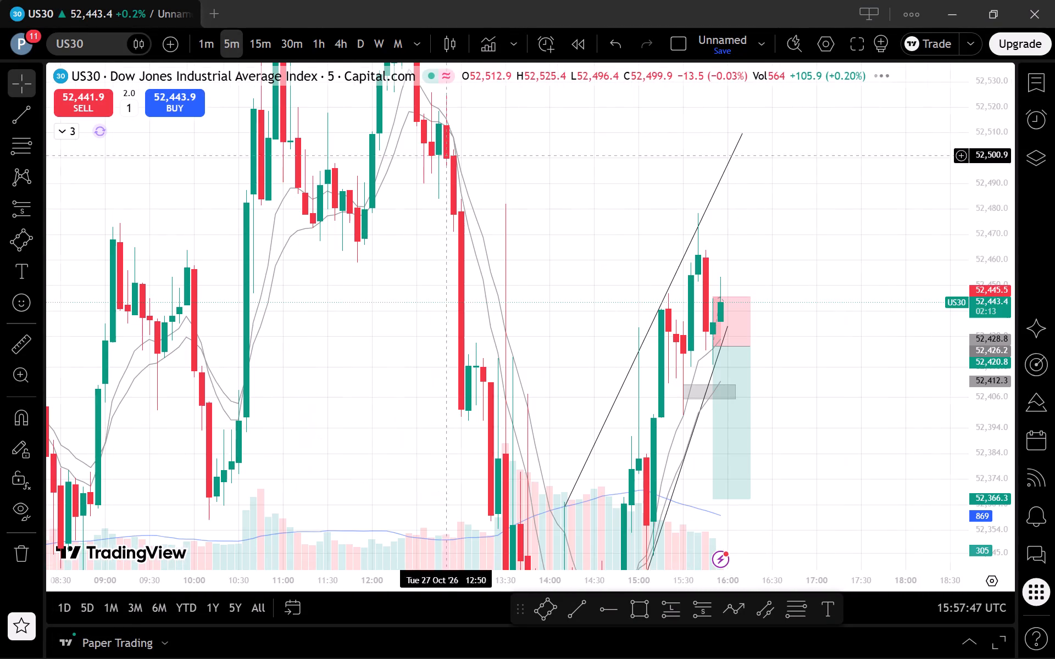
{"action": "left_click_drag", "start_coordinate": [991, 284], "coordinate": [1008, 446]}
{"action": "scroll", "coordinate": [894, 454], "scroll_direction": "up", "scroll_amount": 2}
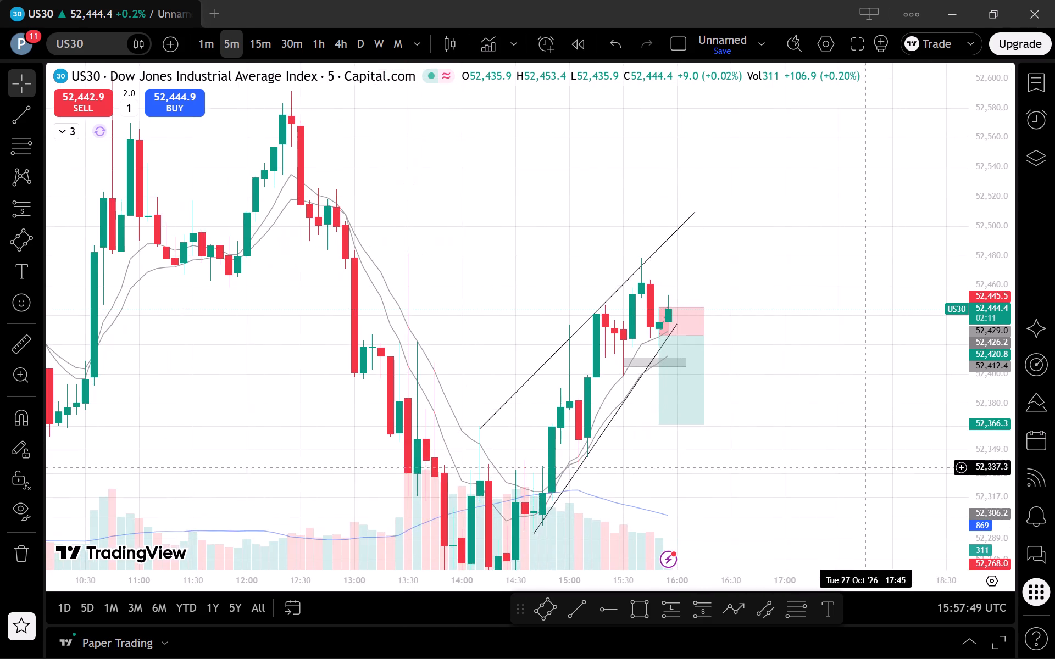
{"action": "left_click_drag", "start_coordinate": [757, 486], "coordinate": [841, 465]}
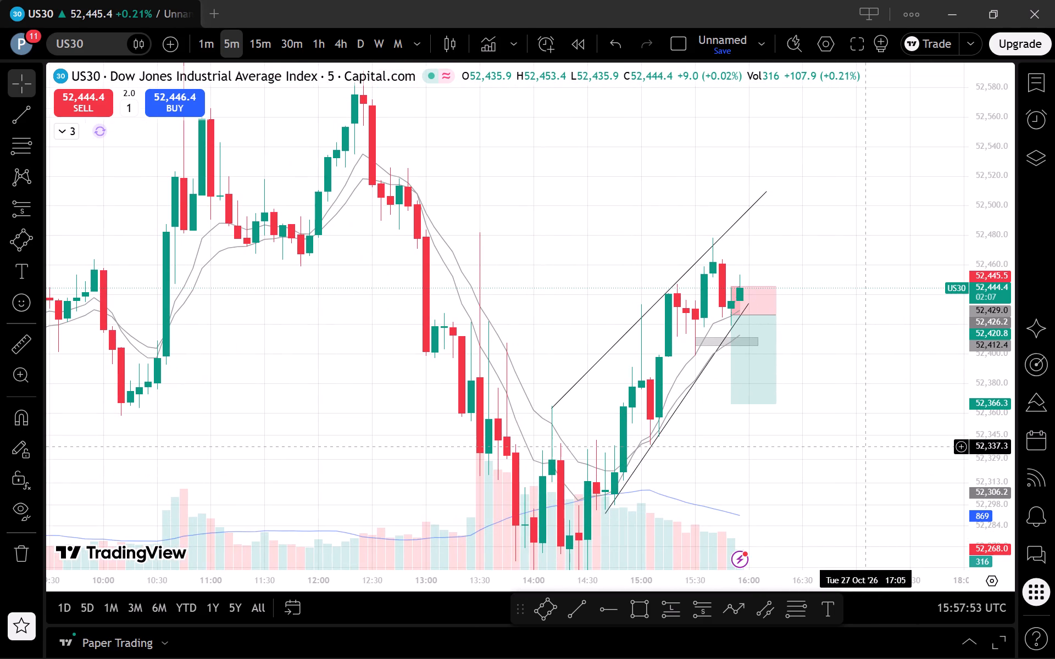
{"action": "scroll", "coordinate": [868, 446], "scroll_direction": "down", "scroll_amount": 1}
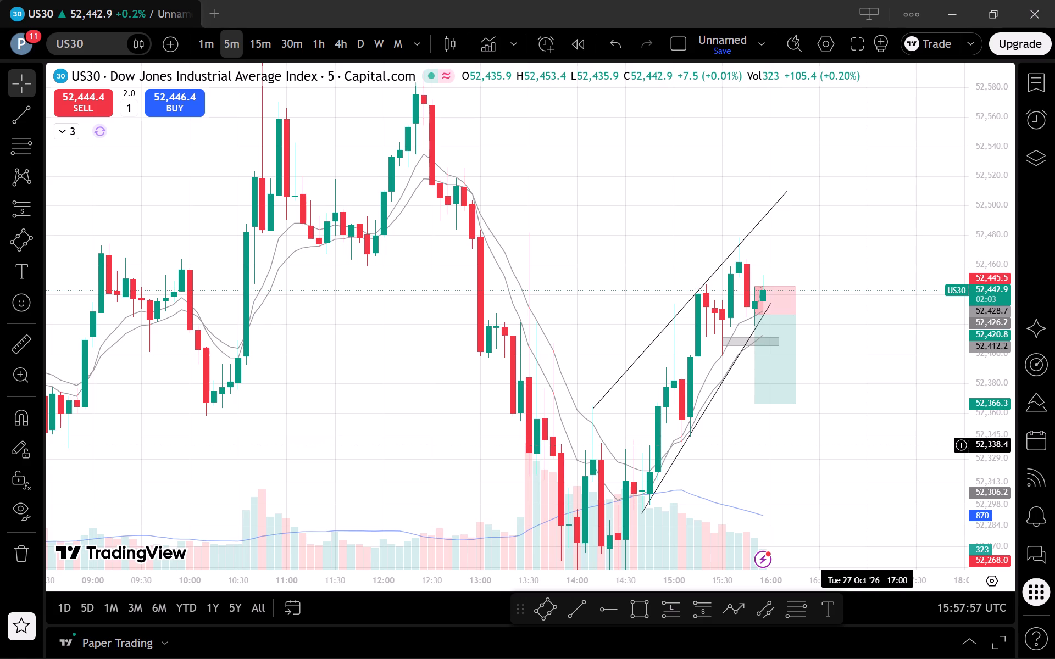
{"action": "left_click_drag", "start_coordinate": [871, 468], "coordinate": [865, 442]}
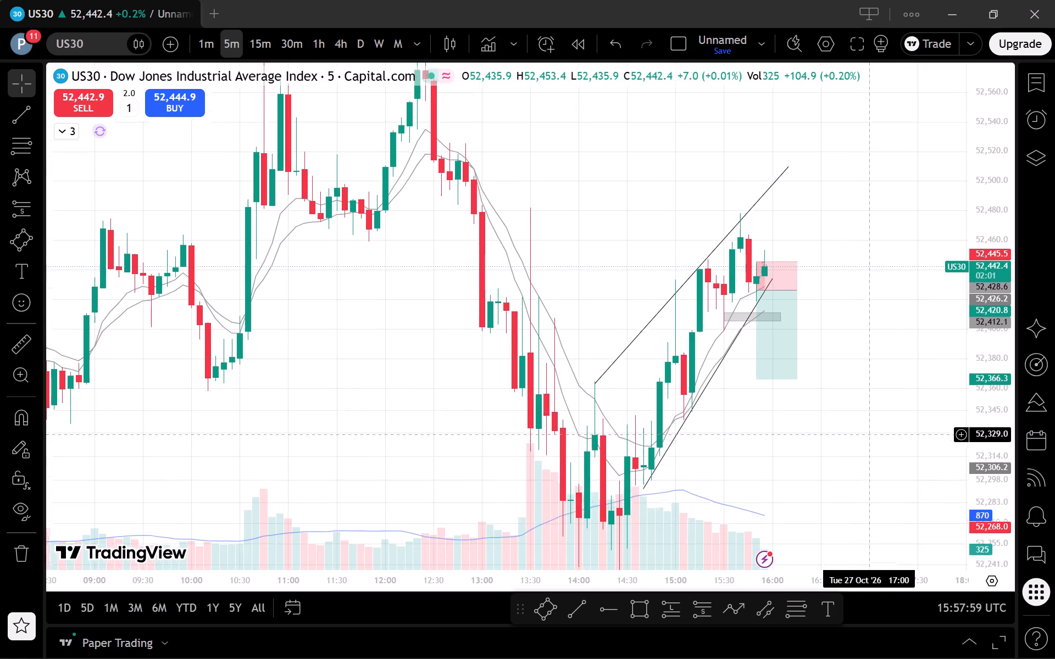
{"action": "left_click_drag", "start_coordinate": [865, 442], "coordinate": [865, 442]}
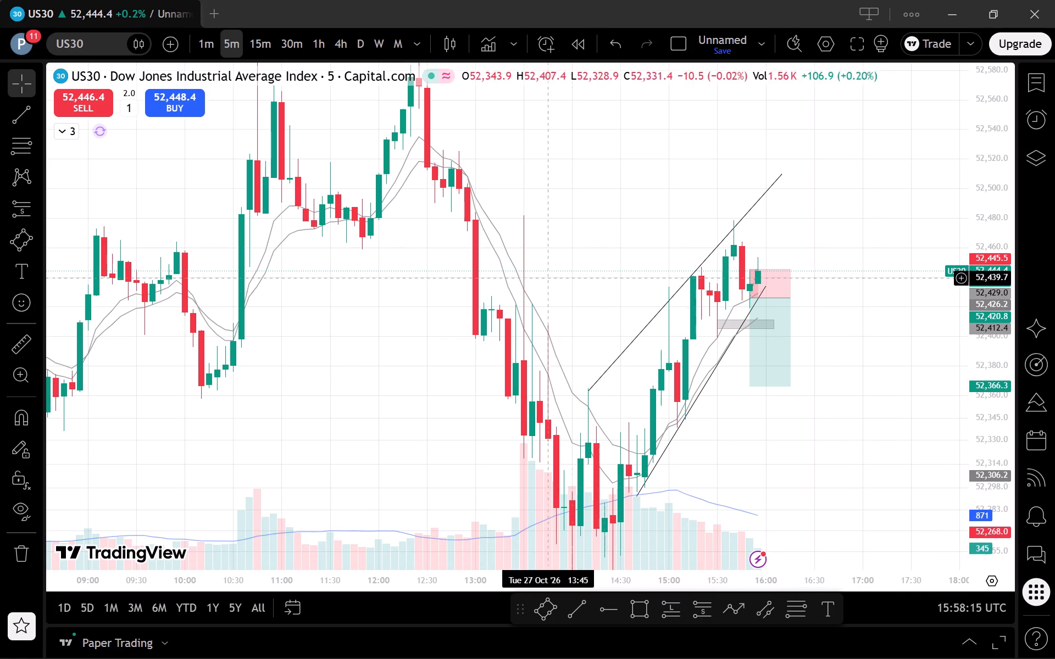
{"action": "left_click", "coordinate": [263, 40]}
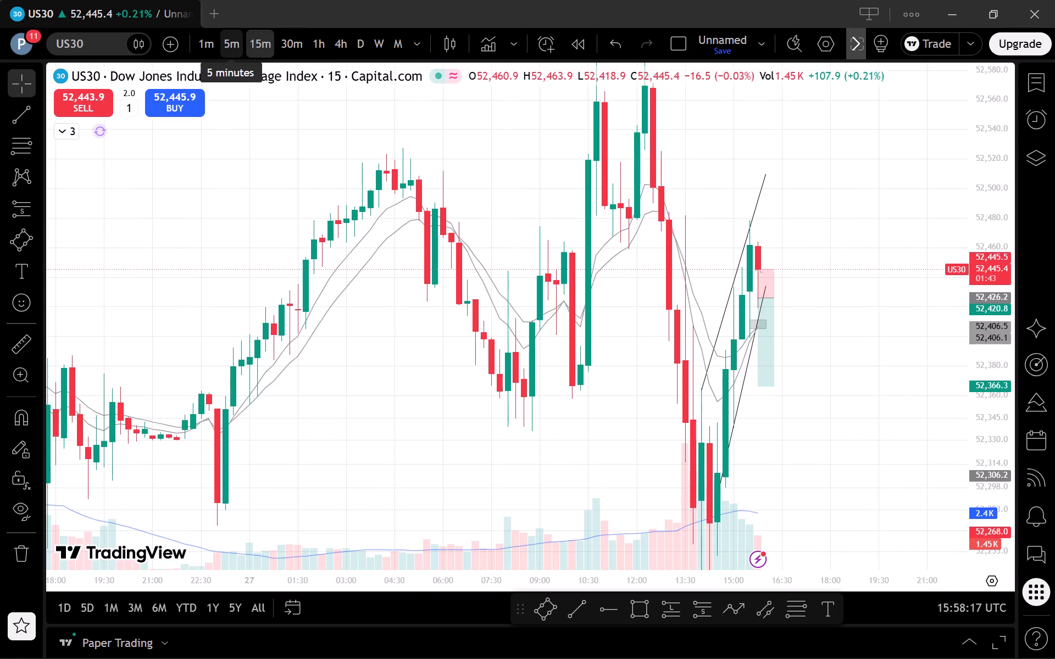
{"action": "left_click", "coordinate": [223, 32]}
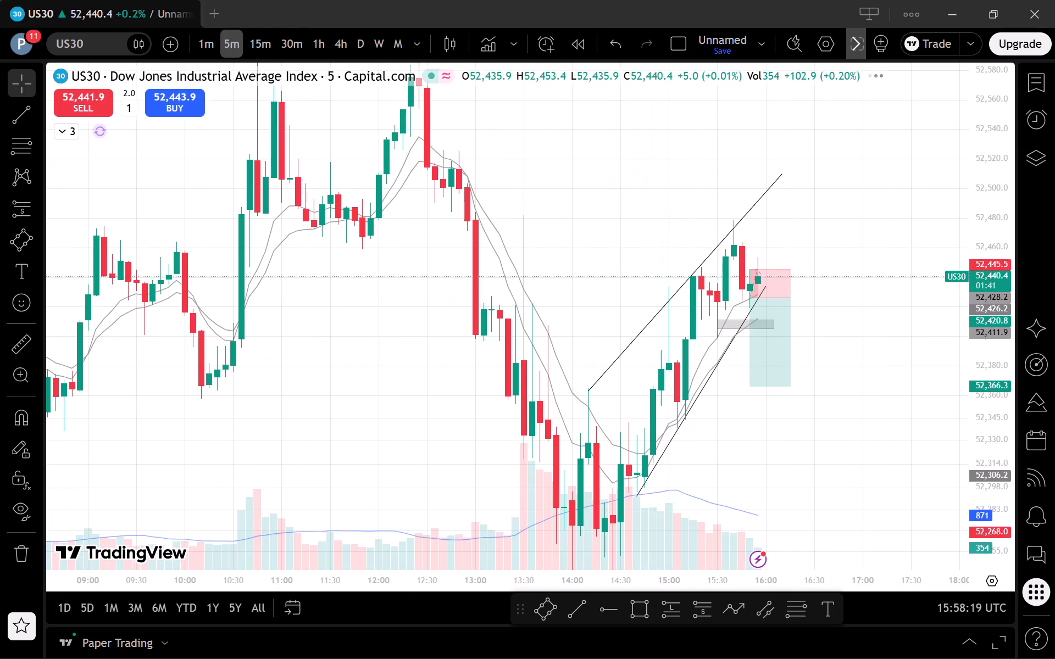
Examine US30 price action around the short position on the 1-minute timeframe, briefly comparing the 5-minute chart.
{"action": "left_click", "coordinate": [201, 38]}
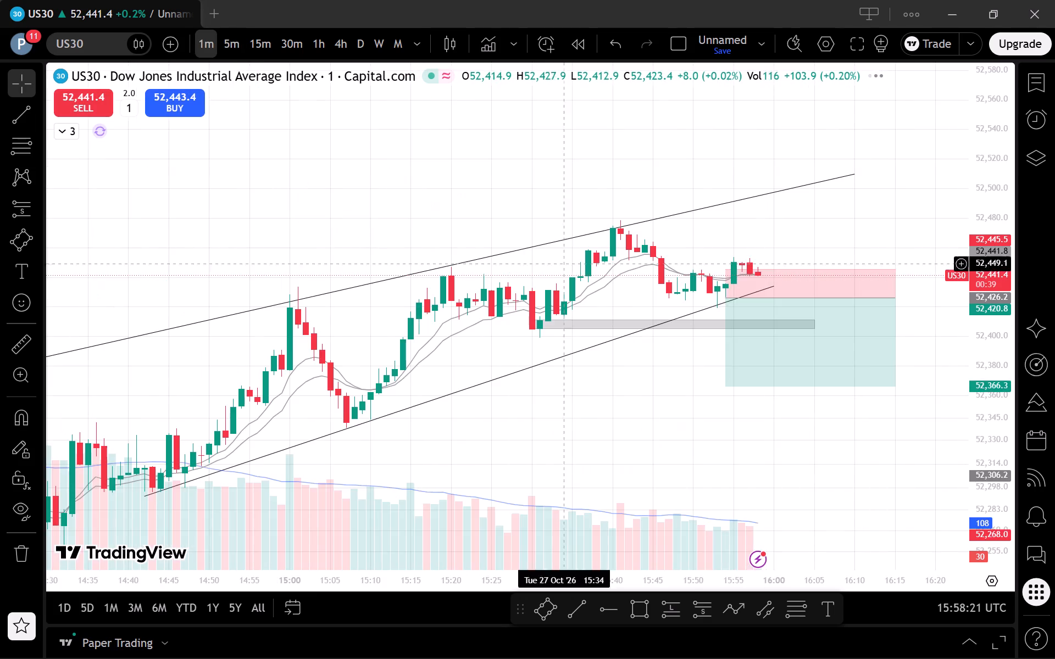
{"action": "scroll", "coordinate": [774, 418], "scroll_direction": "down", "scroll_amount": 2}
{"action": "left_click_drag", "start_coordinate": [993, 520], "coordinate": [957, 200]}
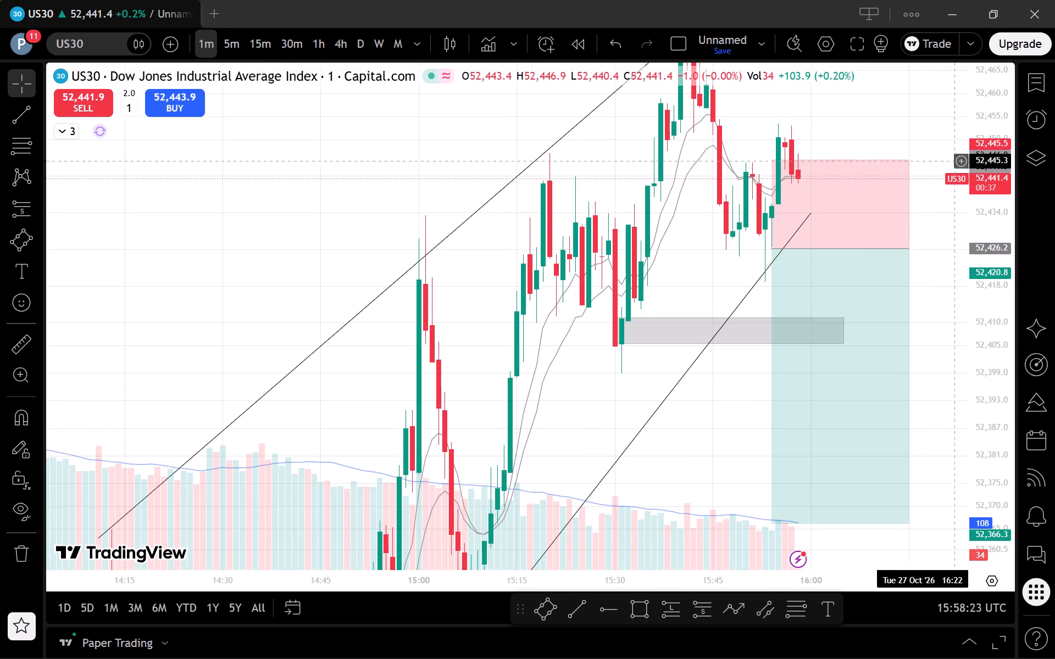
{"action": "left_click_drag", "start_coordinate": [1002, 193], "coordinate": [1013, 418]}
{"action": "scroll", "coordinate": [884, 492], "scroll_direction": "up", "scroll_amount": 1}
{"action": "left_click_drag", "start_coordinate": [846, 506], "coordinate": [770, 538]}
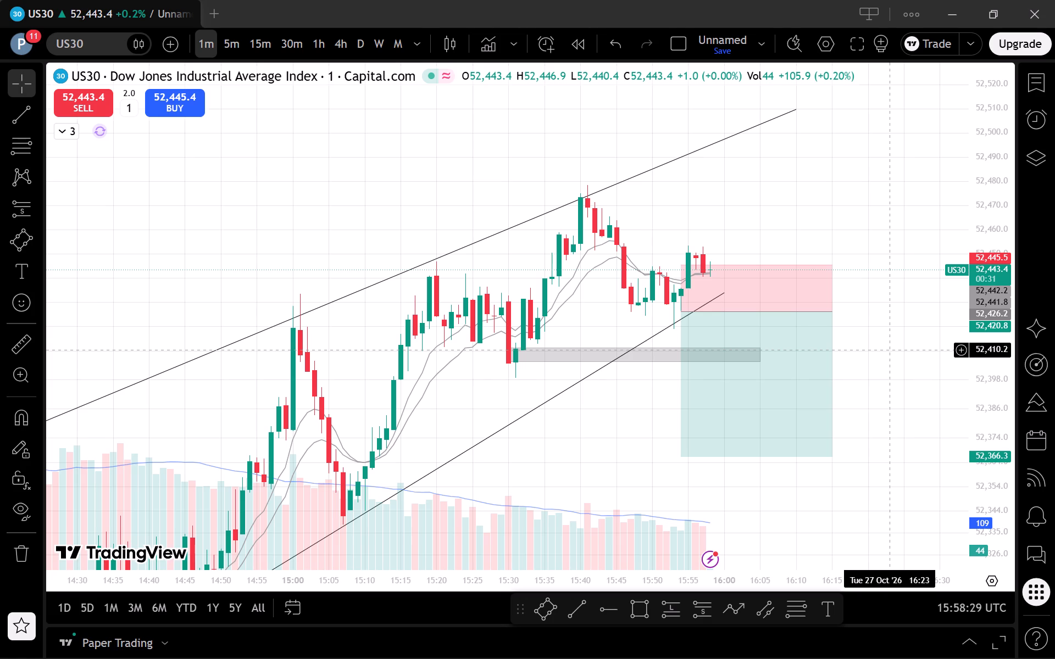
{"action": "left_click", "coordinate": [229, 43]}
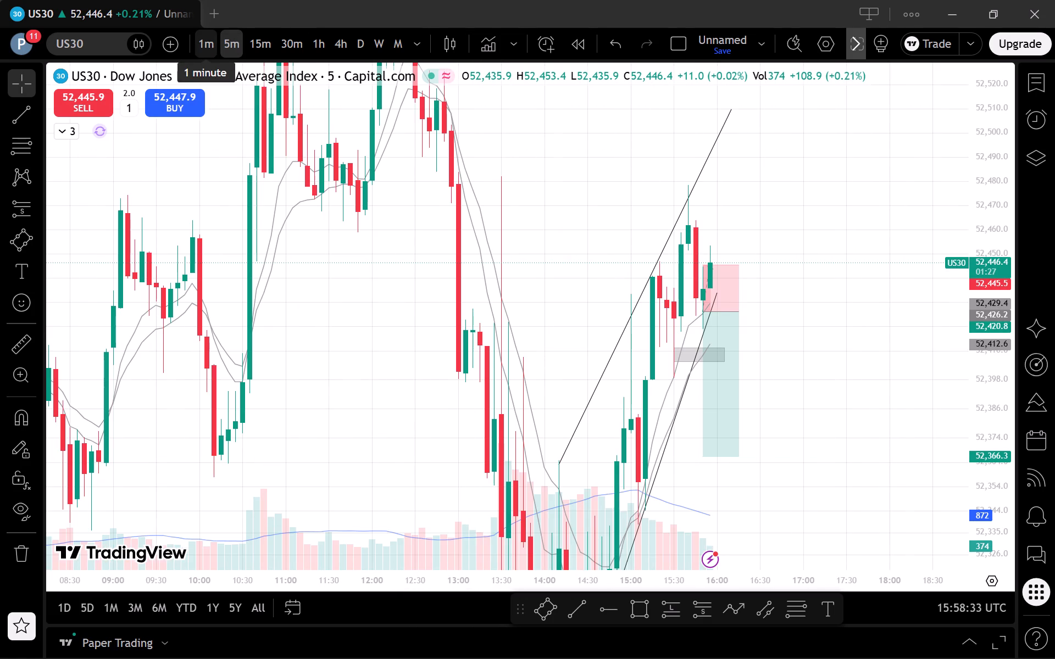
{"action": "left_click", "coordinate": [203, 41]}
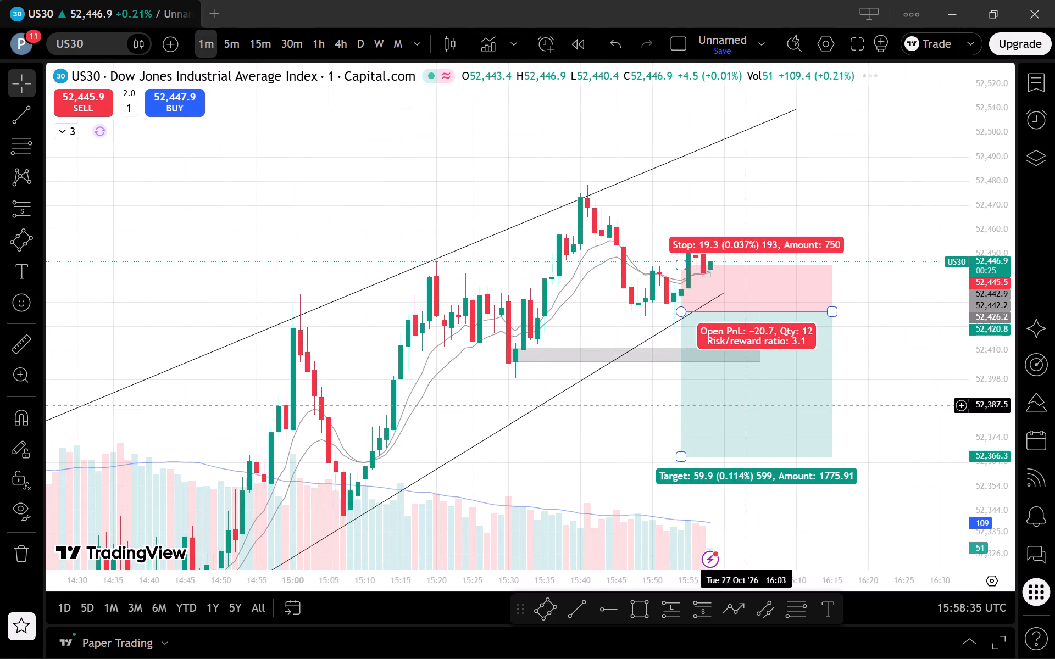
{"action": "scroll", "coordinate": [847, 463], "scroll_direction": "up", "scroll_amount": 1}
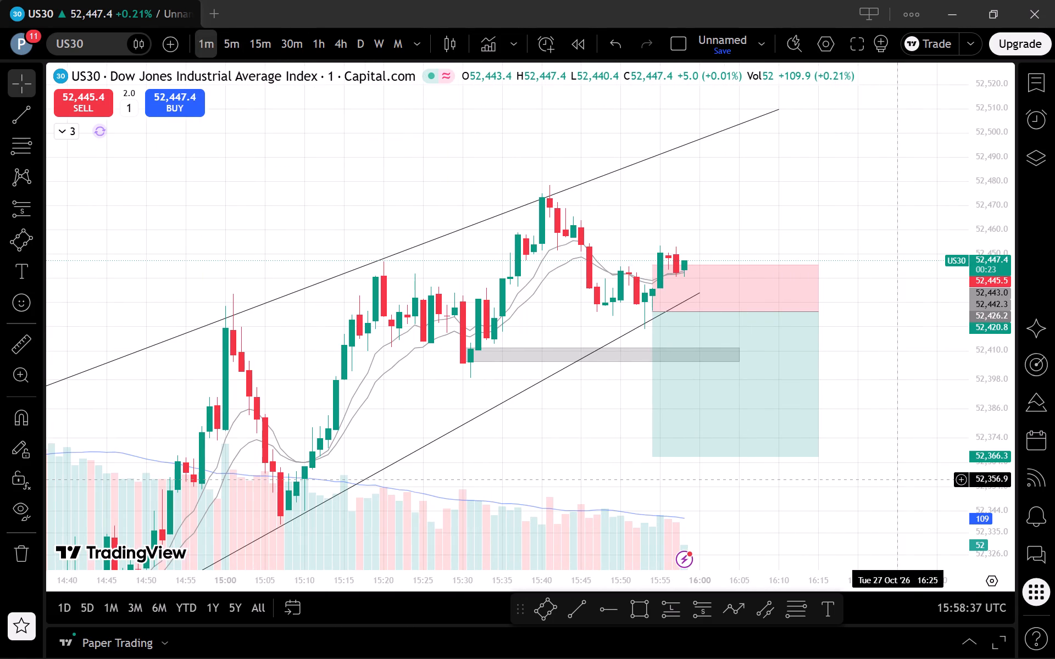
Close TradingView and launch it again.
{"action": "left_click", "coordinate": [1054, 0]}
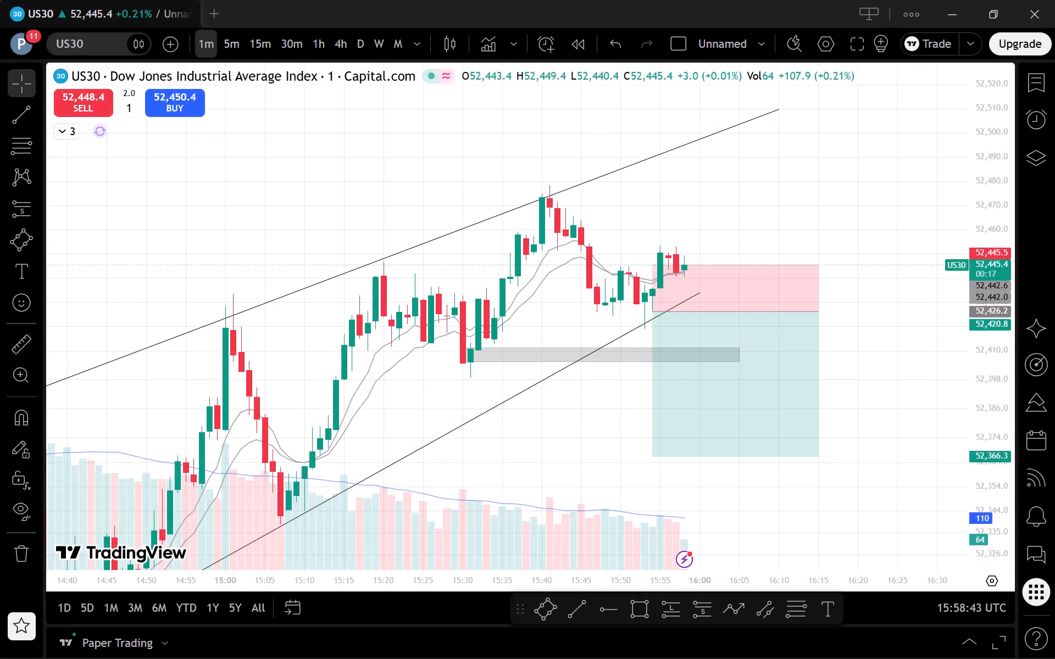
{"action": "left_click", "coordinate": [354, 650]}
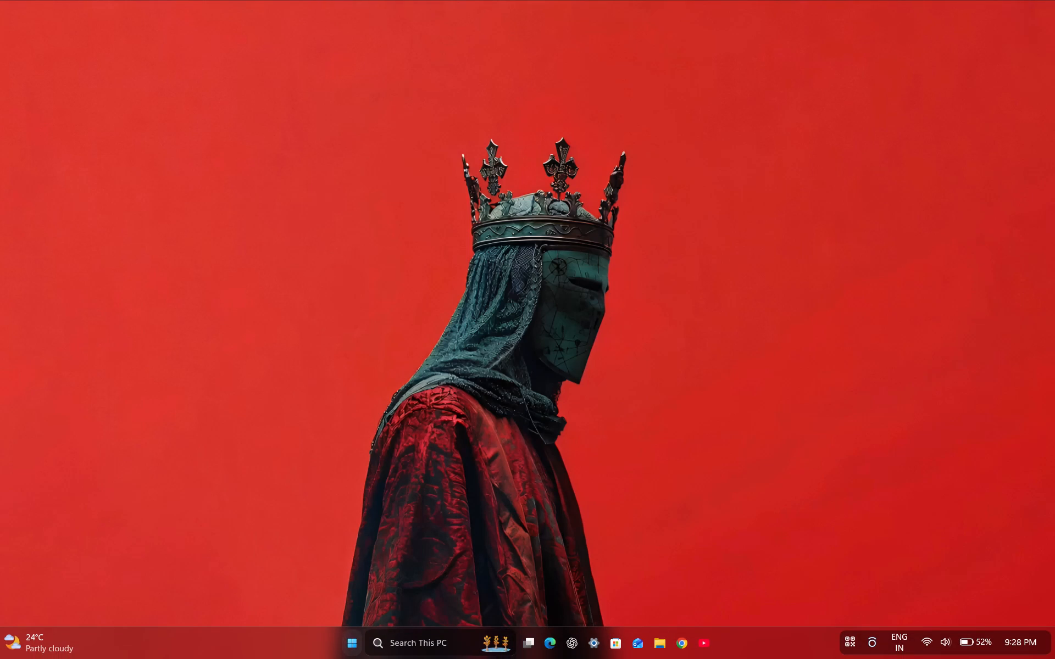
{"action": "left_click", "coordinate": [330, 315]}
{"action": "left_click", "coordinate": [351, 344]}
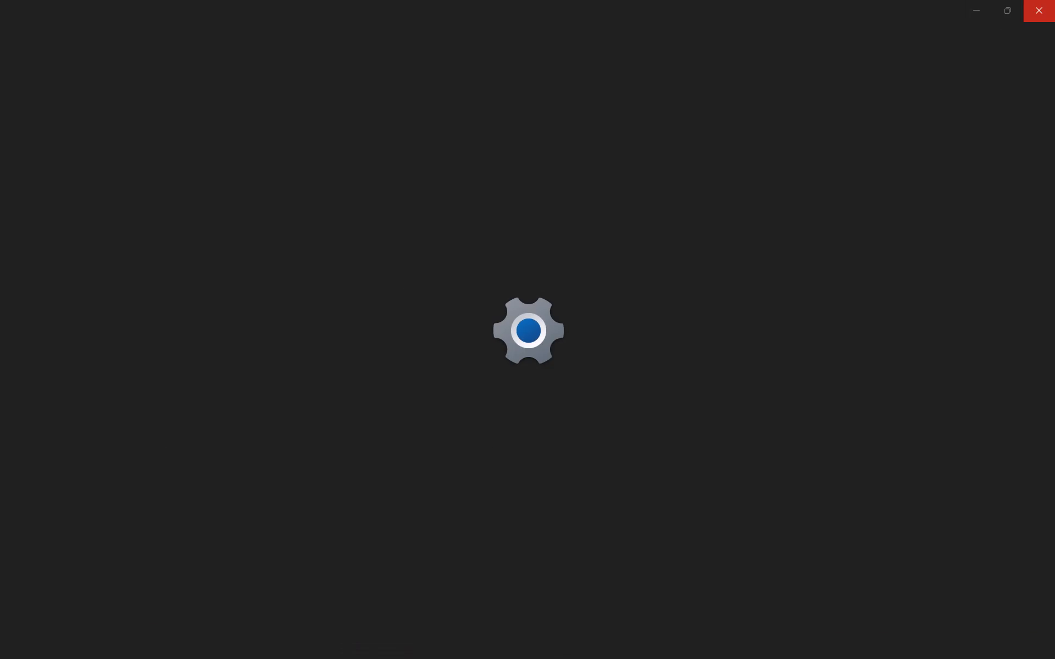
{"action": "left_click", "coordinate": [1054, 5]}
{"action": "left_click", "coordinate": [346, 638]}
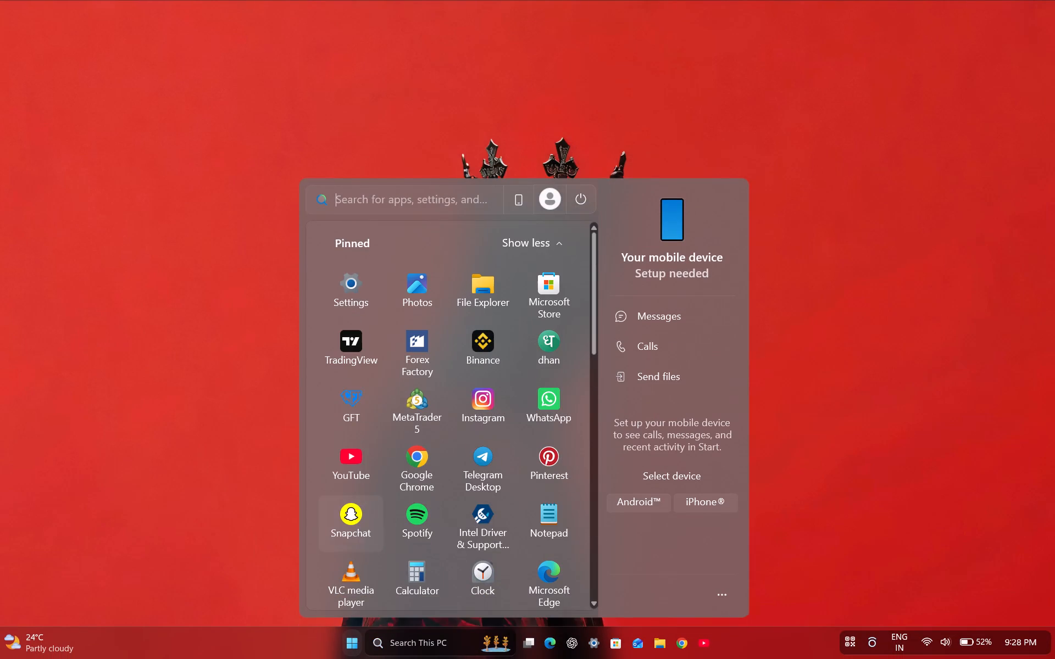
{"action": "left_click", "coordinate": [365, 337]}
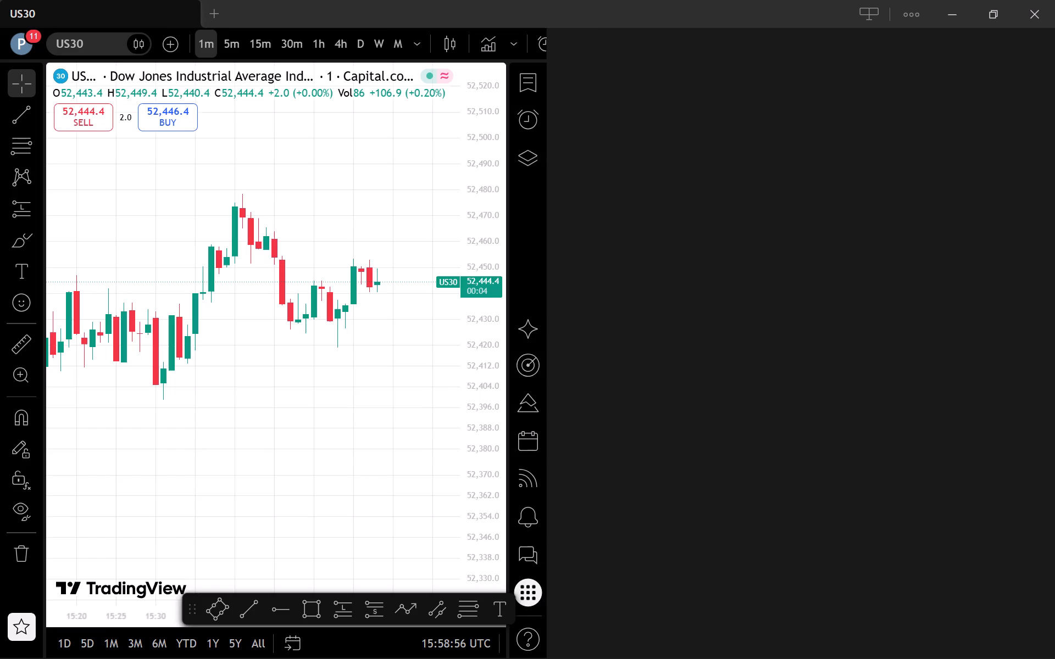
Examine the 1-minute US30 candles against the short position's stop zone and the upper wedge line.
{"action": "scroll", "coordinate": [762, 496], "scroll_direction": "up", "scroll_amount": 2}
{"action": "left_click_drag", "start_coordinate": [760, 496], "coordinate": [639, 477]}
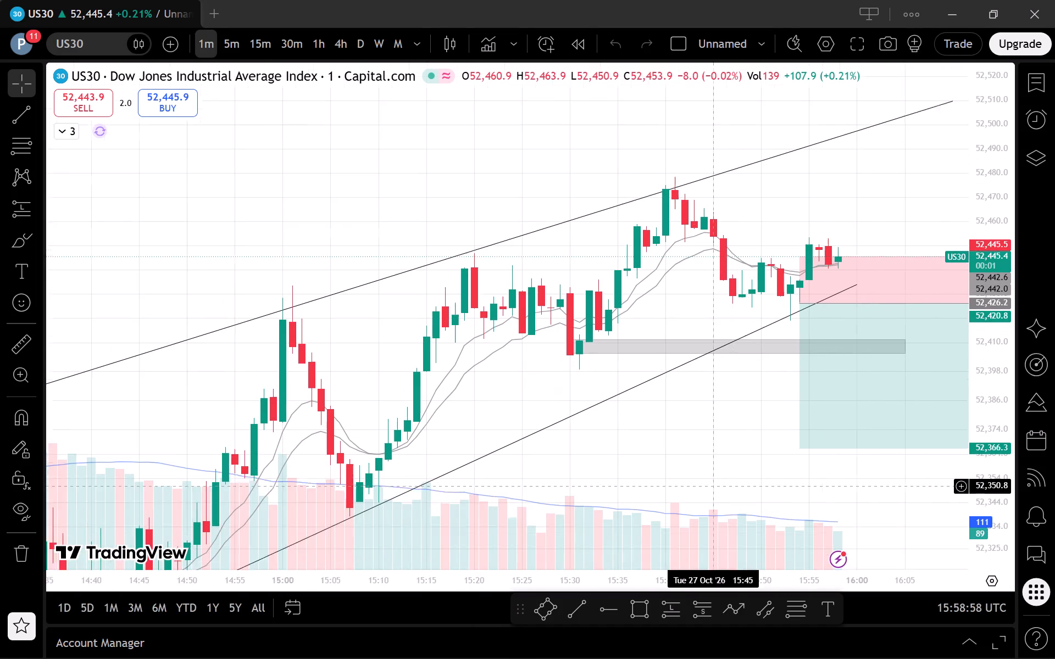
{"action": "left_click_drag", "start_coordinate": [639, 477], "coordinate": [492, 503]}
{"action": "left_click_drag", "start_coordinate": [990, 526], "coordinate": [983, 414]}
{"action": "left_click_drag", "start_coordinate": [890, 367], "coordinate": [935, 378]}
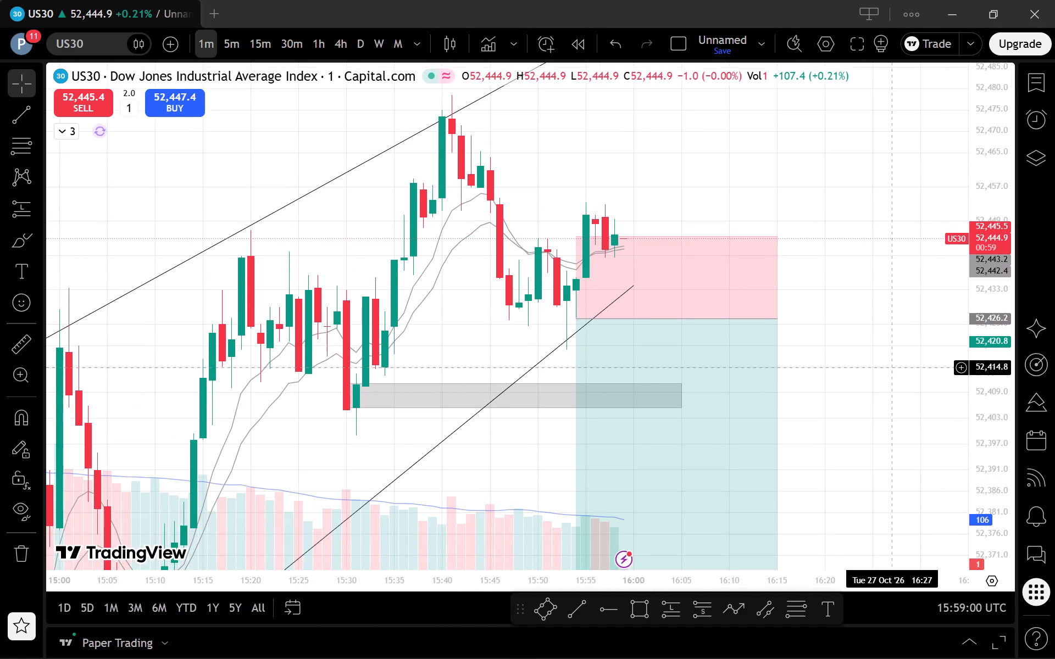
{"action": "left_click_drag", "start_coordinate": [935, 378], "coordinate": [980, 370]}
{"action": "left_click_drag", "start_coordinate": [992, 361], "coordinate": [1013, 414]}
{"action": "scroll", "coordinate": [951, 398], "scroll_direction": "down", "scroll_amount": 1}
{"action": "left_click_drag", "start_coordinate": [924, 384], "coordinate": [926, 411]}
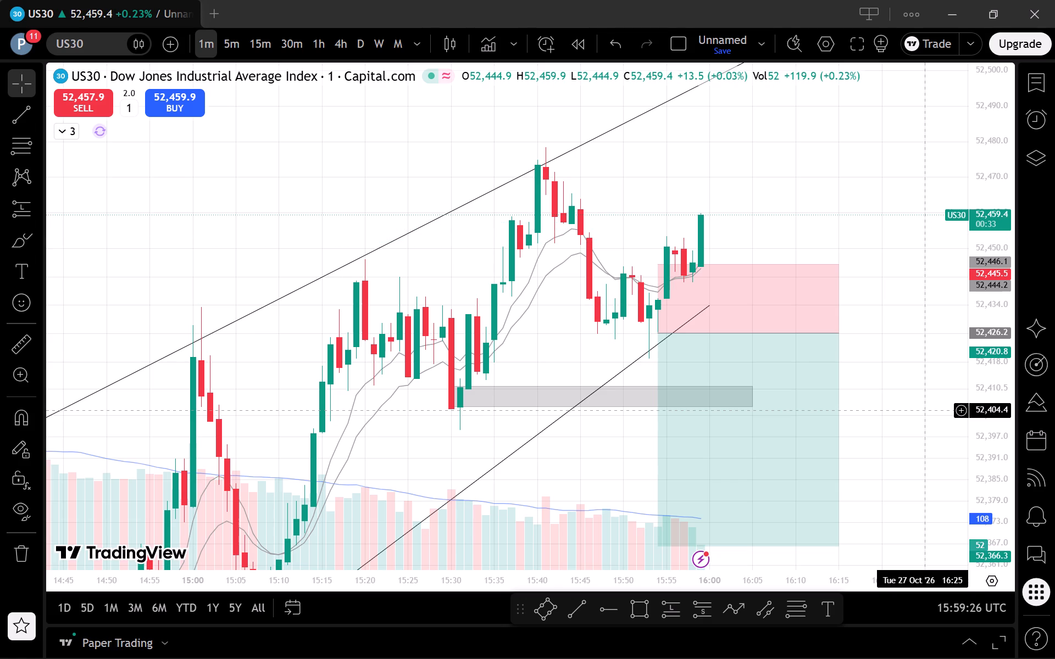
{"action": "left_click", "coordinate": [926, 411]}
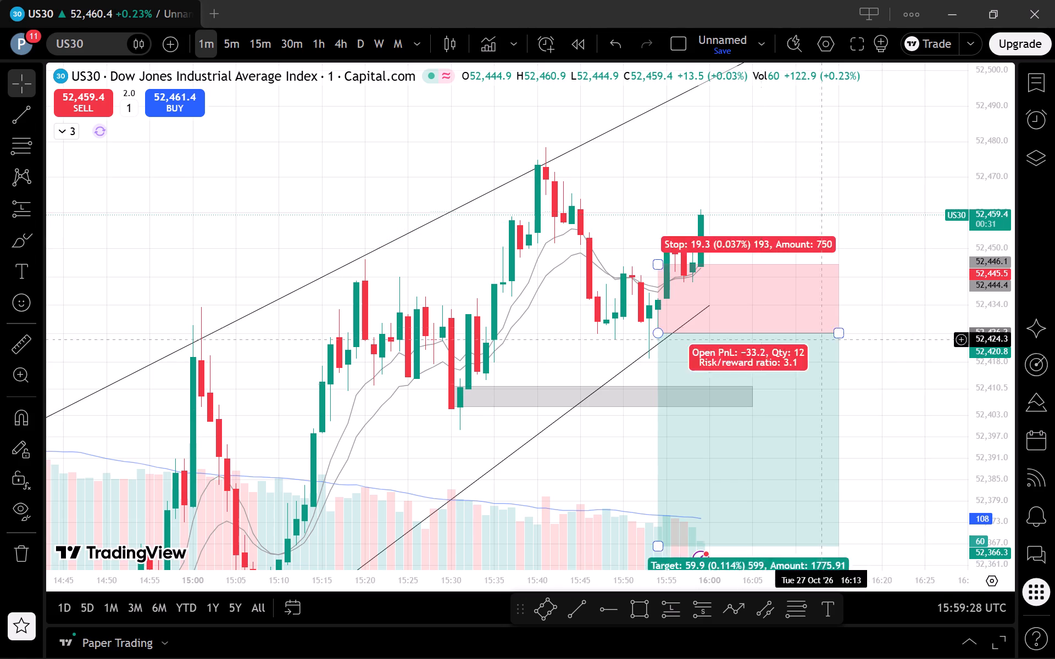
{"action": "scroll", "coordinate": [907, 439], "scroll_direction": "down", "scroll_amount": 2}
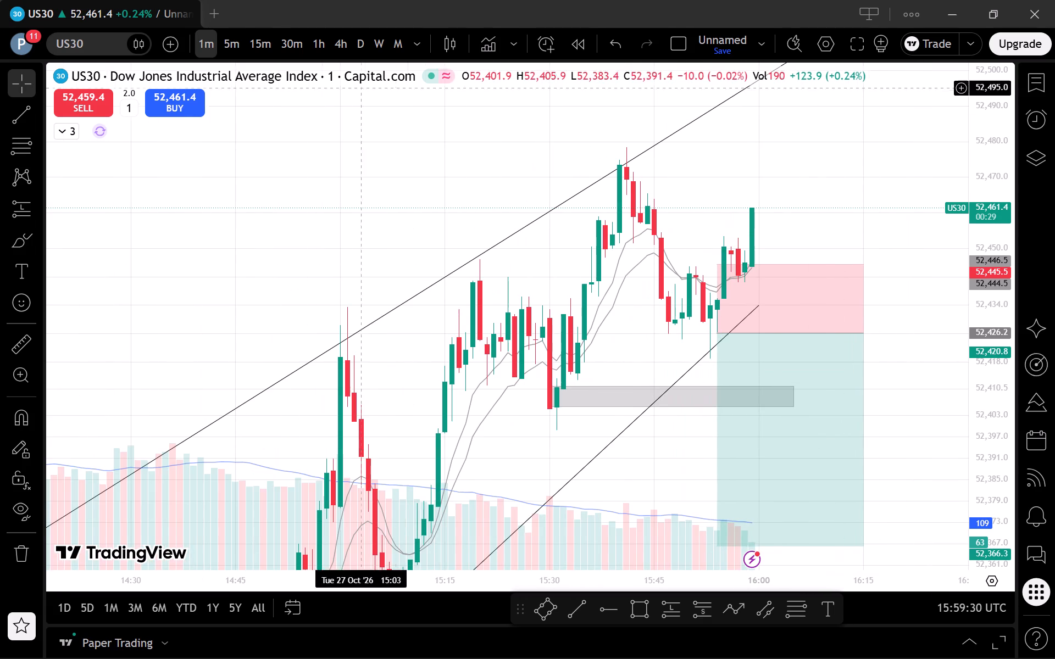
Switch US30 to the 5-minute timeframe and examine the current candle within the wedge, briefly comparing the 15-minute chart.
{"action": "left_click", "coordinate": [237, 30]}
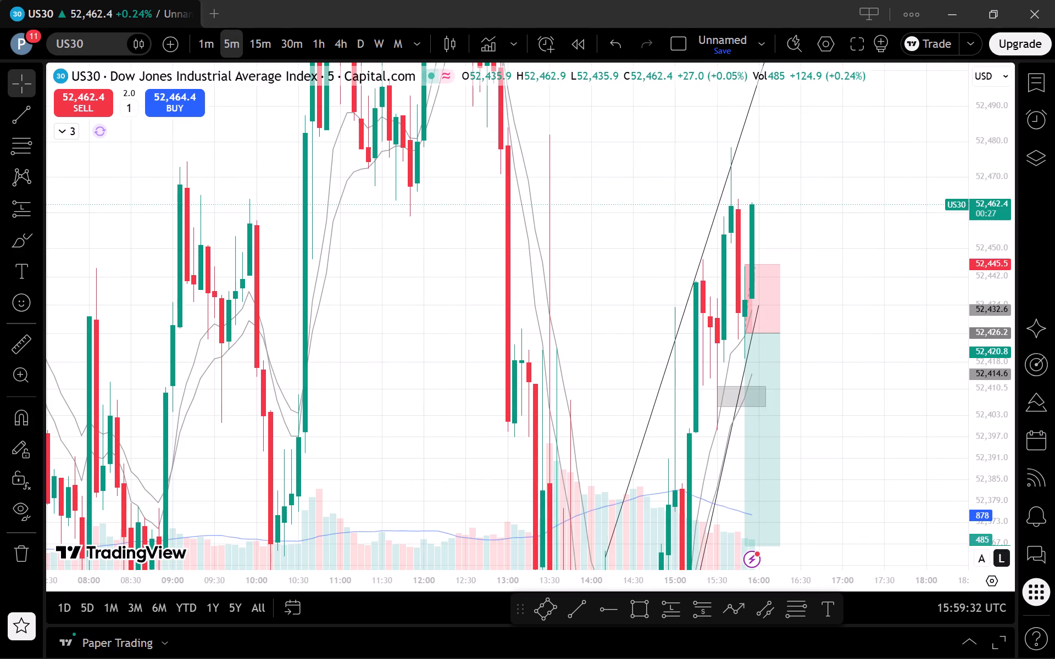
{"action": "left_click_drag", "start_coordinate": [1009, 236], "coordinate": [1011, 514]}
{"action": "left_click", "coordinate": [259, 43]}
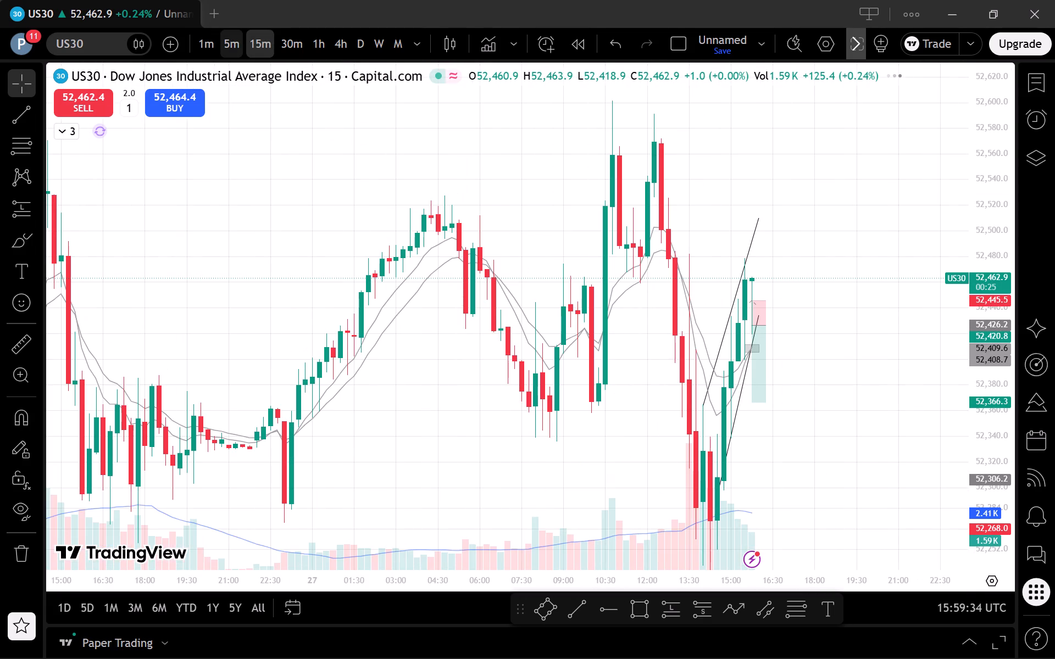
{"action": "left_click", "coordinate": [232, 43]}
{"action": "scroll", "coordinate": [873, 461], "scroll_direction": "up", "scroll_amount": 1}
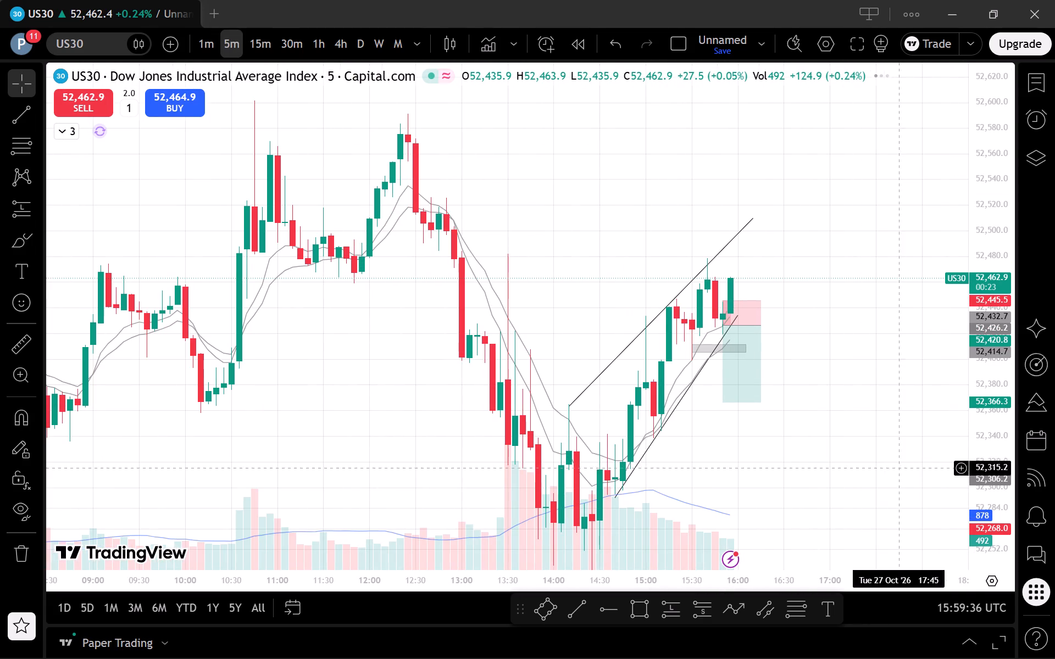
Switch US30 to the 1-minute timeframe and delete the short position drawing from the wedge.
{"action": "left_click", "coordinate": [205, 44]}
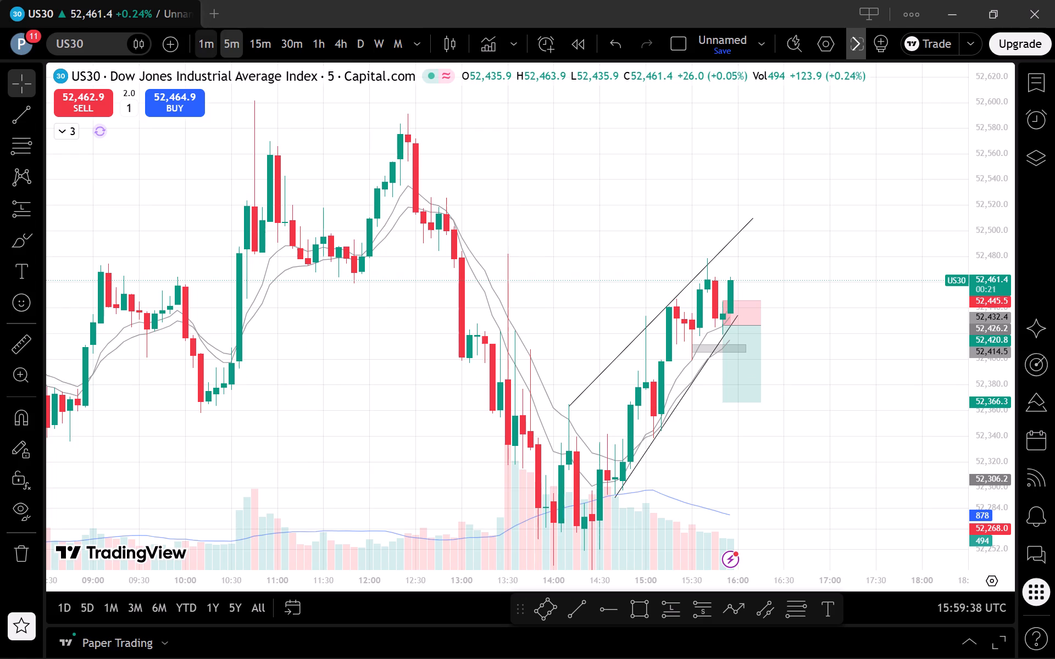
{"action": "scroll", "coordinate": [893, 479], "scroll_direction": "down", "scroll_amount": 3}
{"action": "left_click_drag", "start_coordinate": [991, 495], "coordinate": [961, 288]}
{"action": "scroll", "coordinate": [932, 351], "scroll_direction": "up", "scroll_amount": 2}
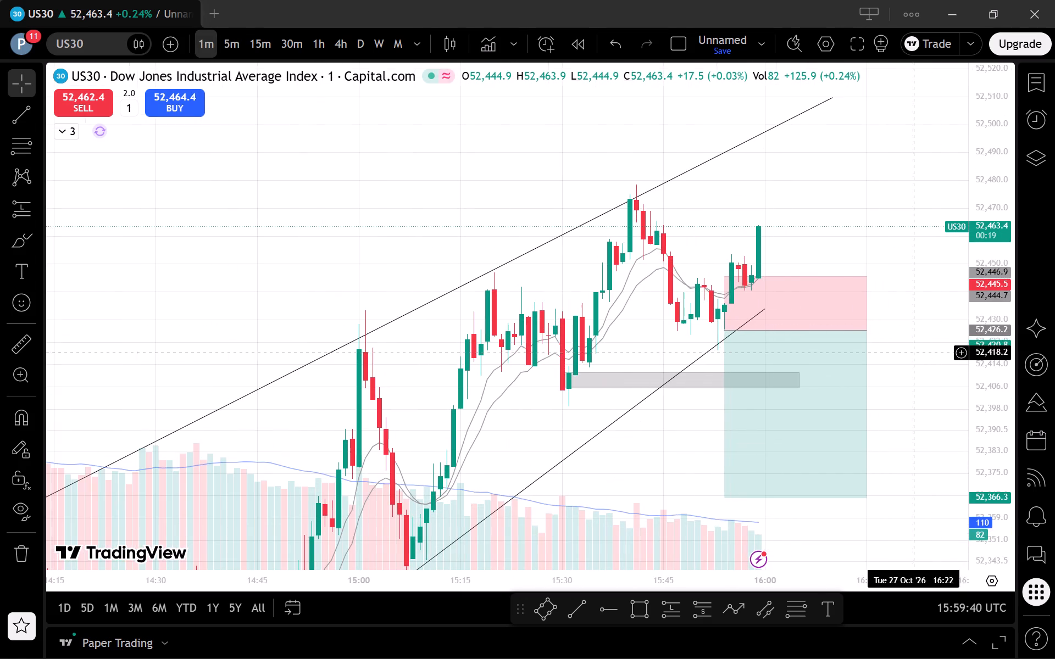
{"action": "left_click", "coordinate": [865, 334]}
{"action": "left_click", "coordinate": [712, 131]}
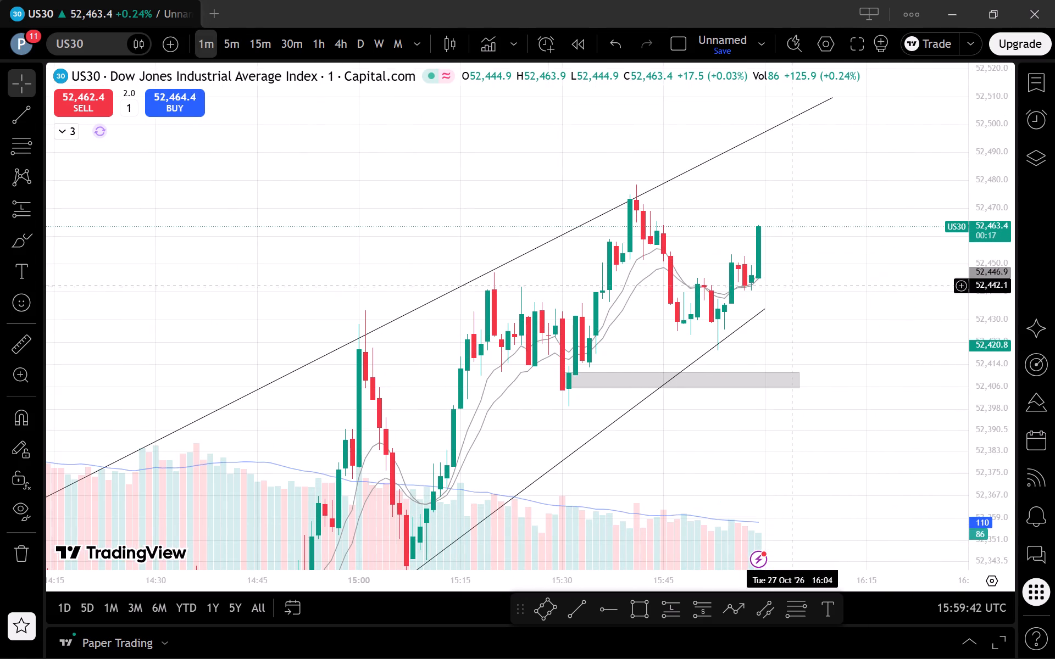
Place a long position at the latest US30 candle with entry 52,453.0, stop about 52,436.8 and target about 52,501.5.
{"action": "left_click", "coordinate": [674, 603]}
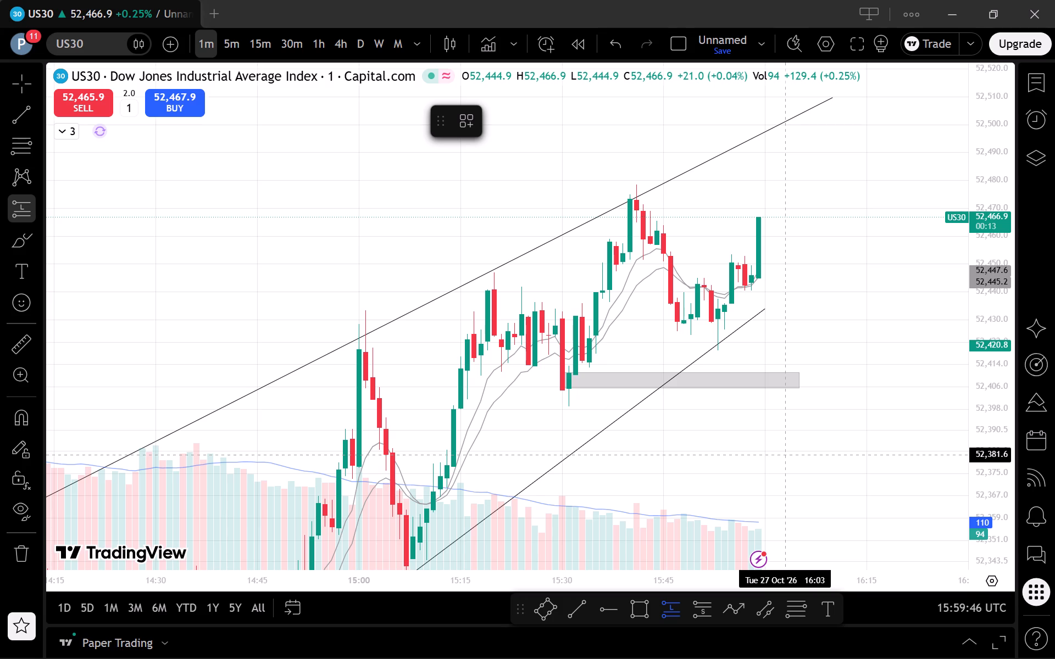
{"action": "left_click", "coordinate": [757, 256]}
{"action": "left_click_drag", "start_coordinate": [761, 391], "coordinate": [771, 297]}
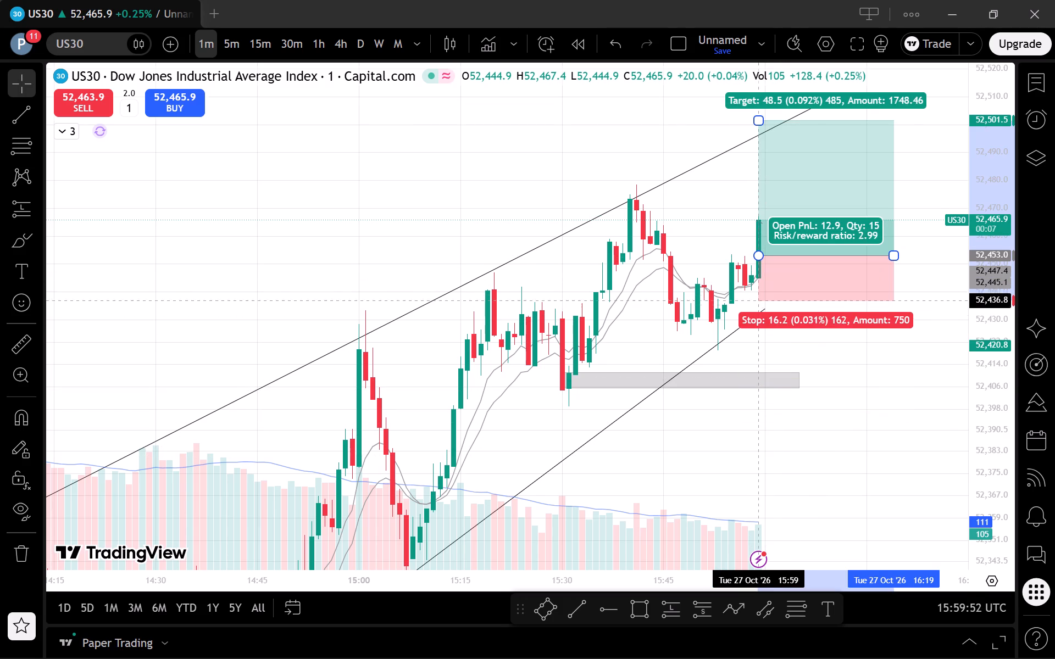
Adjust the US30 long position, raising its stop to 52,440.0 and its target to 52,505.6.
{"action": "left_click_drag", "start_coordinate": [771, 297], "coordinate": [776, 292]}
{"action": "left_click_drag", "start_coordinate": [862, 392], "coordinate": [865, 482]}
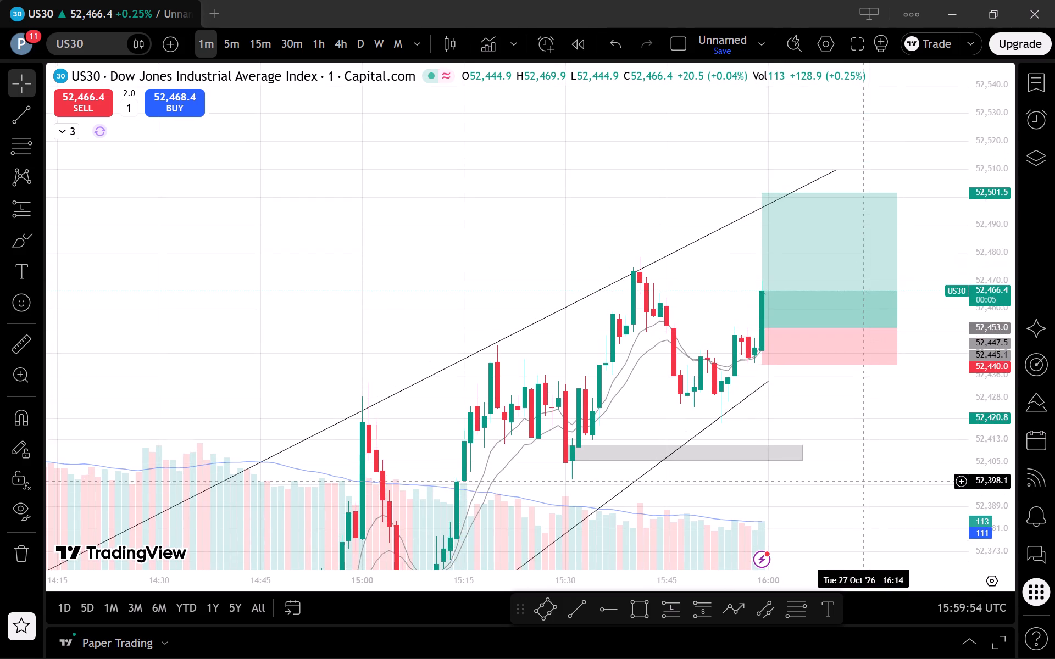
{"action": "left_click_drag", "start_coordinate": [762, 194], "coordinate": [775, 181]}
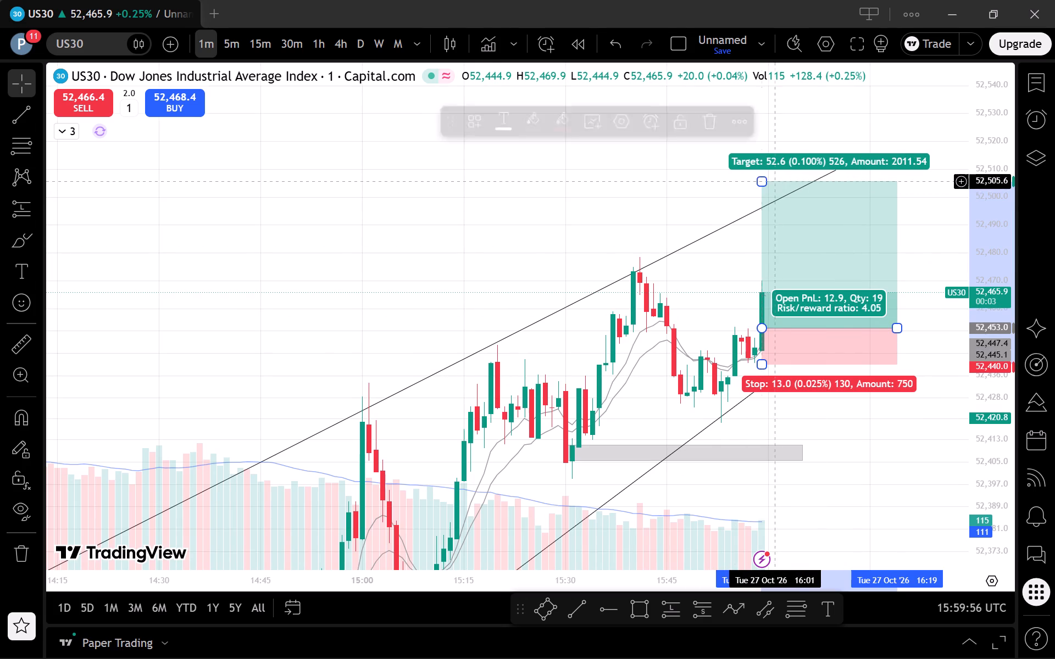
{"action": "left_click", "coordinate": [857, 476]}
Examine the US30 long position against the wedge on the 1-minute and 5-minute timeframes, closing the advertisement that covers the chart.
{"action": "scroll", "coordinate": [857, 476], "scroll_direction": "up", "scroll_amount": 1}
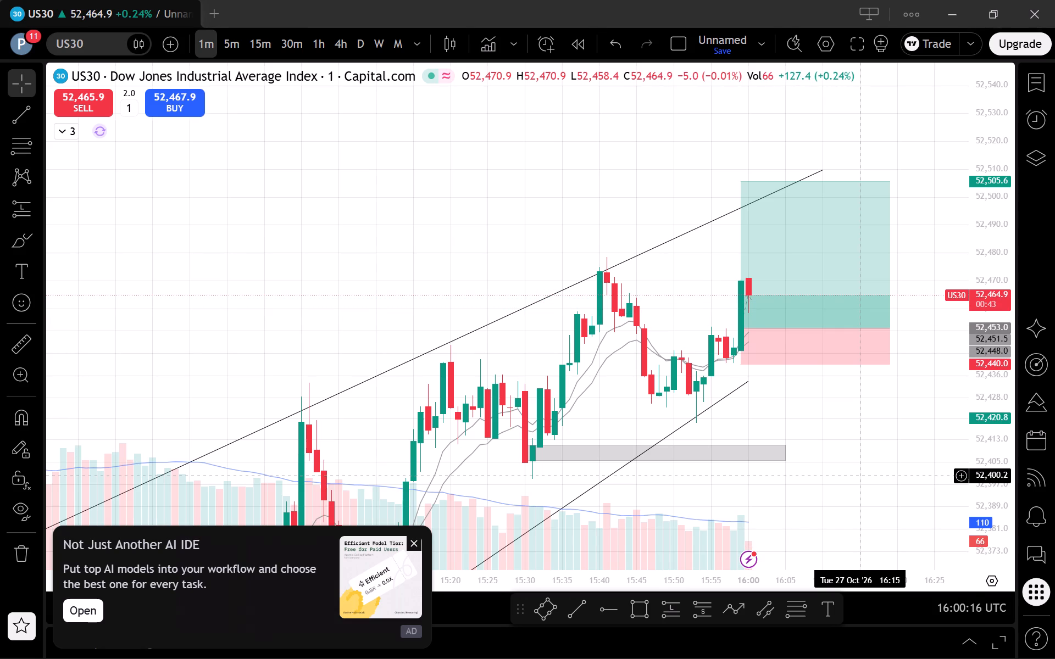
{"action": "left_click_drag", "start_coordinate": [998, 511], "coordinate": [998, 499]}
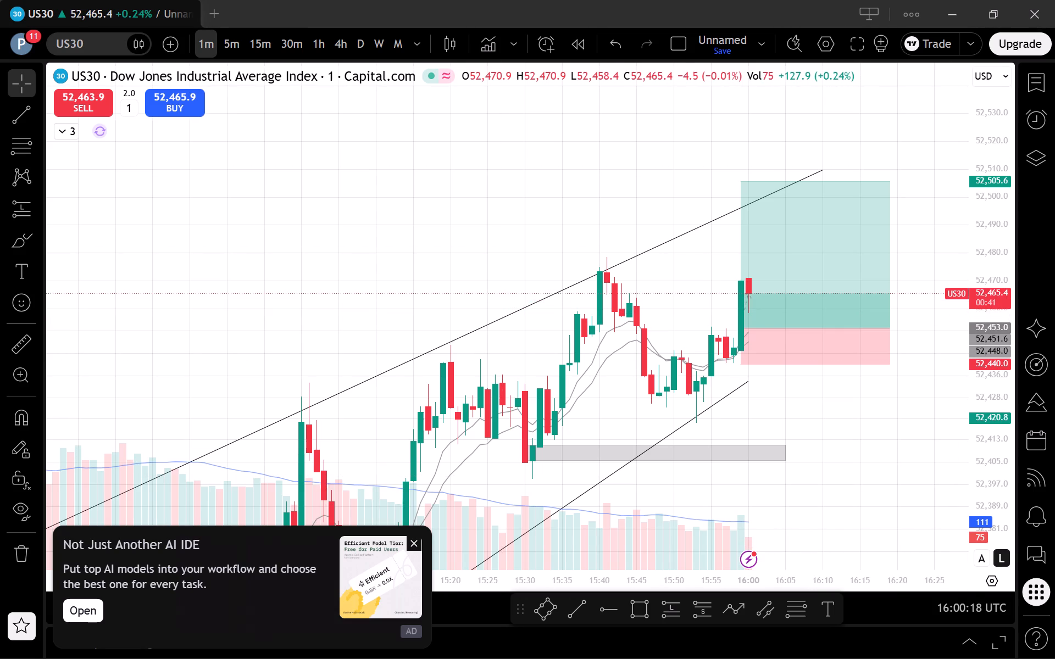
{"action": "left_click_drag", "start_coordinate": [998, 499], "coordinate": [976, 387]}
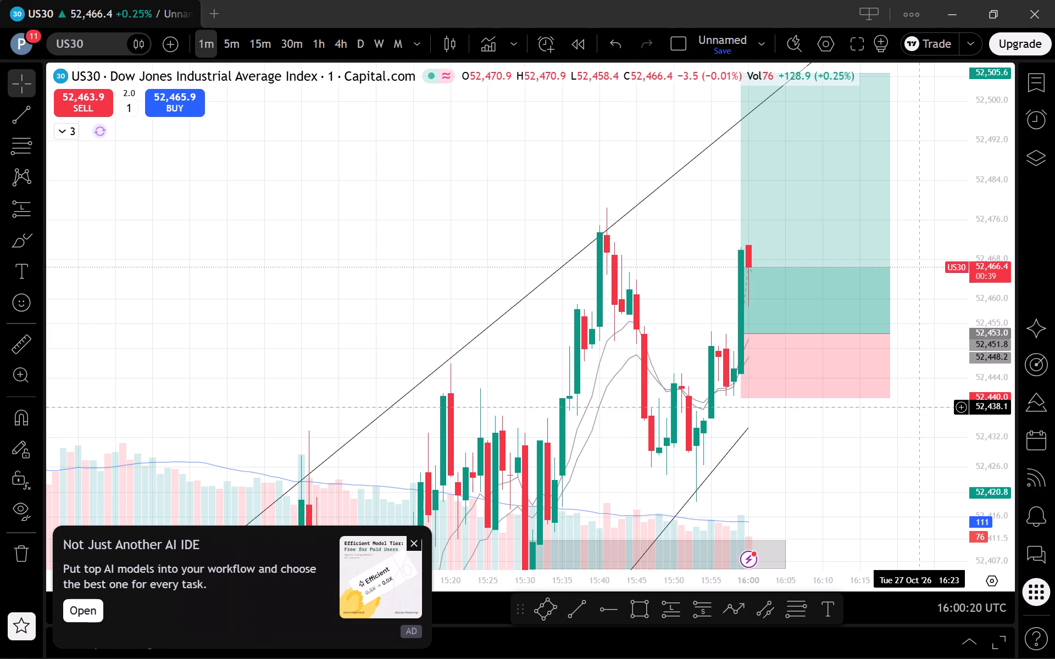
{"action": "left_click", "coordinate": [233, 37]}
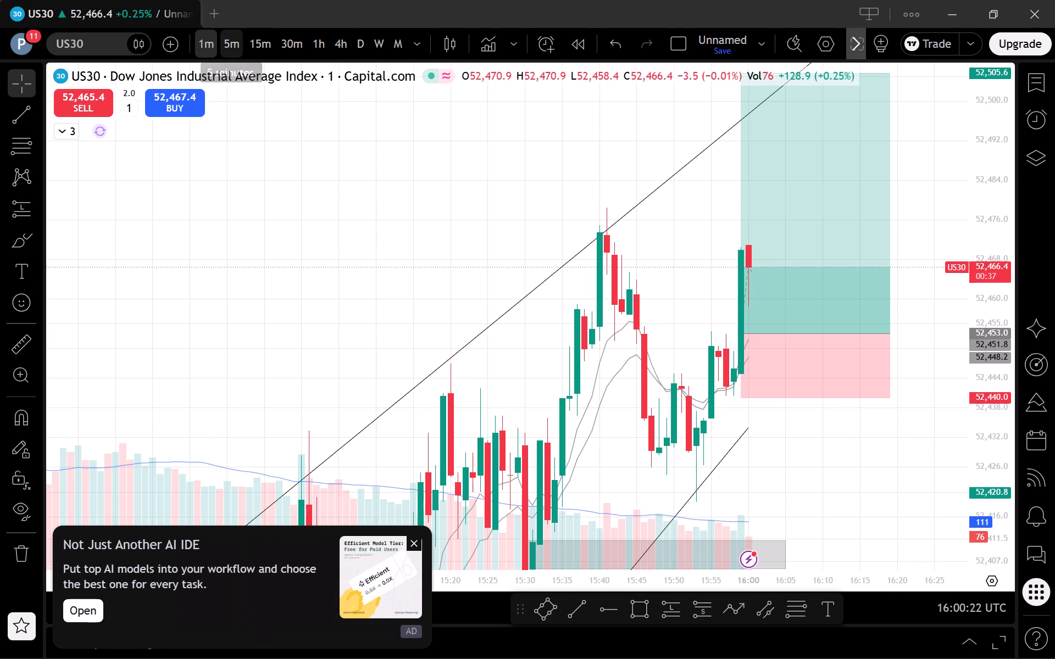
{"action": "left_click_drag", "start_coordinate": [986, 208], "coordinate": [979, 451]}
{"action": "scroll", "coordinate": [845, 379], "scroll_direction": "up", "scroll_amount": 3}
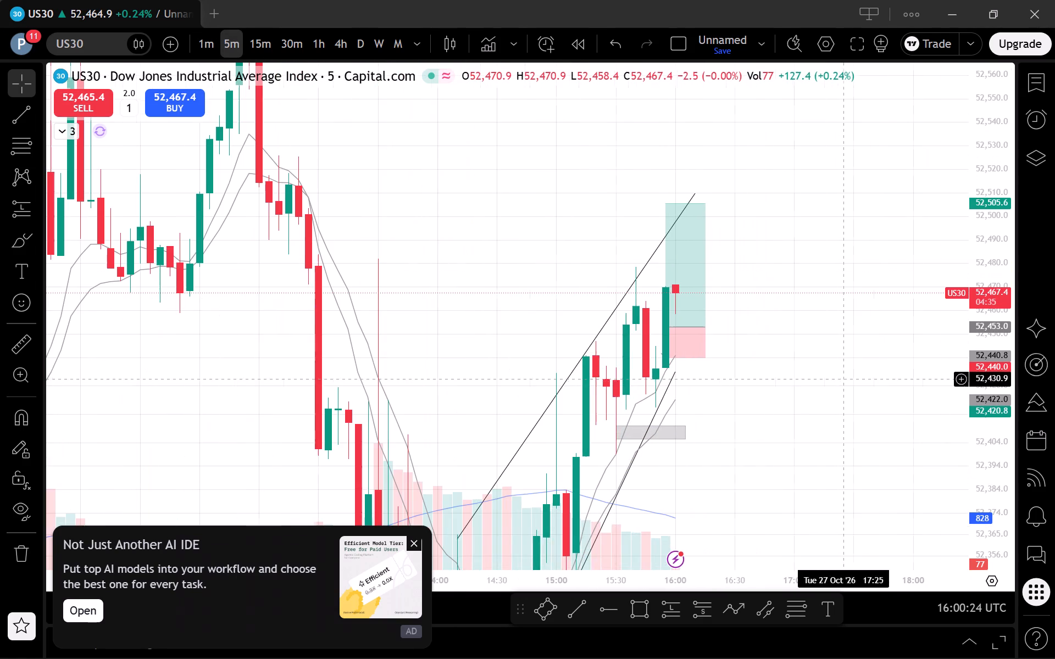
{"action": "left_click", "coordinate": [408, 539]}
{"action": "scroll", "coordinate": [723, 483], "scroll_direction": "up", "scroll_amount": 2}
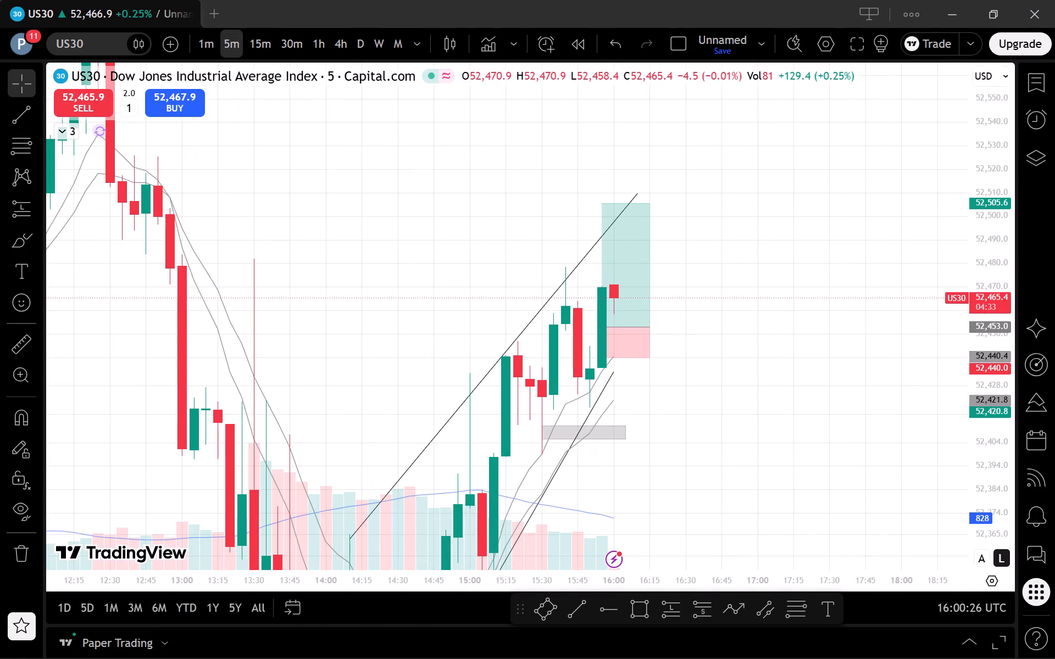
{"action": "left_click_drag", "start_coordinate": [1017, 292], "coordinate": [998, 389]}
{"action": "left_click_drag", "start_coordinate": [992, 322], "coordinate": [988, 466]}
{"action": "scroll", "coordinate": [853, 432], "scroll_direction": "down", "scroll_amount": 2}
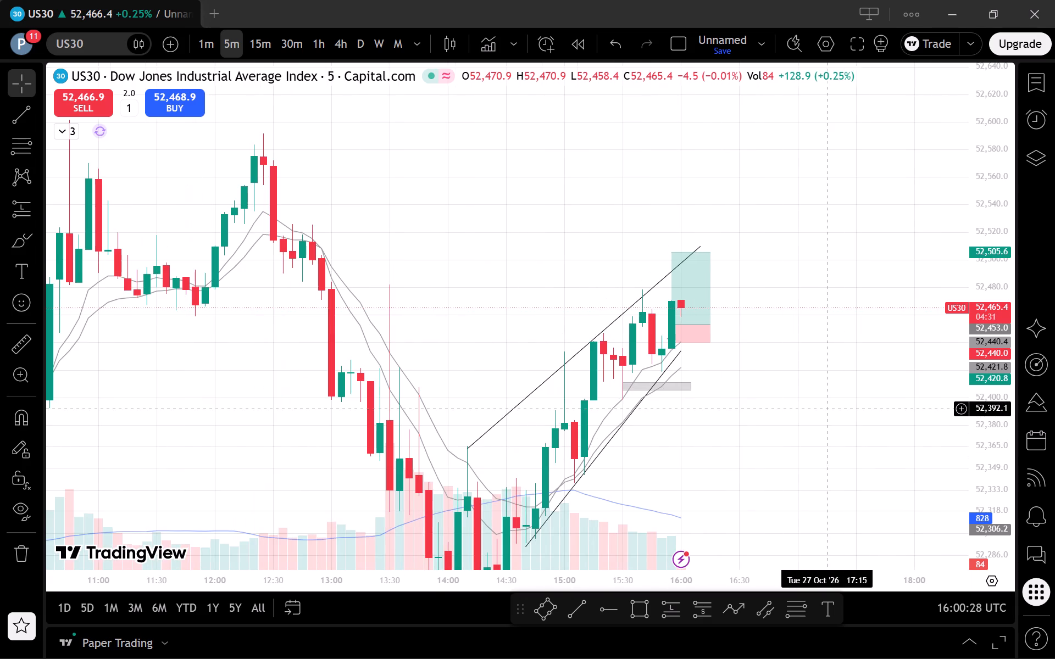
On the 1-minute US30 chart, draw a rectangle zone at the 15:40 swing high, from about 52,478.5 to 52,473.1, extending to 16:23.
{"action": "left_click", "coordinate": [214, 44]}
{"action": "scroll", "coordinate": [879, 347], "scroll_direction": "down", "scroll_amount": 4}
{"action": "left_click_drag", "start_coordinate": [1003, 475], "coordinate": [1005, 435]}
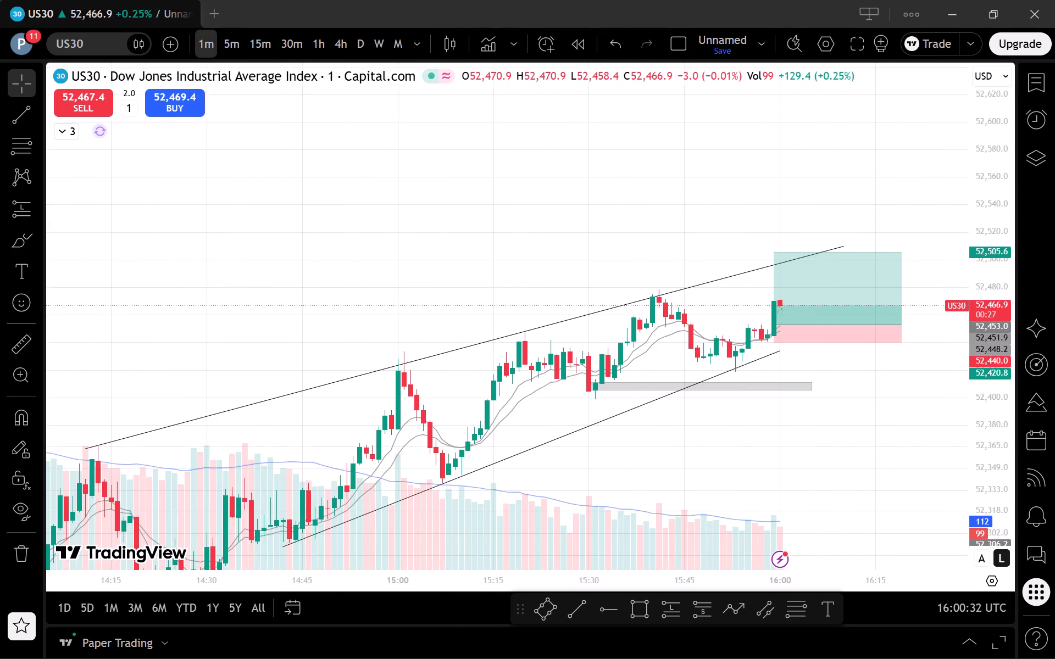
{"action": "left_click_drag", "start_coordinate": [1005, 435], "coordinate": [1003, 370]}
{"action": "left_click_drag", "start_coordinate": [932, 406], "coordinate": [781, 438]}
{"action": "left_click_drag", "start_coordinate": [982, 482], "coordinate": [972, 345]}
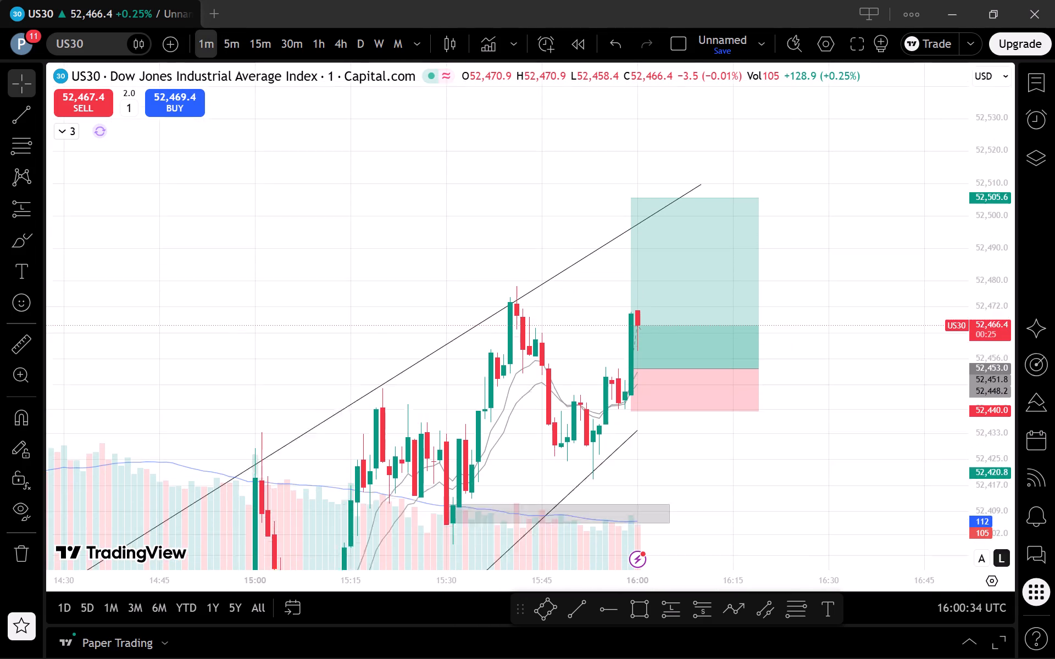
{"action": "left_click_drag", "start_coordinate": [972, 345], "coordinate": [971, 340]}
{"action": "left_click_drag", "start_coordinate": [835, 317], "coordinate": [869, 262]}
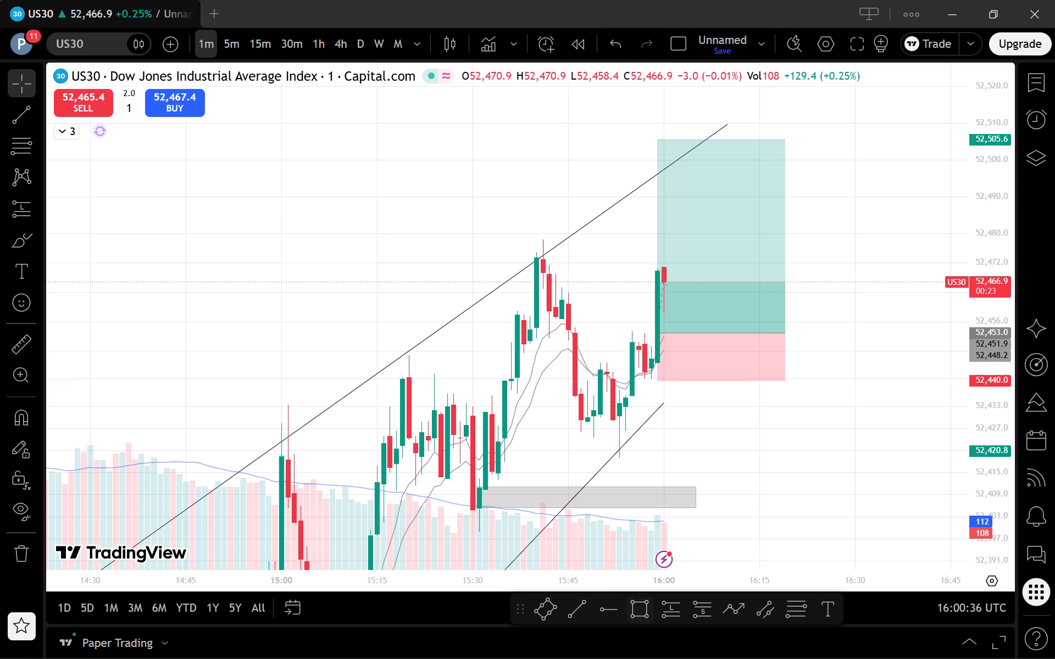
{"action": "left_click", "coordinate": [631, 613]}
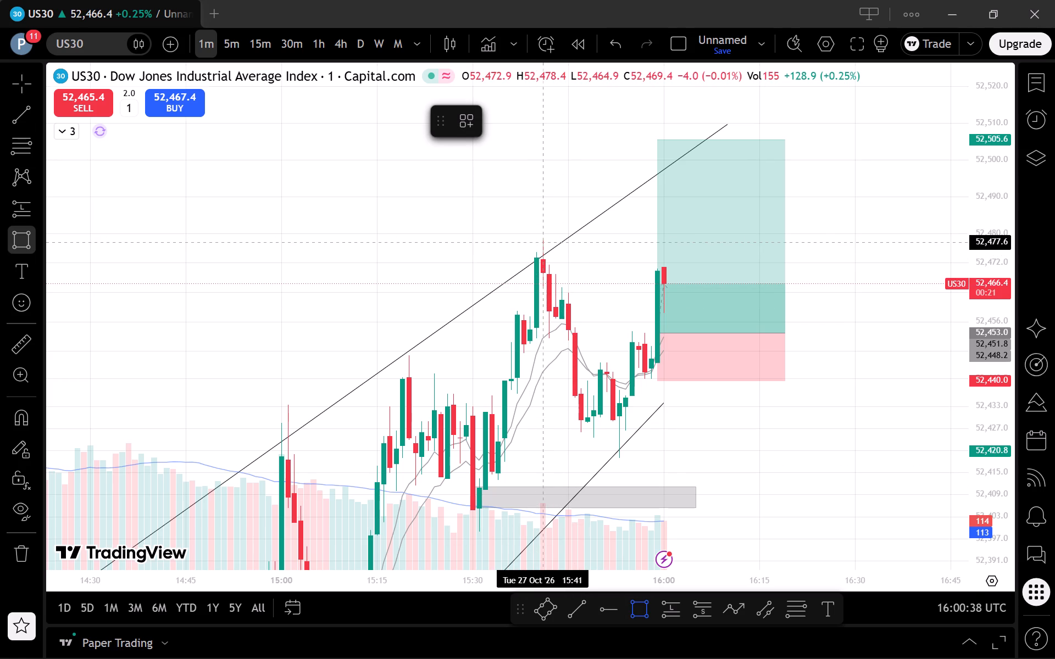
{"action": "left_click", "coordinate": [540, 239]}
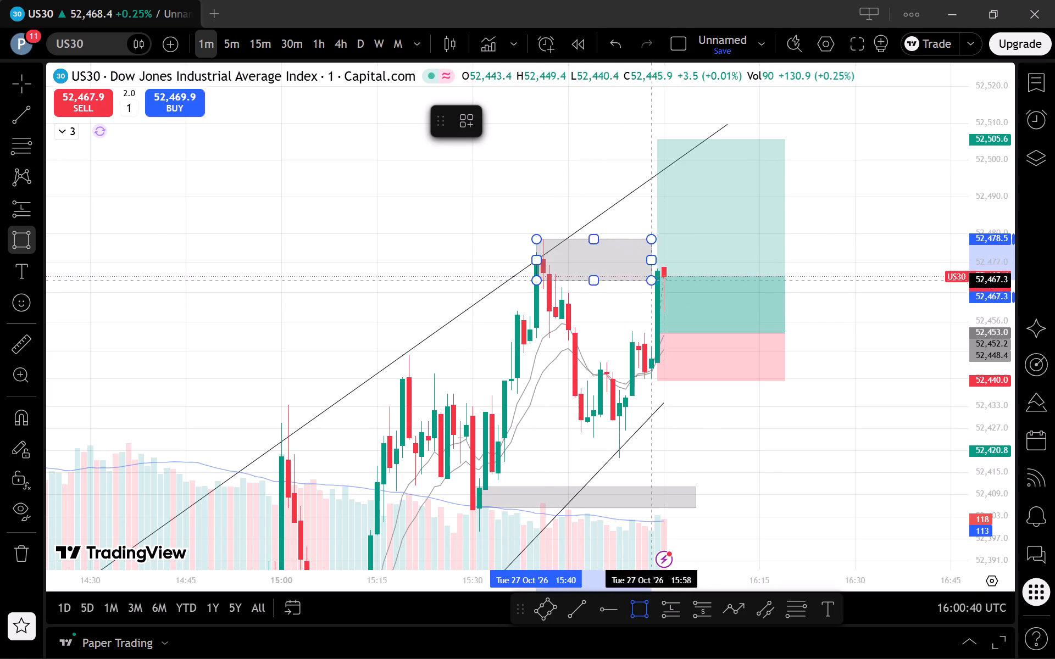
{"action": "left_click", "coordinate": [808, 259]}
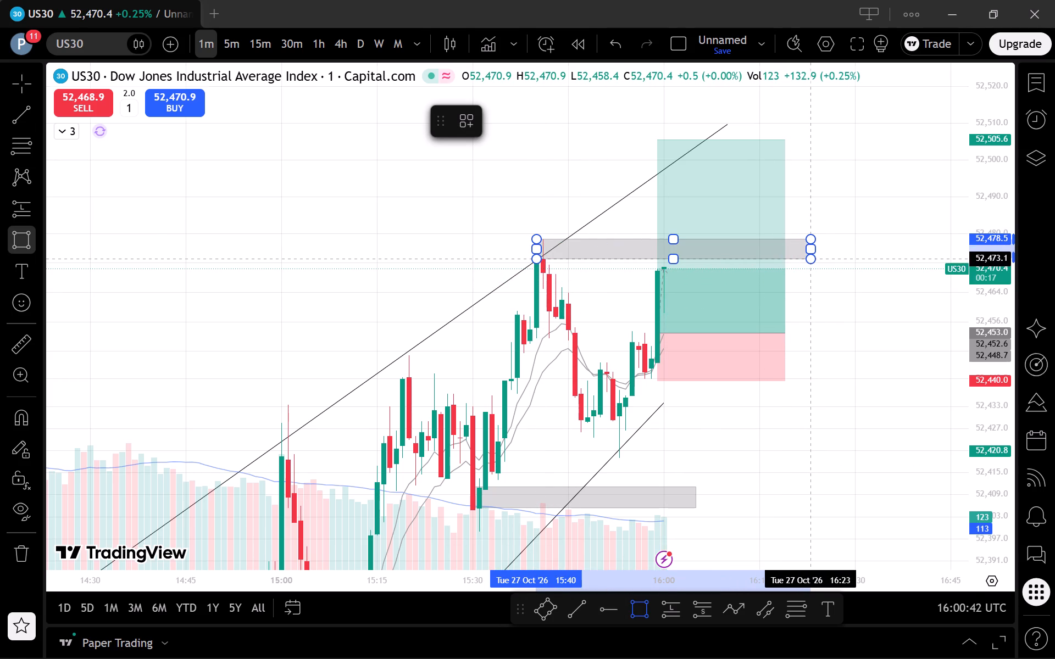
{"action": "left_click", "coordinate": [858, 354]}
Examine the latest 1-minute US30 candles around the swing-high zone and the long position's target, briefly comparing the 5-minute chart.
{"action": "left_click_drag", "start_coordinate": [889, 443], "coordinate": [966, 421]}
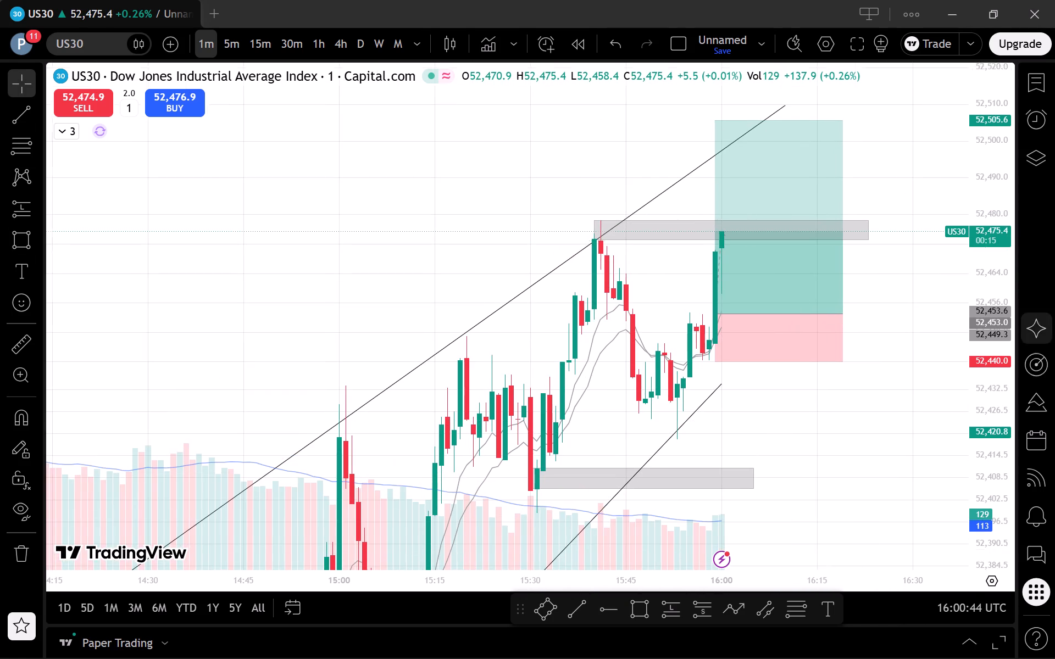
{"action": "left_click_drag", "start_coordinate": [989, 257], "coordinate": [984, 407]}
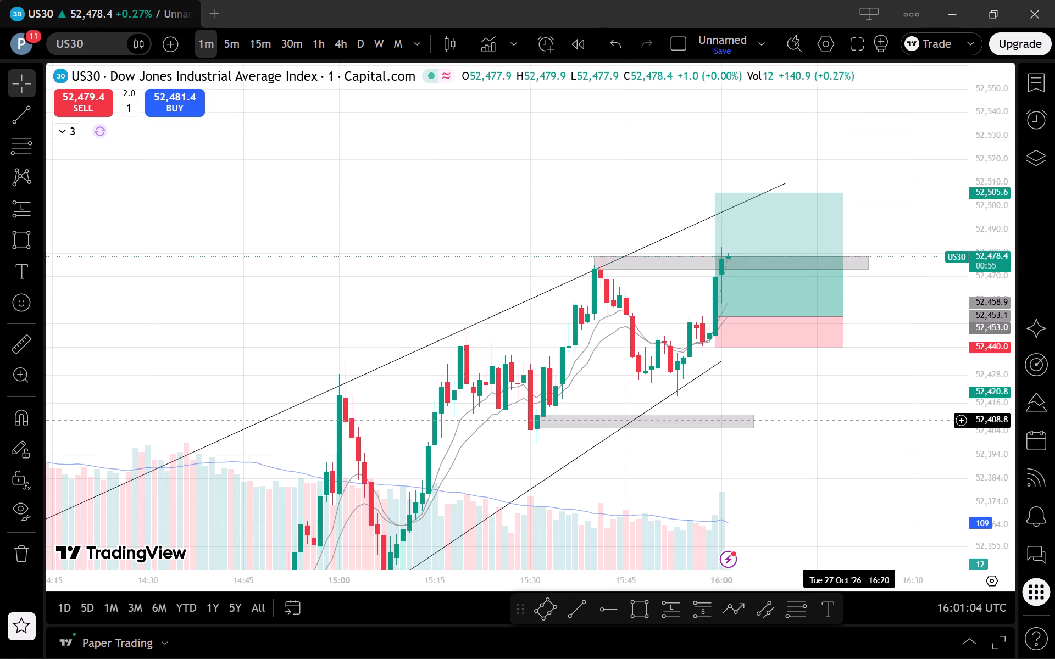
{"action": "left_click", "coordinate": [234, 39]}
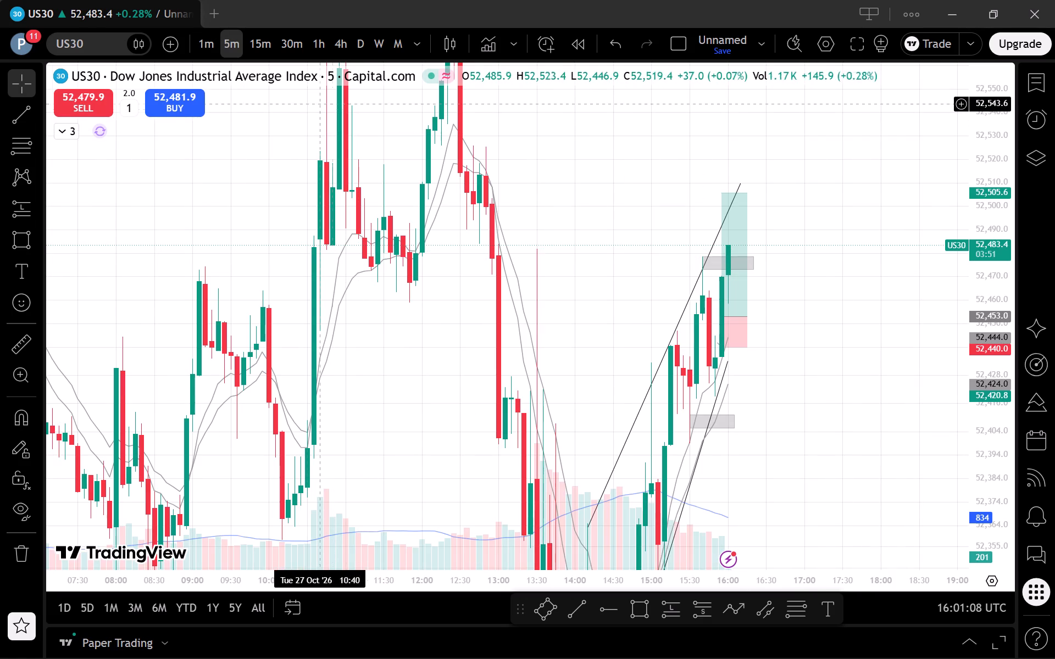
{"action": "left_click", "coordinate": [213, 36]}
{"action": "scroll", "coordinate": [871, 429], "scroll_direction": "up", "scroll_amount": 2}
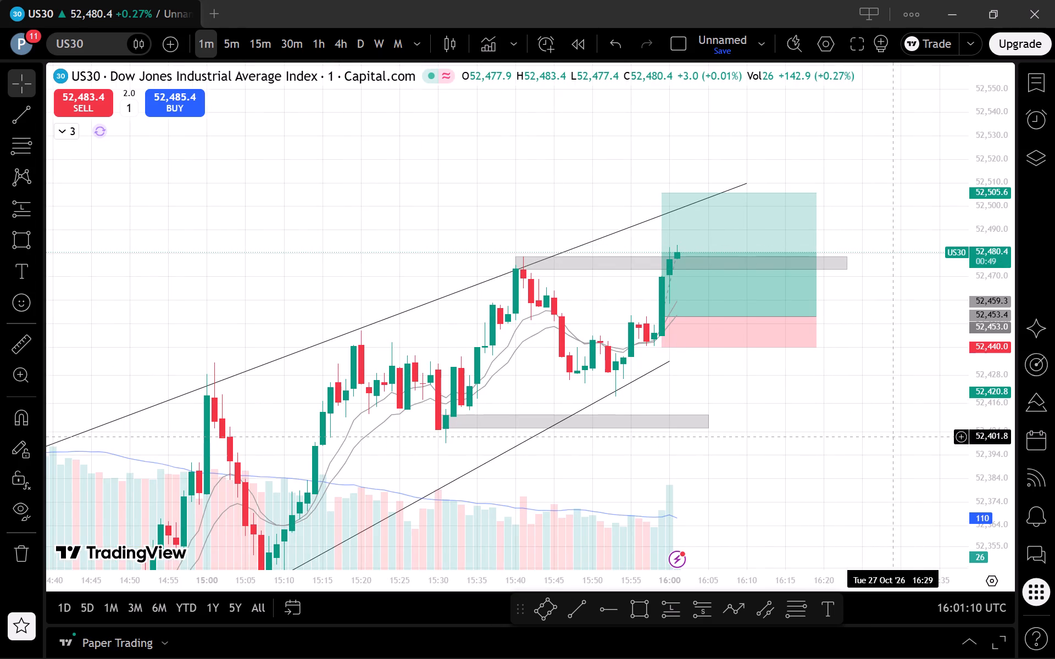
{"action": "left_click_drag", "start_coordinate": [986, 502], "coordinate": [980, 438]}
{"action": "left_click_drag", "start_coordinate": [857, 443], "coordinate": [815, 471]}
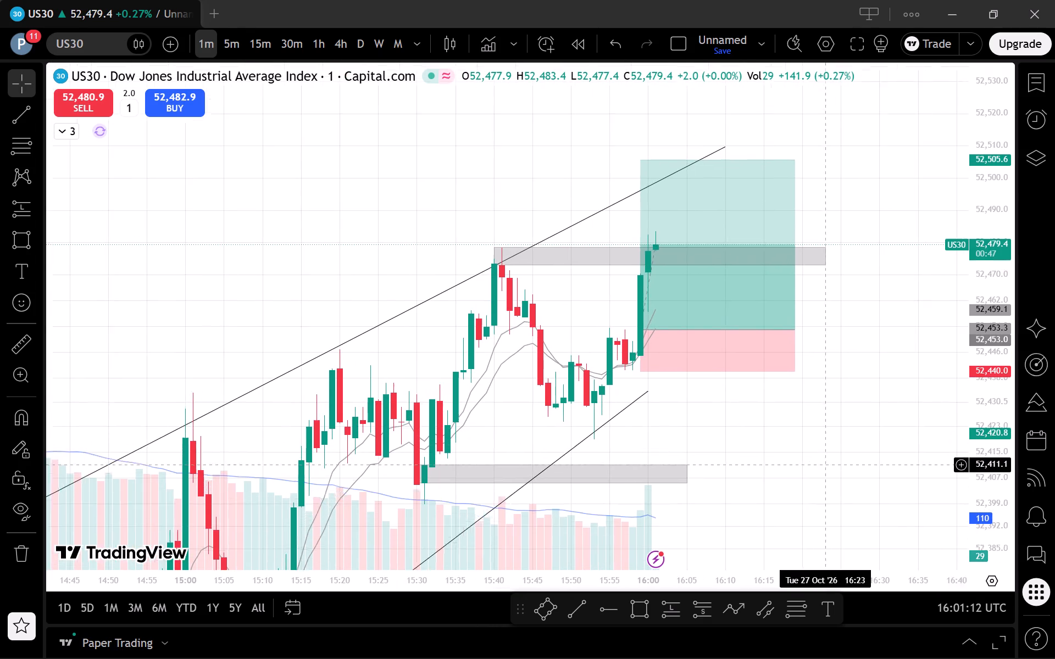
{"action": "left_click_drag", "start_coordinate": [815, 471], "coordinate": [775, 438]}
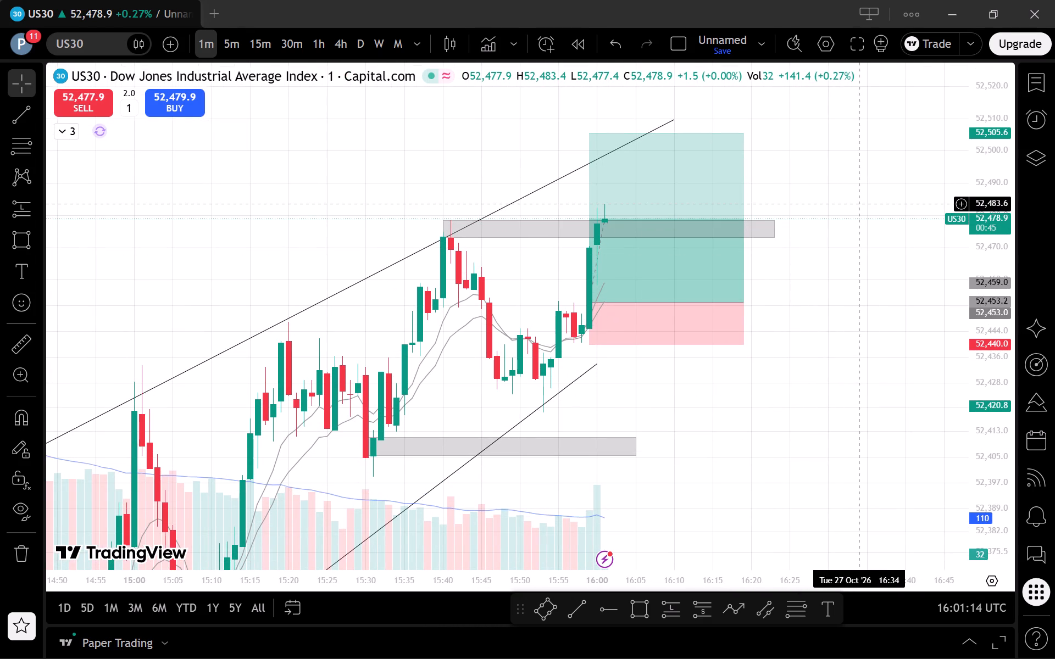
{"action": "scroll", "coordinate": [904, 294], "scroll_direction": "down", "scroll_amount": 1}
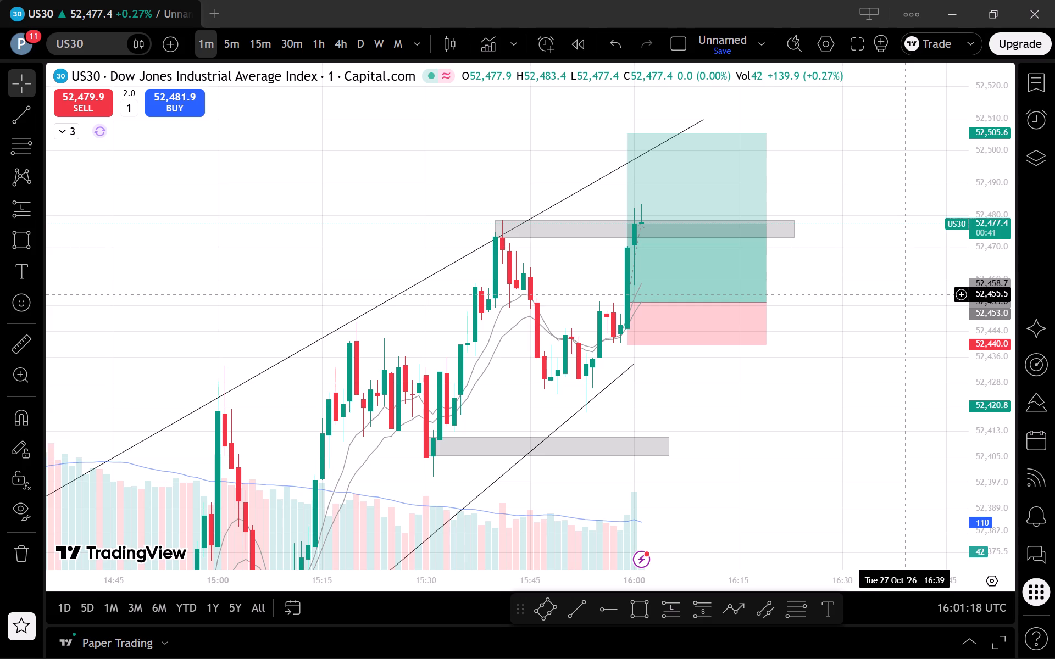
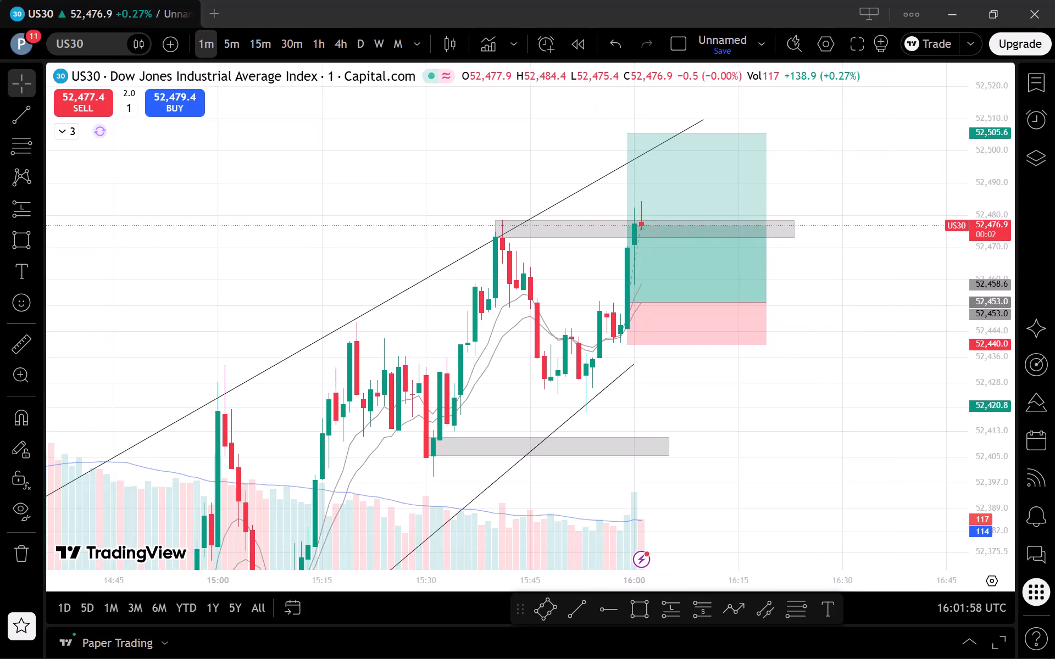
Examine US30 price action around the long position and swing-high zone on the 5-minute and 1-minute timeframes.
{"action": "left_click", "coordinate": [223, 41]}
{"action": "scroll", "coordinate": [996, 461], "scroll_direction": "up", "scroll_amount": 1}
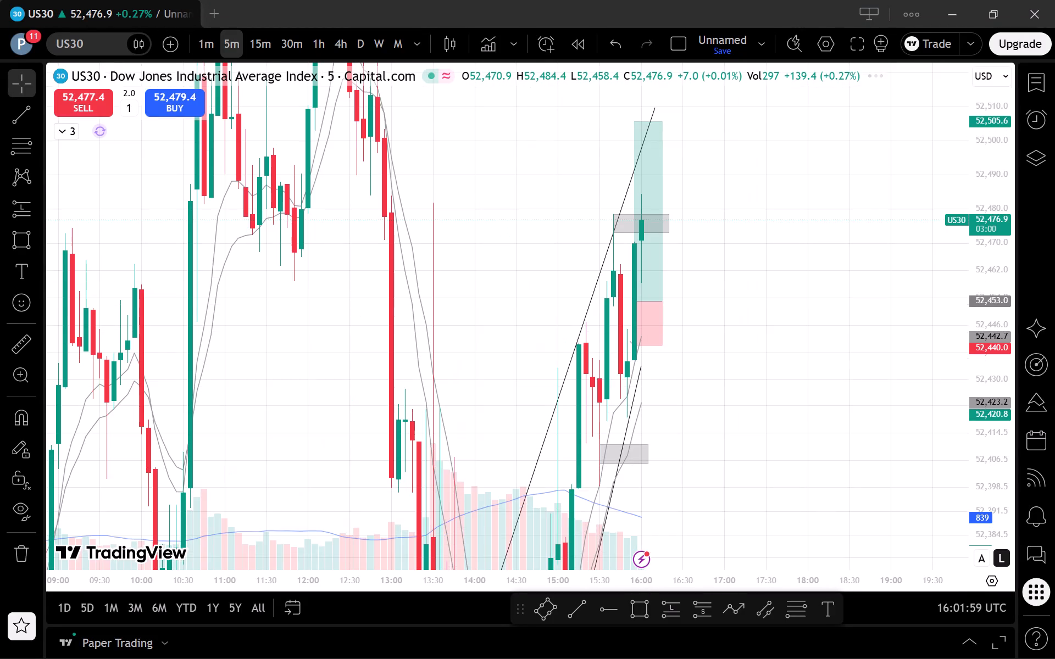
{"action": "left_click_drag", "start_coordinate": [991, 298], "coordinate": [994, 496]}
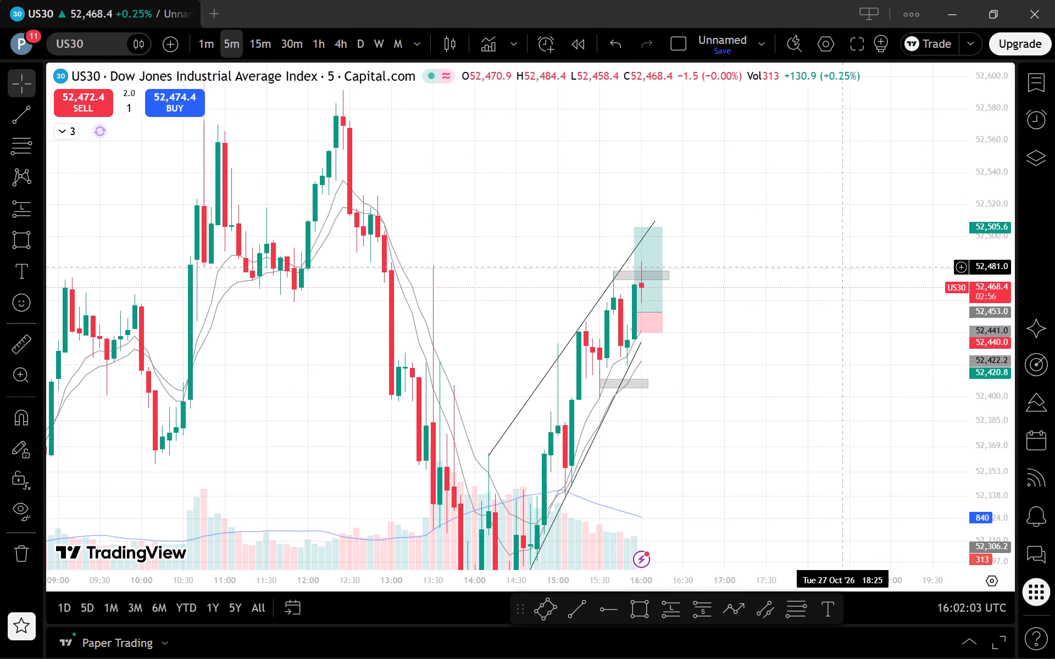
{"action": "left_click", "coordinate": [209, 43]}
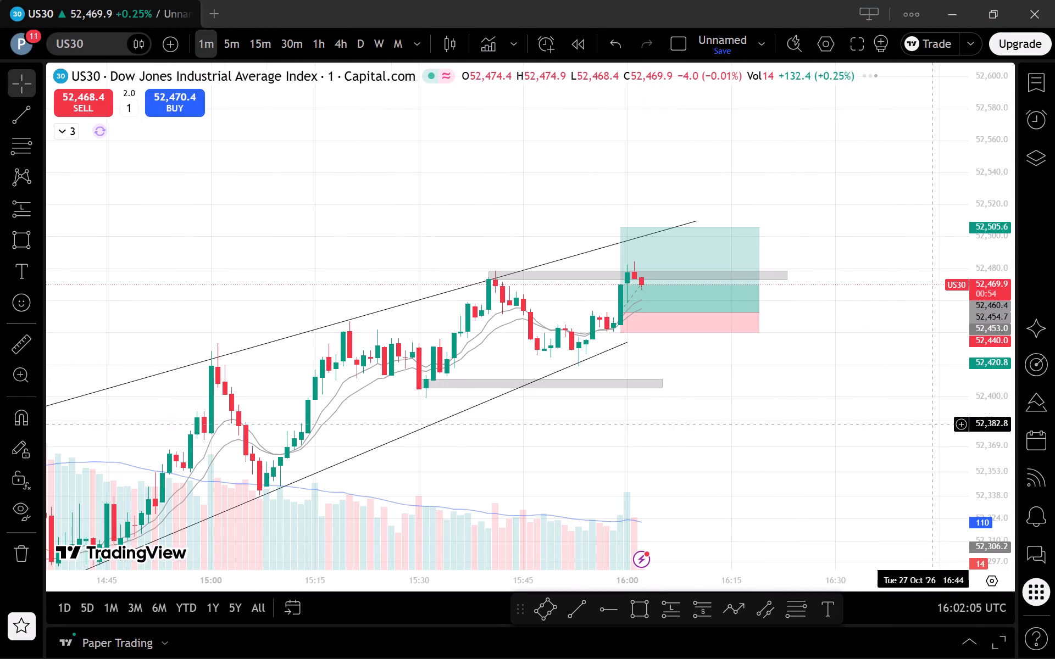
{"action": "left_click_drag", "start_coordinate": [992, 471], "coordinate": [971, 267]}
{"action": "scroll", "coordinate": [855, 381], "scroll_direction": "up", "scroll_amount": 2}
{"action": "left_click_drag", "start_coordinate": [773, 429], "coordinate": [875, 443]}
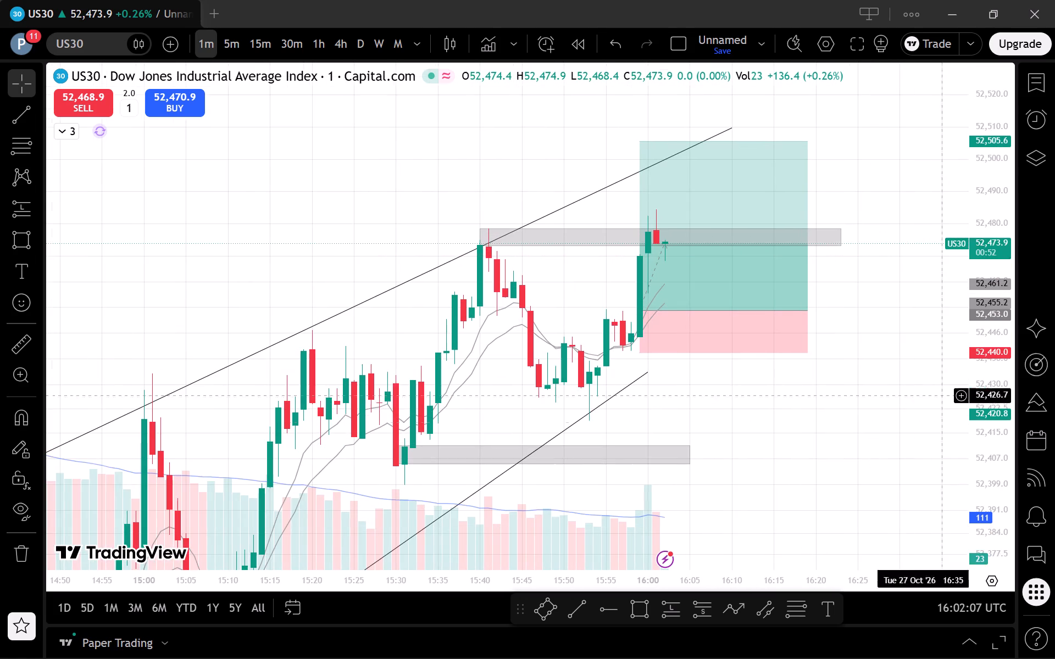
{"action": "left_click_drag", "start_coordinate": [995, 378], "coordinate": [996, 413]}
{"action": "scroll", "coordinate": [878, 429], "scroll_direction": "down", "scroll_amount": 1}
{"action": "left_click_drag", "start_coordinate": [837, 429], "coordinate": [820, 466]}
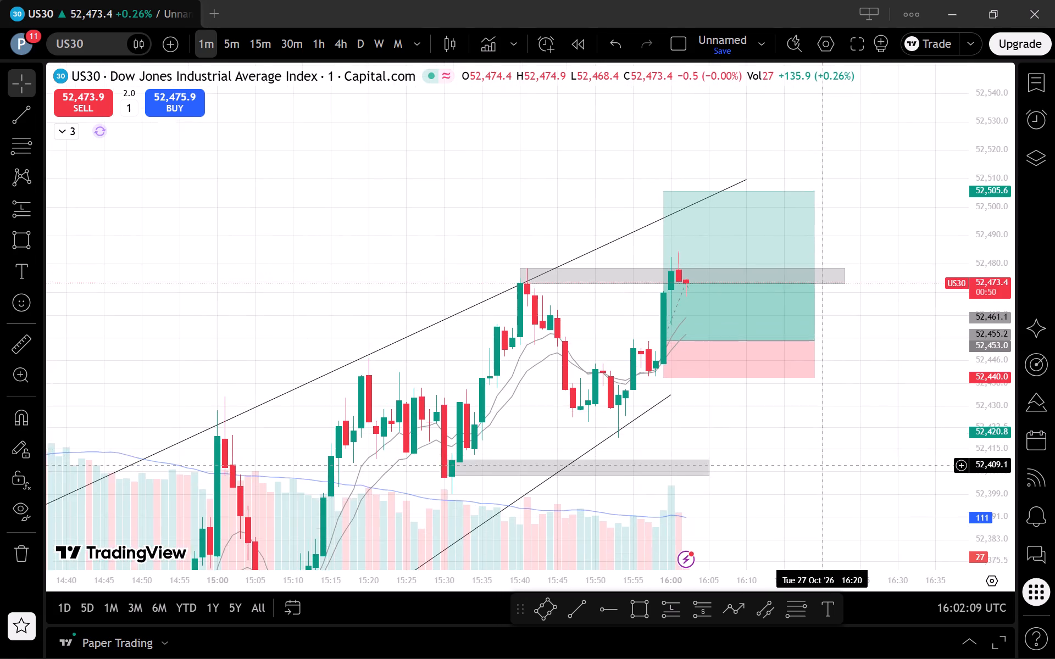
{"action": "left_click_drag", "start_coordinate": [820, 466], "coordinate": [772, 467]}
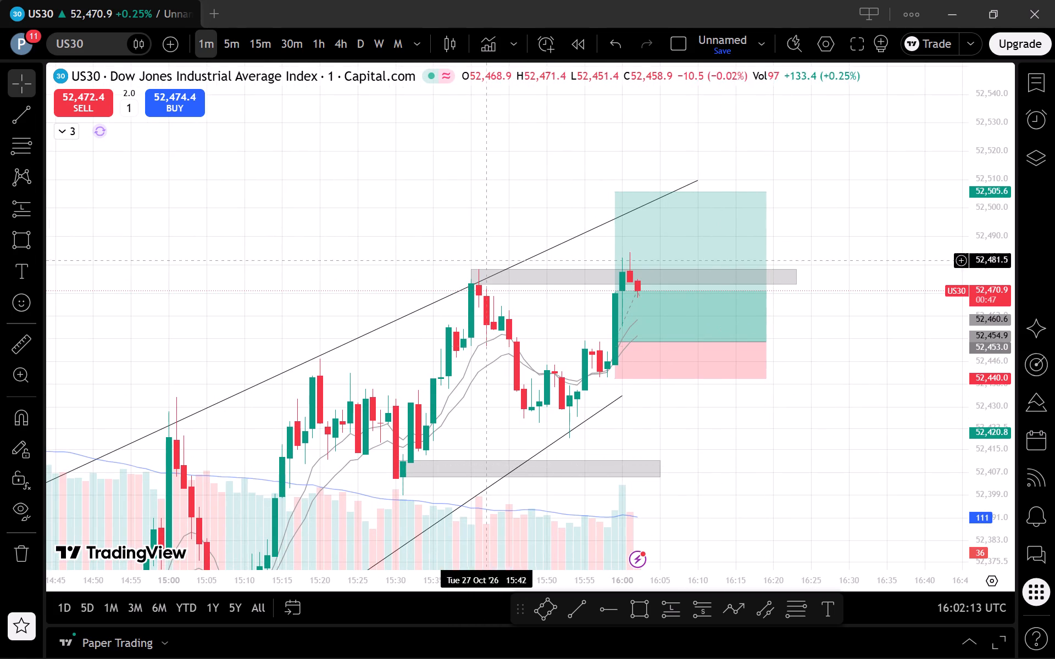
On the 5-minute US30 chart, draw a rectangle zone from 12:50 to 17:20, between about 52,514.1 and 52,499.0.
{"action": "left_click", "coordinate": [240, 35]}
{"action": "left_click_drag", "start_coordinate": [986, 242], "coordinate": [995, 432]}
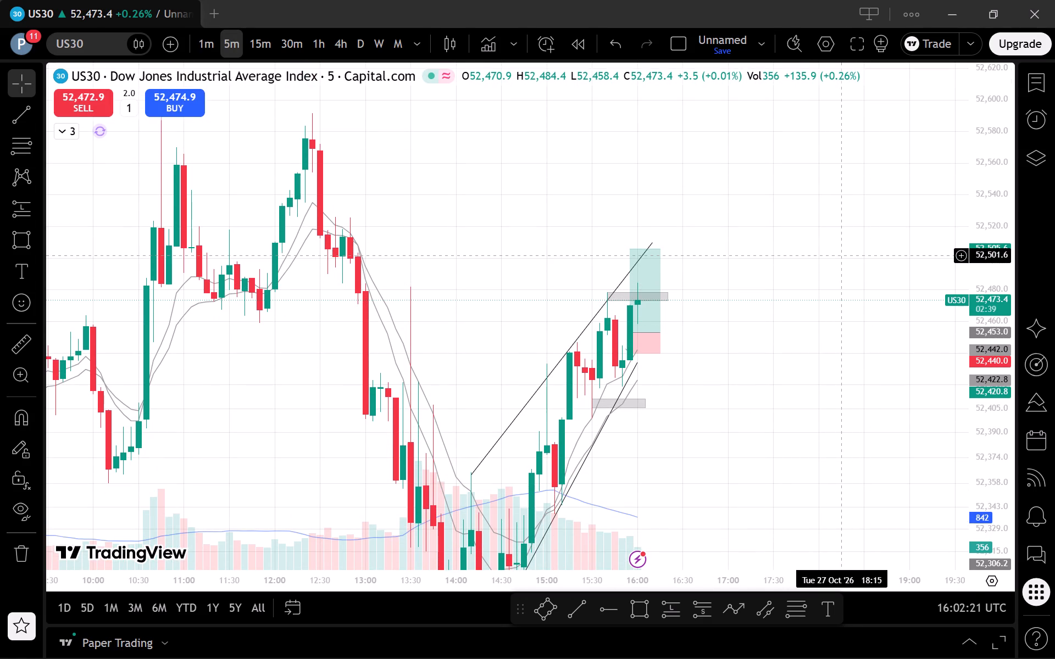
{"action": "left_click", "coordinate": [638, 606]}
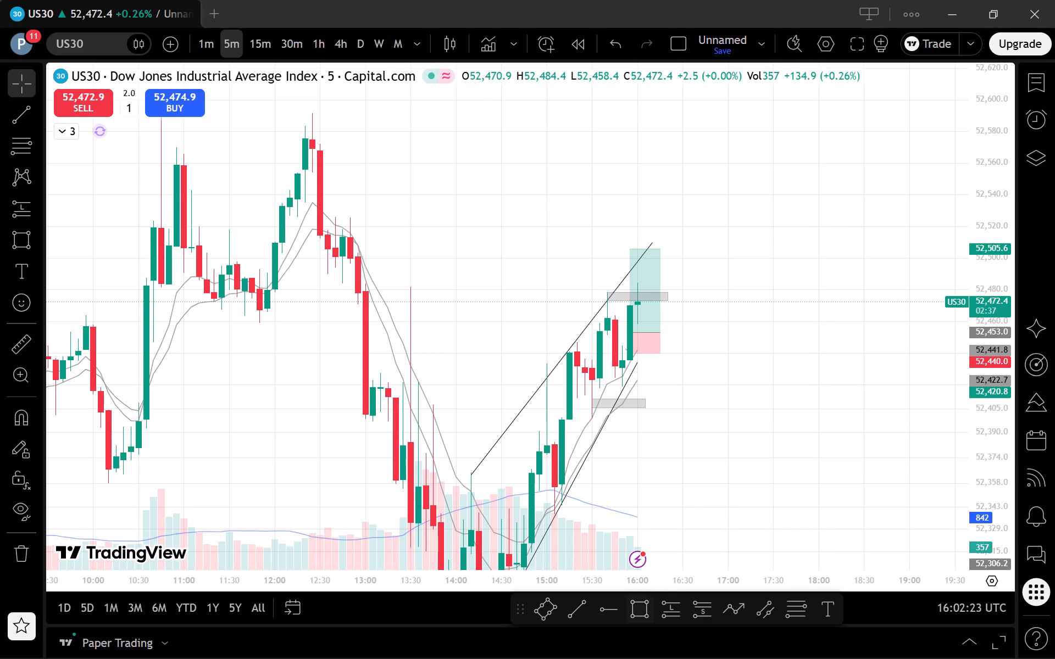
{"action": "left_click", "coordinate": [349, 236]}
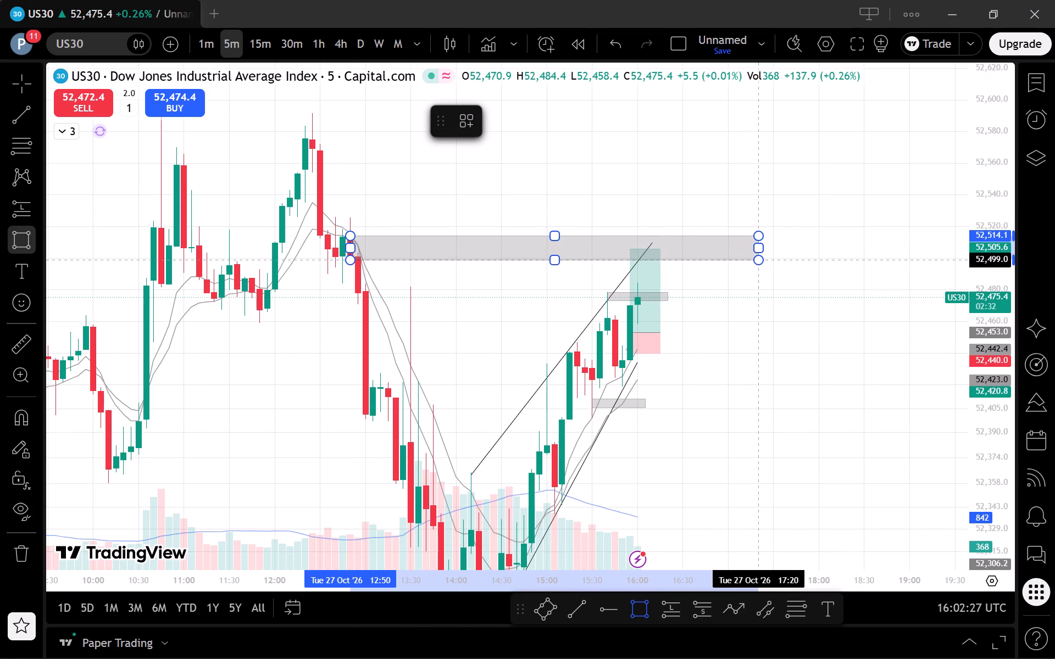
{"action": "left_click", "coordinate": [758, 259]}
{"action": "left_click", "coordinate": [780, 353]}
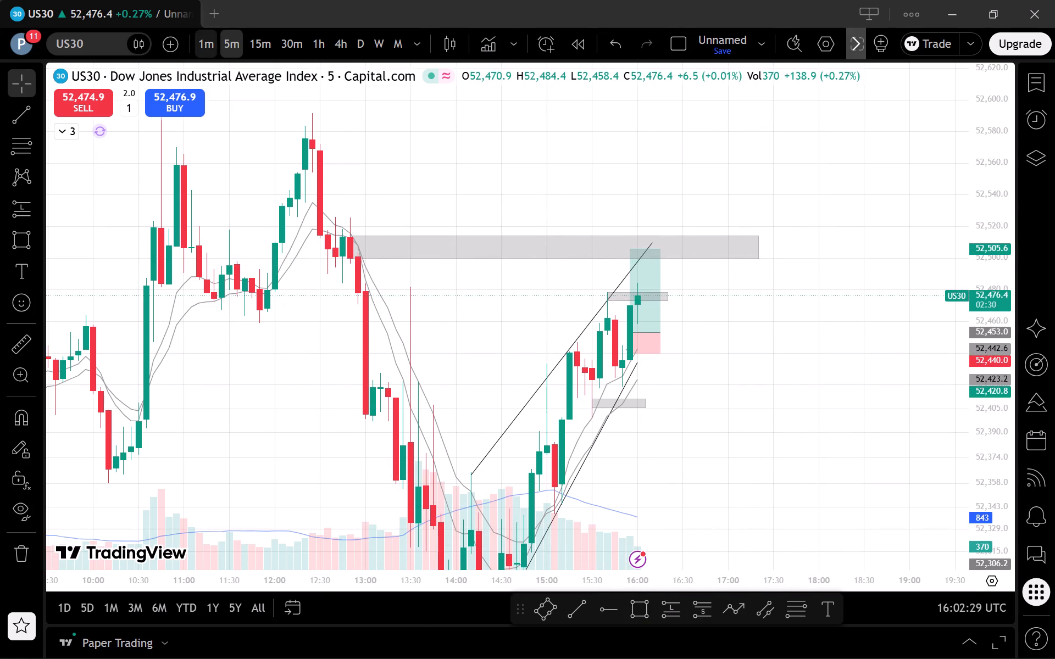
Examine the US30 long position on the 1-minute timeframe against the upper supply zone and the wedge lines.
{"action": "left_click", "coordinate": [205, 30]}
{"action": "scroll", "coordinate": [711, 428], "scroll_direction": "down", "scroll_amount": 4}
{"action": "left_click_drag", "start_coordinate": [995, 517], "coordinate": [967, 367]}
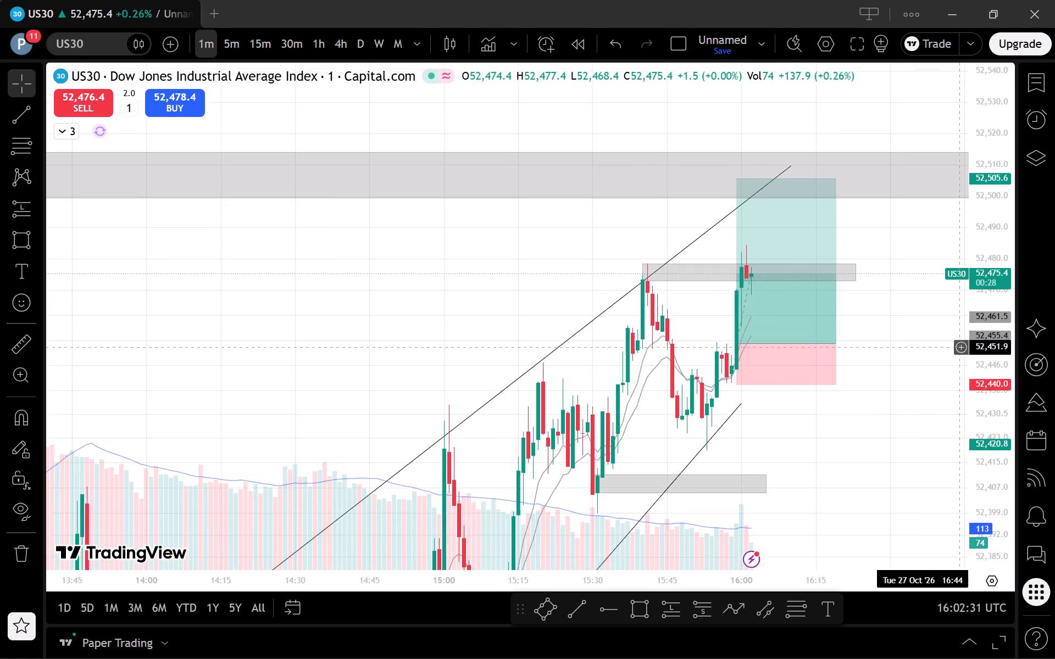
{"action": "scroll", "coordinate": [899, 400], "scroll_direction": "up", "scroll_amount": 6}
{"action": "left_click_drag", "start_coordinate": [829, 452], "coordinate": [859, 434]}
{"action": "scroll", "coordinate": [857, 422], "scroll_direction": "down", "scroll_amount": 2}
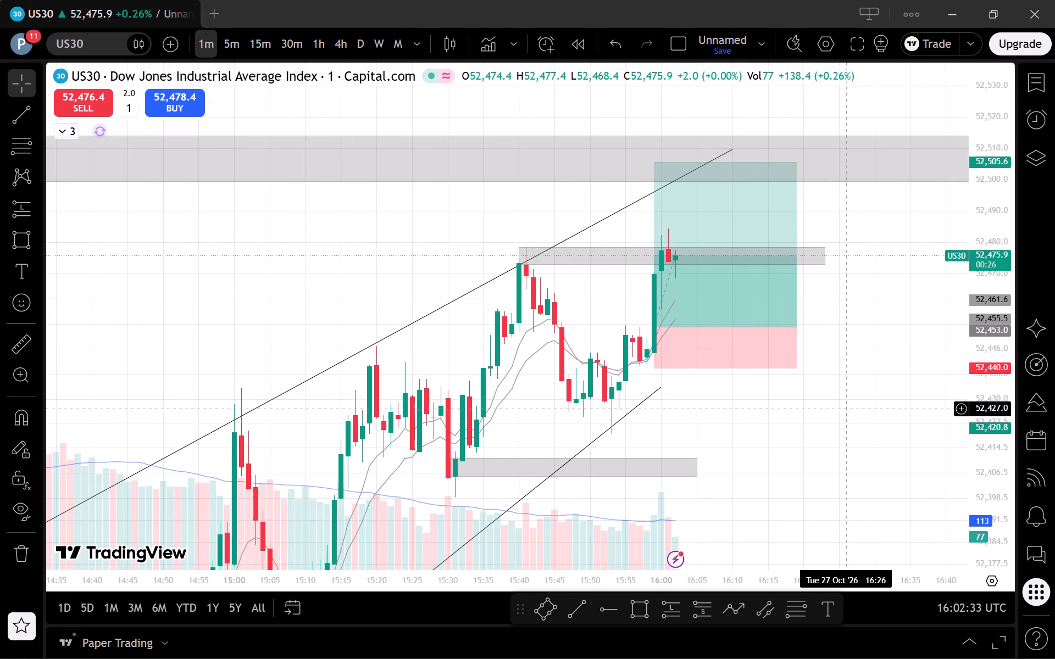
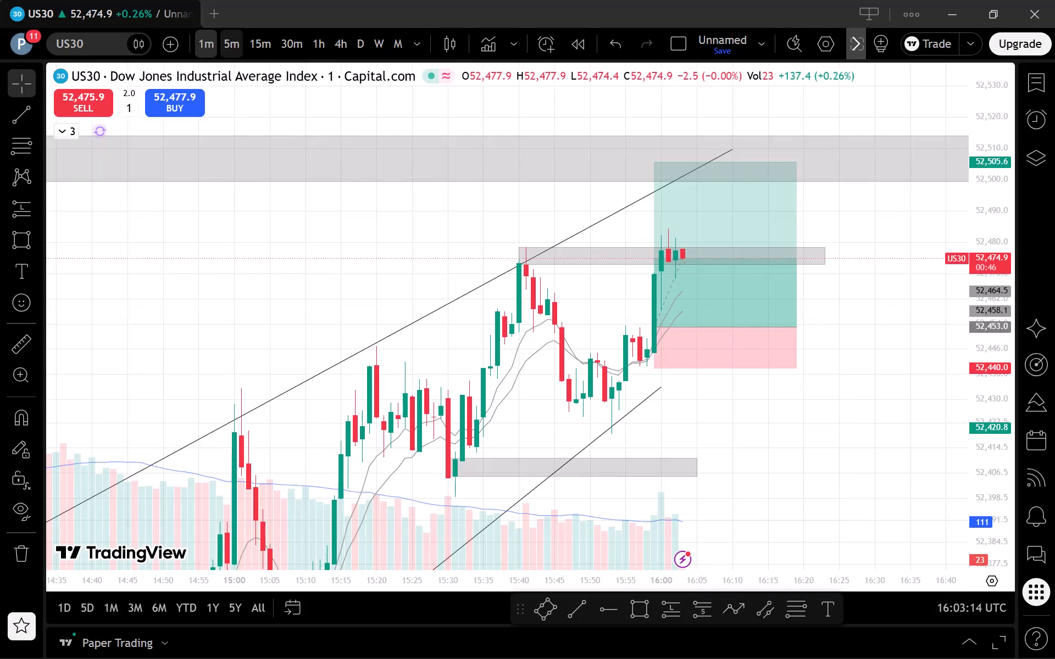
Compare the US30 long position with the upper supply zone on the 5-minute and 1-minute timeframes.
{"action": "left_click", "coordinate": [233, 49]}
{"action": "scroll", "coordinate": [742, 294], "scroll_direction": "up", "scroll_amount": 2}
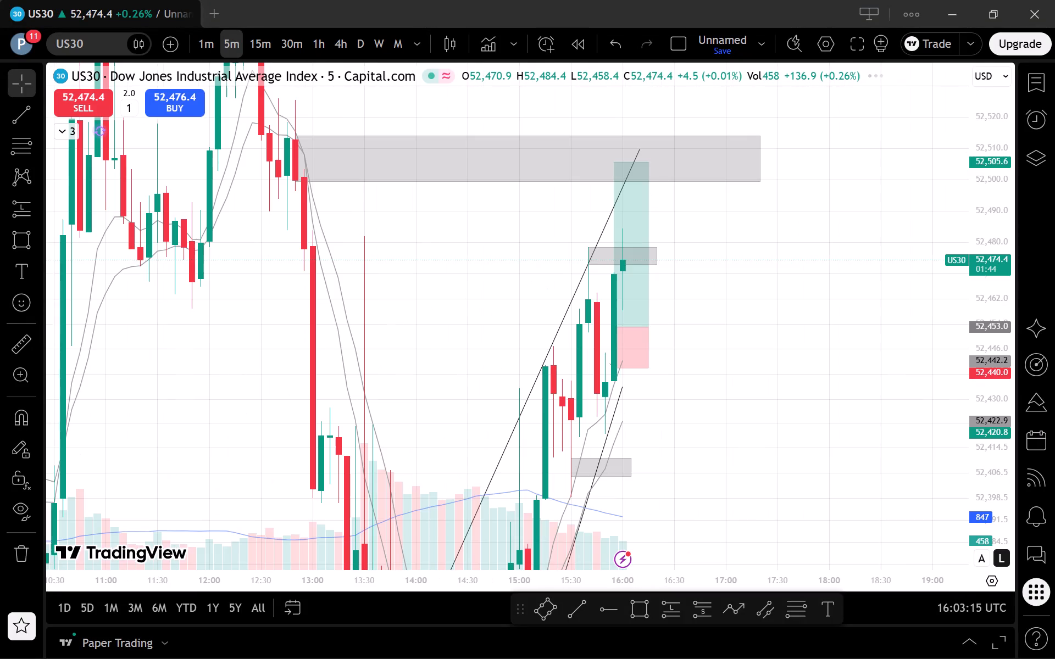
{"action": "left_click_drag", "start_coordinate": [1002, 275], "coordinate": [1018, 476]}
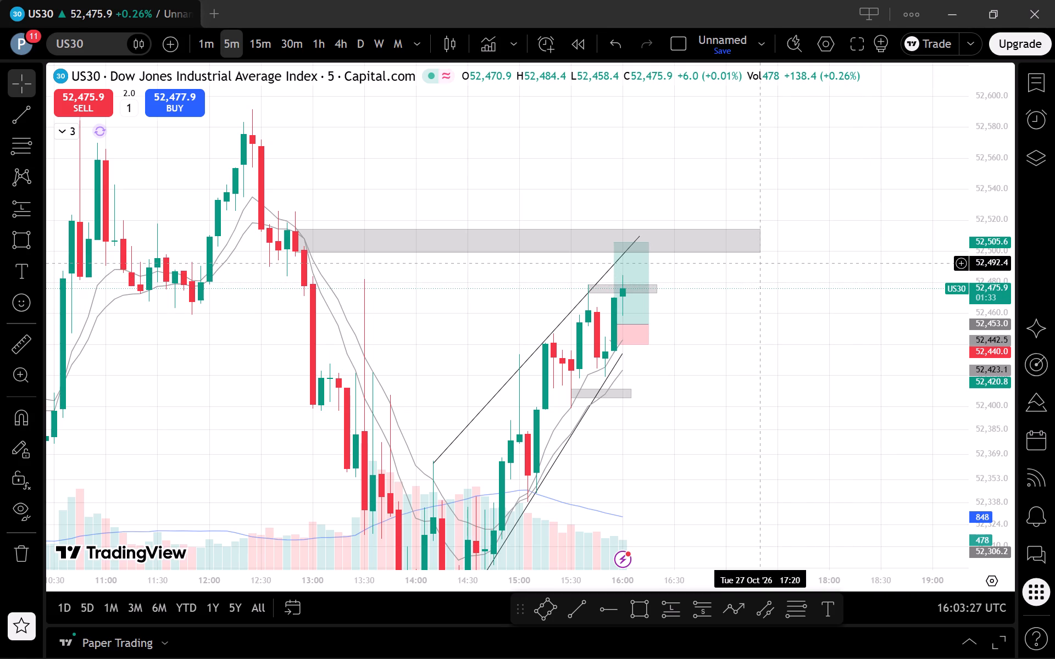
{"action": "left_click", "coordinate": [204, 46]}
{"action": "scroll", "coordinate": [846, 442], "scroll_direction": "down", "scroll_amount": 4}
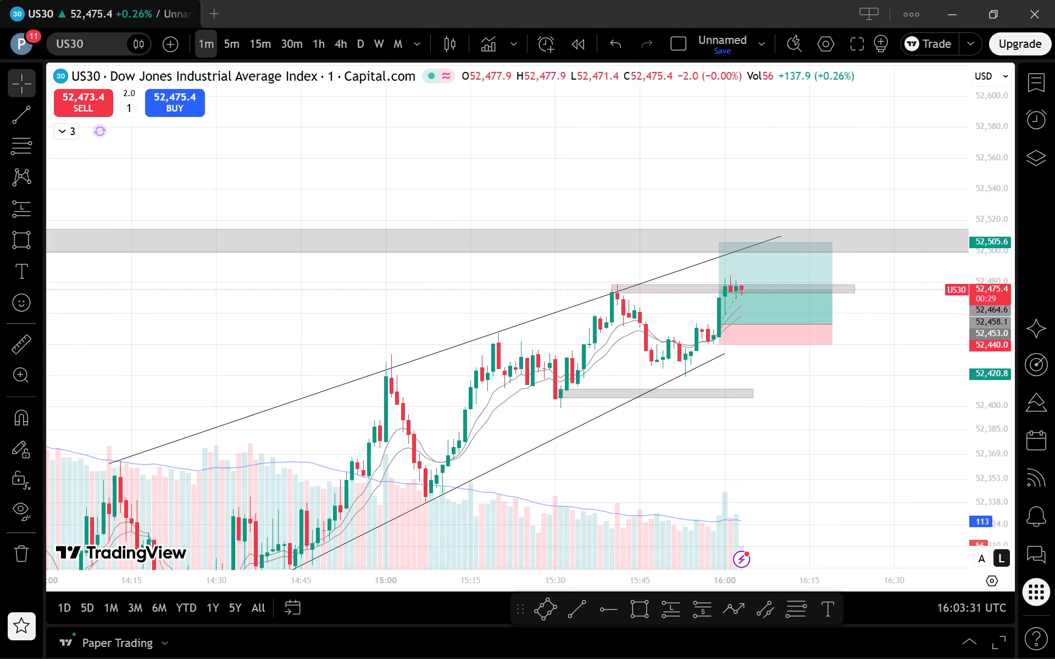
{"action": "left_click_drag", "start_coordinate": [980, 484], "coordinate": [955, 323]}
{"action": "scroll", "coordinate": [906, 365], "scroll_direction": "up", "scroll_amount": 4}
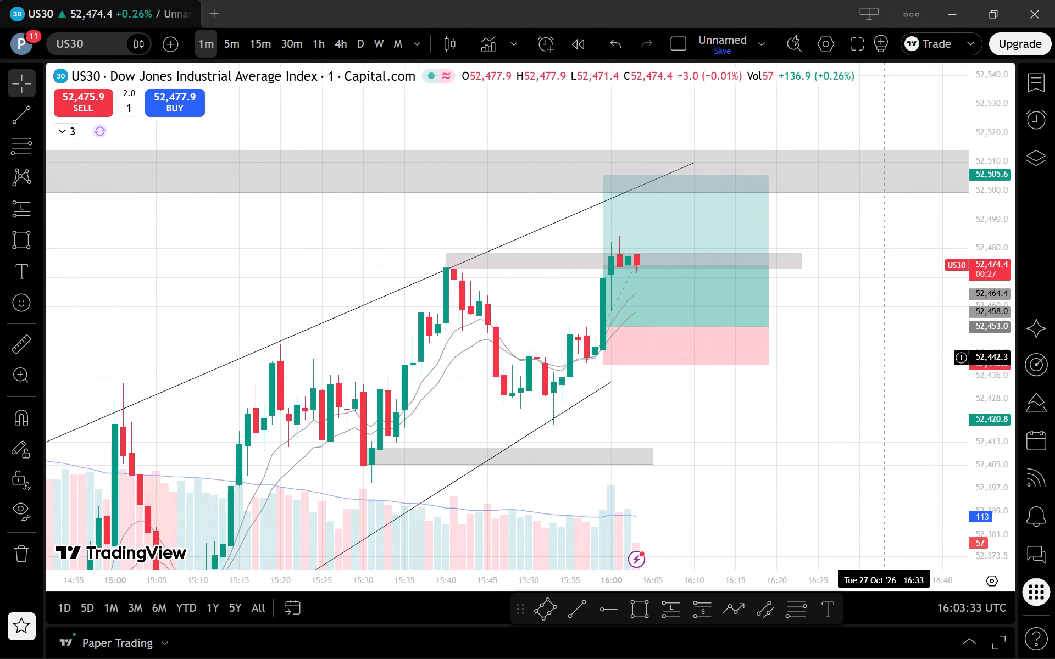
{"action": "left_click_drag", "start_coordinate": [841, 463], "coordinate": [863, 461]}
{"action": "left_click_drag", "start_coordinate": [803, 466], "coordinate": [838, 474]}
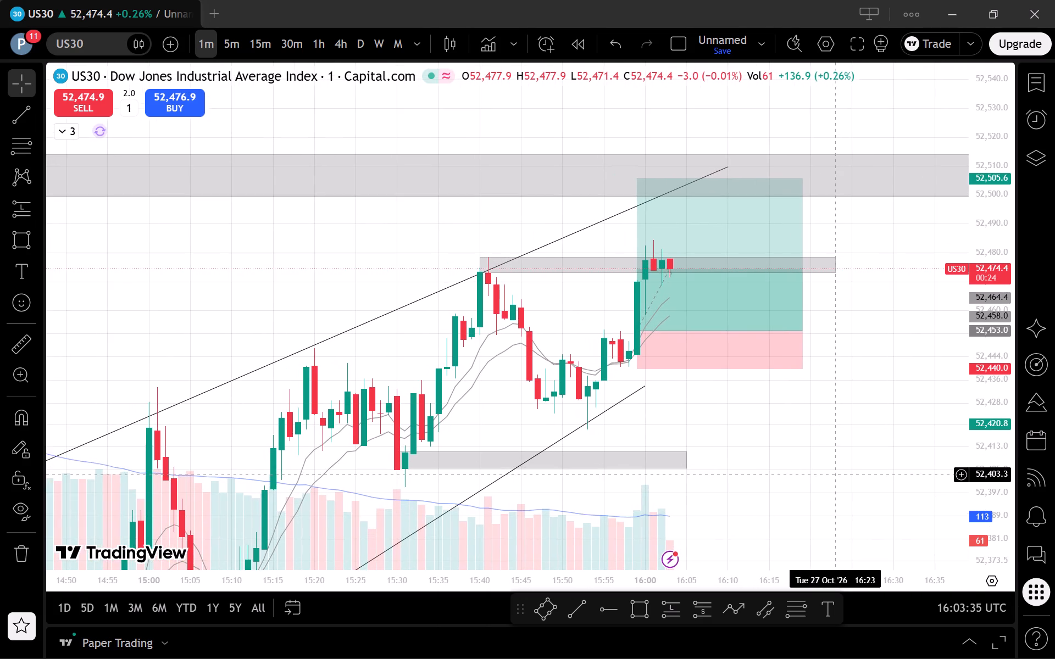
{"action": "scroll", "coordinate": [838, 474], "scroll_direction": "down", "scroll_amount": 1}
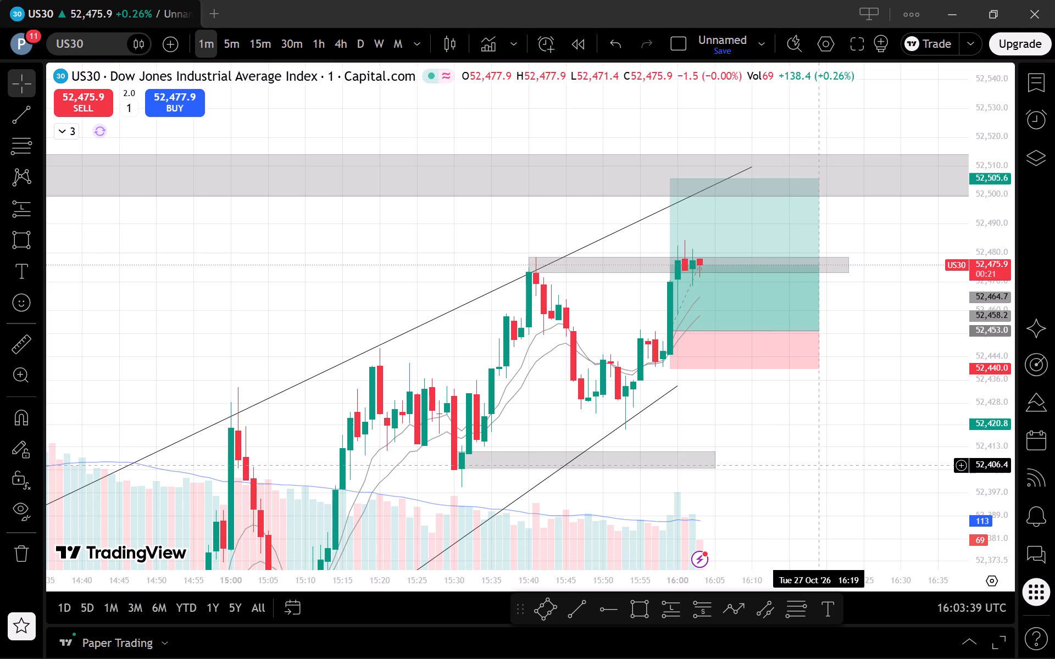
Check US30 around the supply zone on the 5-minute, 30-minute and 1-hour timeframes, ending on the 1-minute chart.
{"action": "left_click", "coordinate": [218, 41]}
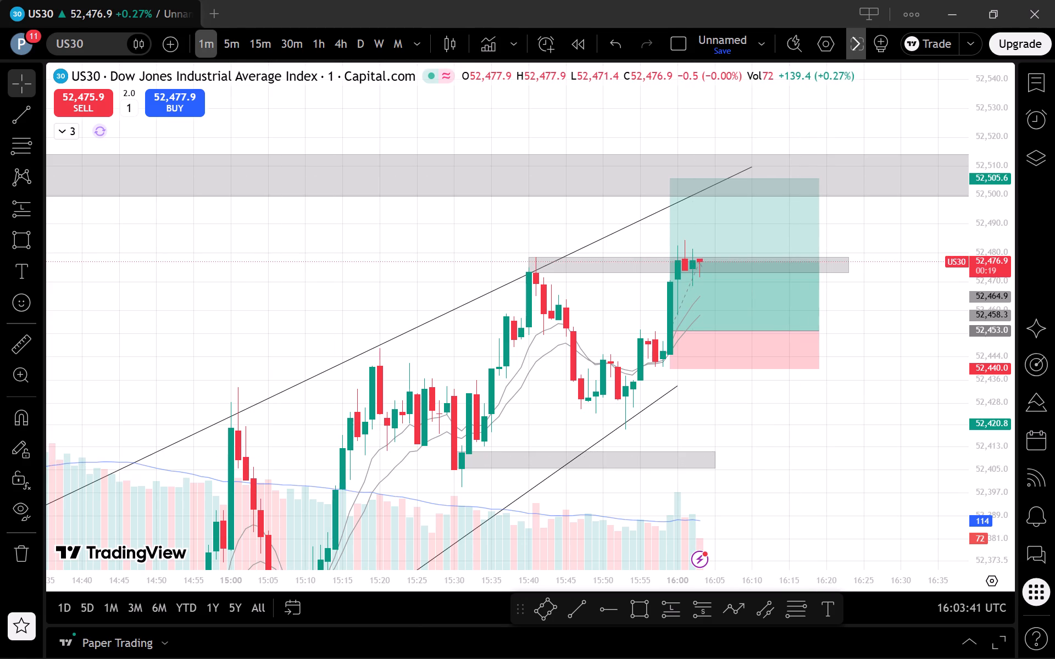
{"action": "left_click", "coordinate": [233, 44]}
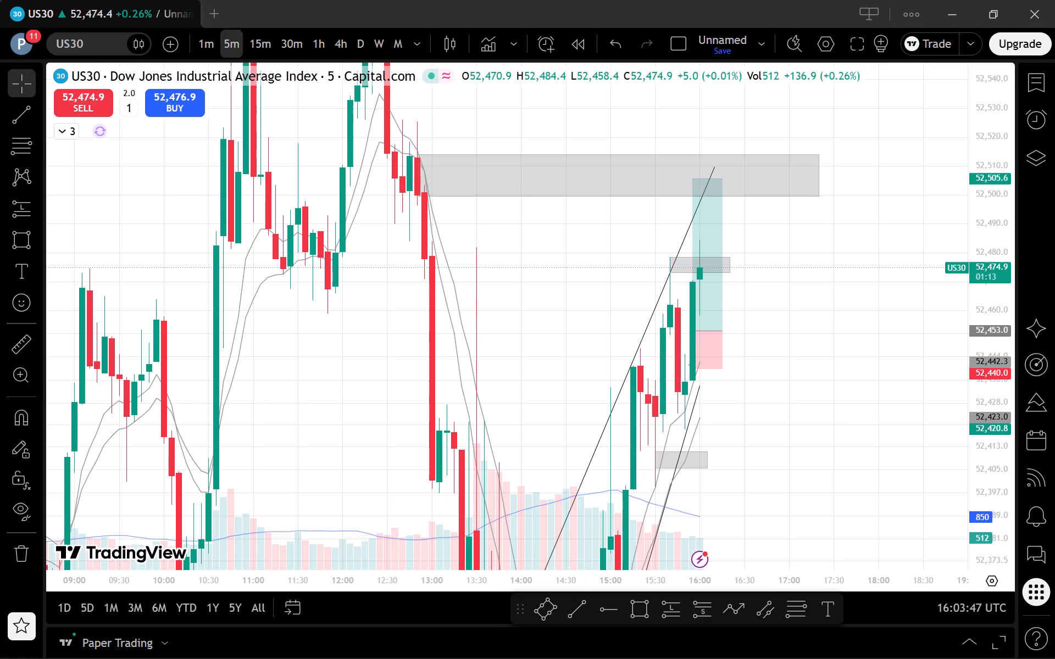
{"action": "left_click", "coordinate": [300, 40]}
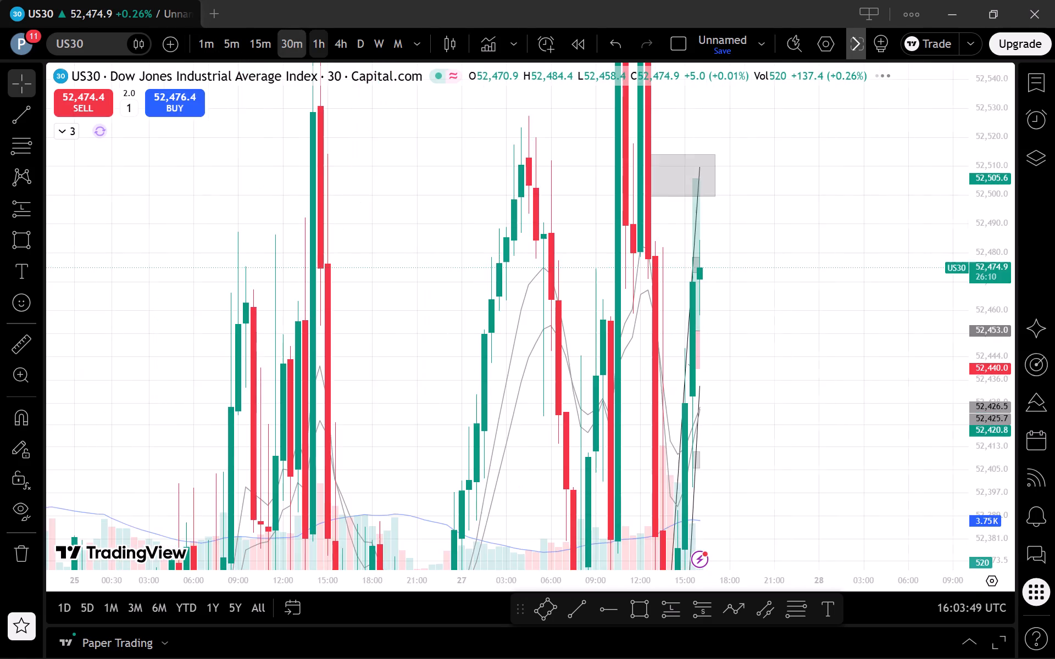
{"action": "left_click", "coordinate": [316, 40]}
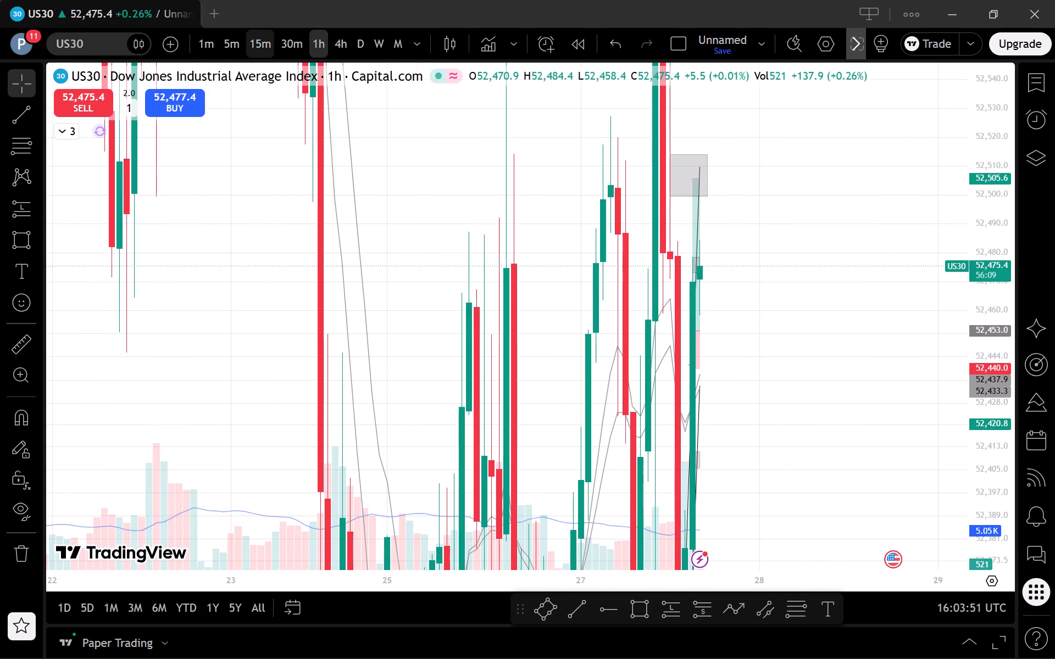
{"action": "left_click", "coordinate": [208, 37]}
{"action": "scroll", "coordinate": [916, 463], "scroll_direction": "up", "scroll_amount": 1}
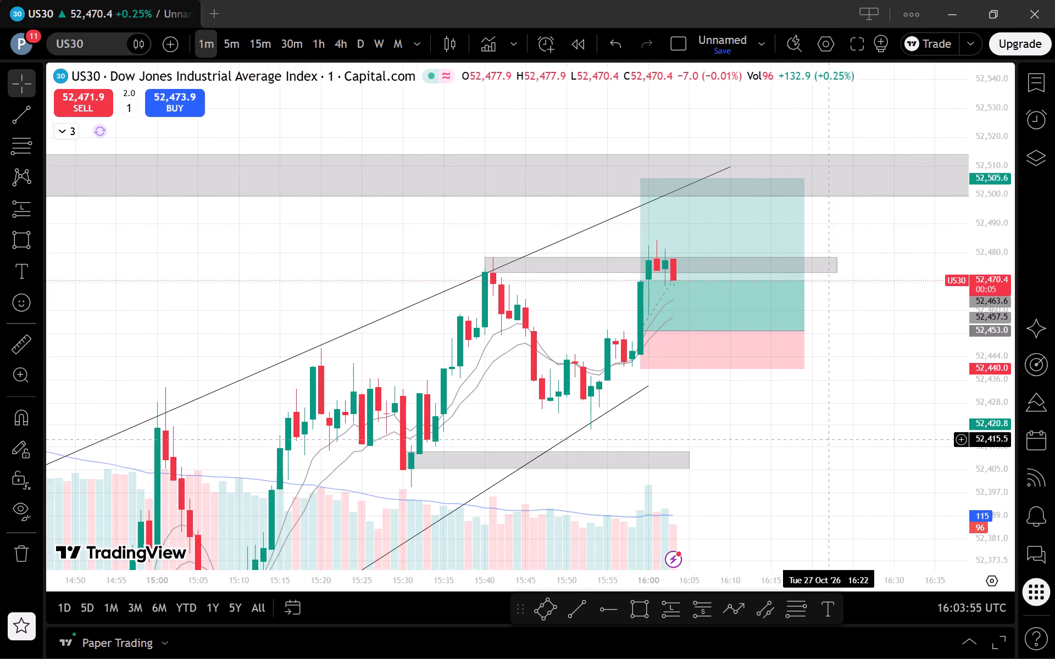
{"action": "scroll", "coordinate": [834, 446], "scroll_direction": "down", "scroll_amount": 1}
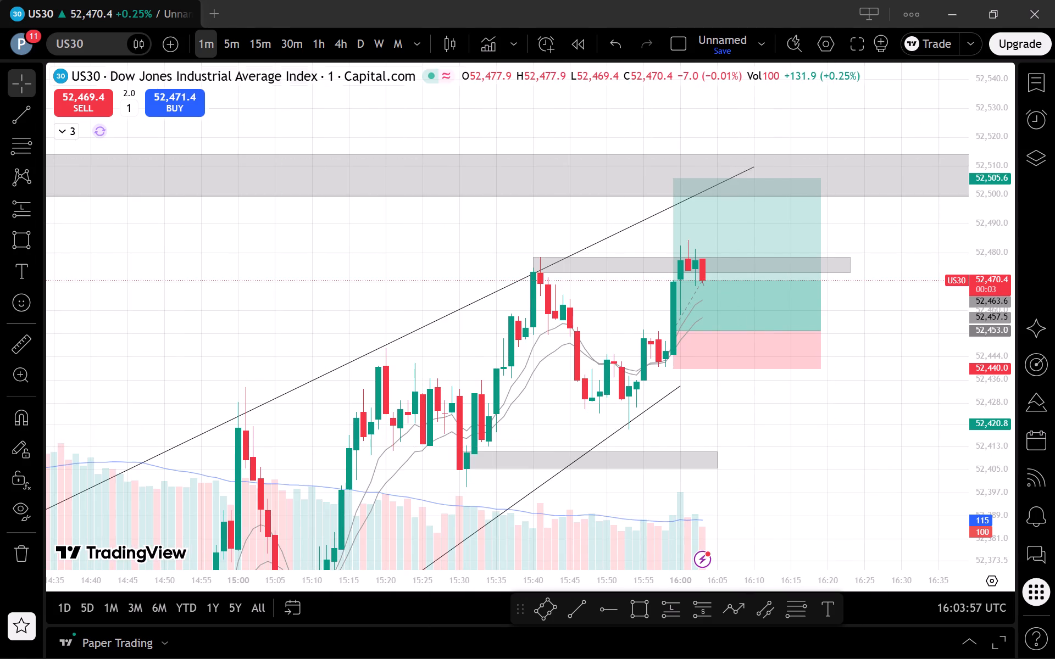
Examine the US30 rising wedge and long position beneath the supply zone on the 5-minute timeframe.
{"action": "left_click", "coordinate": [230, 46]}
{"action": "scroll", "coordinate": [845, 400], "scroll_direction": "up", "scroll_amount": 1}
{"action": "left_click_drag", "start_coordinate": [987, 281], "coordinate": [988, 425]}
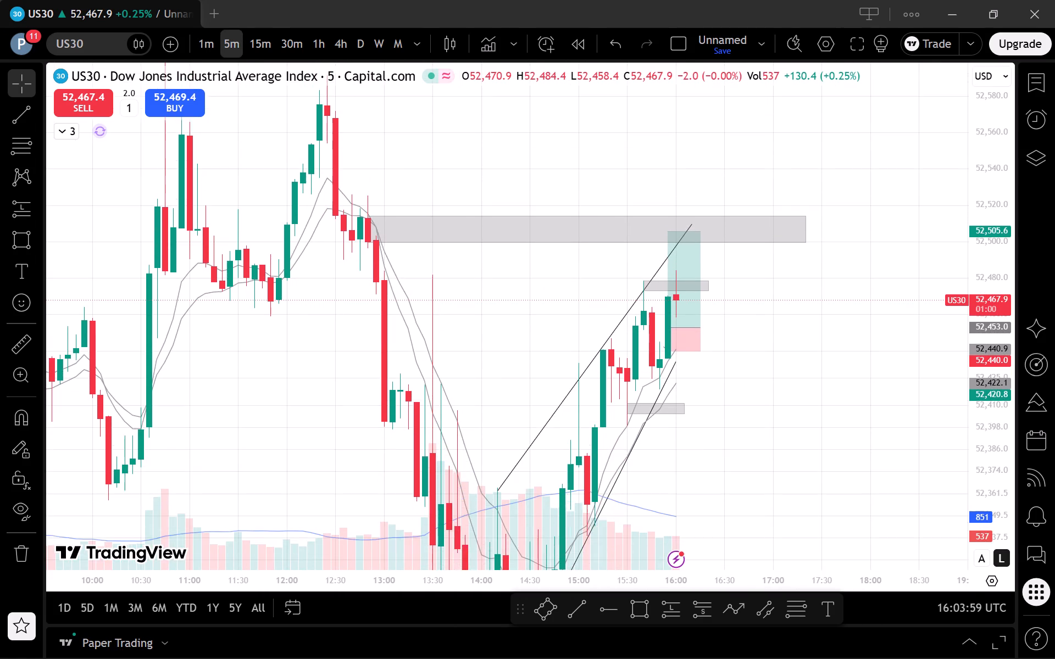
{"action": "scroll", "coordinate": [819, 398], "scroll_direction": "up", "scroll_amount": 2}
{"action": "left_click_drag", "start_coordinate": [743, 405], "coordinate": [944, 410]}
{"action": "scroll", "coordinate": [943, 404], "scroll_direction": "up", "scroll_amount": 1}
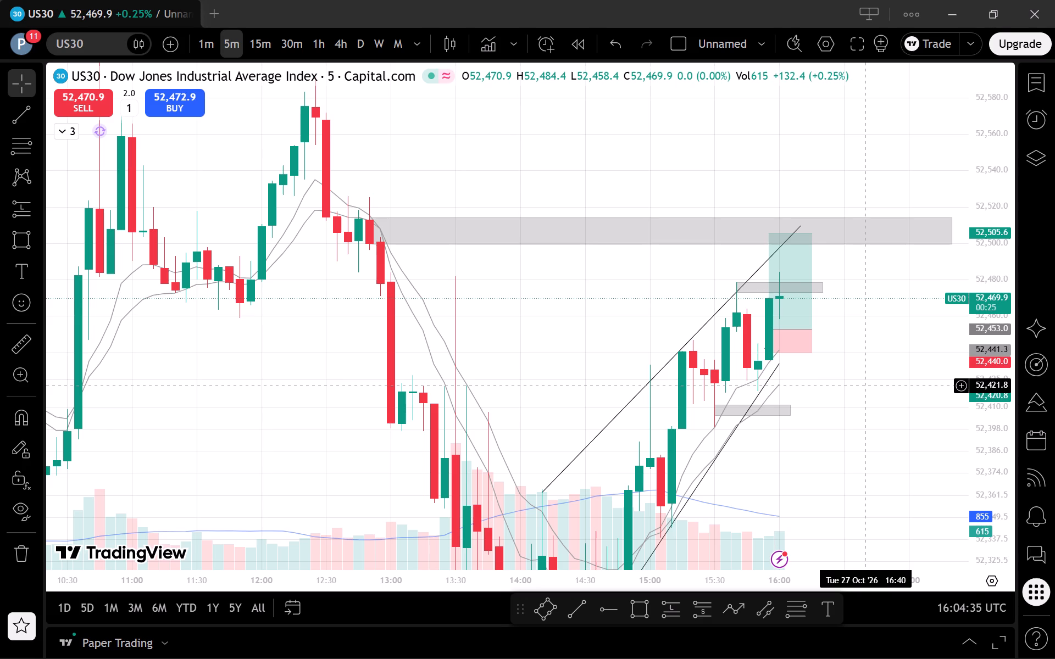
{"action": "left_click", "coordinate": [271, 34]}
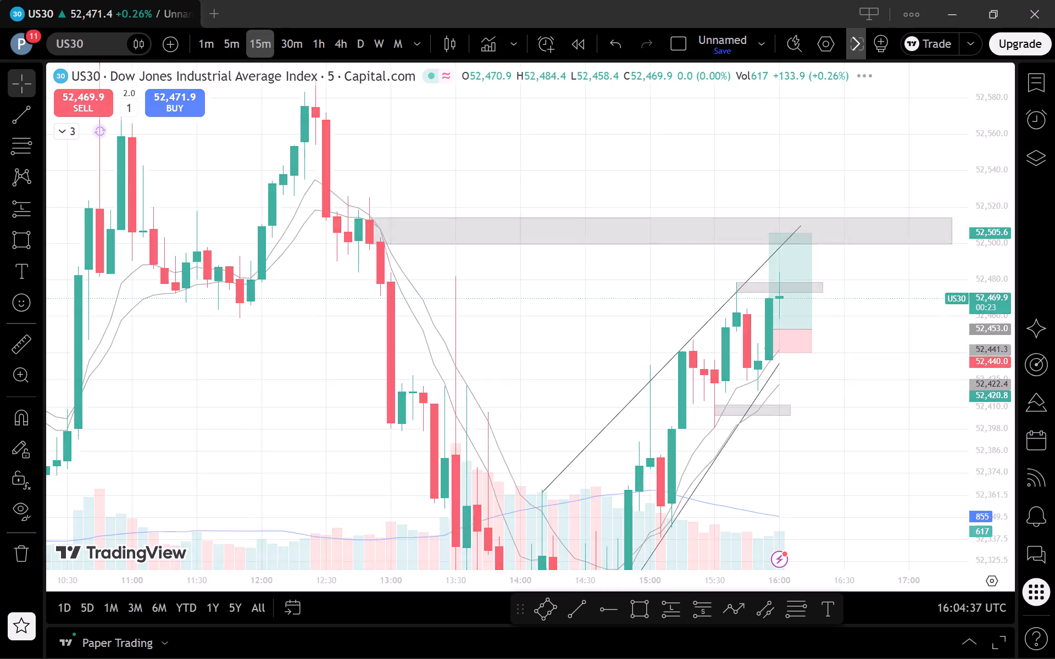
Monitor the US30 long position on the 1-minute timeframe against the swing-high zone, supply zone and wedge lines.
{"action": "left_click", "coordinate": [208, 44]}
{"action": "scroll", "coordinate": [762, 423], "scroll_direction": "up", "scroll_amount": 3}
{"action": "left_click_drag", "start_coordinate": [1010, 507], "coordinate": [955, 289]}
{"action": "scroll", "coordinate": [871, 431], "scroll_direction": "down", "scroll_amount": 2}
{"action": "left_click", "coordinate": [875, 470]}
{"action": "left_click", "coordinate": [862, 470]}
{"action": "left_click_drag", "start_coordinate": [841, 470], "coordinate": [722, 471]}
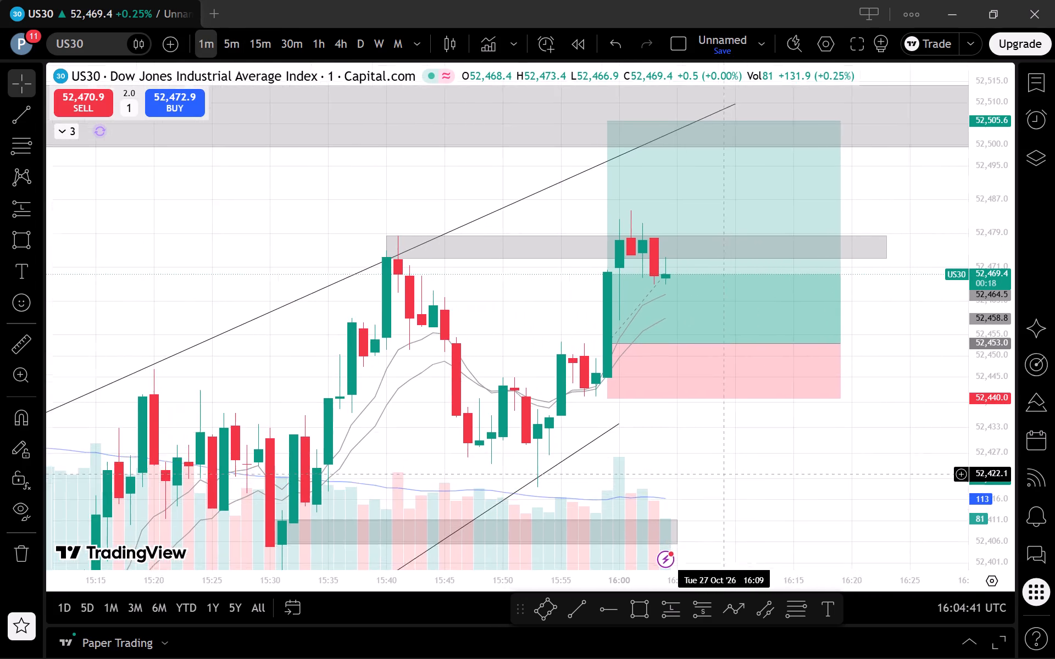
{"action": "scroll", "coordinate": [819, 459], "scroll_direction": "down", "scroll_amount": 3}
{"action": "left_click_drag", "start_coordinate": [989, 376], "coordinate": [987, 476]}
{"action": "scroll", "coordinate": [905, 439], "scroll_direction": "up", "scroll_amount": 1}
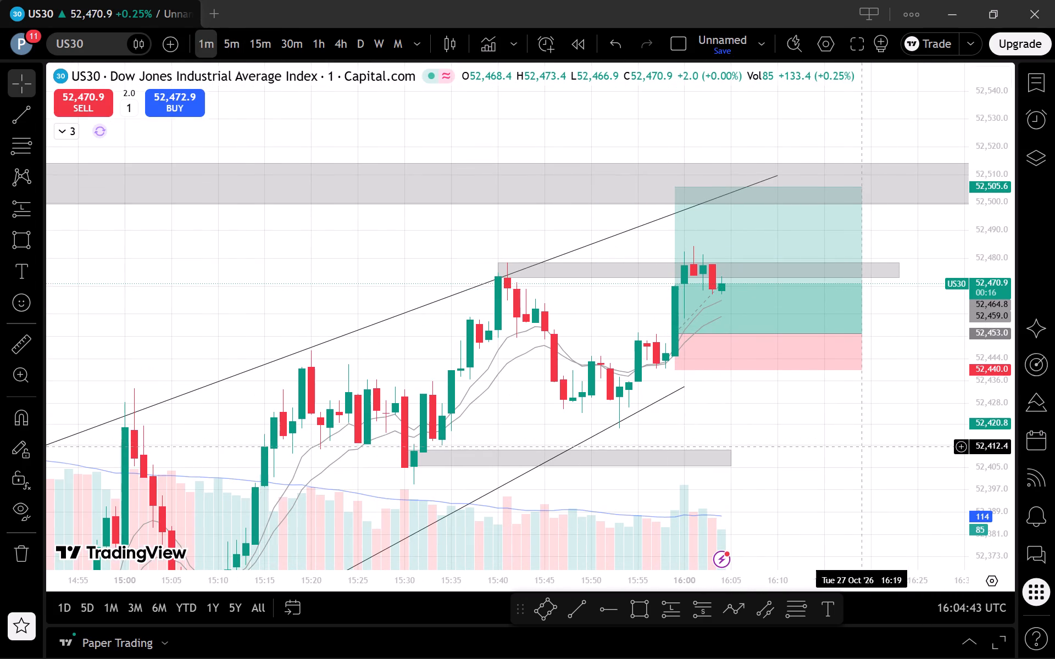
{"action": "left_click", "coordinate": [237, 37]}
{"action": "left_click", "coordinate": [211, 42]}
{"action": "scroll", "coordinate": [865, 466], "scroll_direction": "up", "scroll_amount": 2}
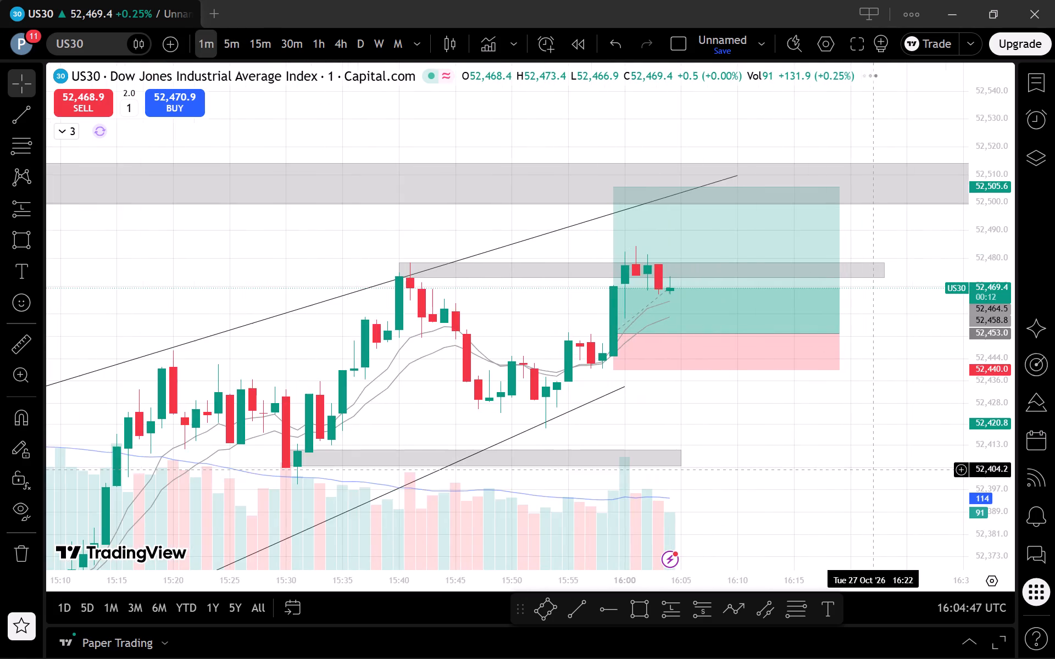
{"action": "scroll", "coordinate": [873, 473], "scroll_direction": "down", "scroll_amount": 2}
{"action": "left_click_drag", "start_coordinate": [856, 474], "coordinate": [791, 472]}
{"action": "scroll", "coordinate": [808, 468], "scroll_direction": "down", "scroll_amount": 2}
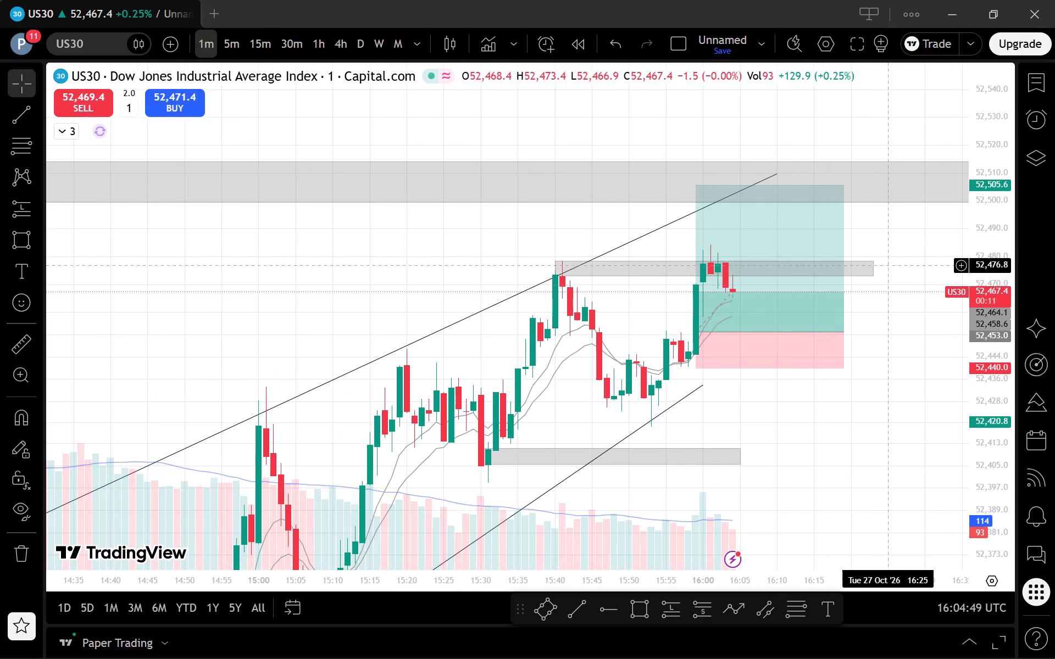
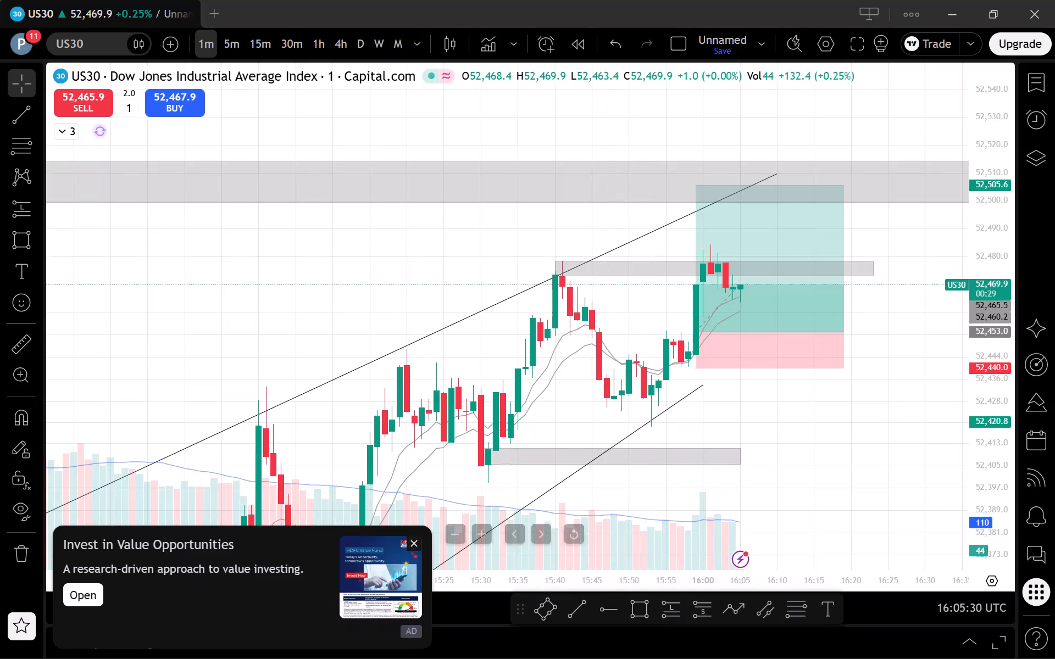
Dismiss the advertisement and review the US30 long position against the supply zones and wedge lines on the 5-minute, then 1-minute timeframe.
{"action": "left_click", "coordinate": [407, 543]}
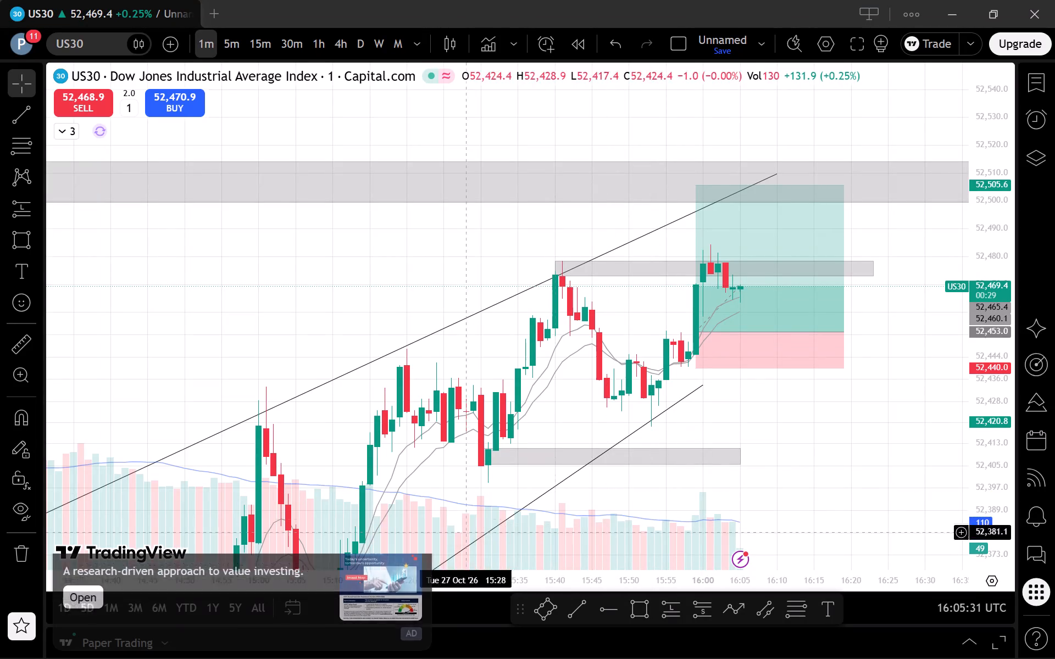
{"action": "left_click", "coordinate": [218, 47]}
{"action": "left_click", "coordinate": [227, 44]}
{"action": "scroll", "coordinate": [936, 291], "scroll_direction": "up", "scroll_amount": 1}
{"action": "left_click_drag", "start_coordinate": [1006, 277], "coordinate": [1006, 442]}
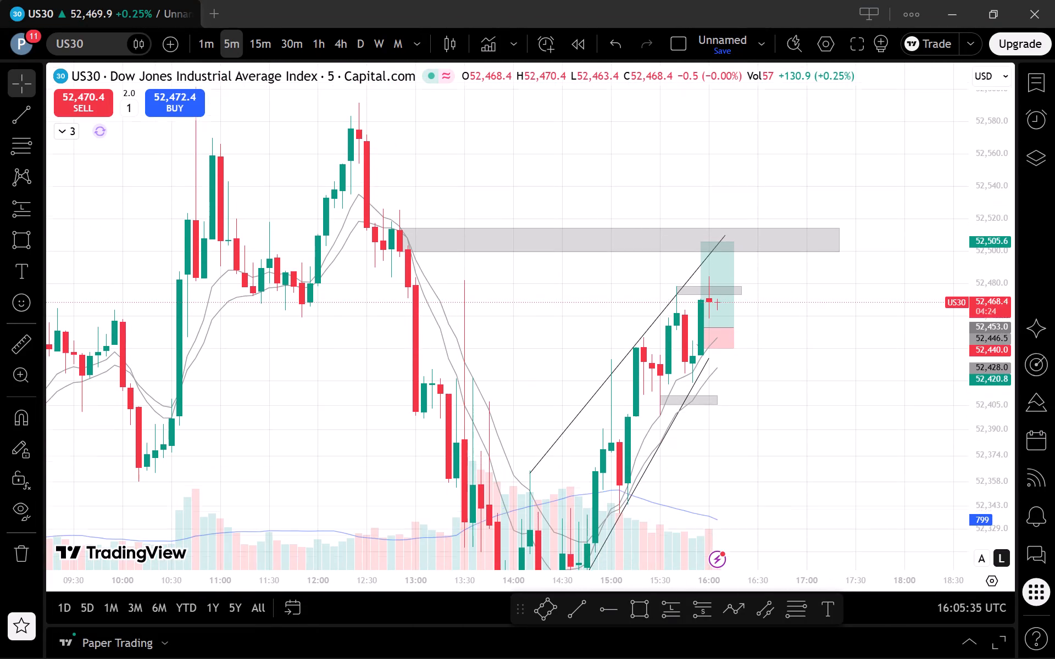
{"action": "left_click_drag", "start_coordinate": [1006, 442], "coordinate": [1006, 450]}
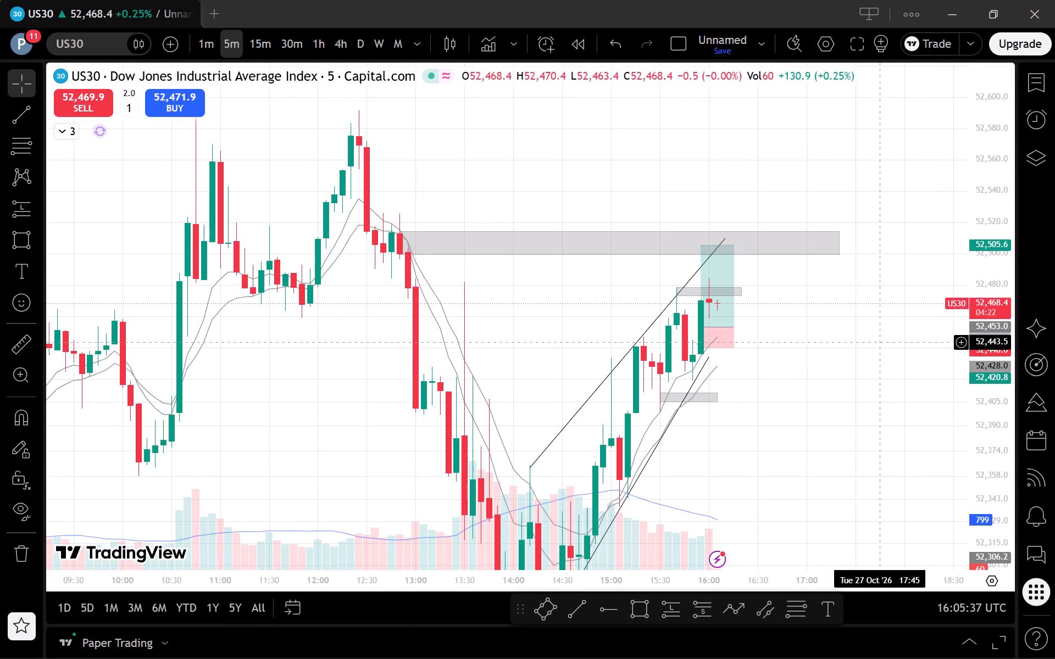
{"action": "left_click", "coordinate": [208, 35]}
{"action": "scroll", "coordinate": [829, 366], "scroll_direction": "down", "scroll_amount": 1}
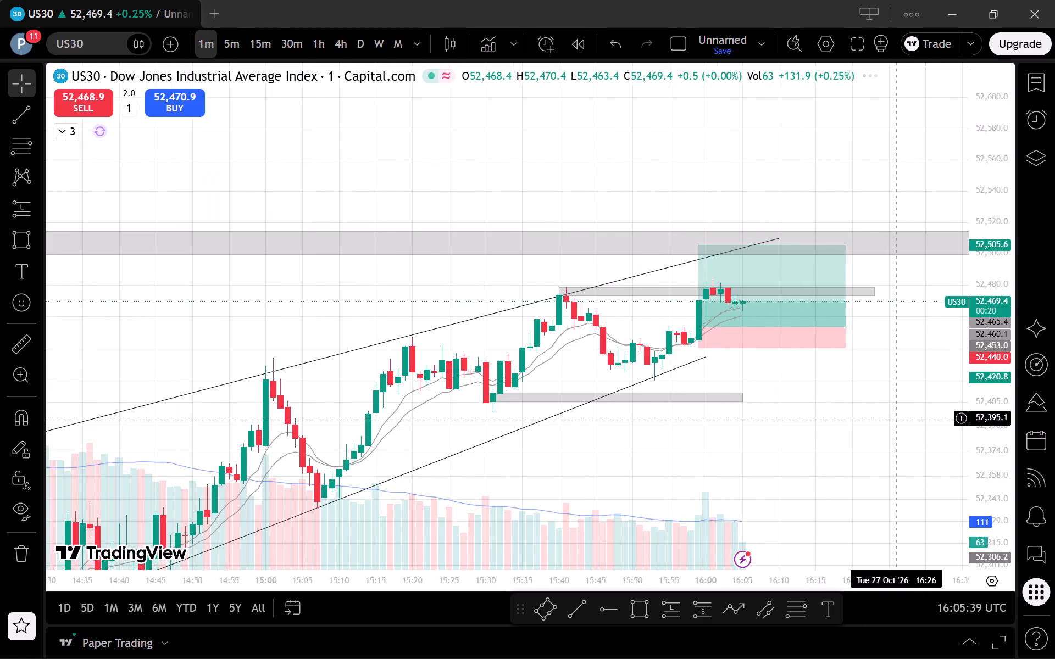
{"action": "left_click_drag", "start_coordinate": [995, 501], "coordinate": [941, 289]}
{"action": "scroll", "coordinate": [904, 348], "scroll_direction": "down", "scroll_amount": 2}
{"action": "left_click_drag", "start_coordinate": [902, 453], "coordinate": [828, 453]}
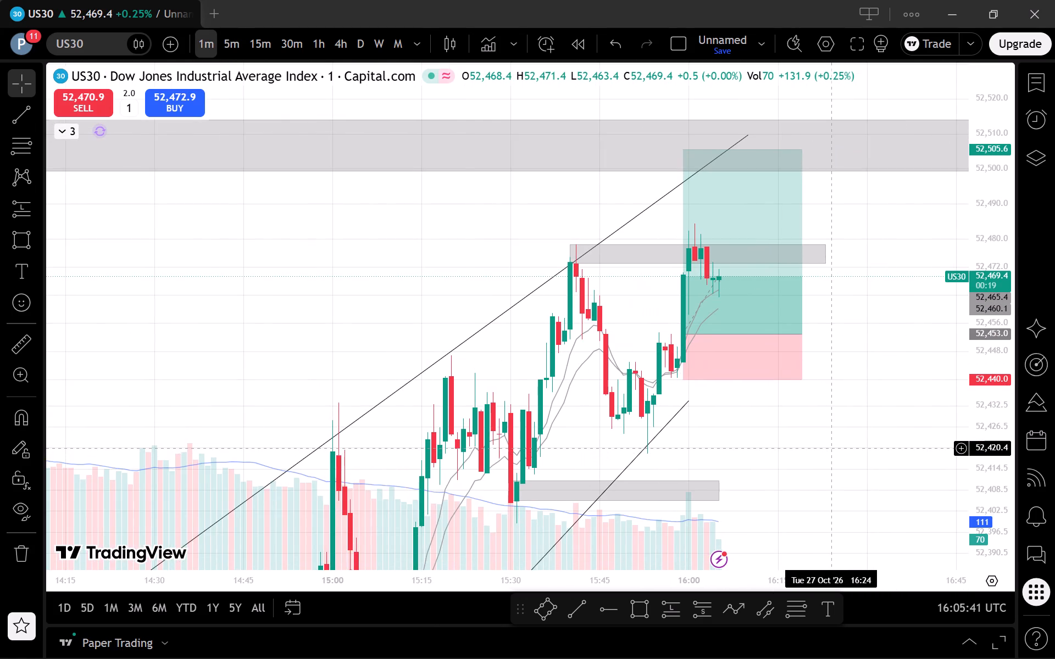
{"action": "scroll", "coordinate": [830, 448], "scroll_direction": "up", "scroll_amount": 1}
{"action": "left_click_drag", "start_coordinate": [842, 451], "coordinate": [876, 459]}
{"action": "left_click_drag", "start_coordinate": [861, 456], "coordinate": [880, 451]}
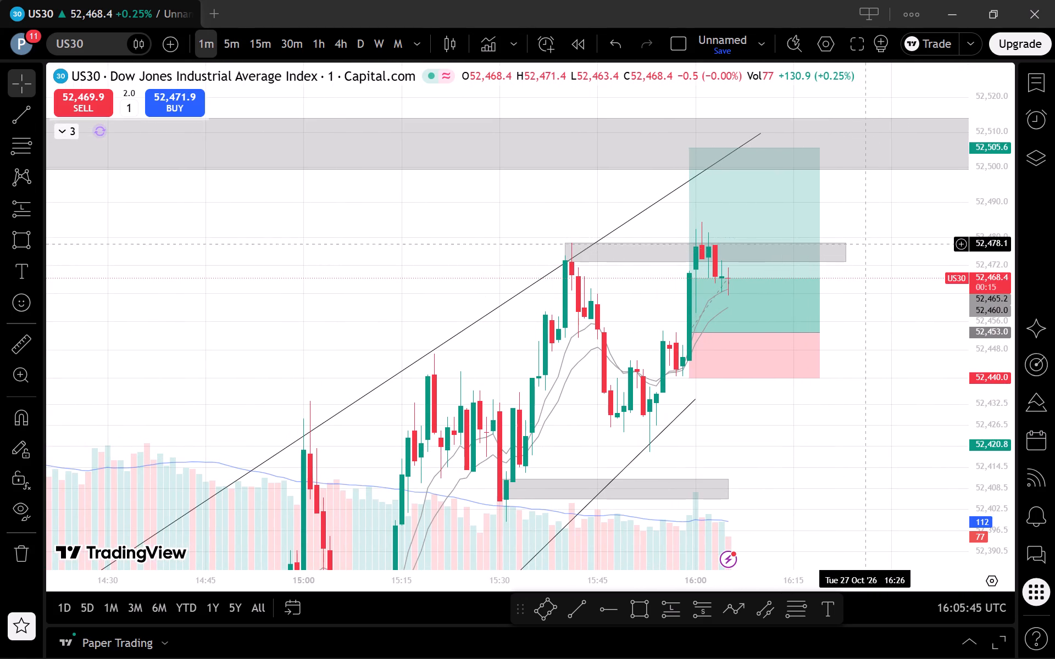
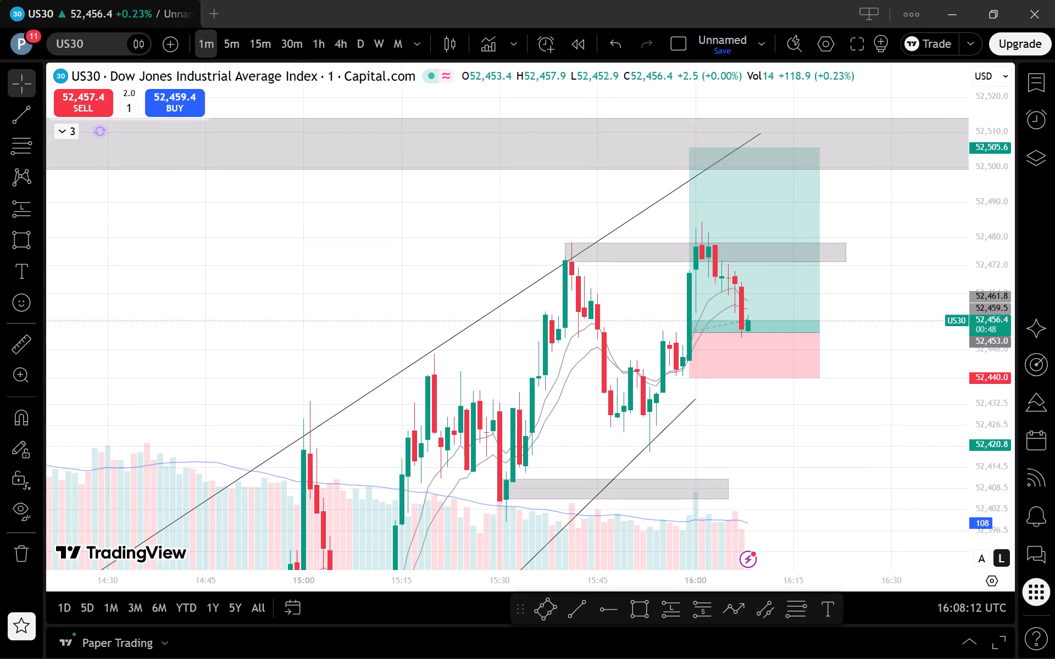
Switch the chart to XAUUSD from the watchlist and examine price between the marked supply and demand zones on the 1-hour timeframe.
{"action": "left_click", "coordinate": [1045, 76]}
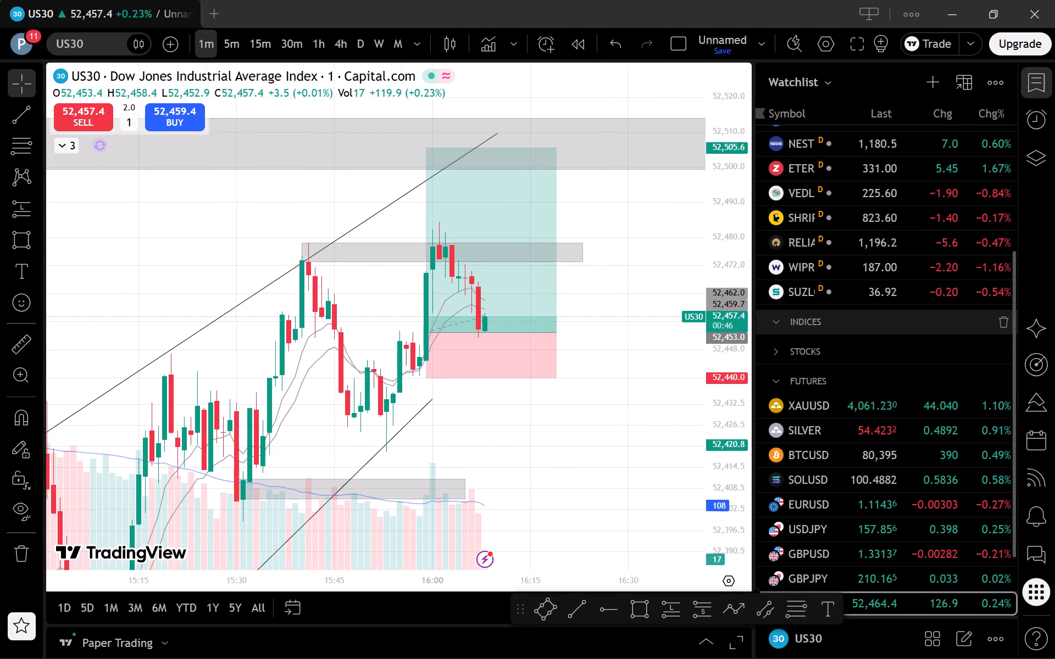
{"action": "left_click", "coordinate": [937, 397]}
{"action": "left_click", "coordinate": [1032, 81]}
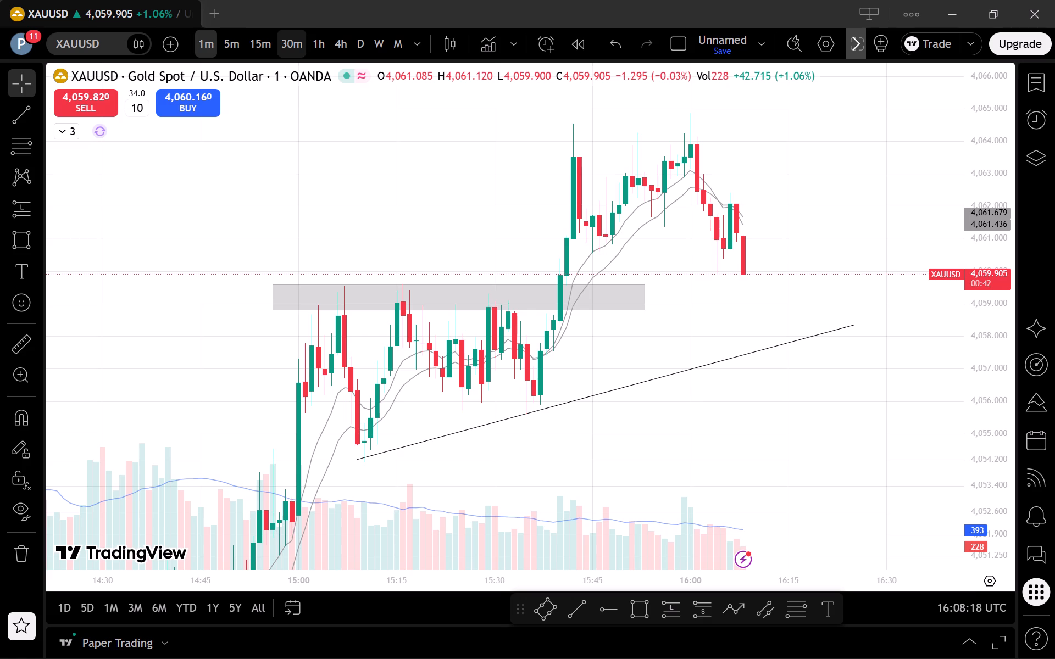
{"action": "left_click", "coordinate": [322, 44]}
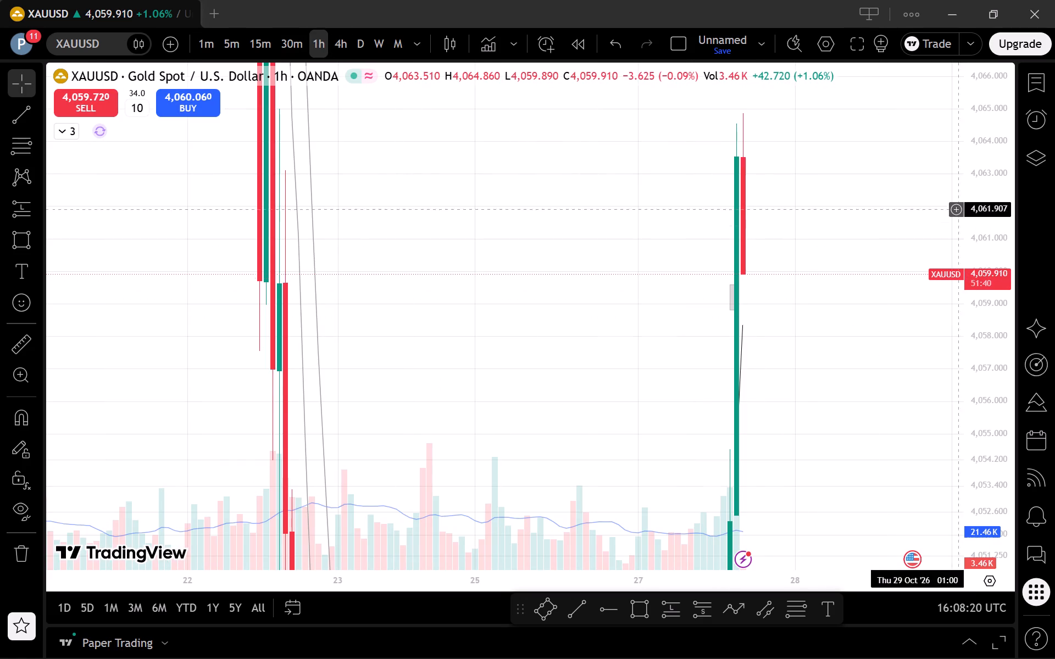
{"action": "left_click_drag", "start_coordinate": [992, 193], "coordinate": [1003, 646]}
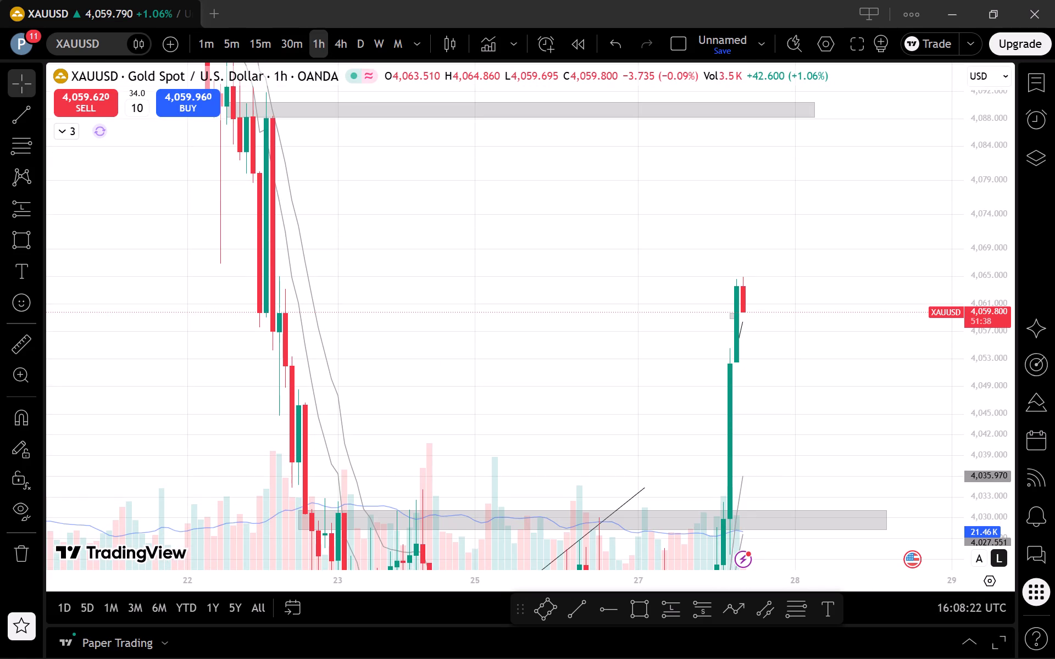
{"action": "left_click_drag", "start_coordinate": [999, 300], "coordinate": [997, 474]}
Examine gold's price action around the small grey zone and rising trend line on the 1-minute, then 5-minute timeframe.
{"action": "left_click", "coordinate": [199, 38]}
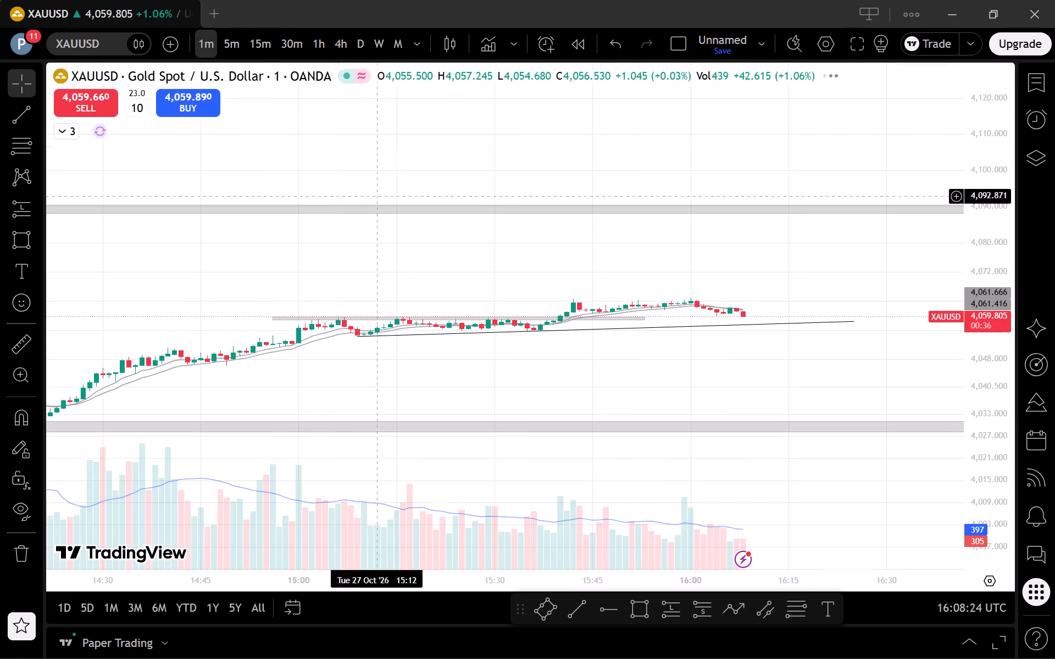
{"action": "left_click", "coordinate": [572, 527]}
{"action": "scroll", "coordinate": [770, 354], "scroll_direction": "up", "scroll_amount": 2}
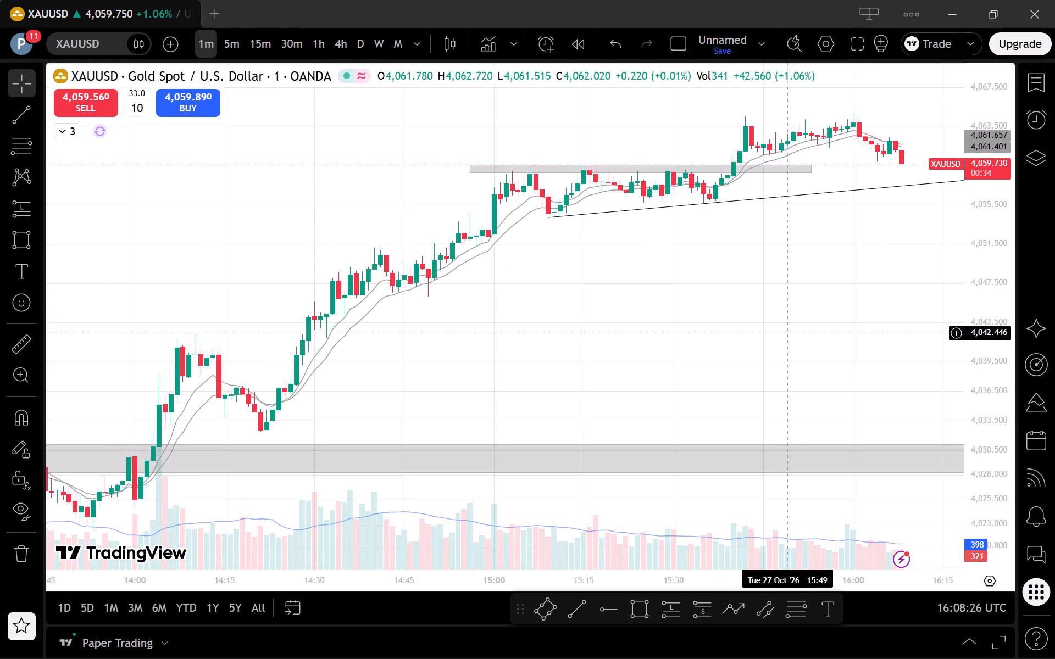
{"action": "left_click_drag", "start_coordinate": [982, 345], "coordinate": [970, 312]}
{"action": "left_click_drag", "start_coordinate": [892, 293], "coordinate": [632, 391]}
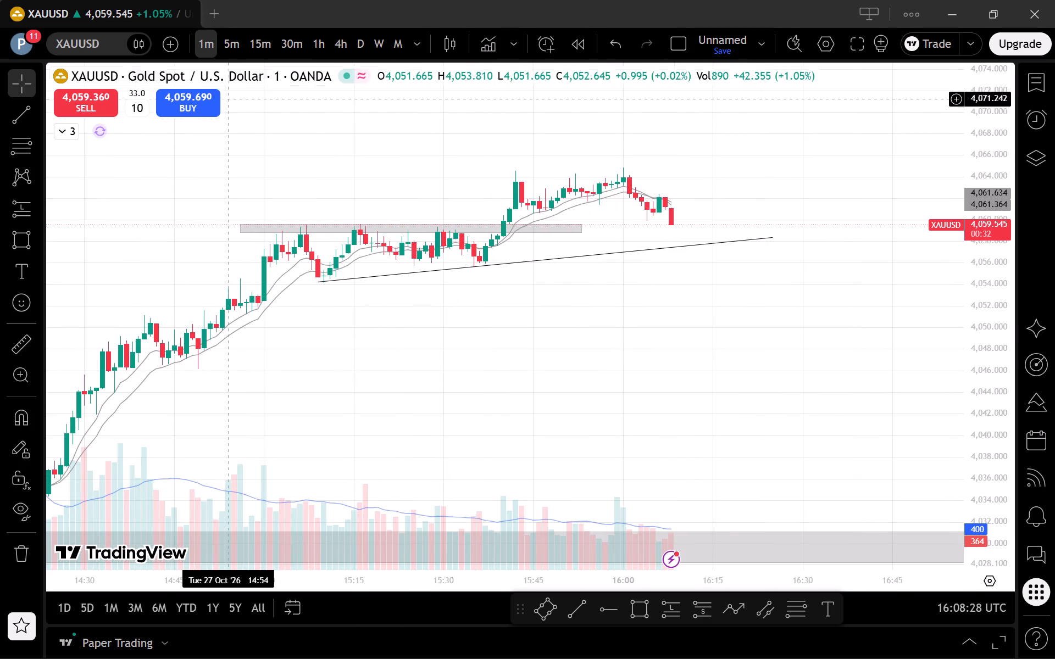
{"action": "left_click", "coordinate": [228, 48]}
{"action": "scroll", "coordinate": [518, 319], "scroll_direction": "down", "scroll_amount": 4}
{"action": "scroll", "coordinate": [752, 390], "scroll_direction": "up", "scroll_amount": 4}
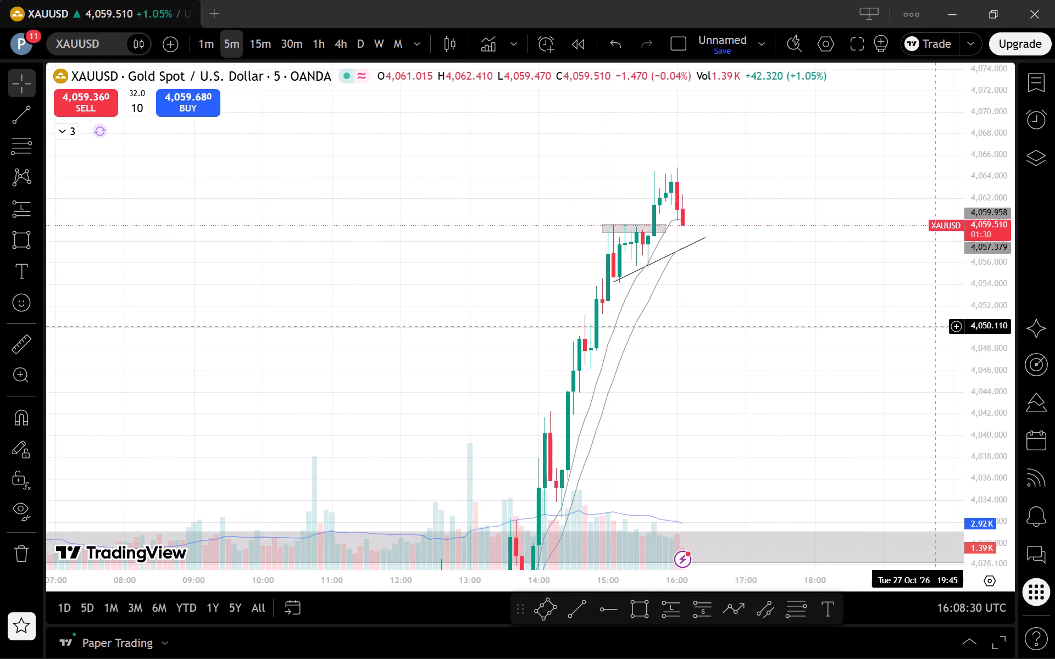
{"action": "left_click_drag", "start_coordinate": [989, 339], "coordinate": [984, 414]}
{"action": "scroll", "coordinate": [731, 369], "scroll_direction": "up", "scroll_amount": 1}
{"action": "left_click_drag", "start_coordinate": [664, 379], "coordinate": [708, 383]}
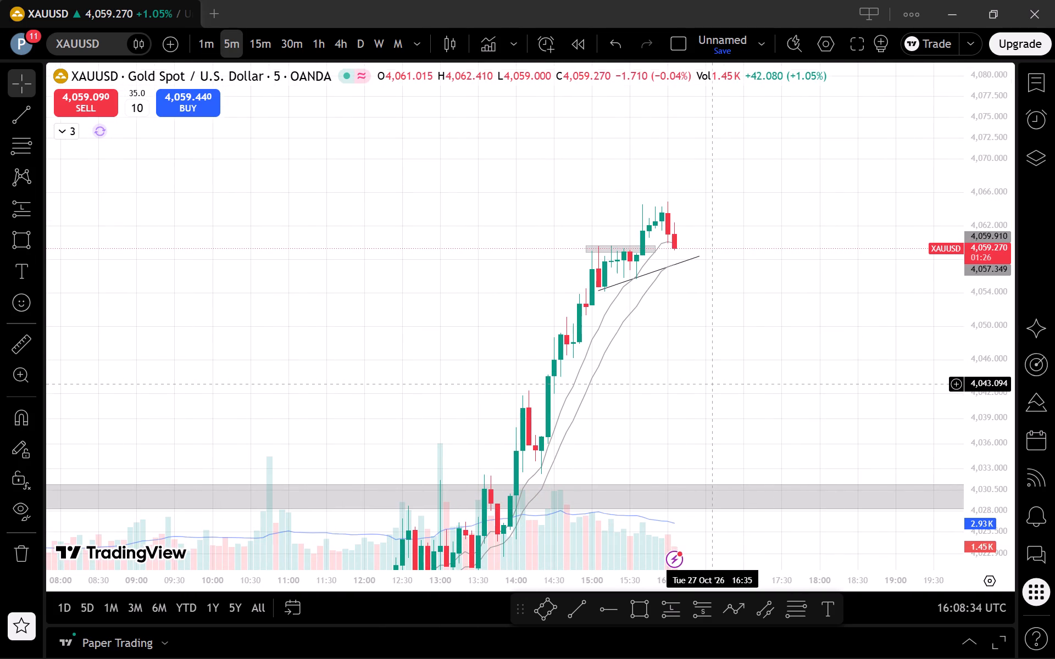
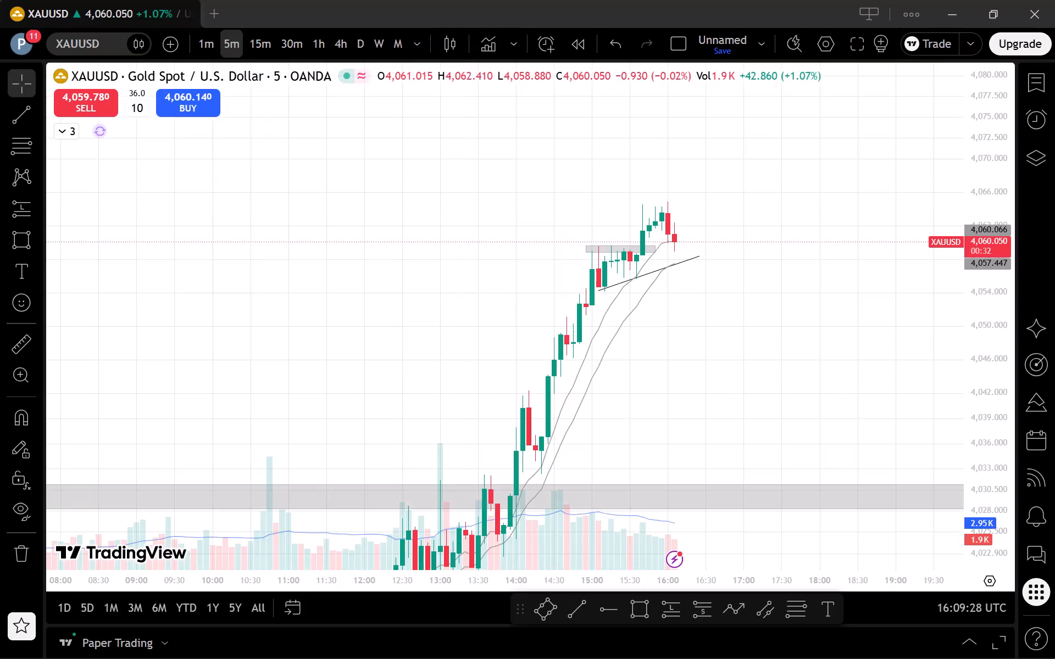
On the 1-minute gold chart, place a short position at the latest candle with entry about 4,059.44 and stop about 4,061.13.
{"action": "left_click", "coordinate": [203, 38]}
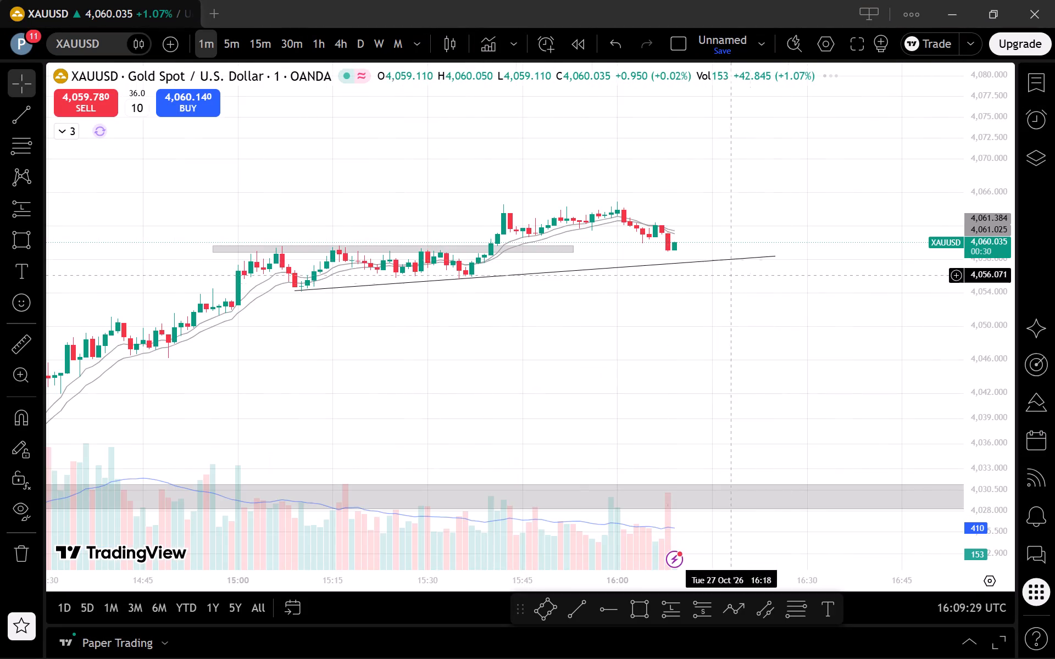
{"action": "scroll", "coordinate": [950, 360], "scroll_direction": "down", "scroll_amount": 2}
{"action": "left_click_drag", "start_coordinate": [1004, 495], "coordinate": [975, 230]}
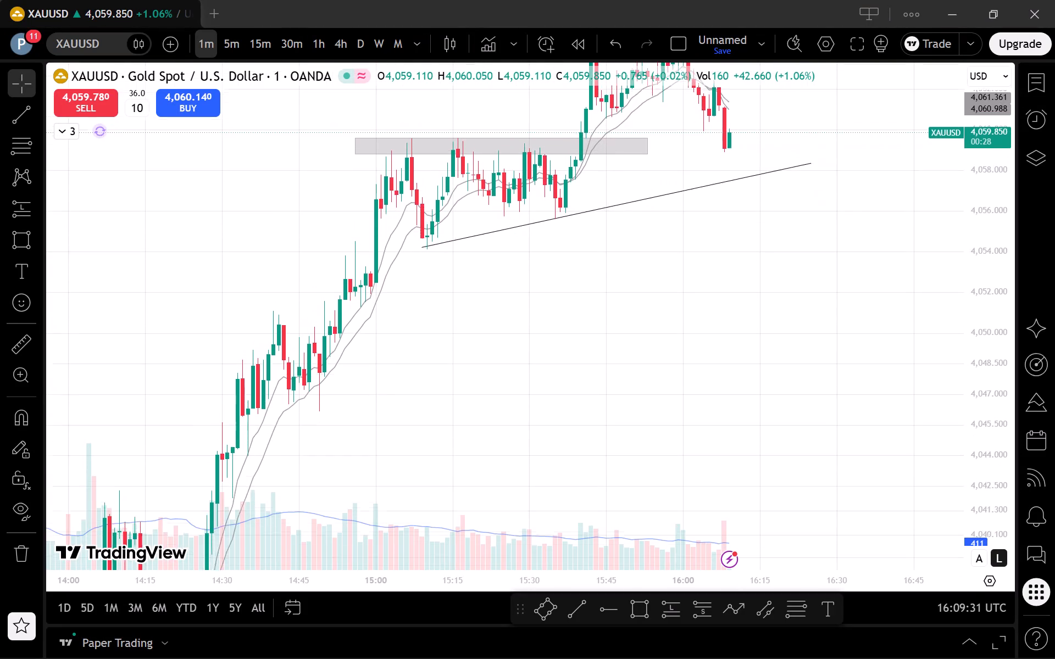
{"action": "left_click_drag", "start_coordinate": [975, 230], "coordinate": [954, 197]}
{"action": "left_click_drag", "start_coordinate": [858, 225], "coordinate": [871, 433]}
{"action": "scroll", "coordinate": [864, 425], "scroll_direction": "up", "scroll_amount": 1}
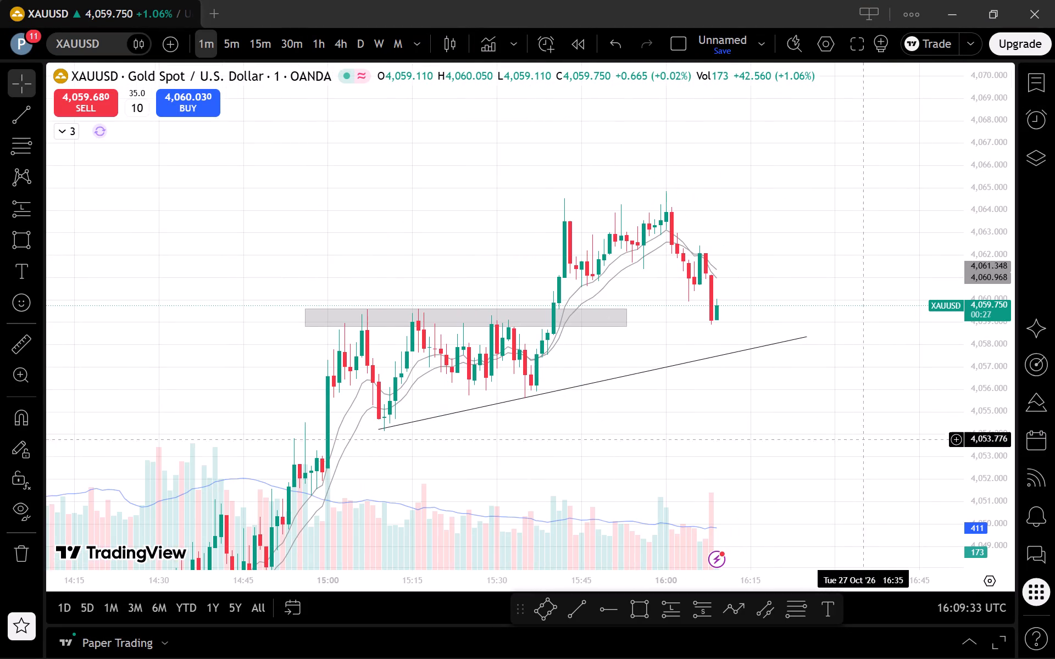
{"action": "left_click_drag", "start_coordinate": [981, 495], "coordinate": [992, 448]}
{"action": "scroll", "coordinate": [865, 438], "scroll_direction": "up", "scroll_amount": 2}
{"action": "left_click_drag", "start_coordinate": [806, 455], "coordinate": [893, 437]}
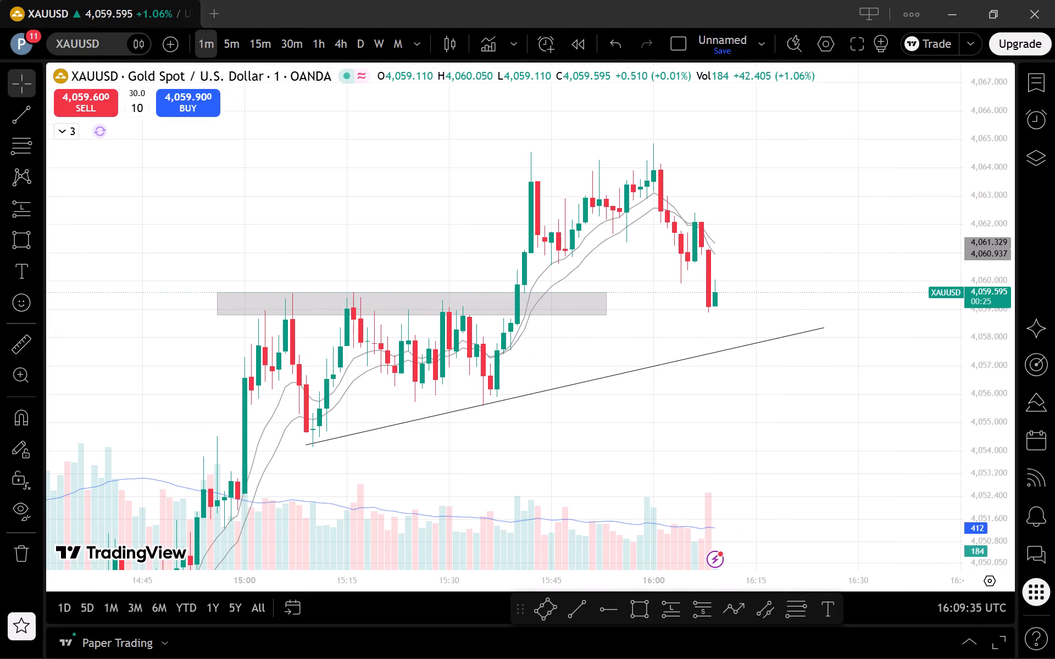
{"action": "left_click", "coordinate": [702, 602]}
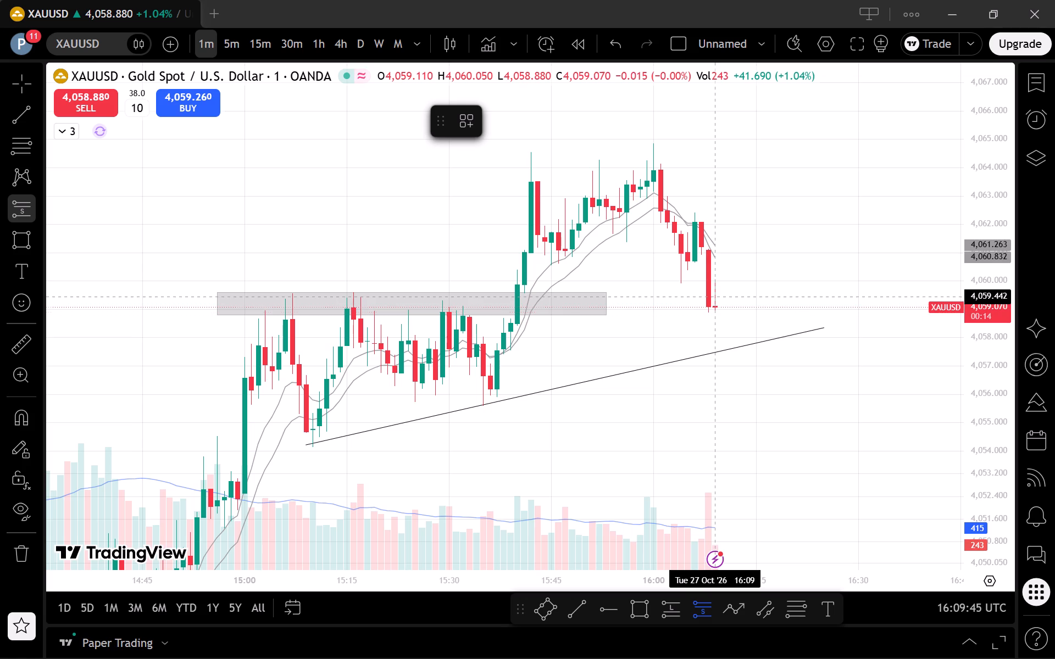
{"action": "left_click", "coordinate": [716, 297]}
{"action": "left_click_drag", "start_coordinate": [715, 167], "coordinate": [758, 253]}
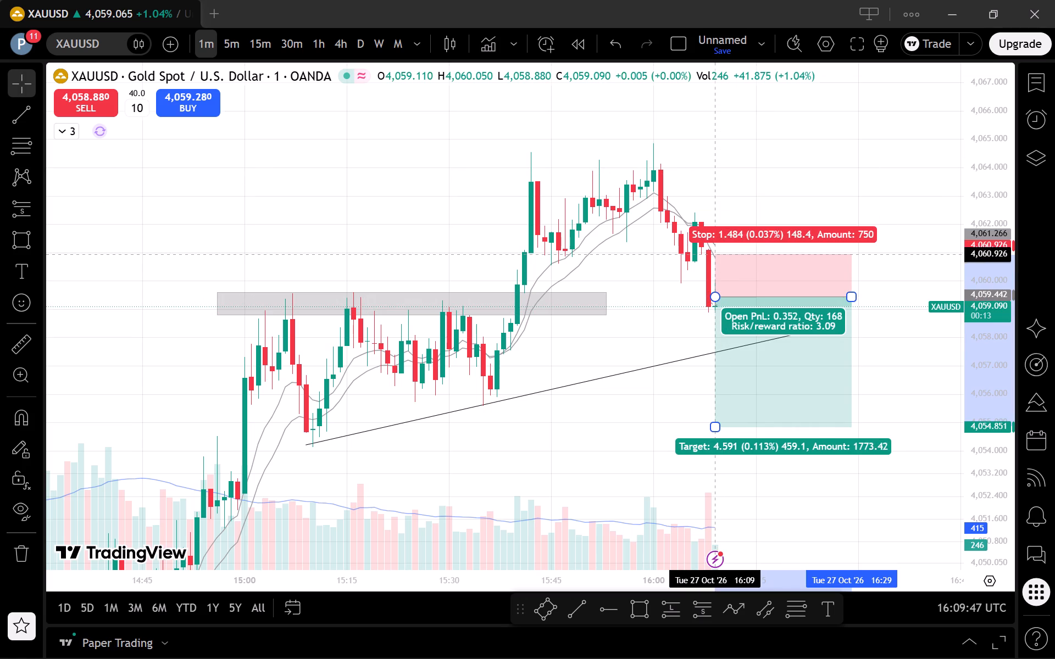
{"action": "left_click_drag", "start_coordinate": [758, 253], "coordinate": [769, 249]}
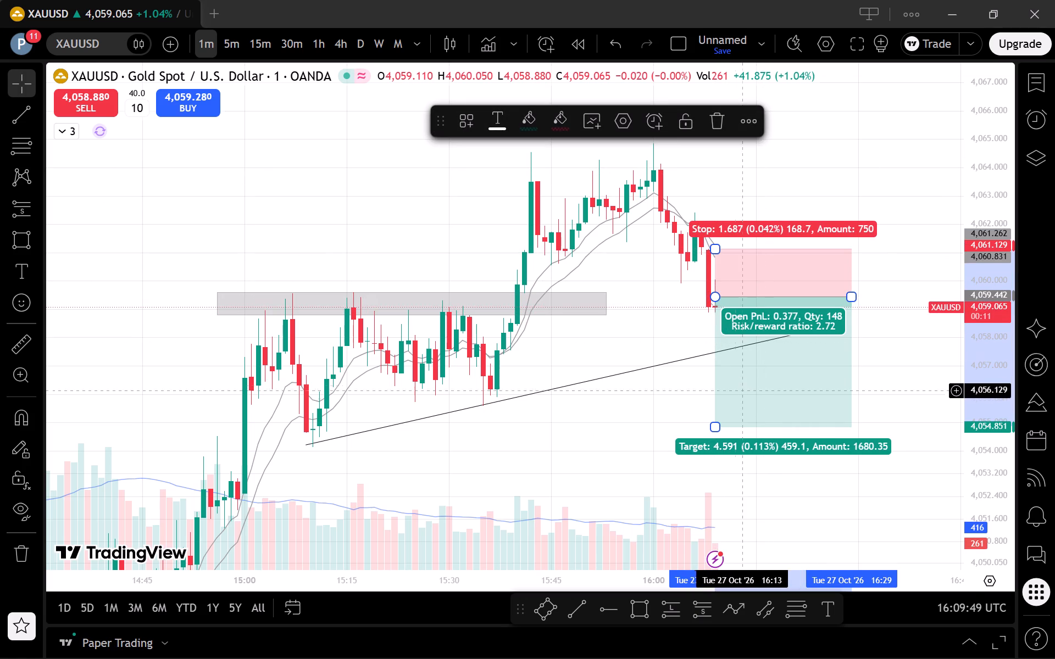
Lower the short position's target to about 4,053.54, below the start of the rising trend line.
{"action": "left_click_drag", "start_coordinate": [719, 429], "coordinate": [734, 449]}
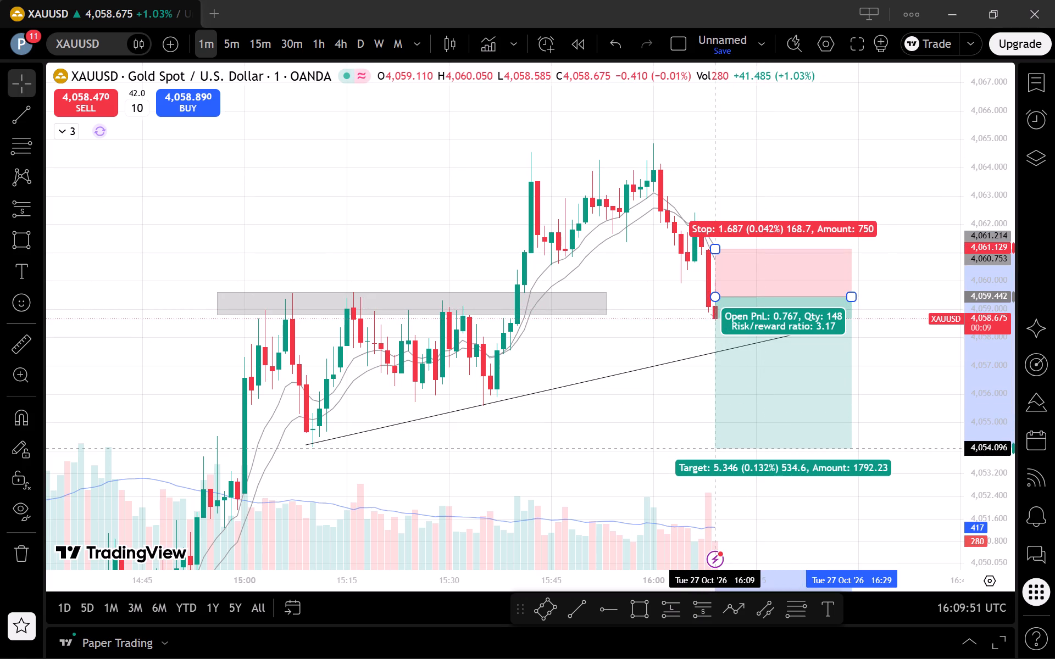
{"action": "left_click_drag", "start_coordinate": [734, 449], "coordinate": [763, 462]}
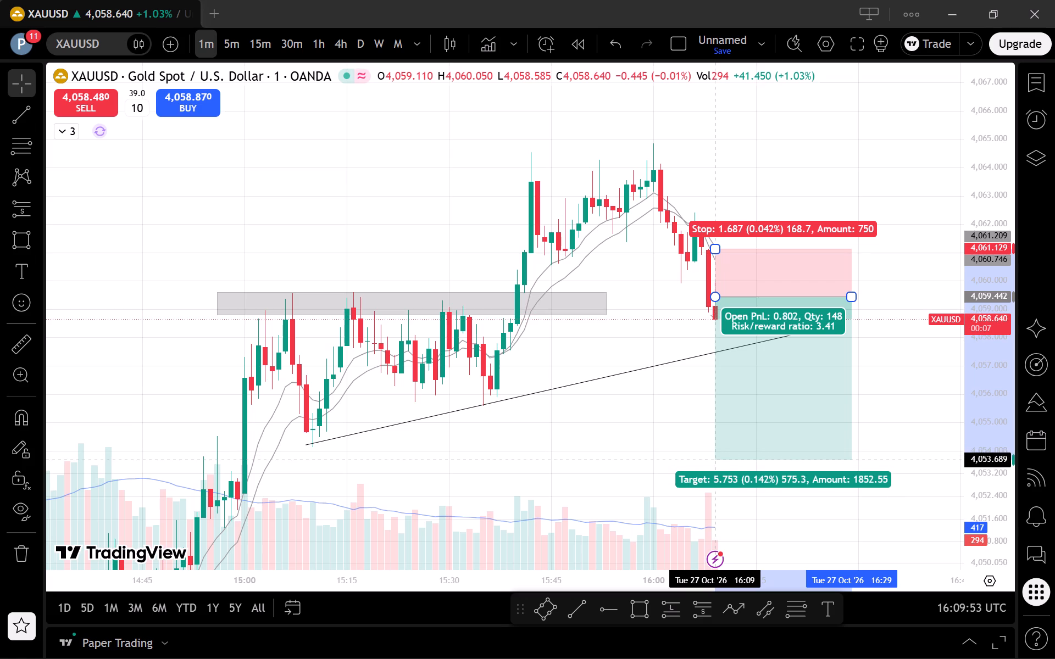
{"action": "left_click_drag", "start_coordinate": [763, 462], "coordinate": [779, 469]}
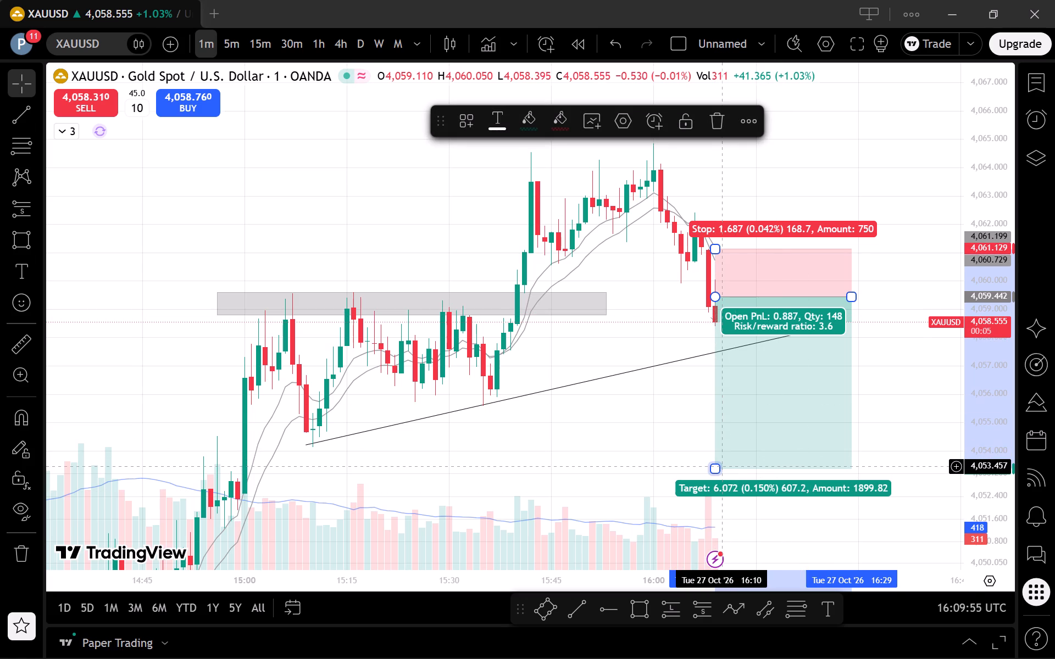
{"action": "left_click_drag", "start_coordinate": [718, 466], "coordinate": [730, 469]}
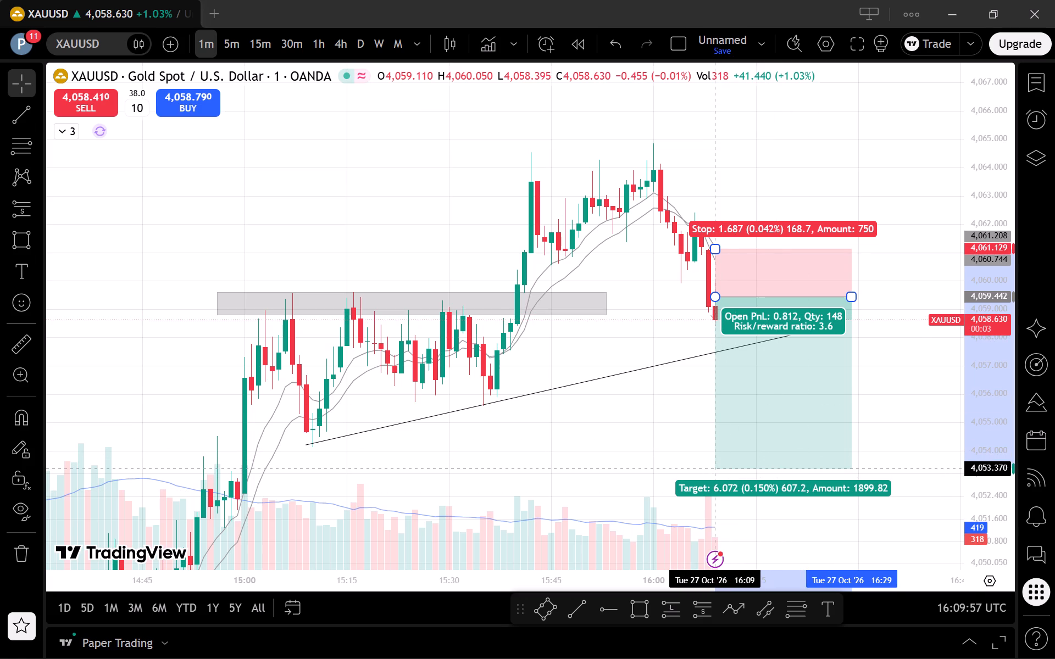
{"action": "left_click_drag", "start_coordinate": [730, 469], "coordinate": [754, 464]}
{"action": "left_click", "coordinate": [787, 531]}
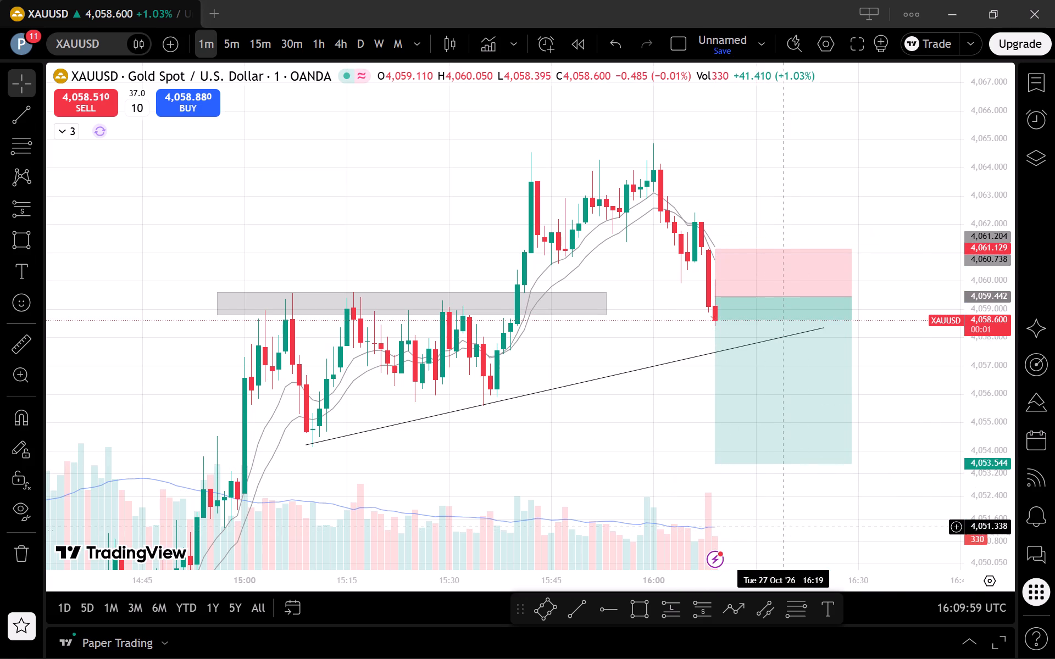
On the 5-minute timeframe, extend the short position's end time to 16:45.
{"action": "scroll", "coordinate": [789, 526], "scroll_direction": "up", "scroll_amount": 1}
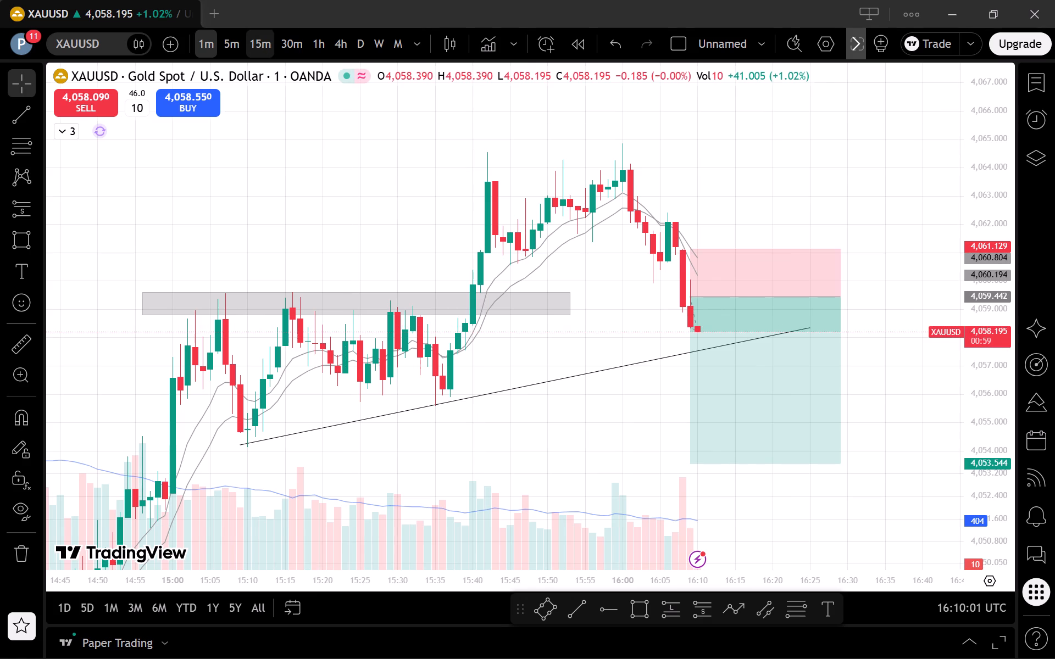
{"action": "left_click", "coordinate": [224, 54]}
{"action": "left_click", "coordinate": [230, 33]}
{"action": "scroll", "coordinate": [893, 406], "scroll_direction": "up", "scroll_amount": 1}
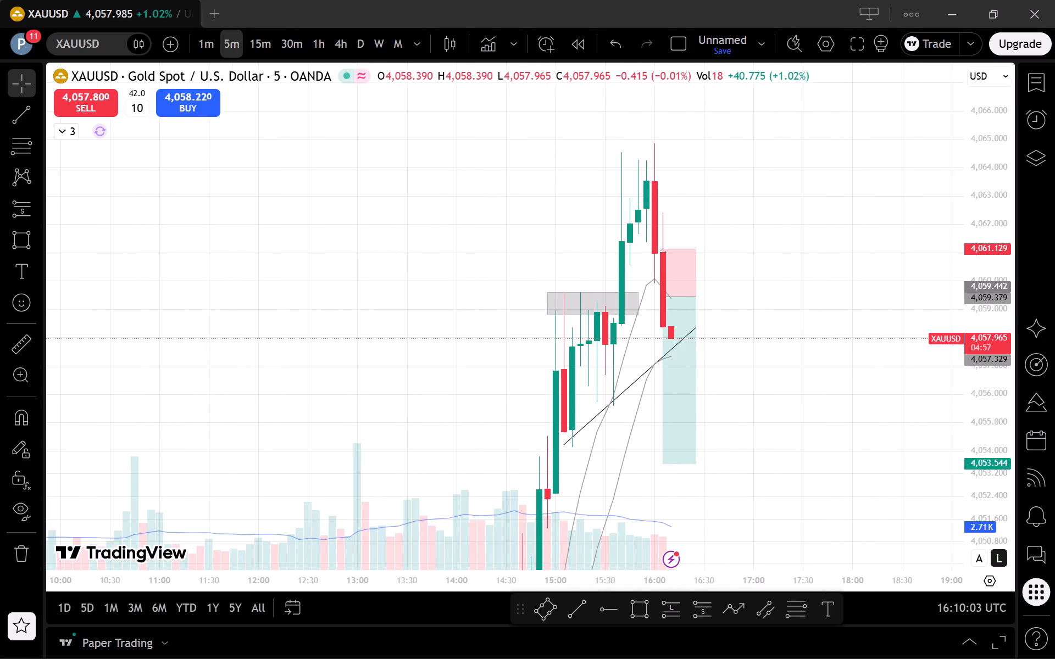
{"action": "left_click_drag", "start_coordinate": [1004, 307], "coordinate": [1000, 519]}
{"action": "left_click_drag", "start_coordinate": [698, 311], "coordinate": [725, 319]}
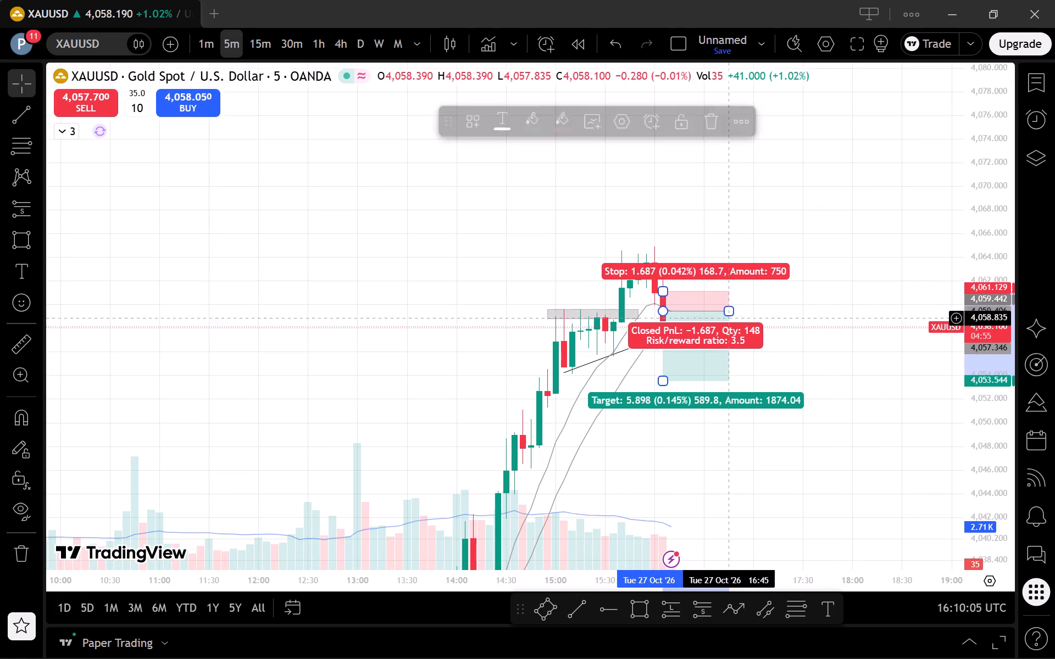
{"action": "left_click", "coordinate": [777, 387]}
Examine gold's price against the short position and rising trend line on the 5-minute, then 1-minute timeframe.
{"action": "scroll", "coordinate": [919, 466], "scroll_direction": "down", "scroll_amount": 2}
{"action": "left_click_drag", "start_coordinate": [987, 507], "coordinate": [953, 340]}
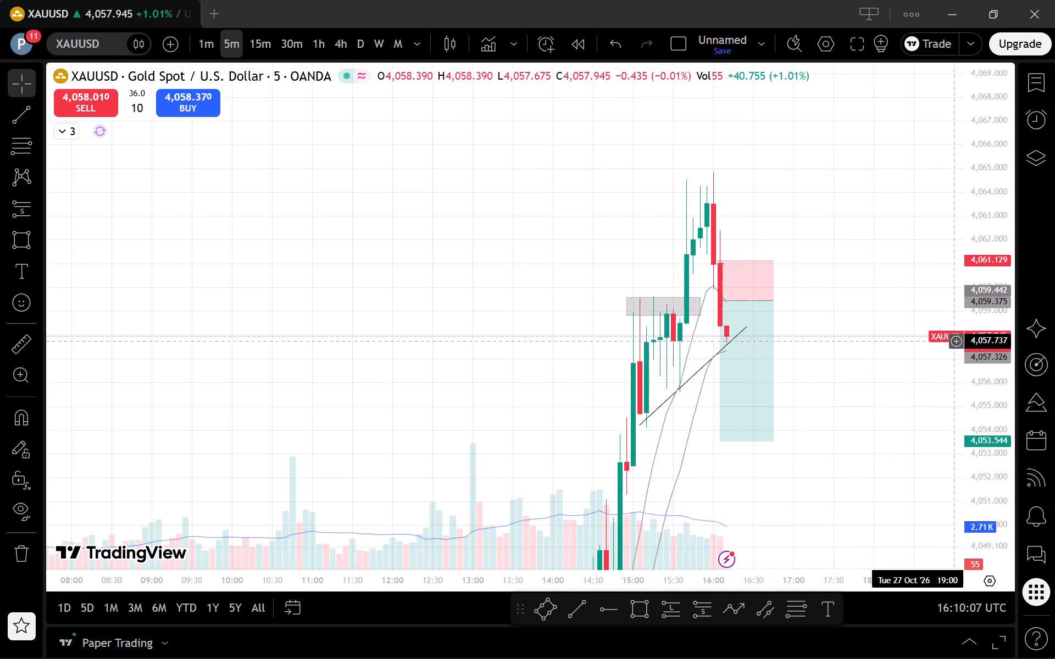
{"action": "scroll", "coordinate": [905, 408], "scroll_direction": "up", "scroll_amount": 3}
{"action": "left_click_drag", "start_coordinate": [814, 471], "coordinate": [888, 449]}
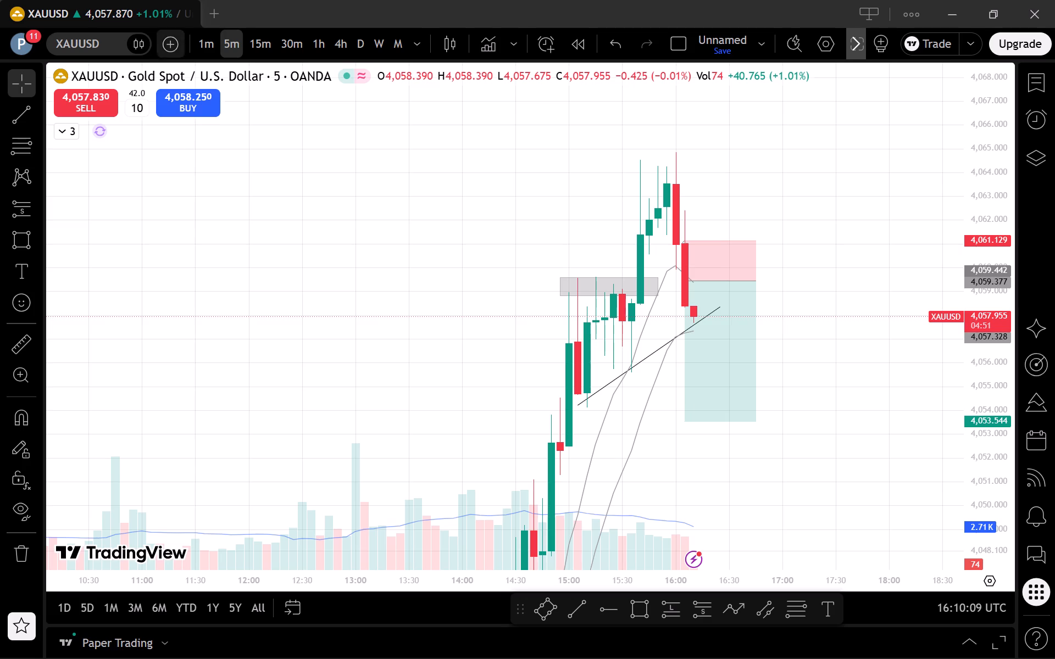
{"action": "left_click", "coordinate": [208, 51]}
{"action": "scroll", "coordinate": [810, 465], "scroll_direction": "down", "scroll_amount": 4}
{"action": "left_click_drag", "start_coordinate": [836, 480], "coordinate": [599, 479]}
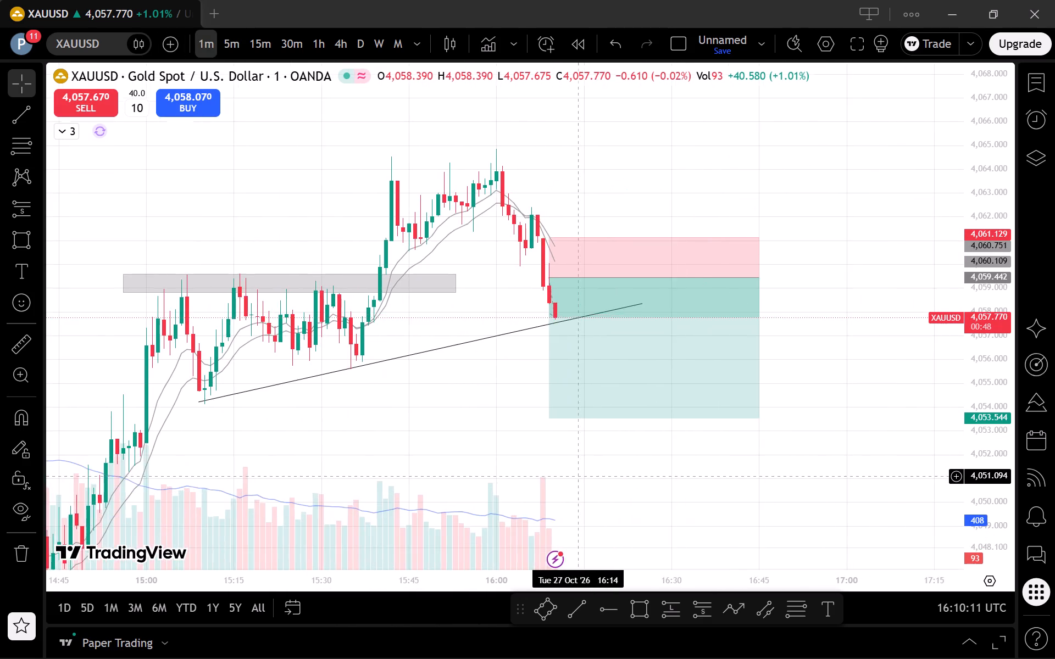
{"action": "left_click_drag", "start_coordinate": [599, 479], "coordinate": [655, 479]}
{"action": "scroll", "coordinate": [693, 461], "scroll_direction": "down", "scroll_amount": 1}
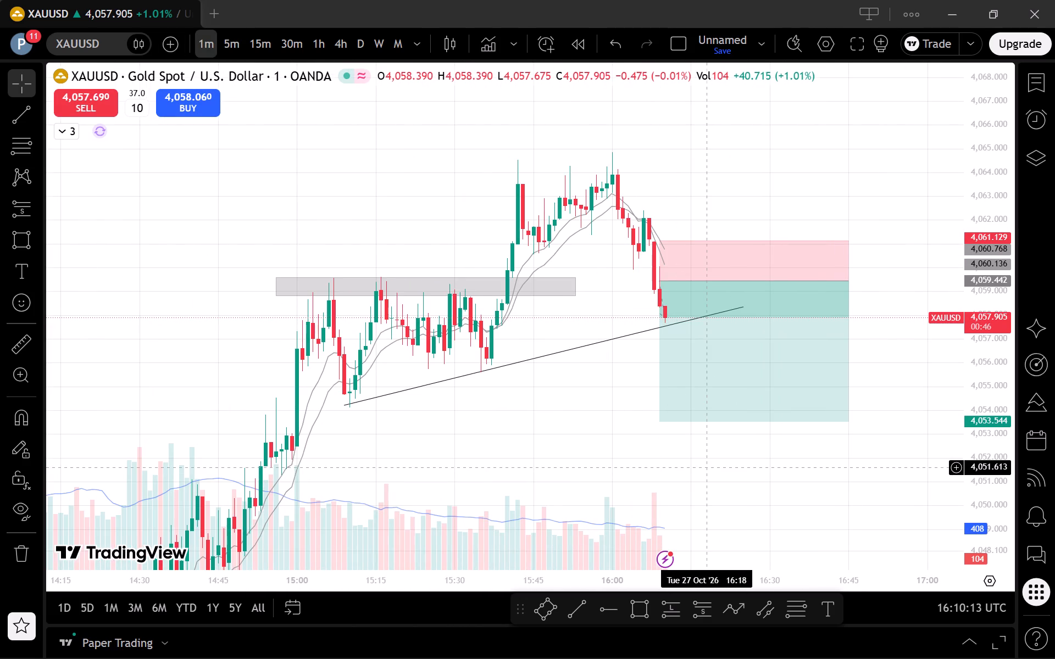
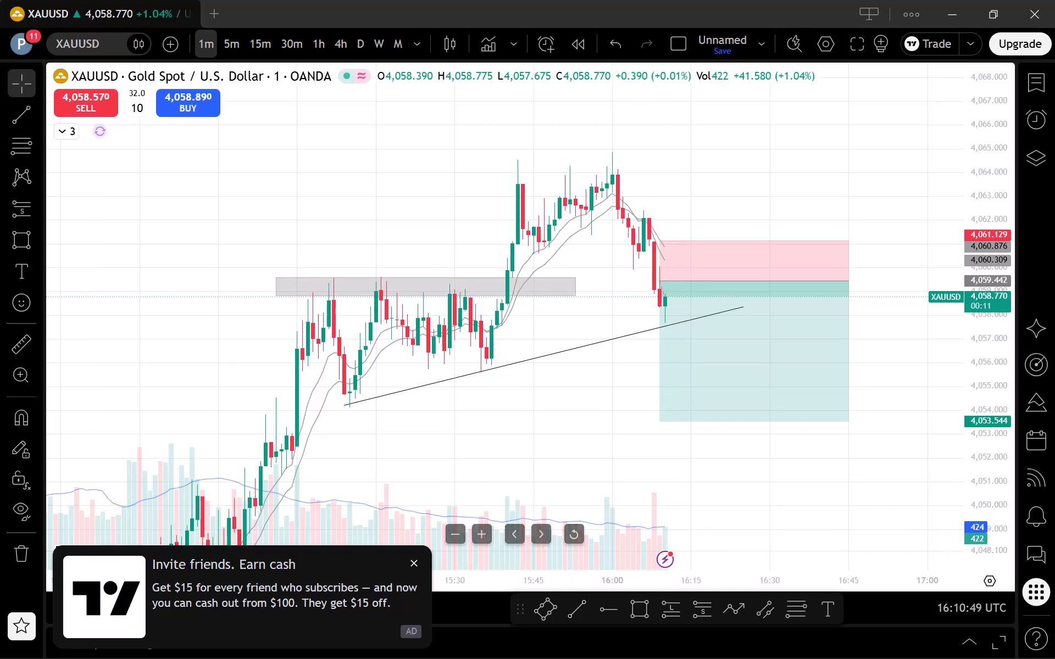
Dismiss the referral advertisement and the ad-free upgrade offer.
{"action": "left_click", "coordinate": [413, 568]}
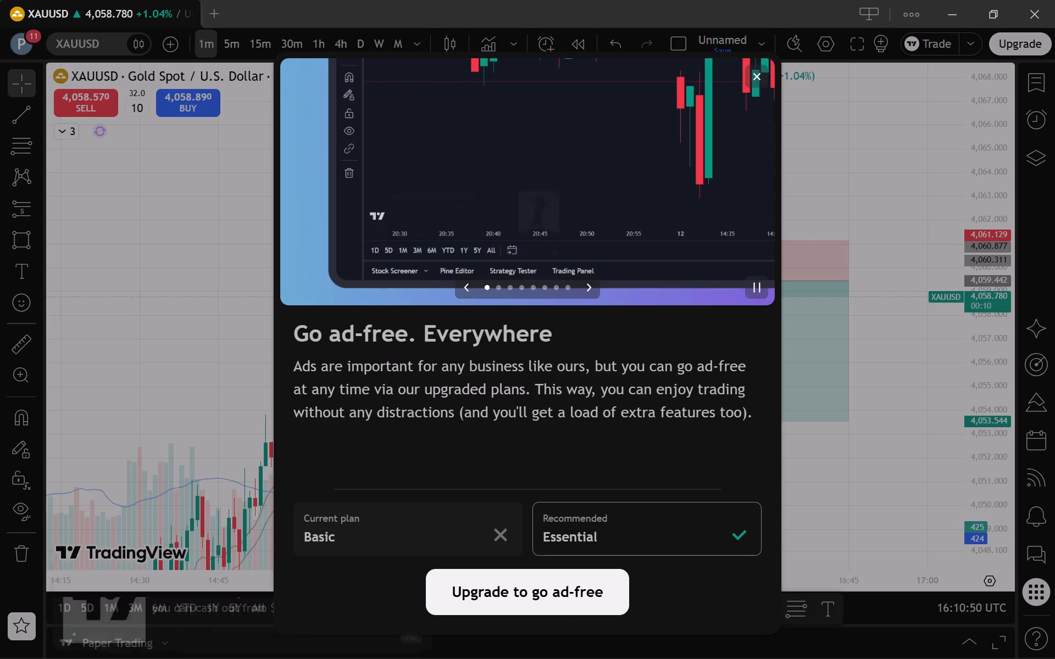
{"action": "left_click", "coordinate": [752, 80]}
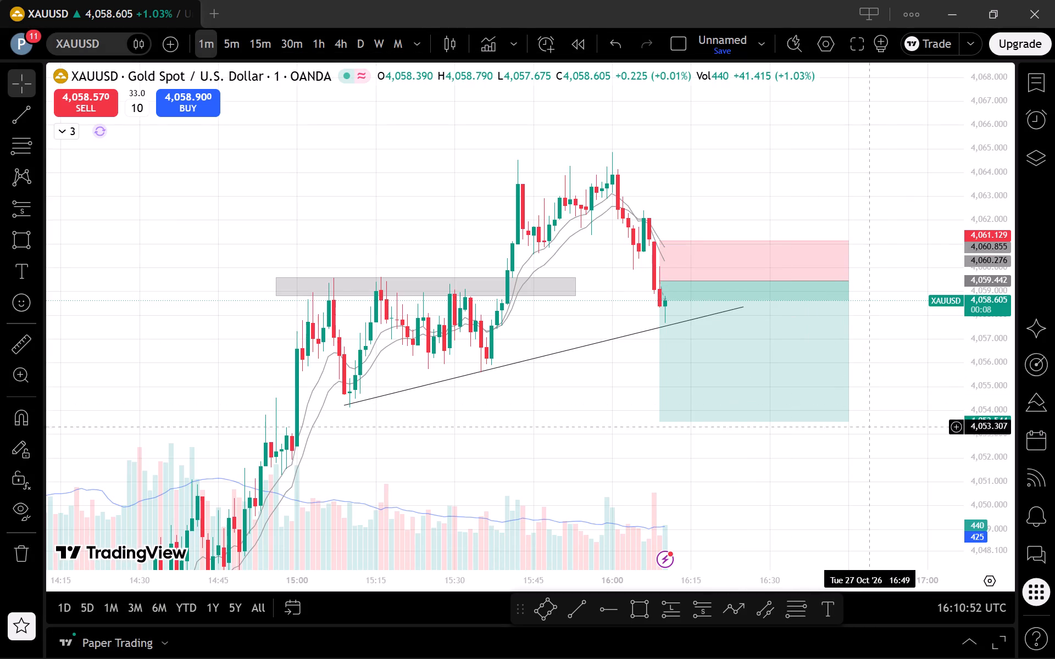
Realign the rising trend line on the 1-minute gold chart from about 4,054.07 at 15:10 to about 4,058.74 at 16:27.
{"action": "scroll", "coordinate": [881, 484], "scroll_direction": "down", "scroll_amount": 1}
{"action": "scroll", "coordinate": [868, 473], "scroll_direction": "up", "scroll_amount": 1}
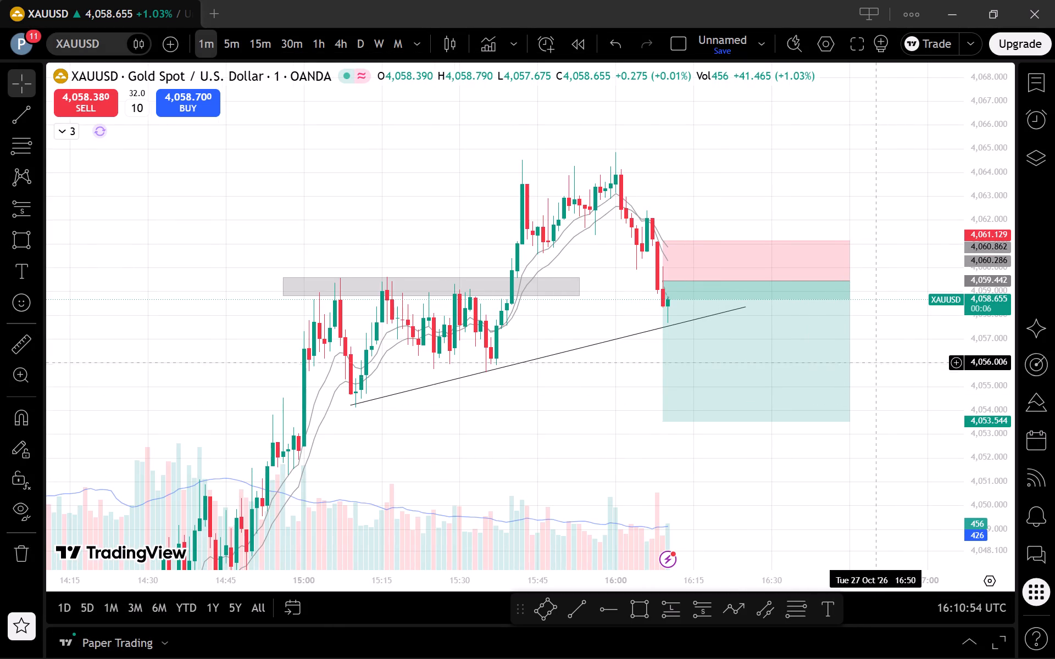
{"action": "left_click", "coordinate": [352, 406]}
{"action": "left_click", "coordinate": [404, 440]}
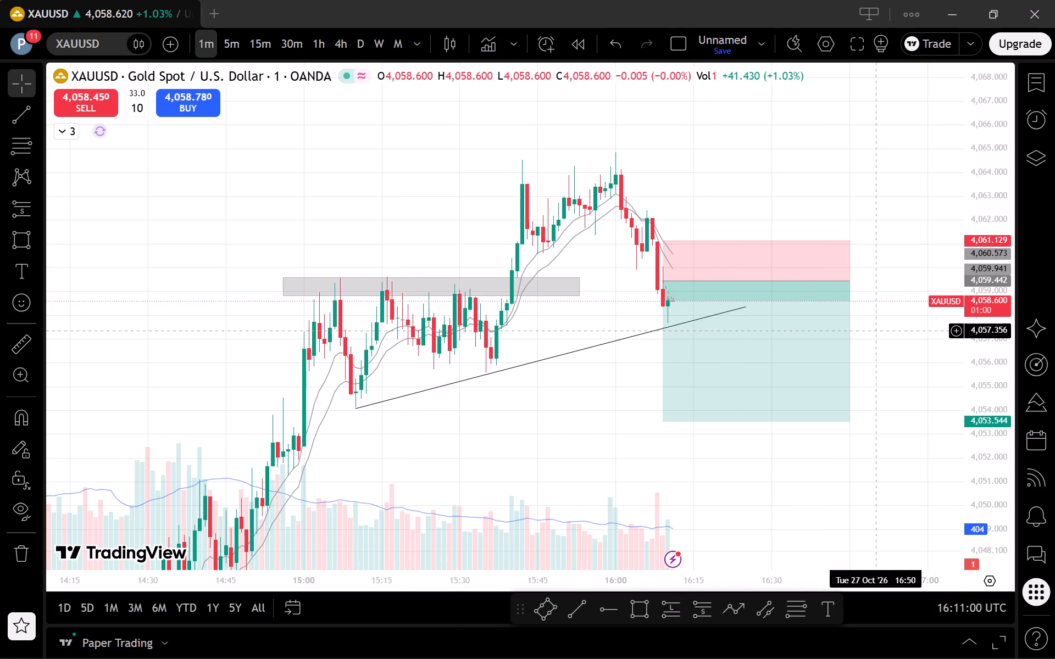
{"action": "left_click", "coordinate": [648, 332]}
{"action": "left_click_drag", "start_coordinate": [748, 308], "coordinate": [746, 307]}
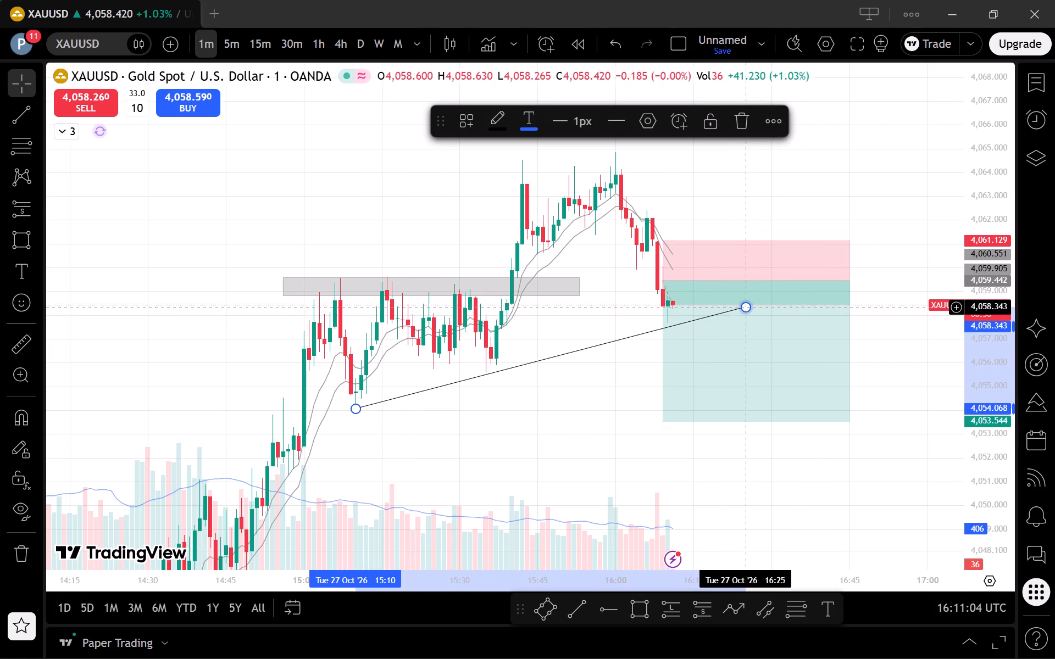
{"action": "left_click_drag", "start_coordinate": [746, 307], "coordinate": [746, 304]}
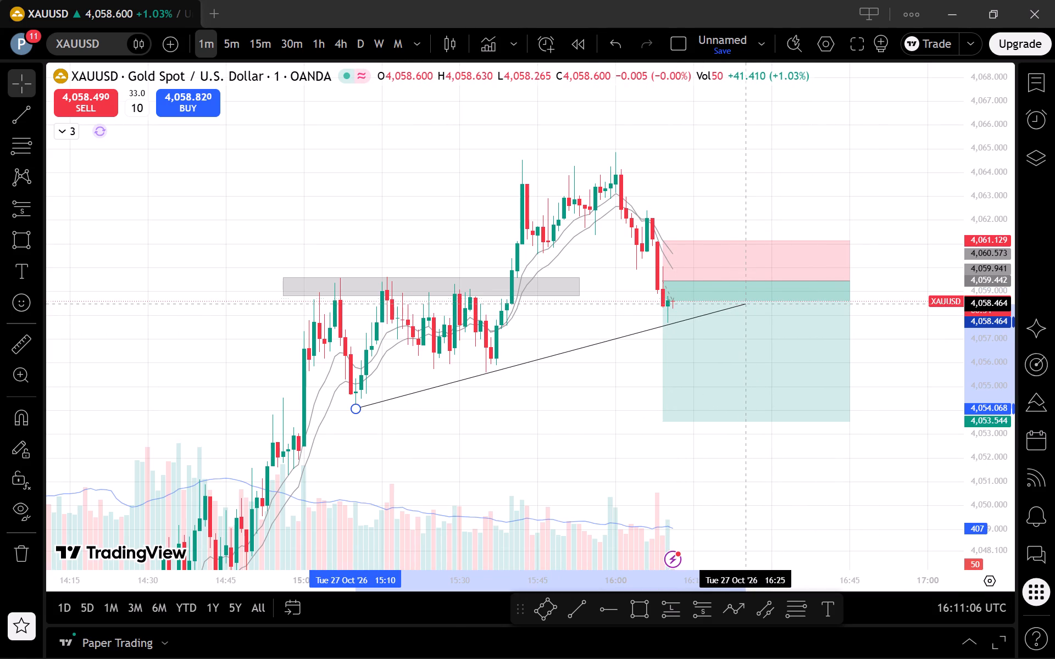
{"action": "left_click_drag", "start_coordinate": [746, 304], "coordinate": [756, 298]}
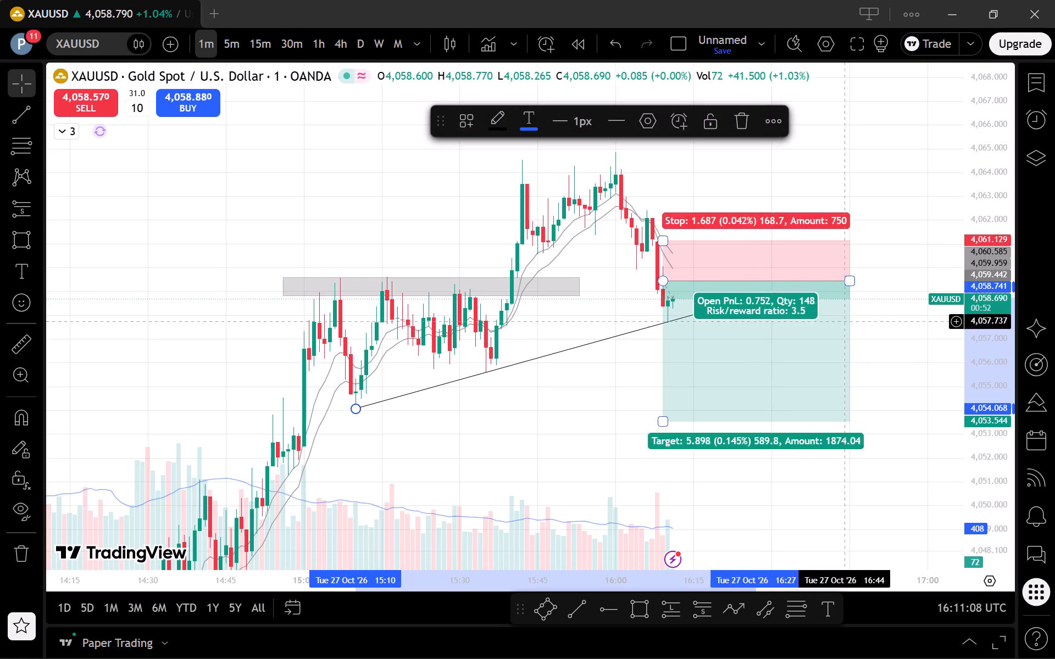
{"action": "left_click", "coordinate": [894, 372]}
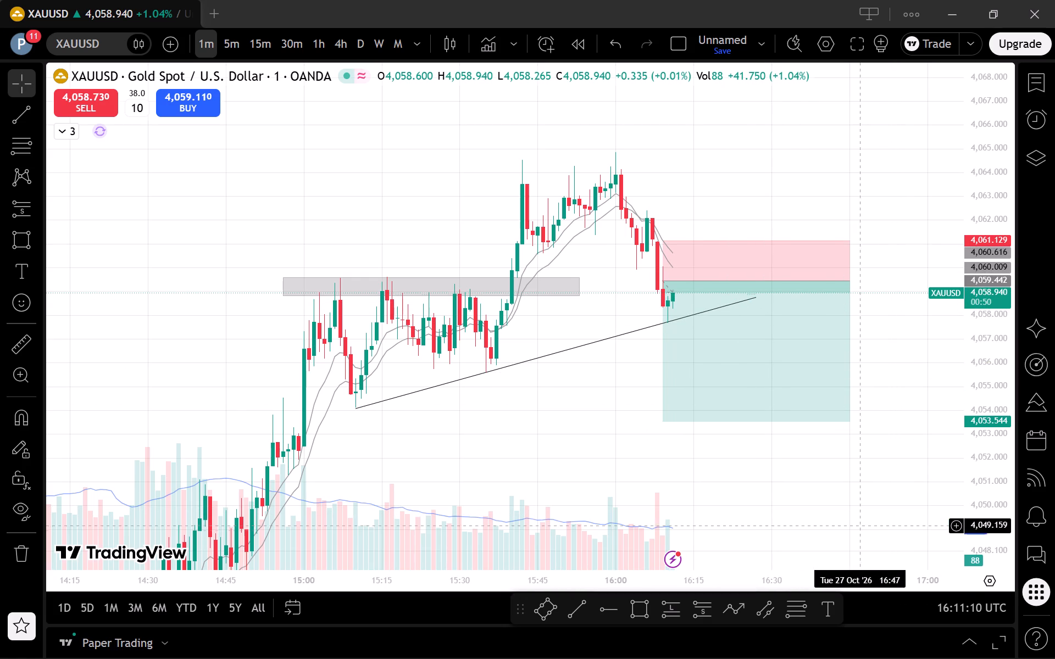
Examine gold's latest candles against the adjusted trend line and short position on the 5-minute, then 1-minute timeframe.
{"action": "left_click", "coordinate": [240, 42]}
{"action": "scroll", "coordinate": [817, 488], "scroll_direction": "up", "scroll_amount": 2}
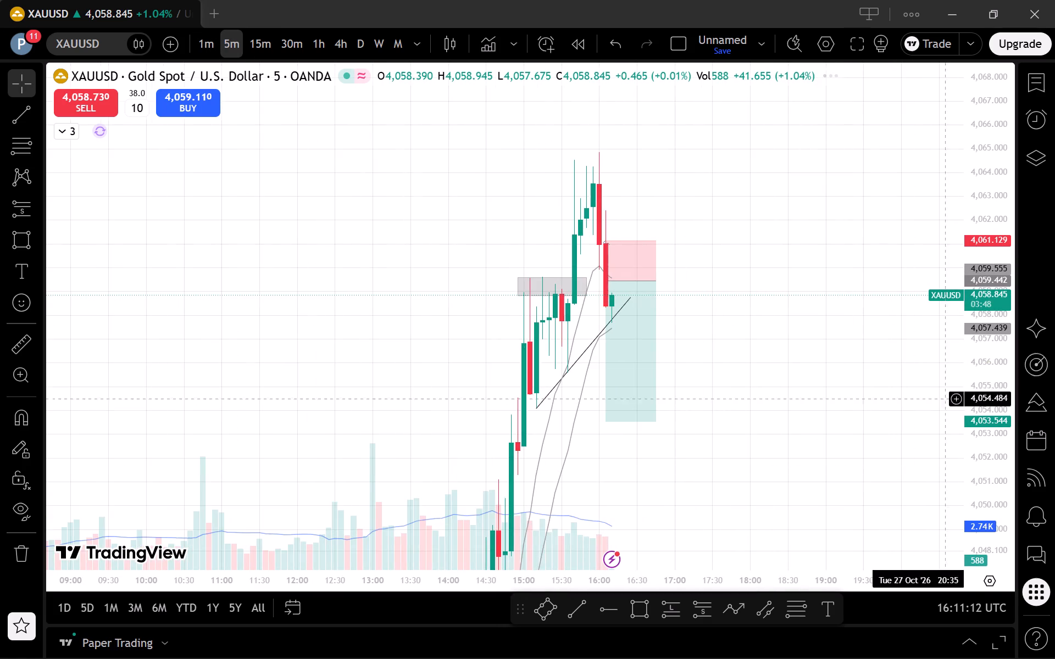
{"action": "left_click_drag", "start_coordinate": [990, 339], "coordinate": [1002, 511]}
{"action": "scroll", "coordinate": [724, 454], "scroll_direction": "up", "scroll_amount": 1}
{"action": "left_click_drag", "start_coordinate": [656, 476], "coordinate": [785, 495]}
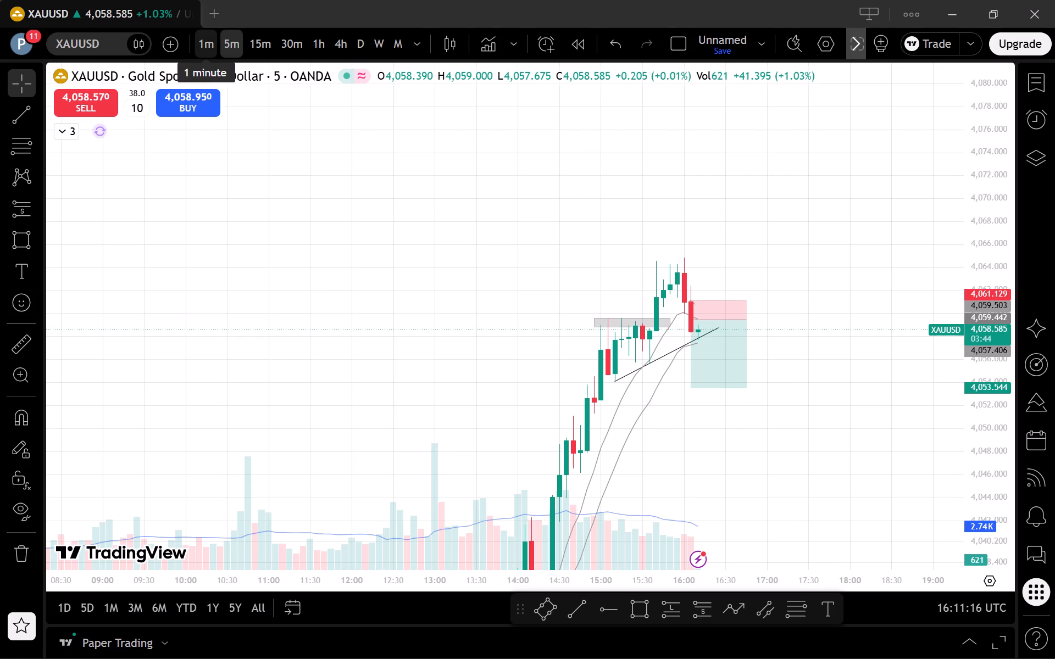
{"action": "left_click", "coordinate": [208, 42]}
{"action": "left_click_drag", "start_coordinate": [997, 524], "coordinate": [998, 507]}
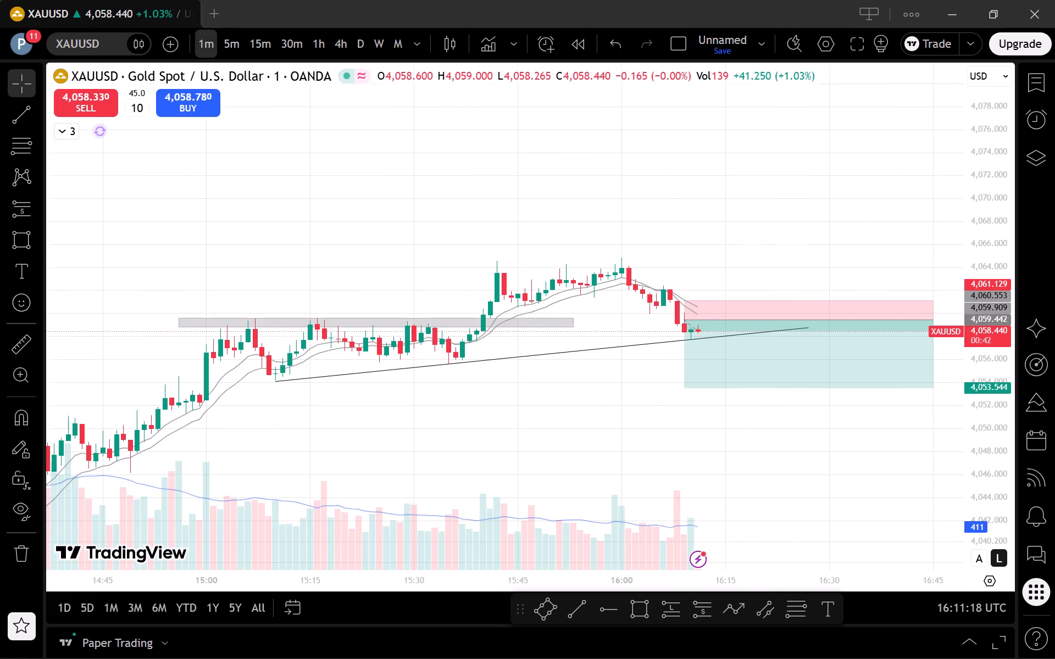
{"action": "left_click_drag", "start_coordinate": [998, 507], "coordinate": [965, 276]}
{"action": "scroll", "coordinate": [874, 222], "scroll_direction": "down", "scroll_amount": 2}
{"action": "left_click_drag", "start_coordinate": [871, 222], "coordinate": [689, 209]}
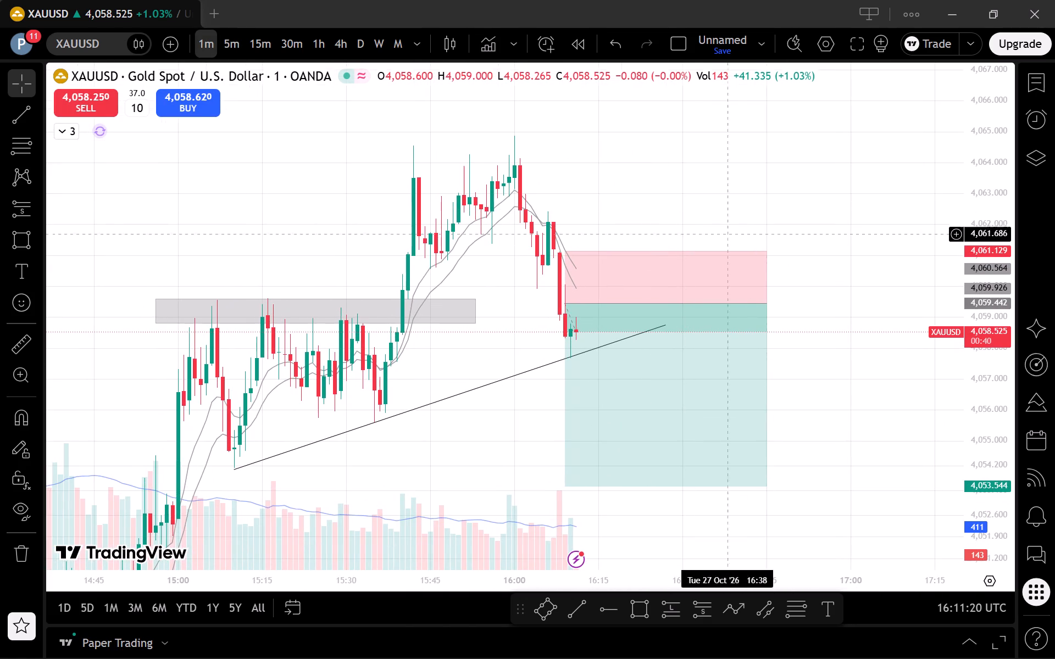
{"action": "left_click_drag", "start_coordinate": [849, 438], "coordinate": [913, 398]}
{"action": "left_click_drag", "start_coordinate": [808, 527], "coordinate": [832, 515]}
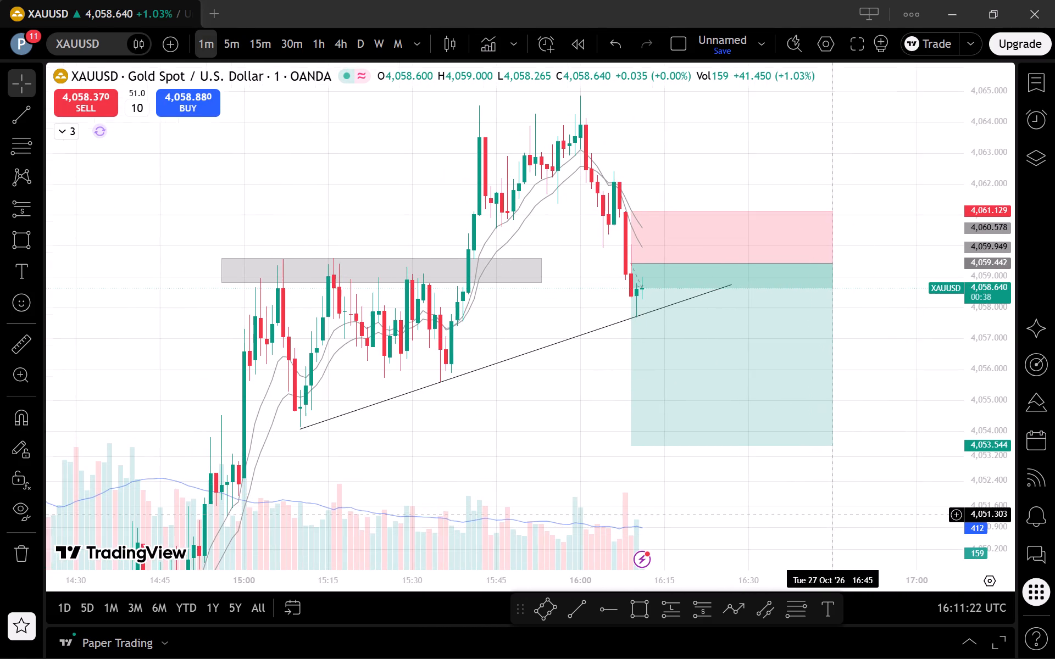
{"action": "left_click_drag", "start_coordinate": [832, 515], "coordinate": [827, 519]}
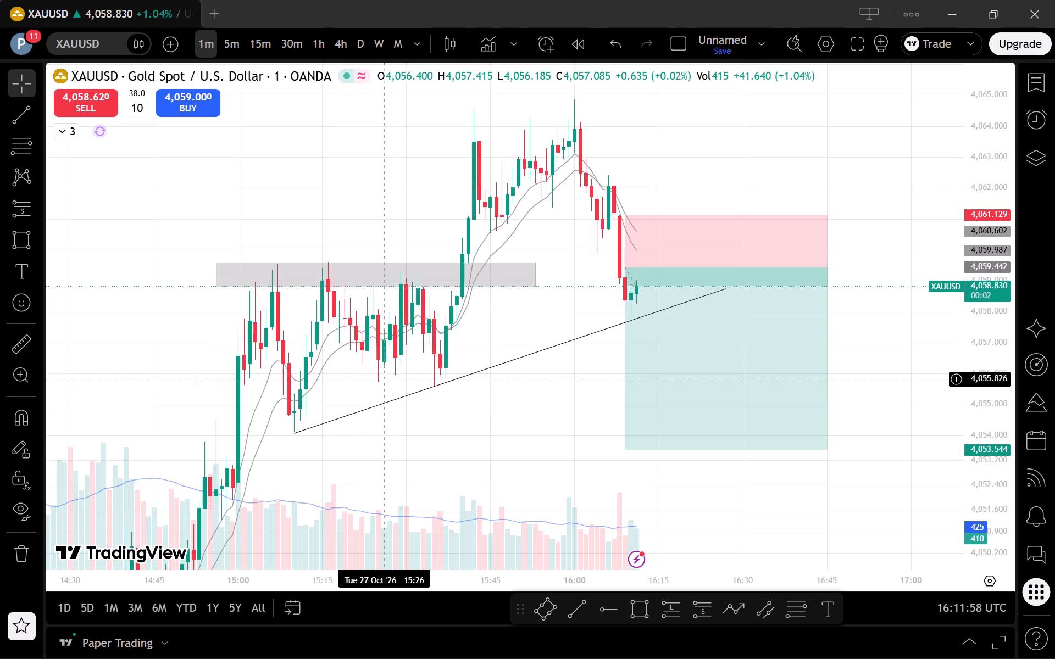
Monitor gold's price relative to the short position's entry and the grey zone on the 5-minute, then 1-minute timeframe.
{"action": "left_click", "coordinate": [237, 41]}
{"action": "scroll", "coordinate": [857, 403], "scroll_direction": "up", "scroll_amount": 2}
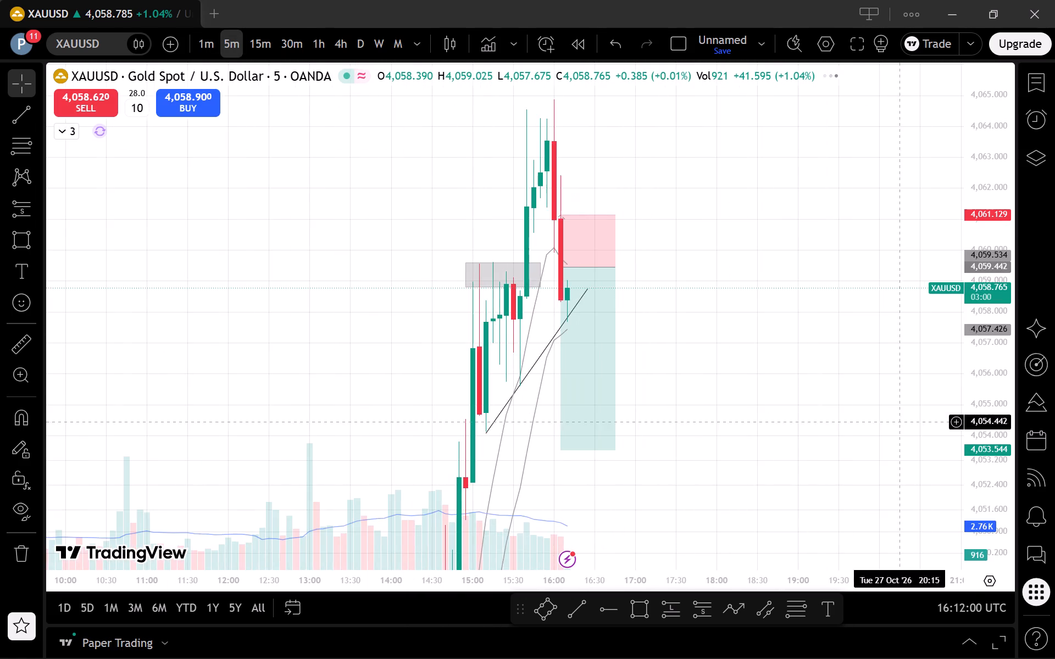
{"action": "left_click_drag", "start_coordinate": [987, 282], "coordinate": [999, 511]}
{"action": "scroll", "coordinate": [704, 361], "scroll_direction": "up", "scroll_amount": 2}
{"action": "left_click_drag", "start_coordinate": [623, 445], "coordinate": [880, 467]}
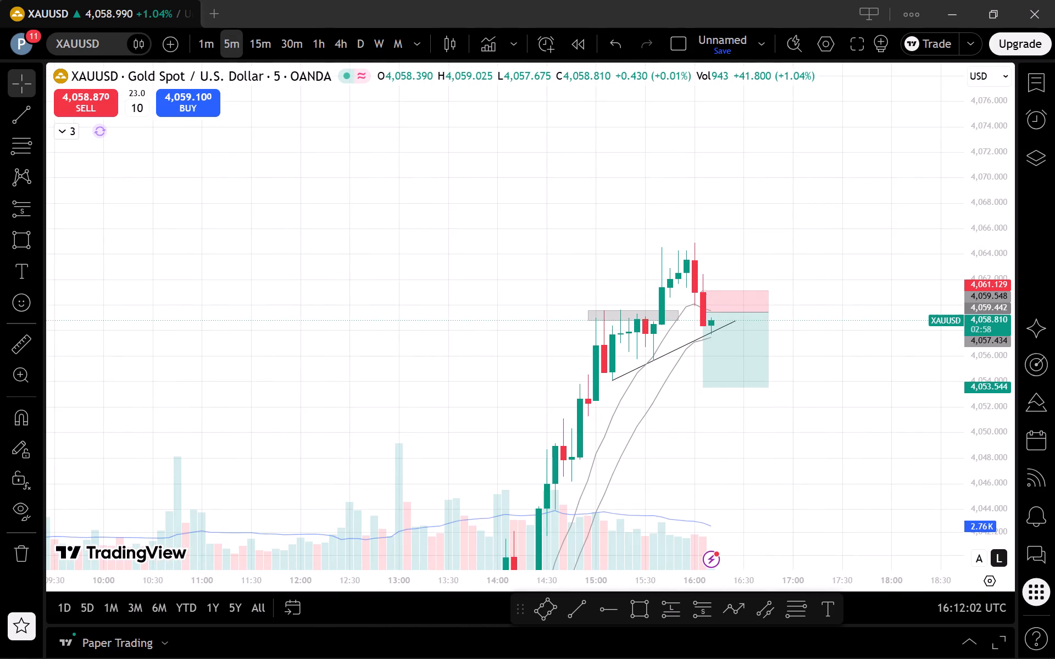
{"action": "left_click_drag", "start_coordinate": [990, 490], "coordinate": [968, 333]}
{"action": "scroll", "coordinate": [850, 347], "scroll_direction": "up", "scroll_amount": 2}
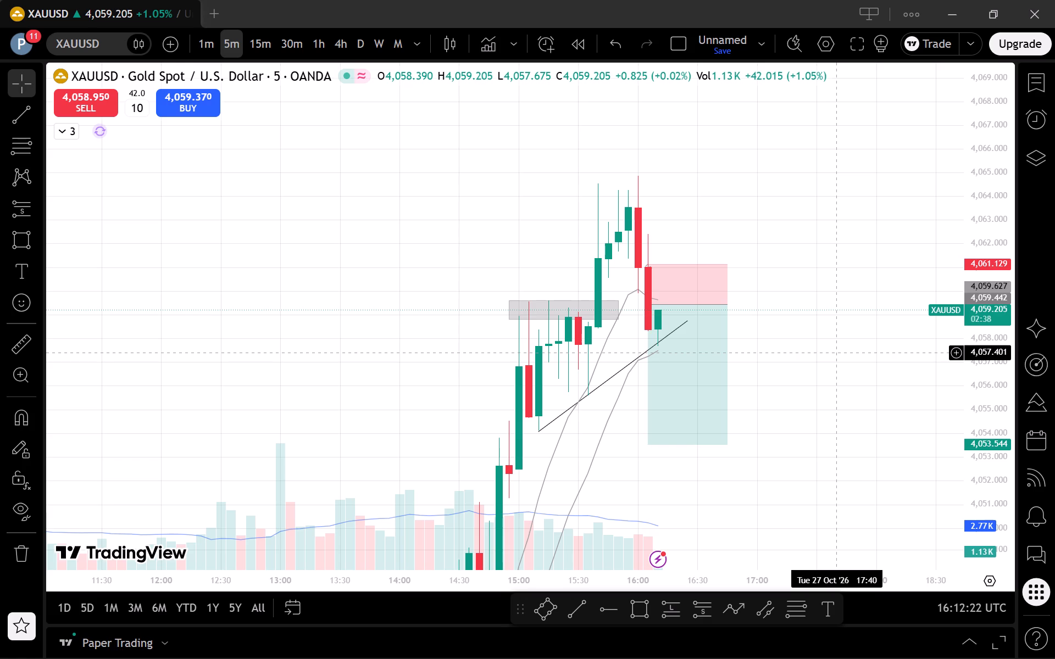
{"action": "left_click", "coordinate": [207, 35]}
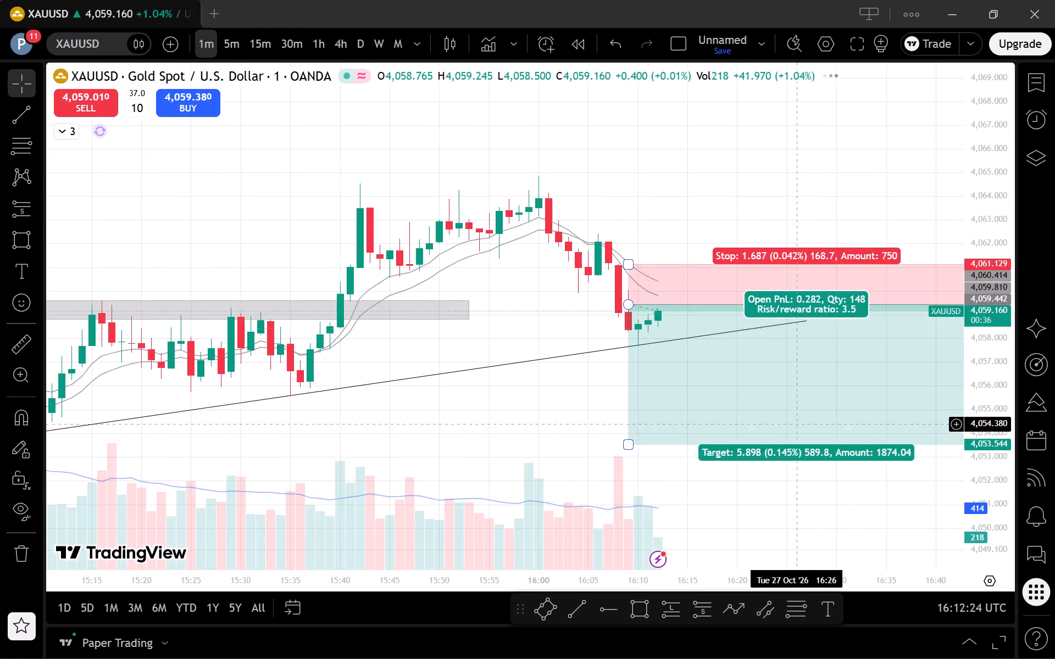
{"action": "scroll", "coordinate": [897, 483], "scroll_direction": "down", "scroll_amount": 2}
{"action": "left_click_drag", "start_coordinate": [813, 505], "coordinate": [551, 456]}
{"action": "left_click_drag", "start_coordinate": [541, 455], "coordinate": [518, 450]}
{"action": "scroll", "coordinate": [724, 452], "scroll_direction": "down", "scroll_amount": 3}
{"action": "left_click_drag", "start_coordinate": [732, 473], "coordinate": [786, 483]}
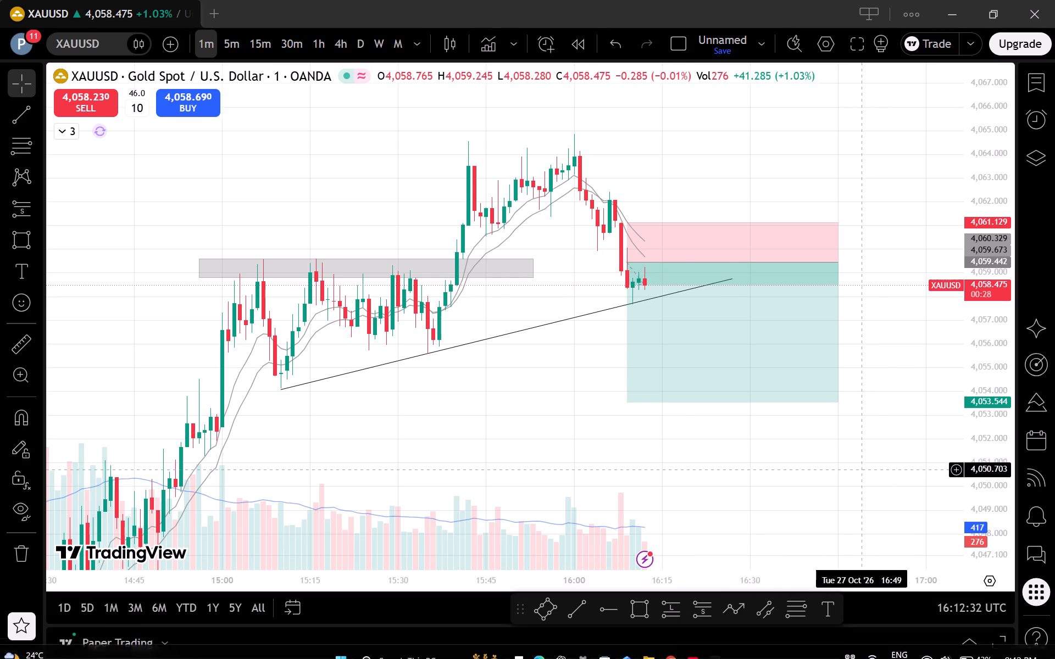
Compare gold's candles near the rising trend line across the 1-minute and 5-minute timeframes, finishing on 5-minute.
{"action": "left_click", "coordinate": [228, 43]}
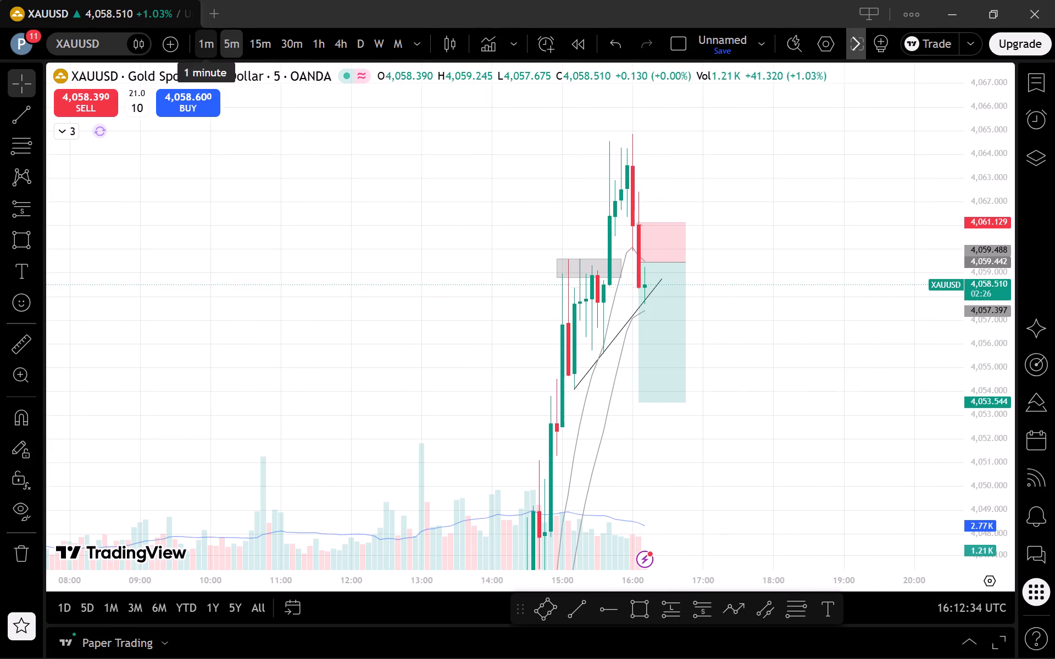
{"action": "left_click", "coordinate": [209, 39]}
{"action": "scroll", "coordinate": [891, 487], "scroll_direction": "down", "scroll_amount": 1}
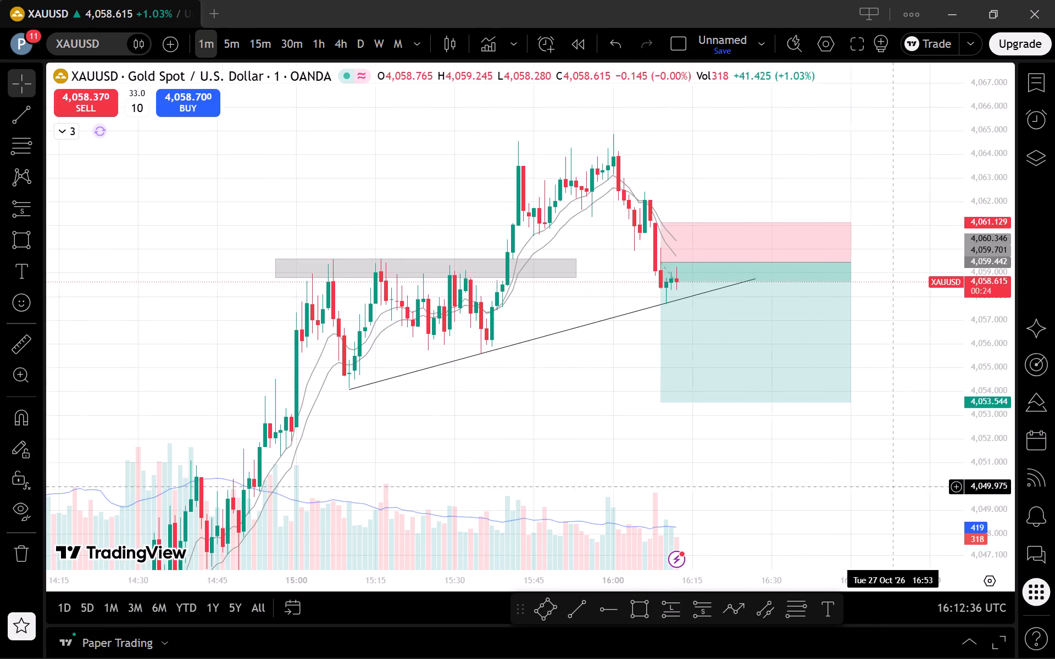
{"action": "left_click", "coordinate": [229, 41]}
{"action": "scroll", "coordinate": [771, 402], "scroll_direction": "up", "scroll_amount": 3}
{"action": "left_click_drag", "start_coordinate": [985, 337], "coordinate": [997, 487]}
{"action": "scroll", "coordinate": [839, 447], "scroll_direction": "up", "scroll_amount": 2}
{"action": "left_click_drag", "start_coordinate": [695, 463], "coordinate": [958, 481]}
{"action": "left_click_drag", "start_coordinate": [1006, 483], "coordinate": [998, 463]}
{"action": "scroll", "coordinate": [878, 442], "scroll_direction": "up", "scroll_amount": 1}
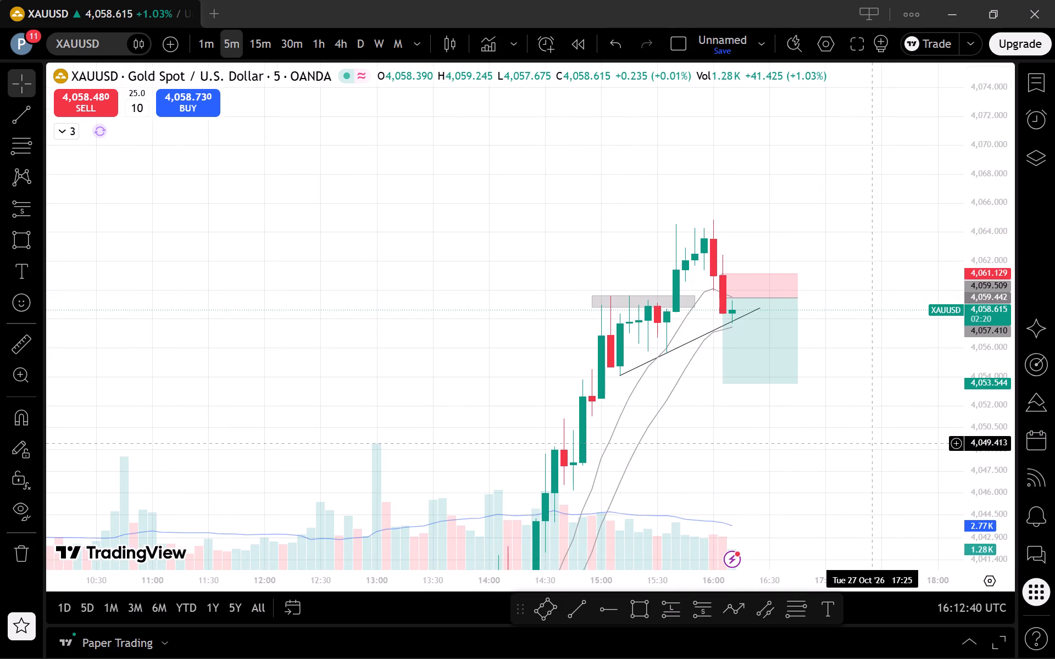
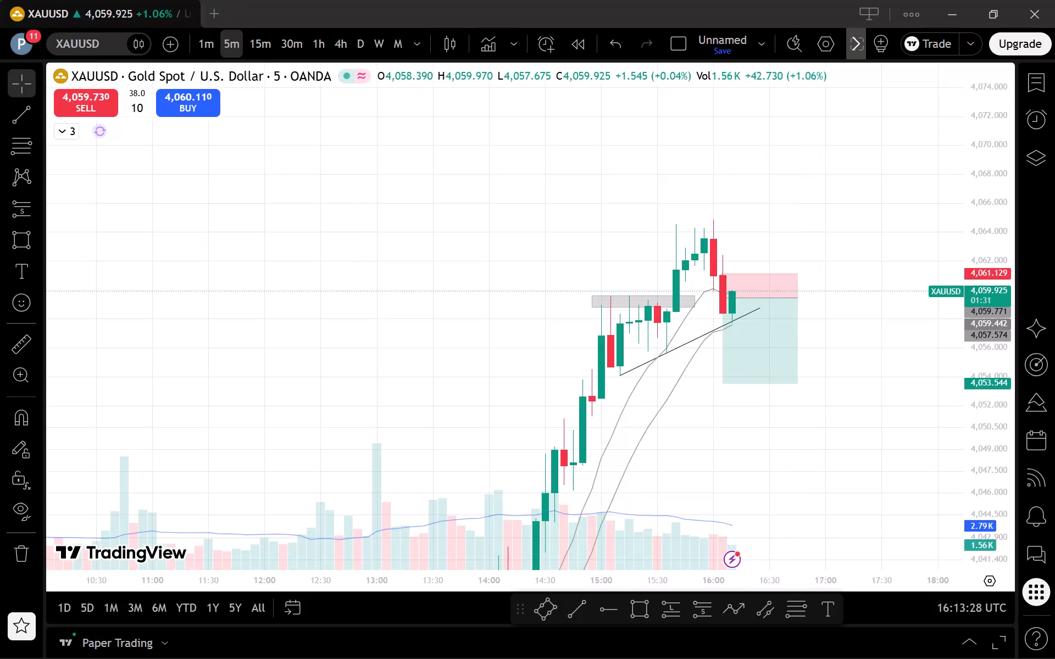
Monitor gold's latest candles against the short position's entry and stop on the 1-minute timeframe, cross-checking with the 5-minute.
{"action": "left_click", "coordinate": [201, 55]}
{"action": "left_click_drag", "start_coordinate": [987, 537], "coordinate": [982, 448]}
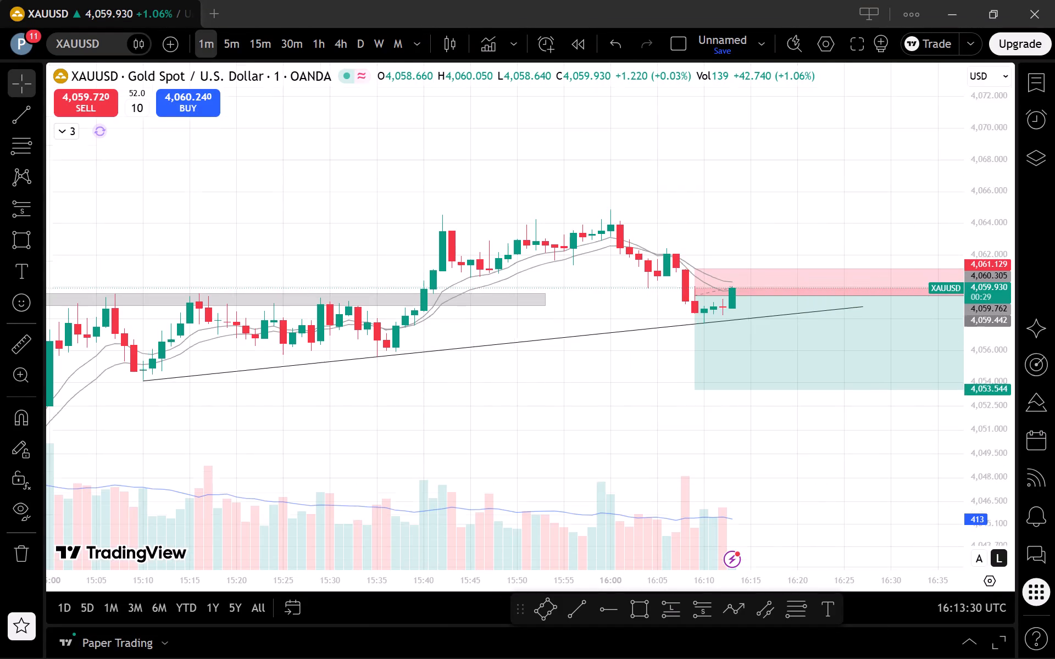
{"action": "left_click_drag", "start_coordinate": [982, 448], "coordinate": [963, 331]}
{"action": "scroll", "coordinate": [931, 304], "scroll_direction": "down", "scroll_amount": 4}
{"action": "left_click_drag", "start_coordinate": [727, 451], "coordinate": [513, 432]}
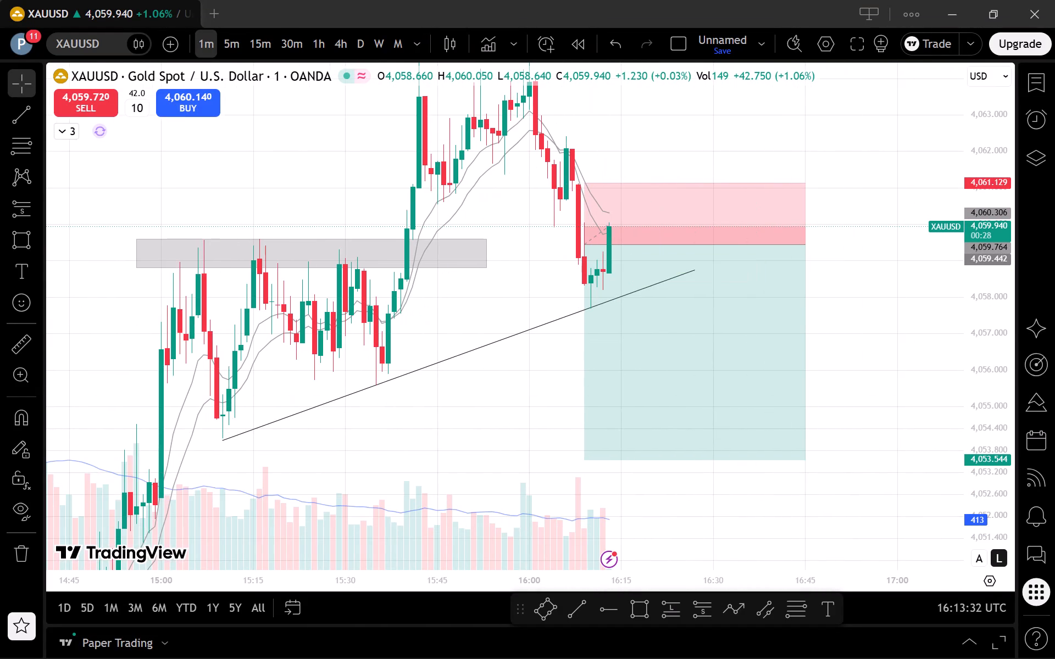
{"action": "left_click_drag", "start_coordinate": [992, 359], "coordinate": [997, 449]}
{"action": "scroll", "coordinate": [902, 444], "scroll_direction": "down", "scroll_amount": 1}
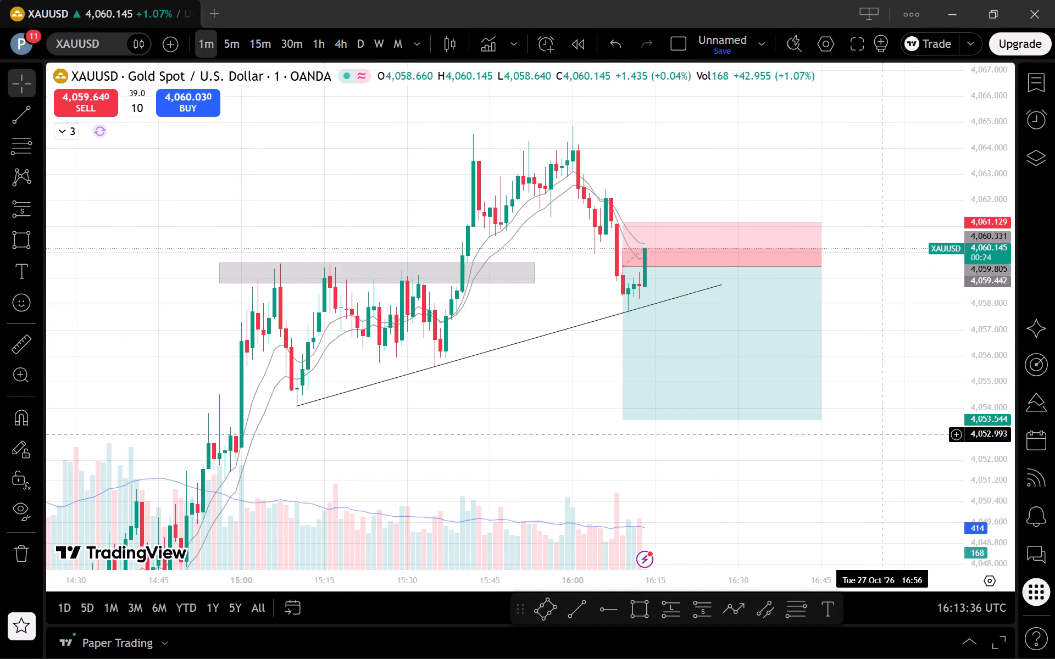
{"action": "left_click", "coordinate": [236, 32]}
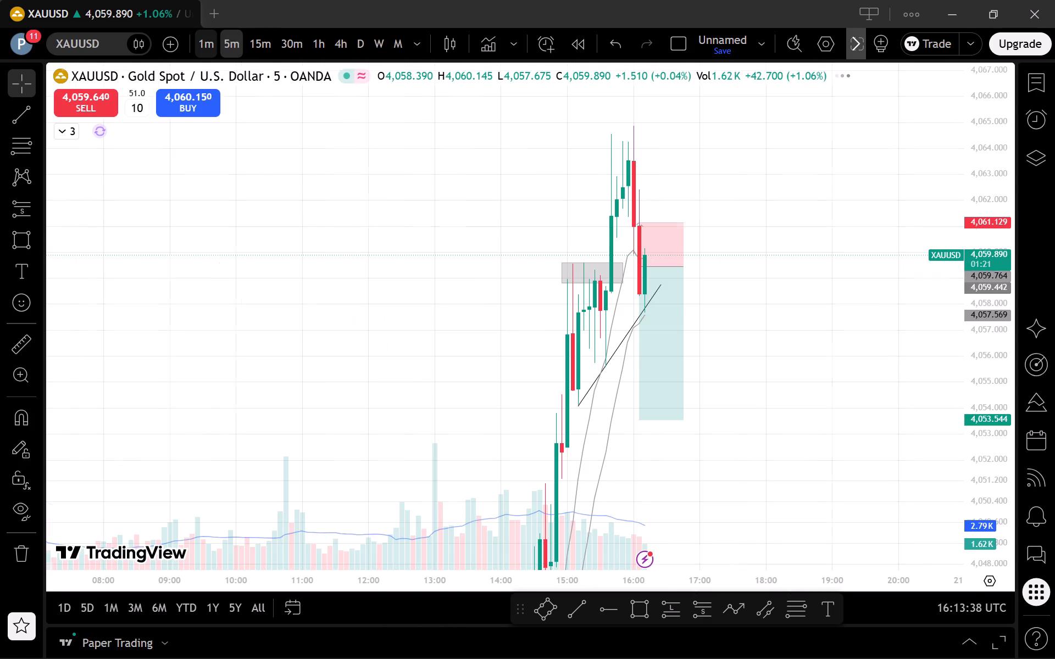
{"action": "left_click", "coordinate": [205, 37]}
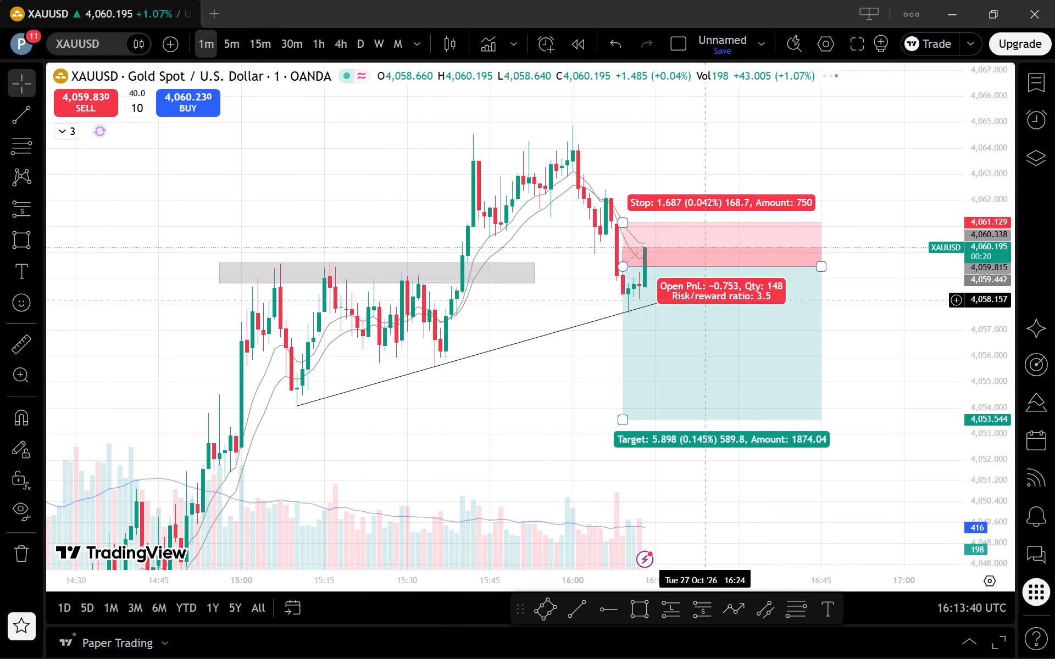
{"action": "scroll", "coordinate": [915, 449], "scroll_direction": "down", "scroll_amount": 2}
{"action": "left_click_drag", "start_coordinate": [875, 466], "coordinate": [831, 499]}
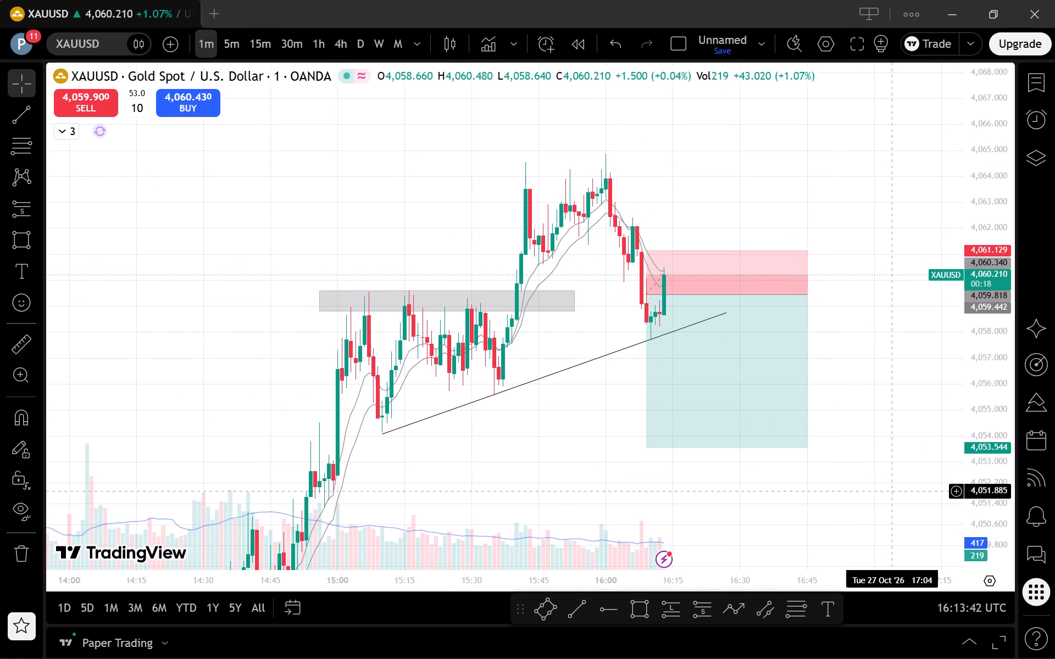
{"action": "left_click_drag", "start_coordinate": [891, 493], "coordinate": [878, 500]}
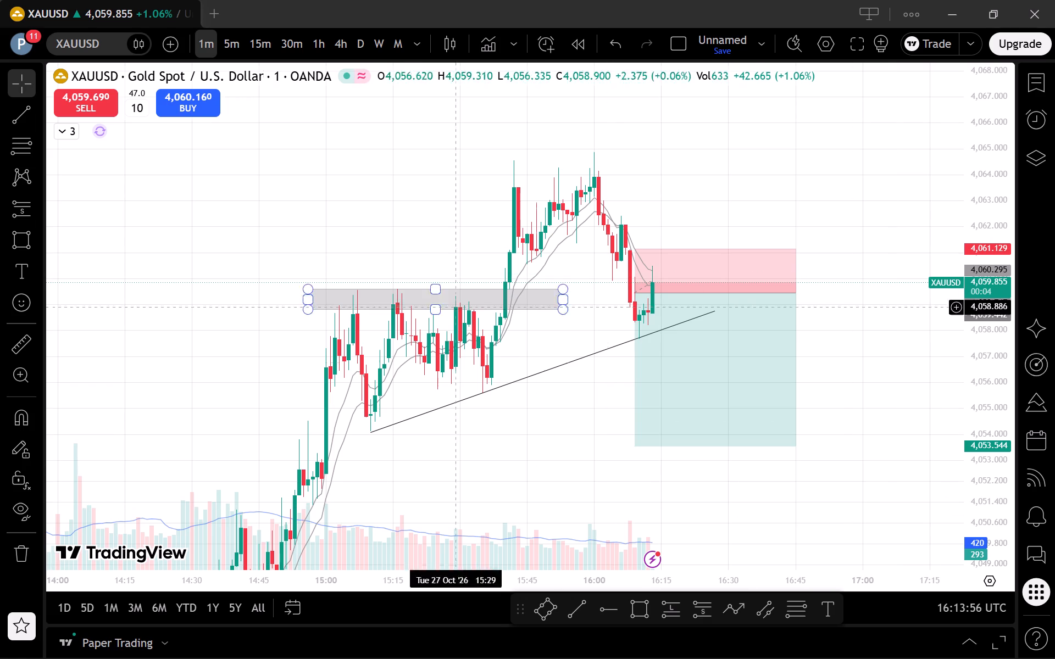
{"action": "left_click", "coordinate": [242, 41]}
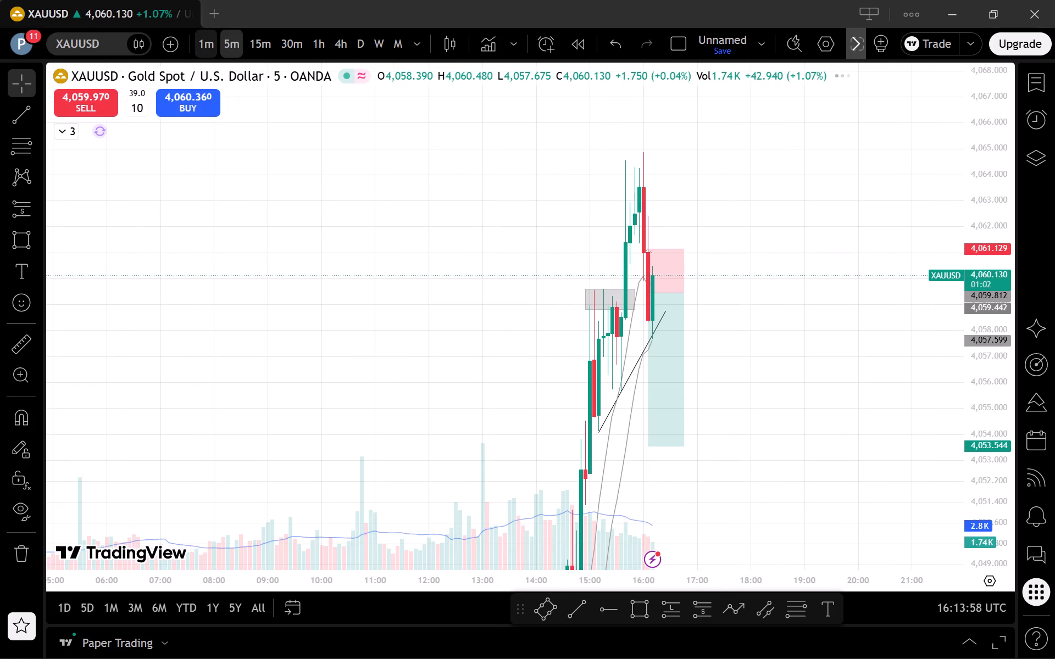
{"action": "left_click", "coordinate": [204, 41]}
{"action": "scroll", "coordinate": [901, 506], "scroll_direction": "down", "scroll_amount": 1}
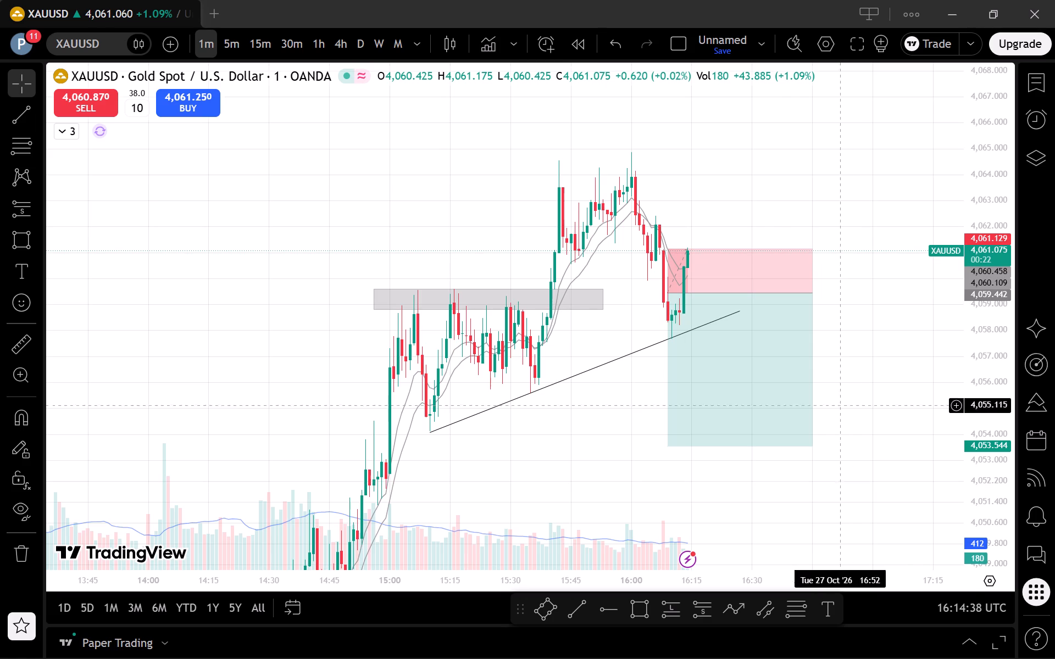
Examine gold's recent rally relative to the grey zones on the 1-hour, then 4-hour timeframe.
{"action": "left_click", "coordinate": [324, 44]}
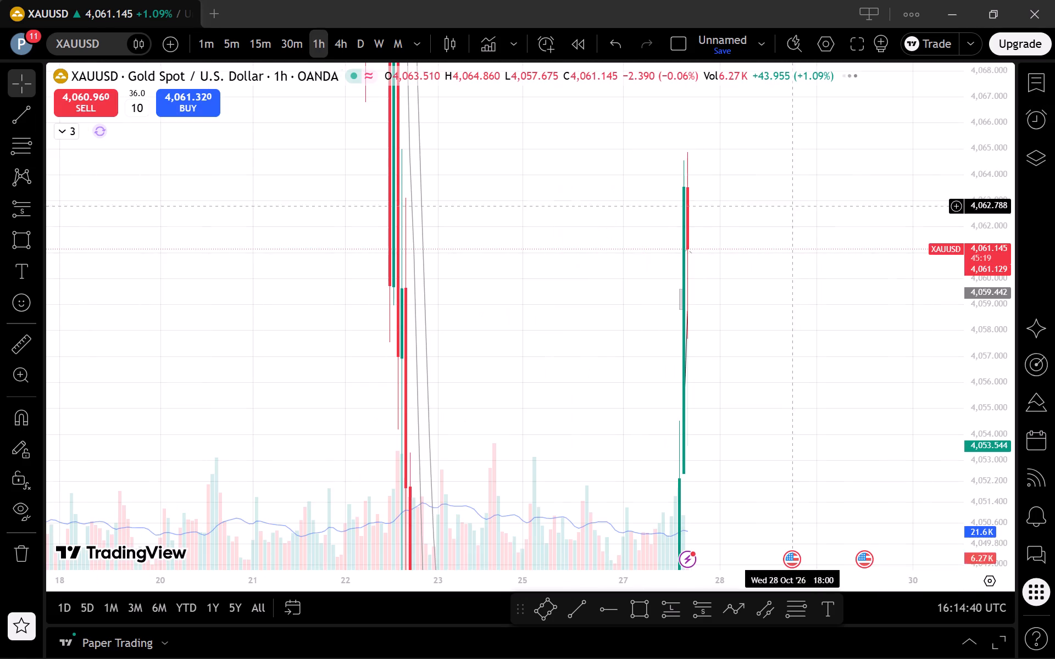
{"action": "left_click_drag", "start_coordinate": [997, 187], "coordinate": [1000, 633]}
{"action": "left_click_drag", "start_coordinate": [892, 530], "coordinate": [915, 287]}
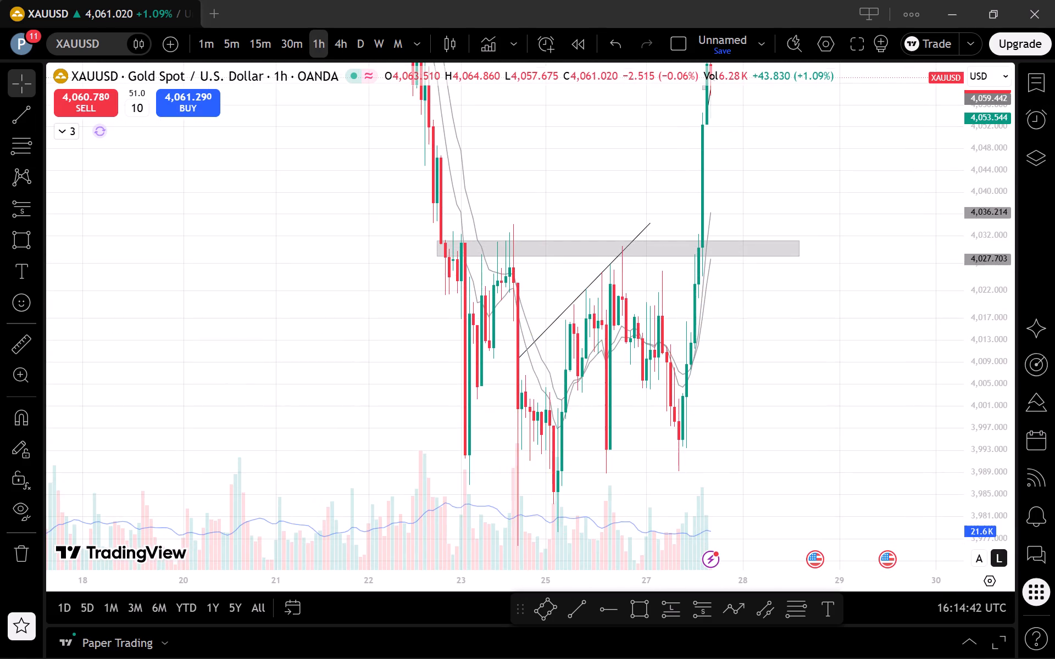
{"action": "left_click_drag", "start_coordinate": [1006, 206], "coordinate": [989, 397]}
{"action": "left_click_drag", "start_coordinate": [909, 345], "coordinate": [851, 384]}
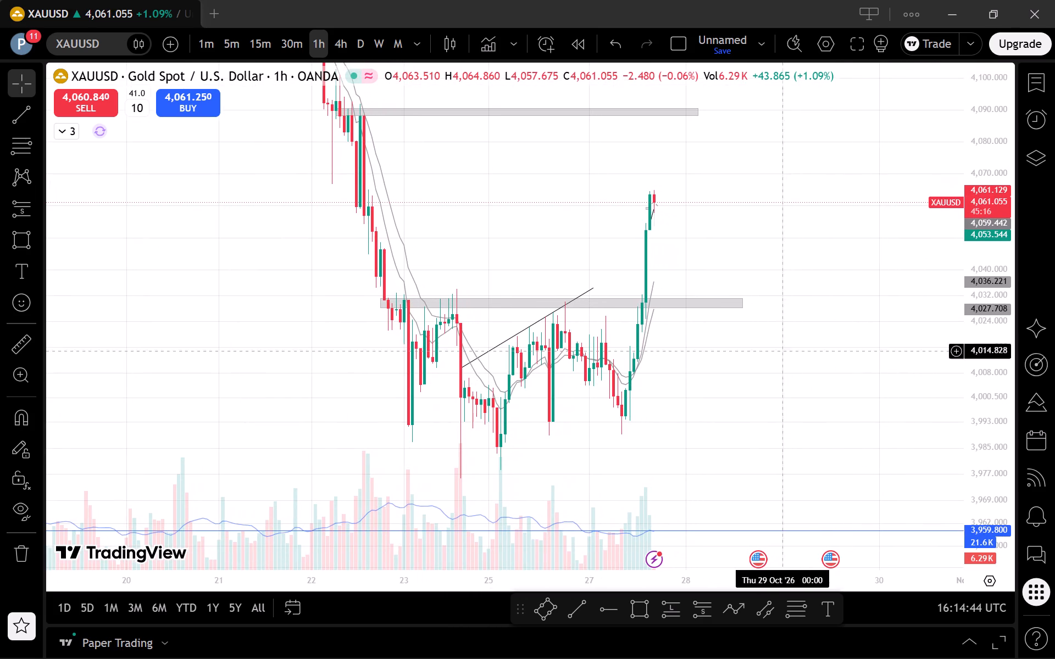
{"action": "left_click", "coordinate": [347, 43]}
{"action": "scroll", "coordinate": [900, 399], "scroll_direction": "up", "scroll_amount": 1}
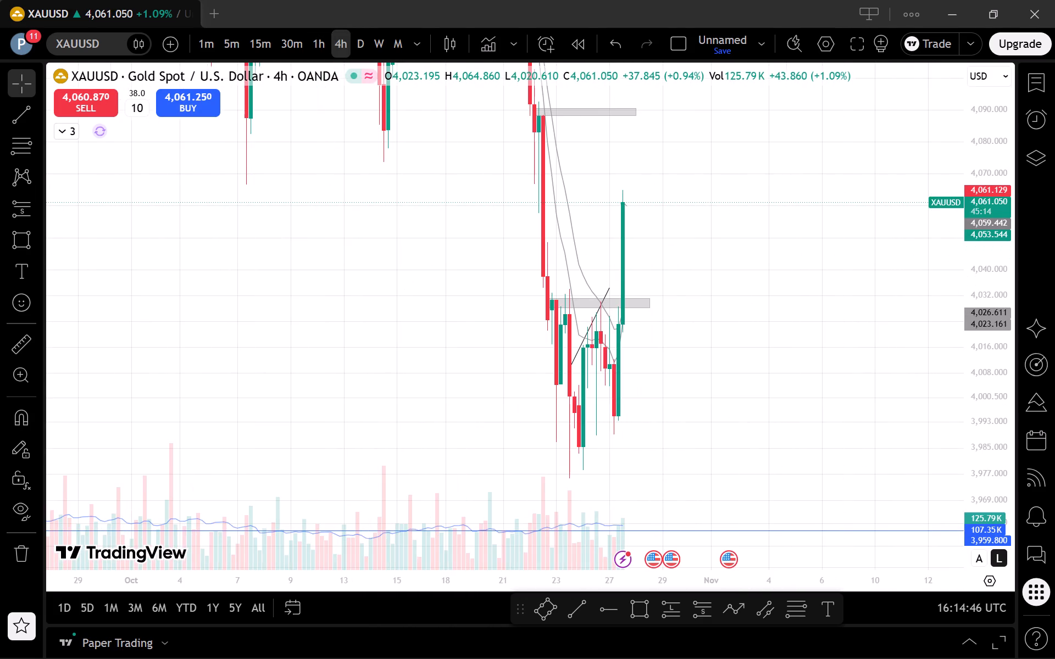
{"action": "left_click_drag", "start_coordinate": [989, 300], "coordinate": [988, 405]}
{"action": "scroll", "coordinate": [840, 327], "scroll_direction": "up", "scroll_amount": 1}
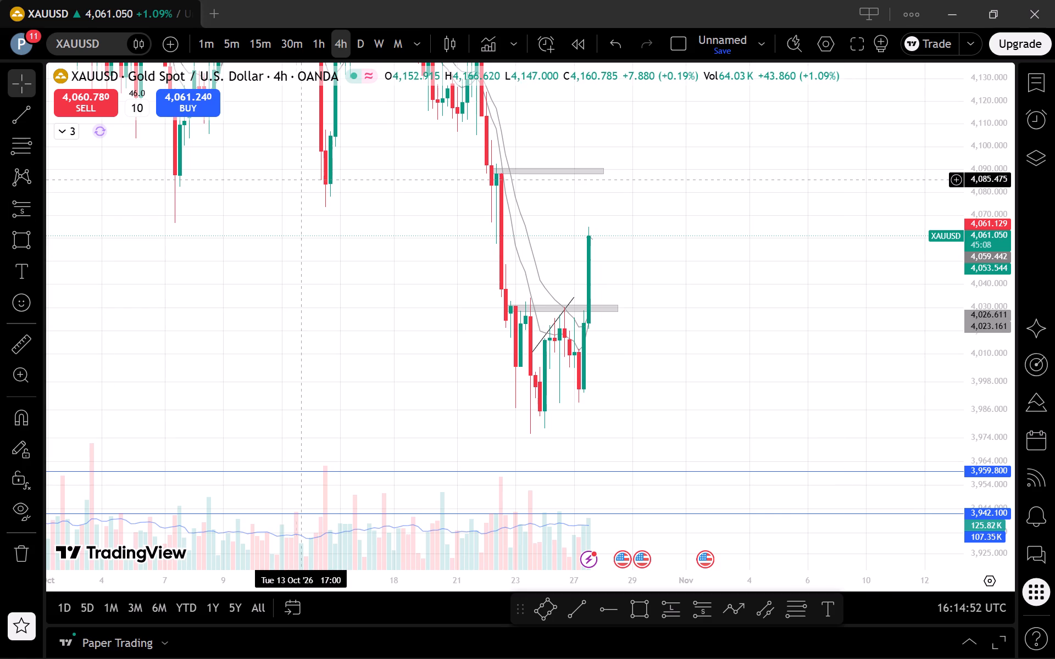
Examine gold's price between the two grey zones near 4,030 and 4,090 on the 1-hour timeframe.
{"action": "left_click", "coordinate": [328, 45]}
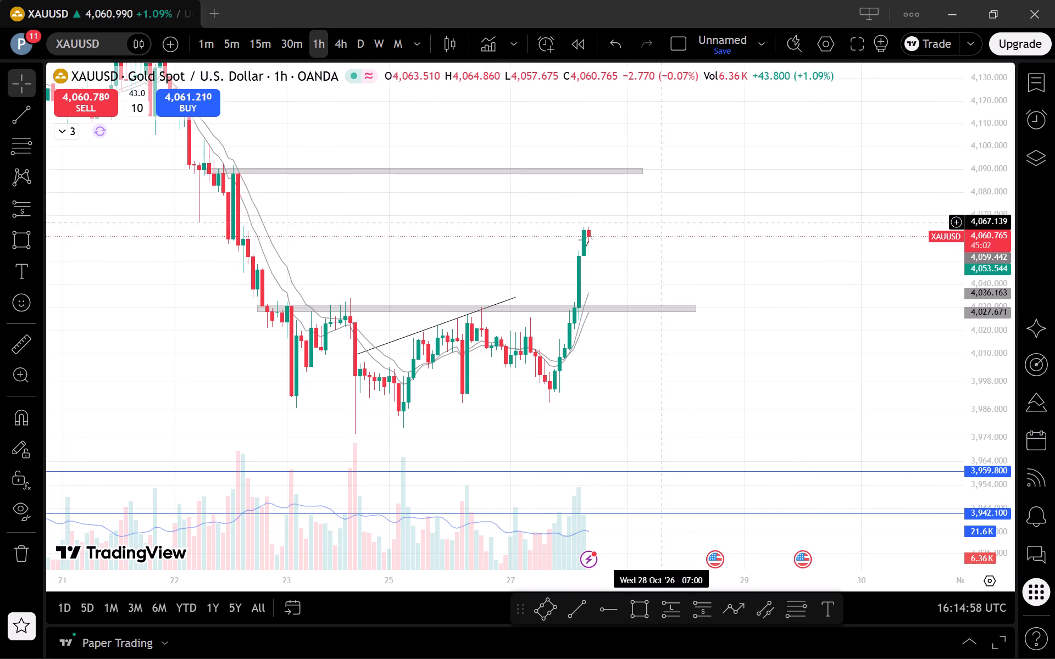
{"action": "scroll", "coordinate": [709, 384], "scroll_direction": "down", "scroll_amount": 1}
{"action": "left_click_drag", "start_coordinate": [717, 427], "coordinate": [805, 416]}
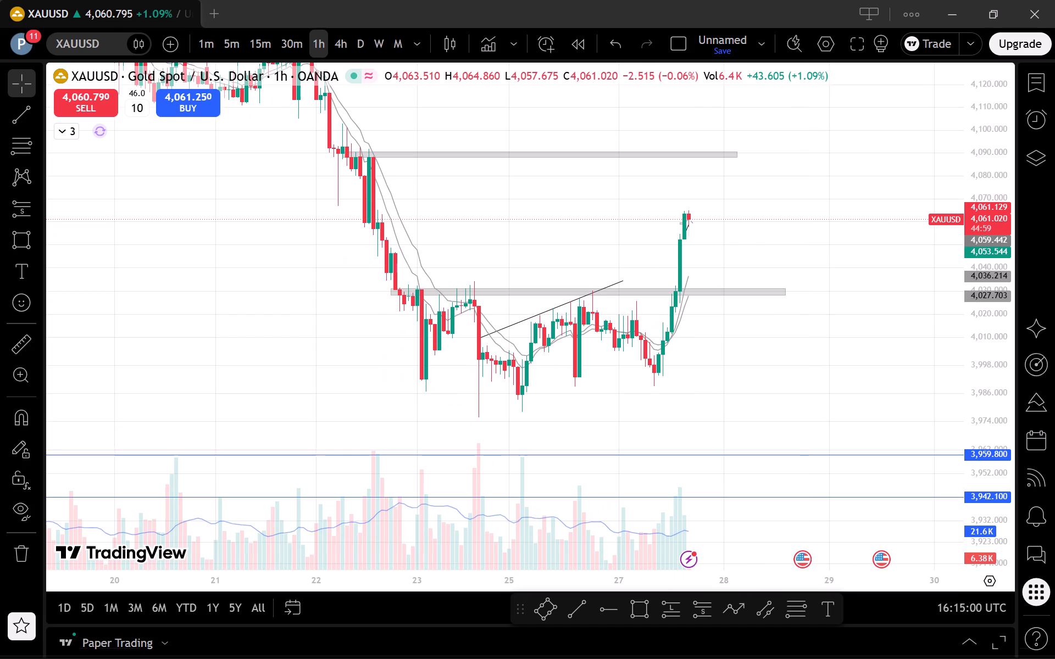
{"action": "left_click_drag", "start_coordinate": [978, 516], "coordinate": [984, 455]}
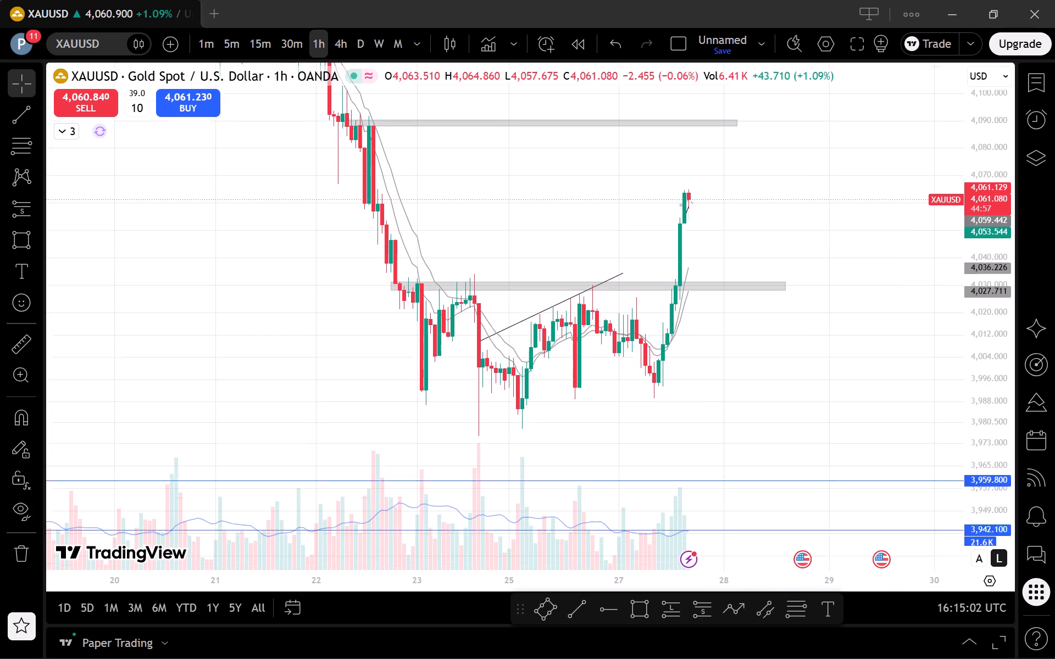
{"action": "left_click_drag", "start_coordinate": [984, 455], "coordinate": [984, 450]}
{"action": "scroll", "coordinate": [853, 350], "scroll_direction": "up", "scroll_amount": 1}
{"action": "left_click_drag", "start_coordinate": [788, 410], "coordinate": [800, 420]}
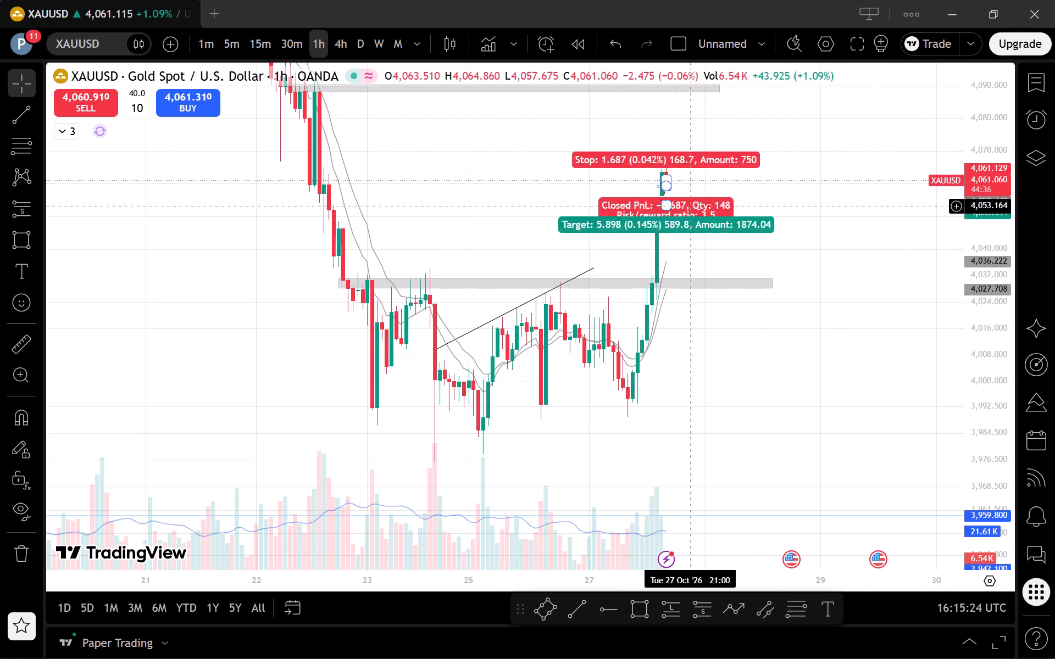
{"action": "scroll", "coordinate": [828, 387], "scroll_direction": "up", "scroll_amount": 4}
{"action": "scroll", "coordinate": [819, 403], "scroll_direction": "down", "scroll_amount": 3}
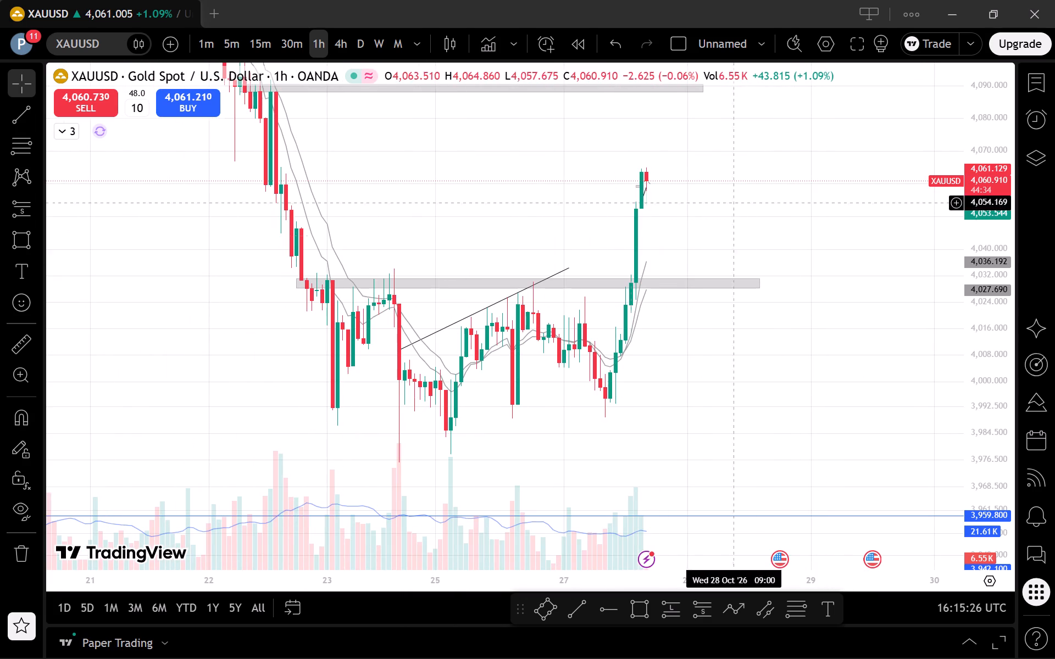
{"action": "left_click_drag", "start_coordinate": [653, 260], "coordinate": [688, 297]}
Return to gold's 1-minute timeframe, reset the chart view and inspect the candles around the short position and rising trend line.
{"action": "left_click", "coordinate": [216, 31]}
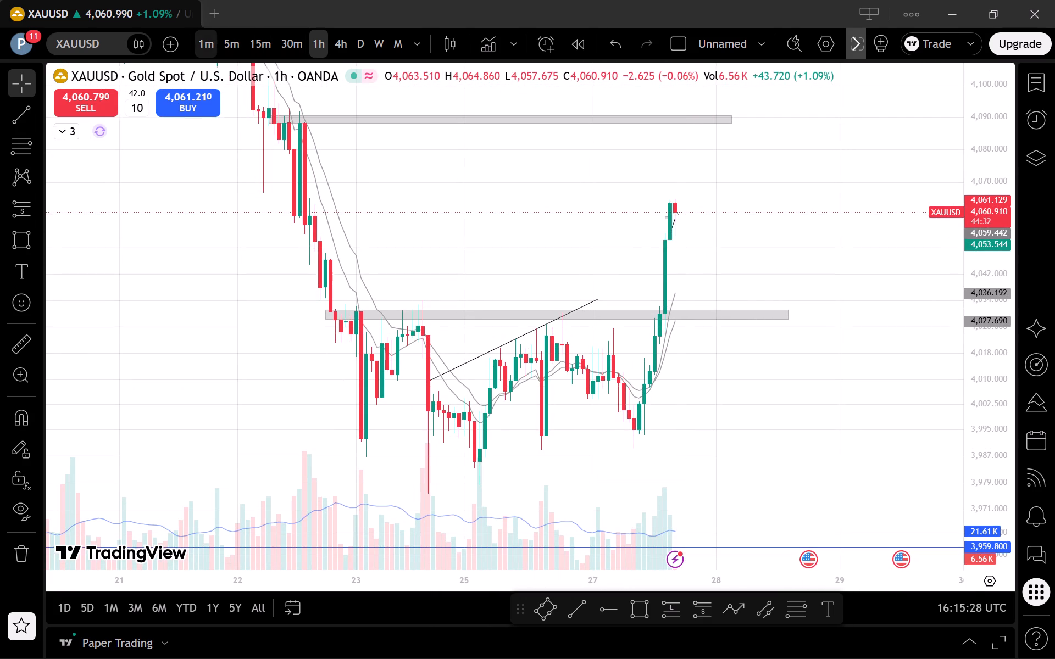
{"action": "scroll", "coordinate": [730, 361], "scroll_direction": "down", "scroll_amount": 1}
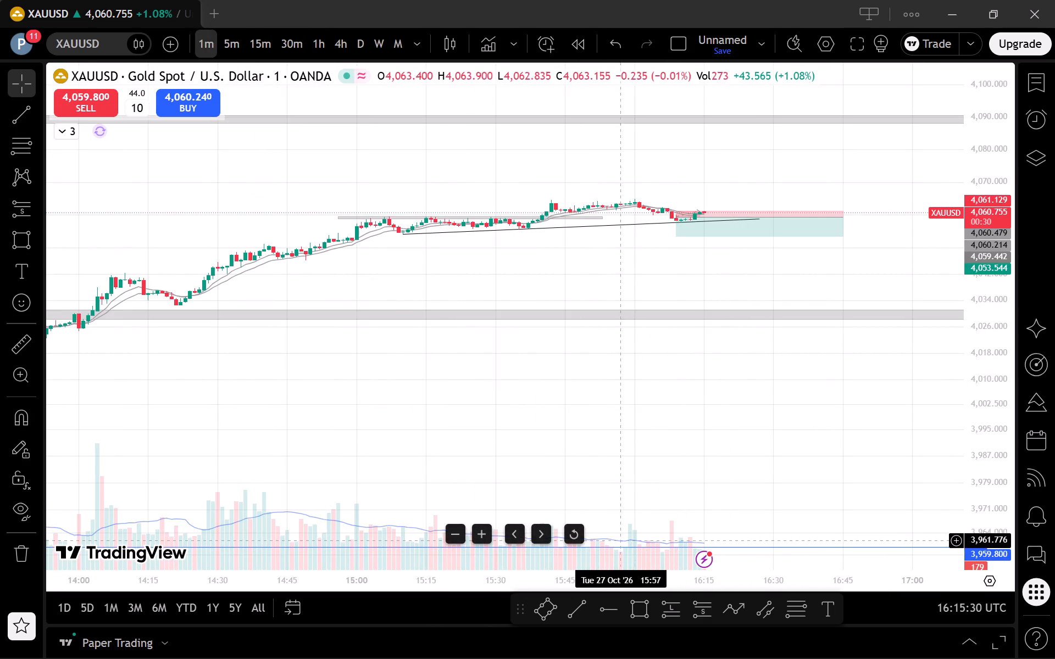
{"action": "left_click", "coordinate": [580, 528]}
{"action": "scroll", "coordinate": [728, 420], "scroll_direction": "up", "scroll_amount": 3}
{"action": "left_click_drag", "start_coordinate": [760, 366], "coordinate": [652, 412]}
{"action": "left_click_drag", "start_coordinate": [597, 422], "coordinate": [583, 425]}
{"action": "left_click", "coordinate": [525, 444]}
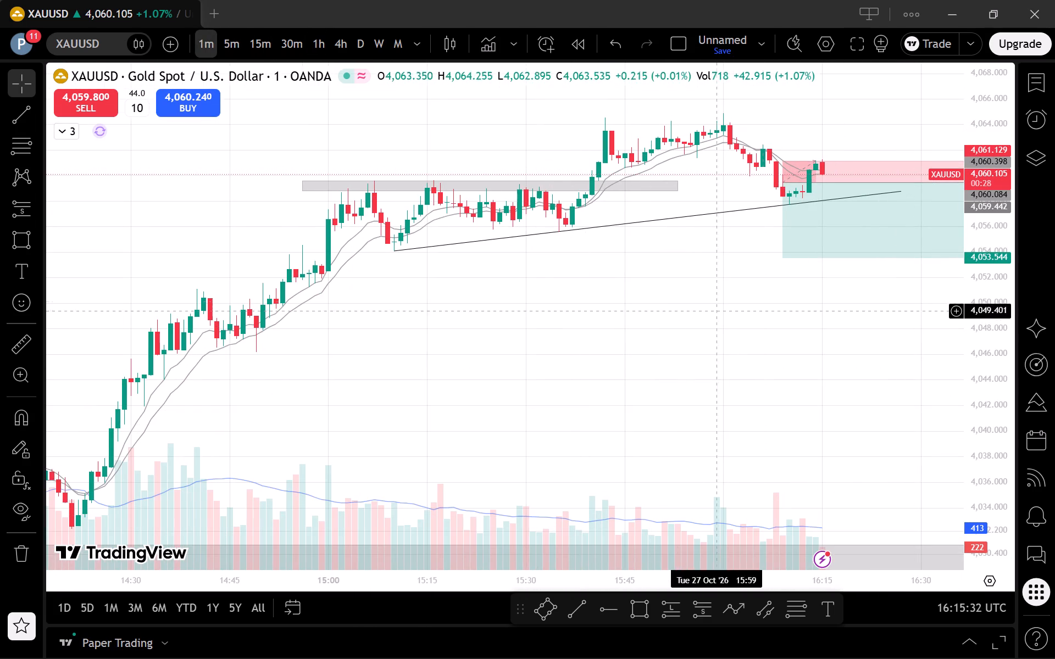
{"action": "left_click_drag", "start_coordinate": [865, 338], "coordinate": [662, 446]}
{"action": "left_click_drag", "start_coordinate": [1004, 455], "coordinate": [993, 362]}
{"action": "scroll", "coordinate": [917, 307], "scroll_direction": "down", "scroll_amount": 2}
{"action": "left_click_drag", "start_coordinate": [902, 293], "coordinate": [898, 391]}
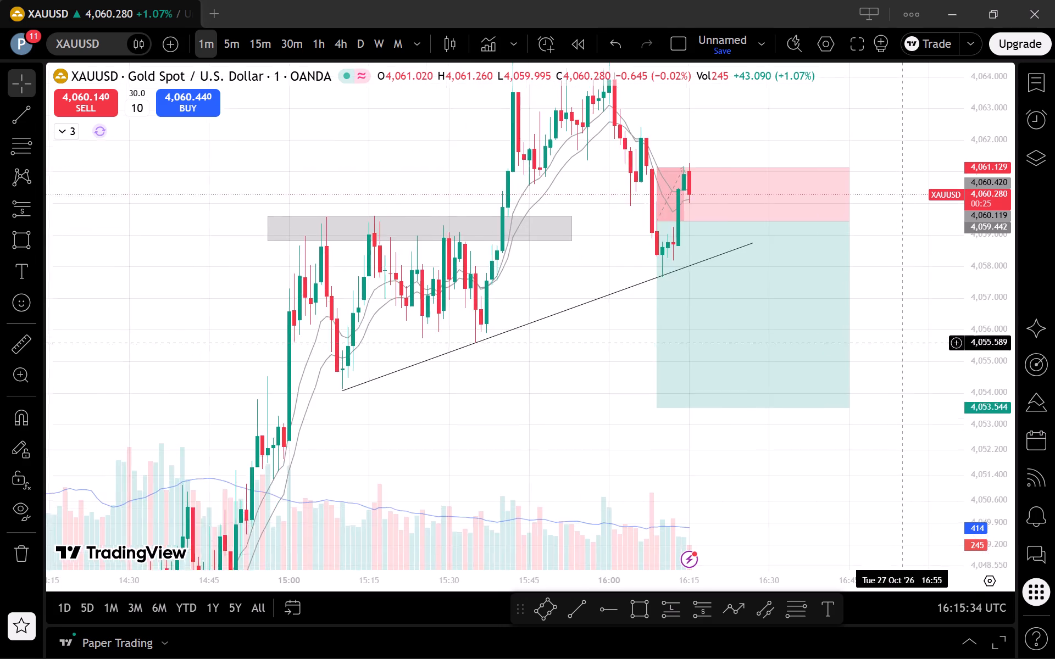
{"action": "left_click_drag", "start_coordinate": [898, 391], "coordinate": [879, 411]}
{"action": "scroll", "coordinate": [850, 375], "scroll_direction": "up", "scroll_amount": 1}
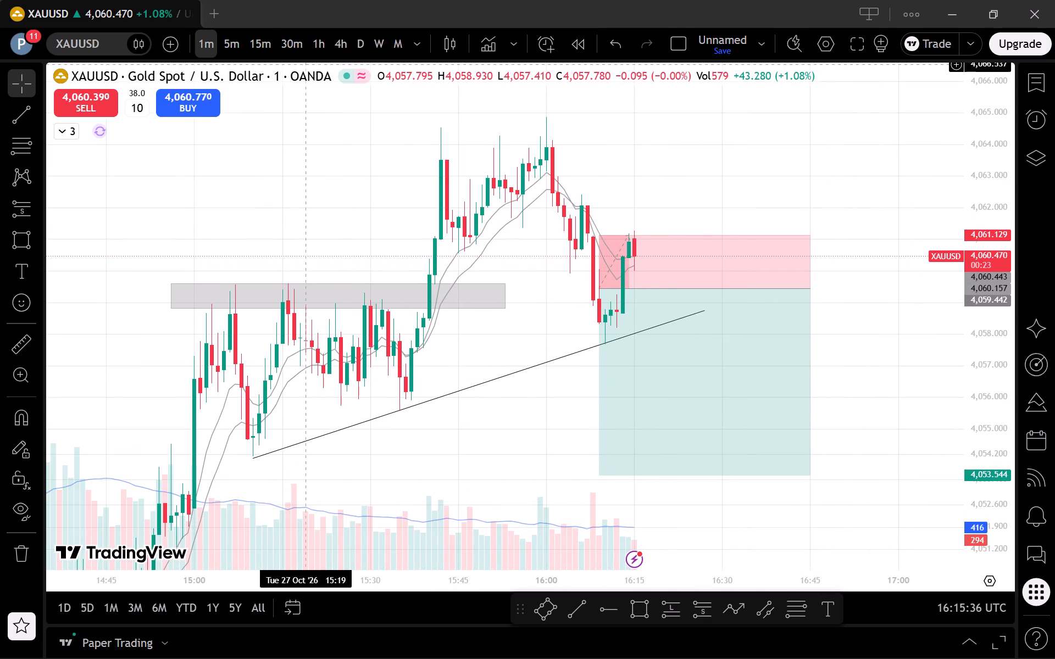
Compare gold's candles at the short position across the 5-minute, 15-minute and 1-minute timeframes, dismissing the advertisement.
{"action": "left_click", "coordinate": [248, 38]}
{"action": "left_click", "coordinate": [234, 37]}
{"action": "scroll", "coordinate": [631, 215], "scroll_direction": "up", "scroll_amount": 3}
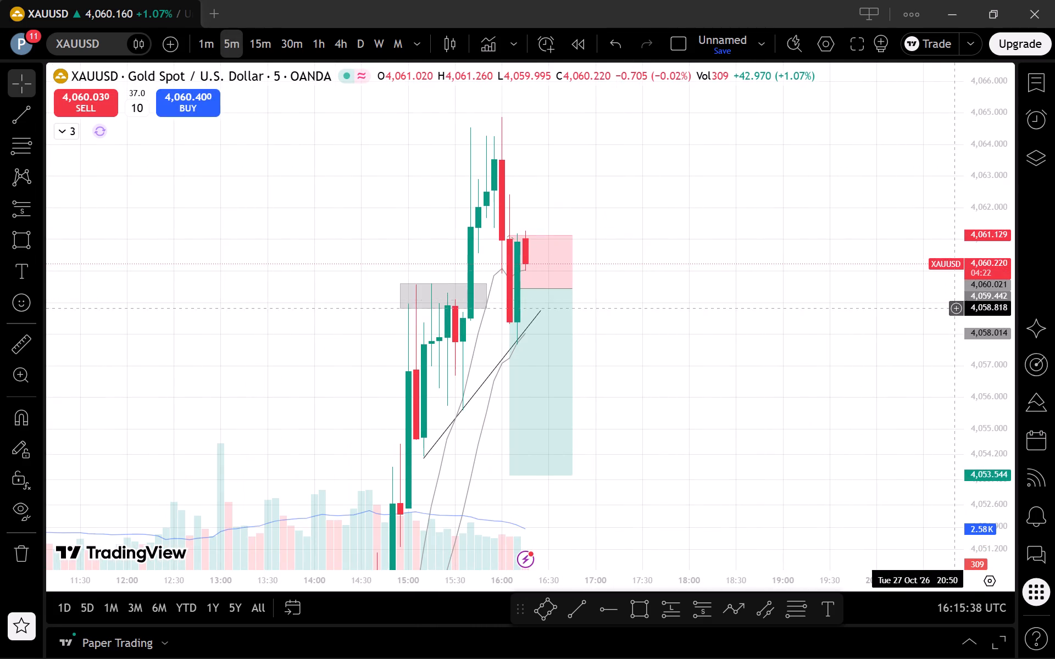
{"action": "left_click_drag", "start_coordinate": [986, 273], "coordinate": [1003, 427]}
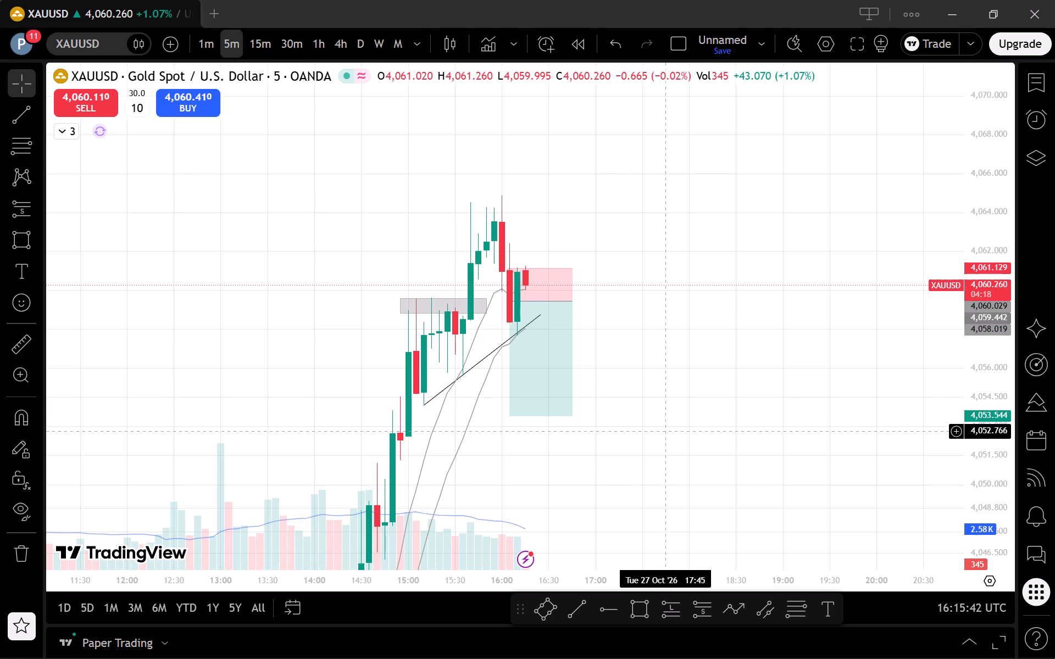
{"action": "left_click_drag", "start_coordinate": [654, 457], "coordinate": [736, 425]}
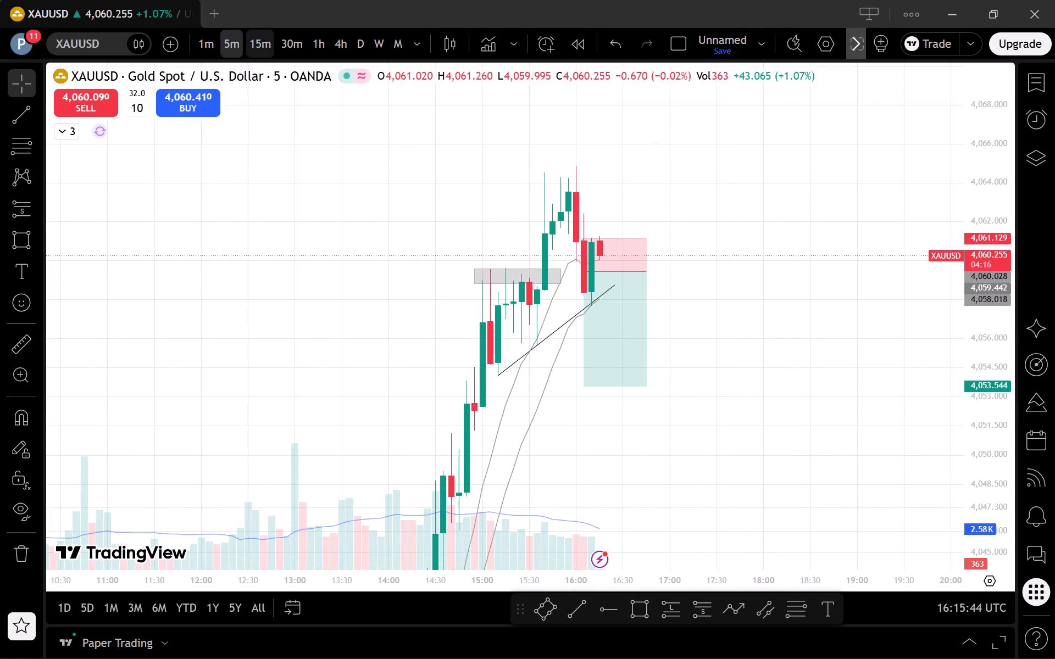
{"action": "left_click_drag", "start_coordinate": [252, 38], "coordinate": [259, 43]}
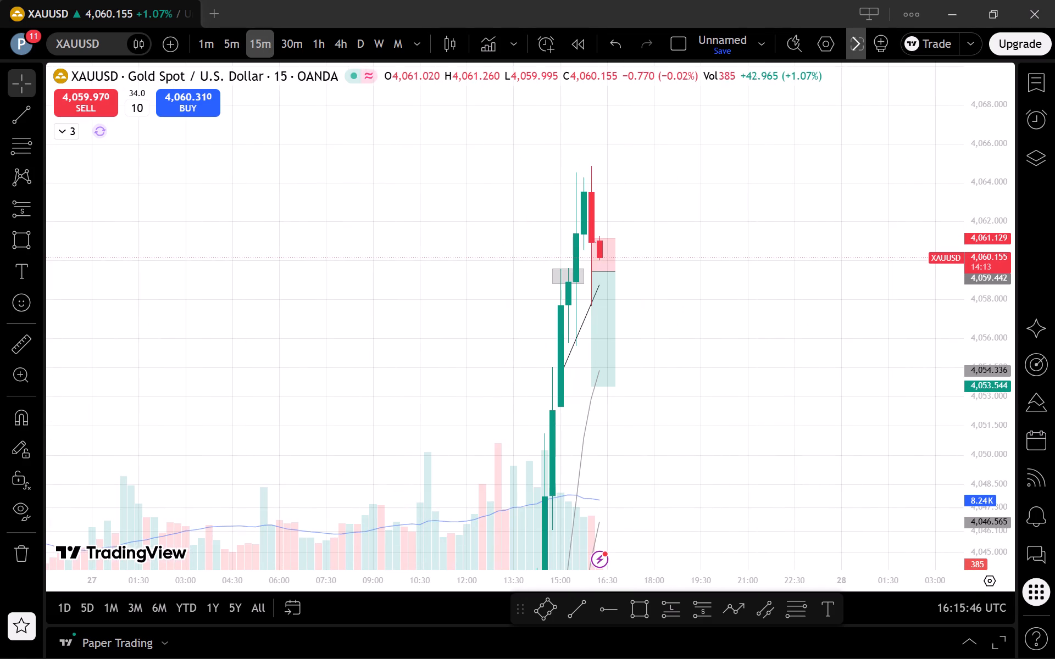
{"action": "left_click", "coordinate": [225, 42]}
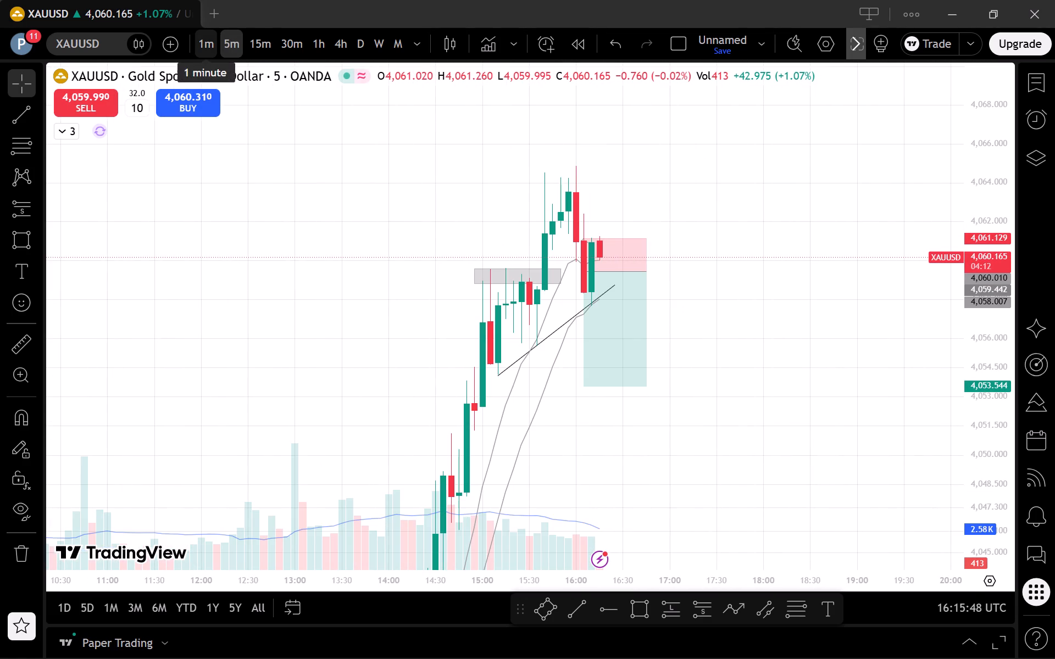
{"action": "left_click", "coordinate": [206, 43]}
{"action": "scroll", "coordinate": [815, 451], "scroll_direction": "down", "scroll_amount": 1}
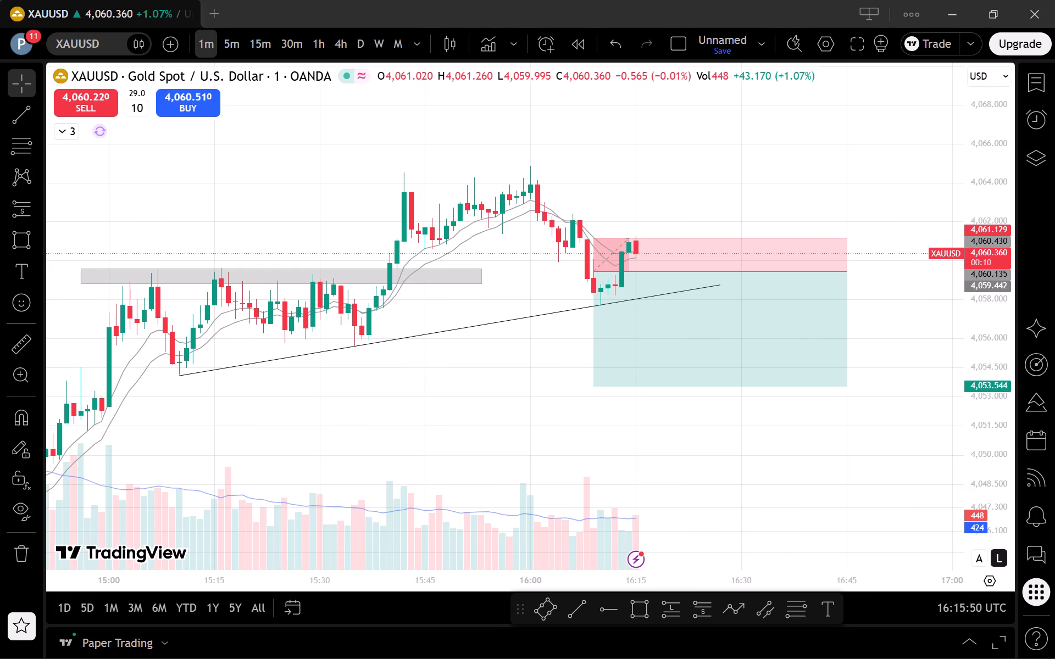
{"action": "left_click_drag", "start_coordinate": [1014, 505], "coordinate": [995, 463]}
{"action": "left_click_drag", "start_coordinate": [973, 476], "coordinate": [966, 445]}
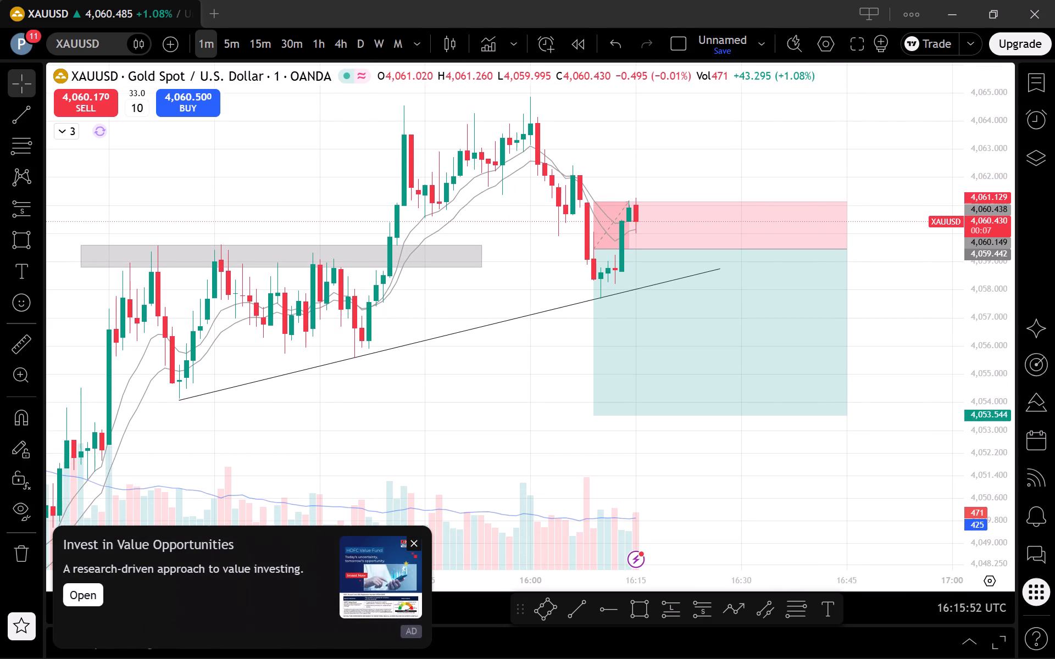
{"action": "left_click", "coordinate": [415, 547]}
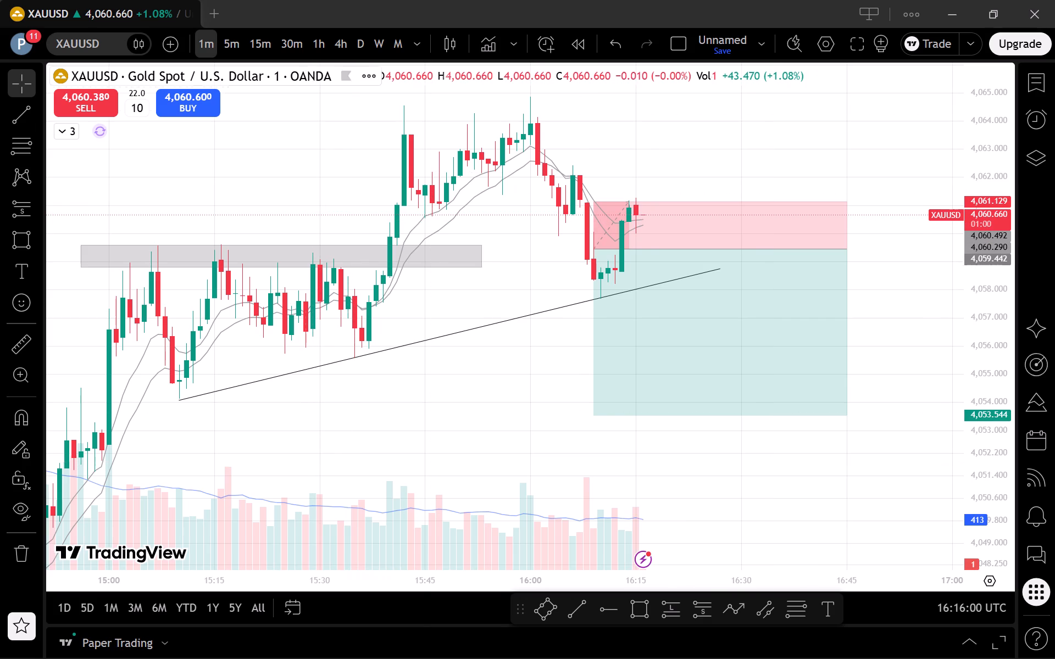
Review gold's rally between the grey zones near 4,030 and 4,090 on the 1-hour timeframe.
{"action": "left_click_drag", "start_coordinate": [317, 46], "coordinate": [321, 55]}
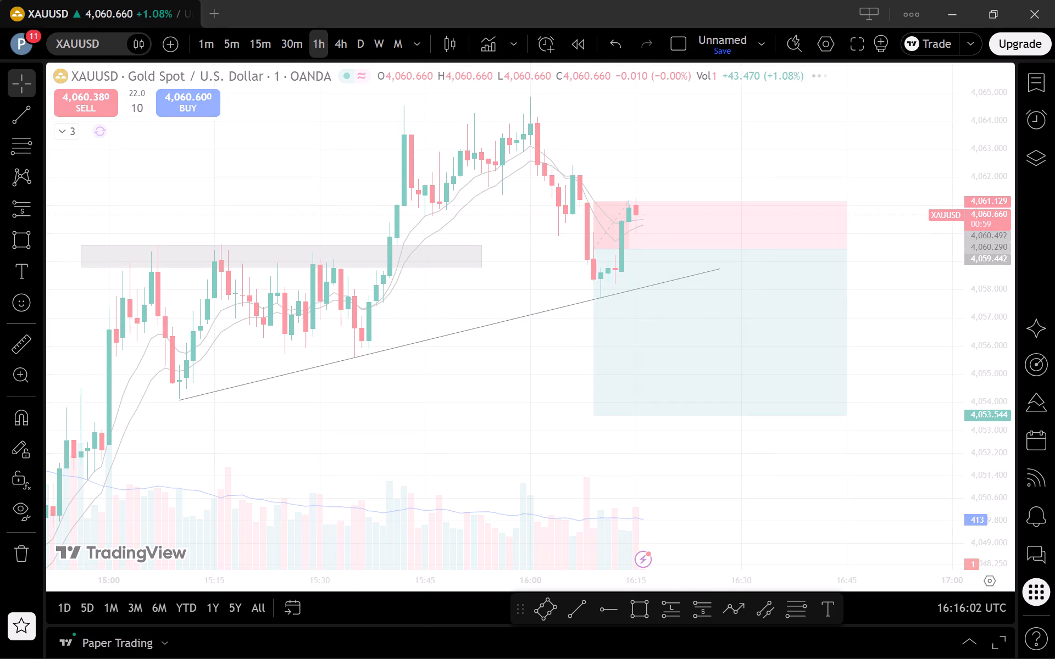
{"action": "left_click_drag", "start_coordinate": [999, 282], "coordinate": [1018, 538]}
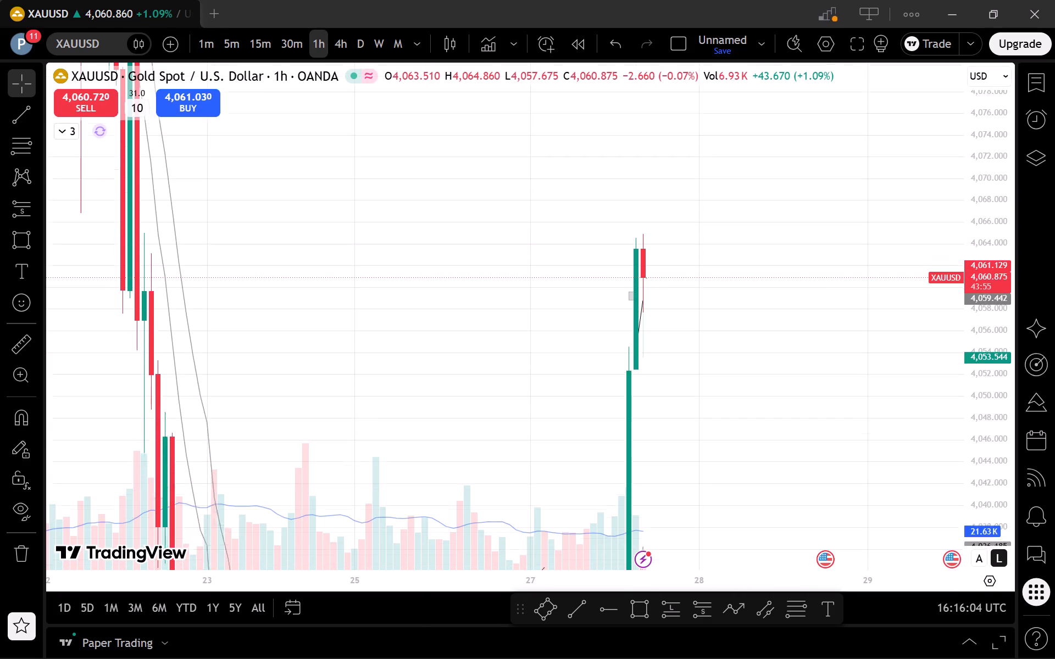
{"action": "left_click_drag", "start_coordinate": [1018, 538], "coordinate": [1014, 557]}
{"action": "left_click_drag", "start_coordinate": [995, 412], "coordinate": [1003, 492]}
Examine gold's 5-minute candles from the grey zone near 4,030 up to the short position and rising trend line.
{"action": "left_click", "coordinate": [238, 44]}
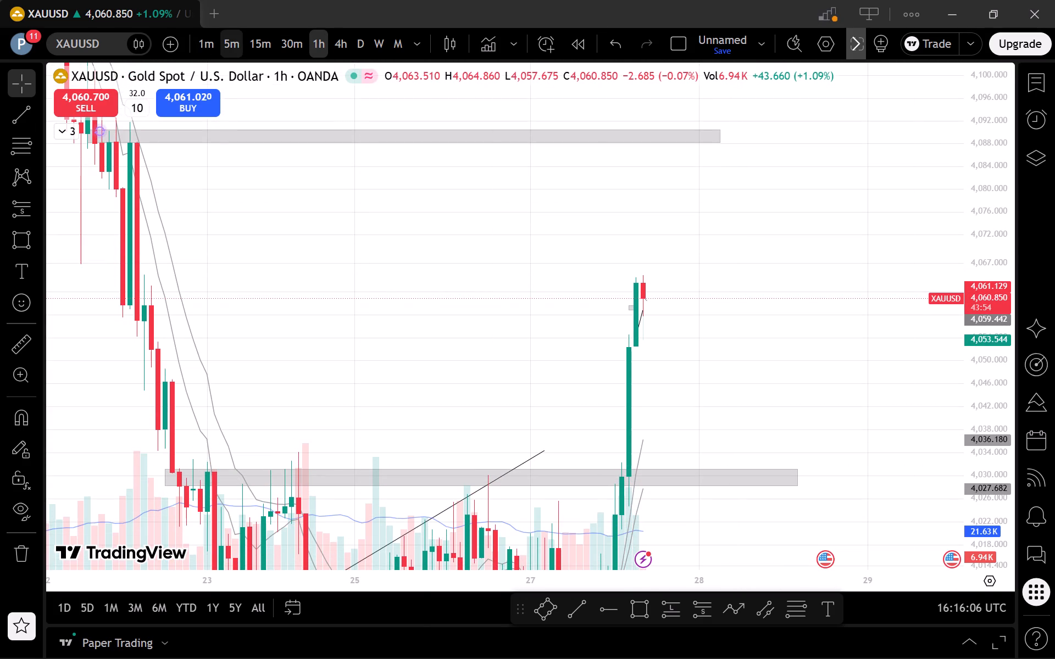
{"action": "scroll", "coordinate": [768, 420], "scroll_direction": "down", "scroll_amount": 3}
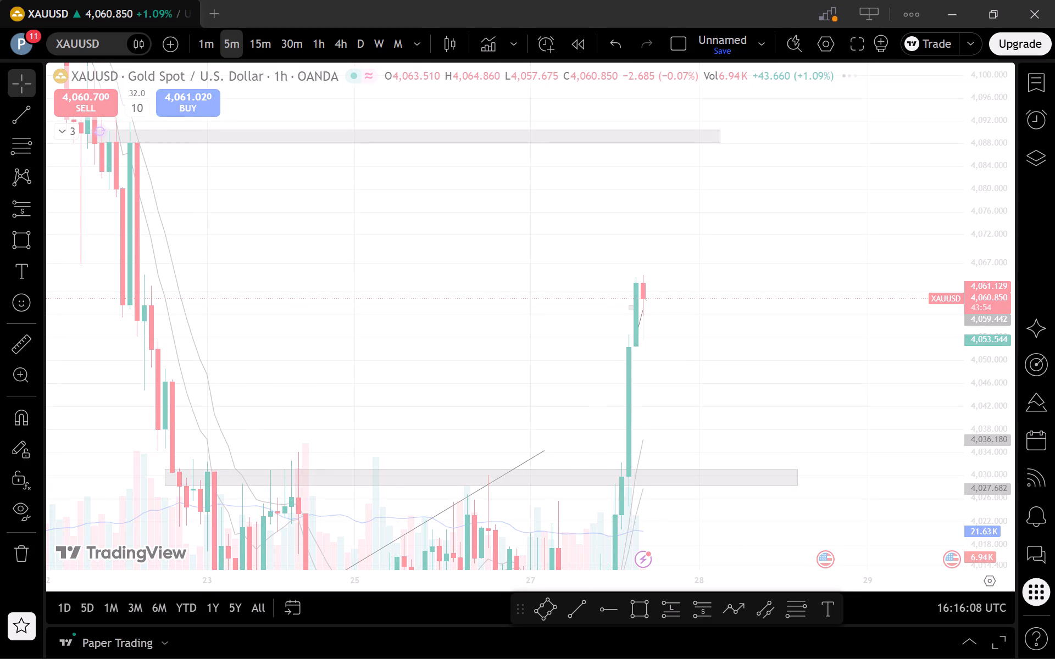
{"action": "scroll", "coordinate": [765, 419], "scroll_direction": "down", "scroll_amount": 2}
{"action": "left_click_drag", "start_coordinate": [1000, 496], "coordinate": [942, 390]}
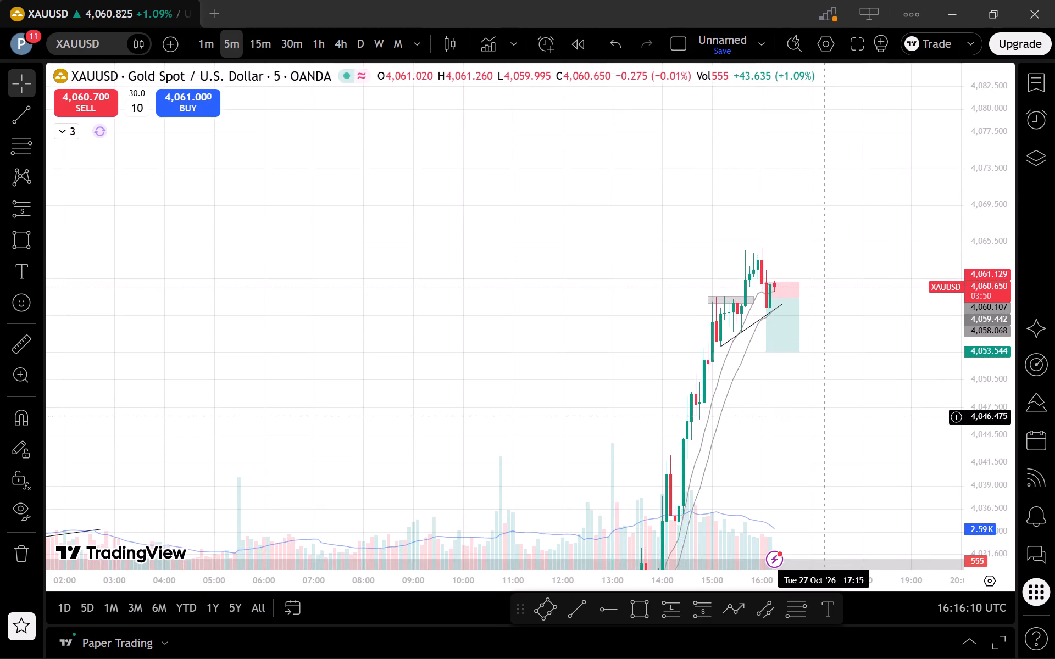
{"action": "scroll", "coordinate": [827, 433], "scroll_direction": "up", "scroll_amount": 2}
{"action": "left_click_drag", "start_coordinate": [778, 481], "coordinate": [831, 354]}
{"action": "left_click_drag", "start_coordinate": [990, 359], "coordinate": [993, 470]}
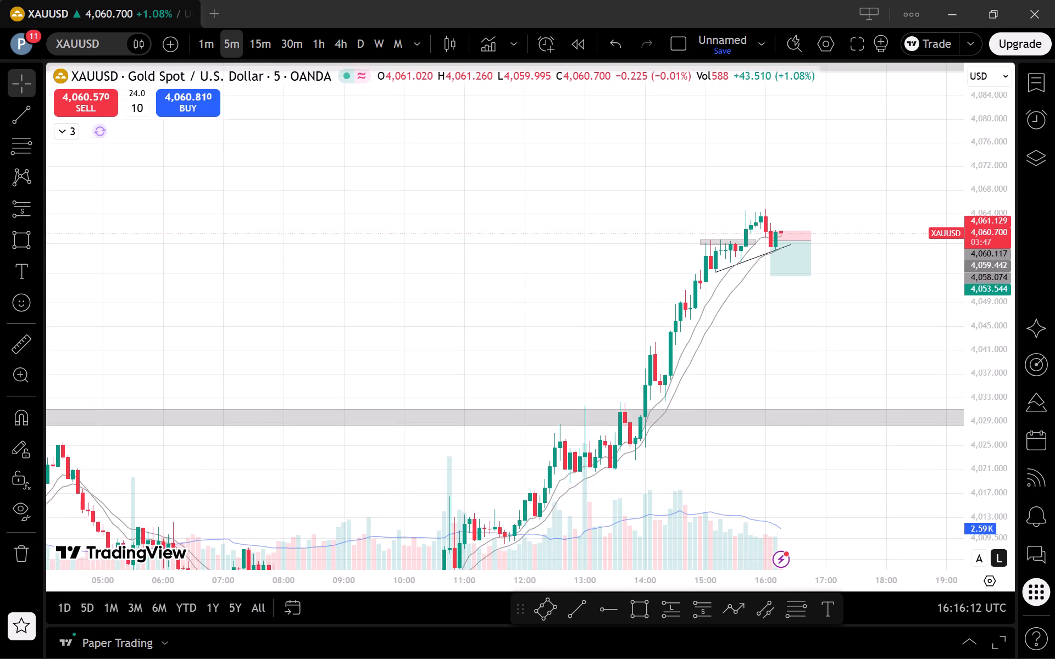
{"action": "left_click_drag", "start_coordinate": [993, 470], "coordinate": [991, 444]}
{"action": "left_click_drag", "start_coordinate": [857, 379], "coordinate": [856, 327]}
{"action": "left_click_drag", "start_coordinate": [835, 334], "coordinate": [806, 391]}
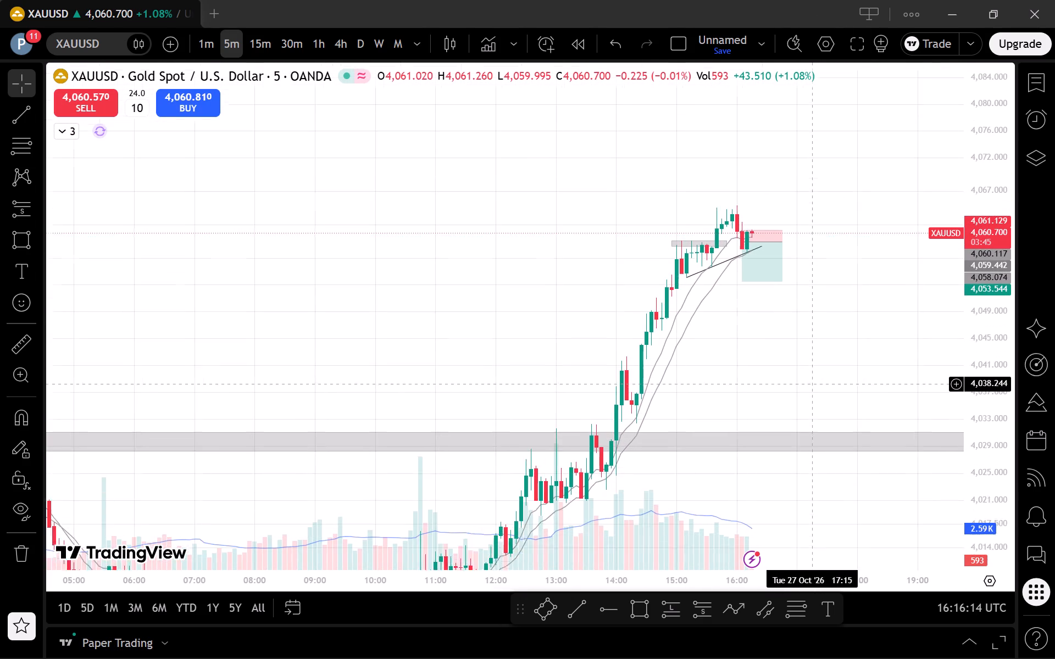
{"action": "left_click_drag", "start_coordinate": [806, 391], "coordinate": [805, 398]}
{"action": "left_click_drag", "start_coordinate": [1002, 511], "coordinate": [990, 459]}
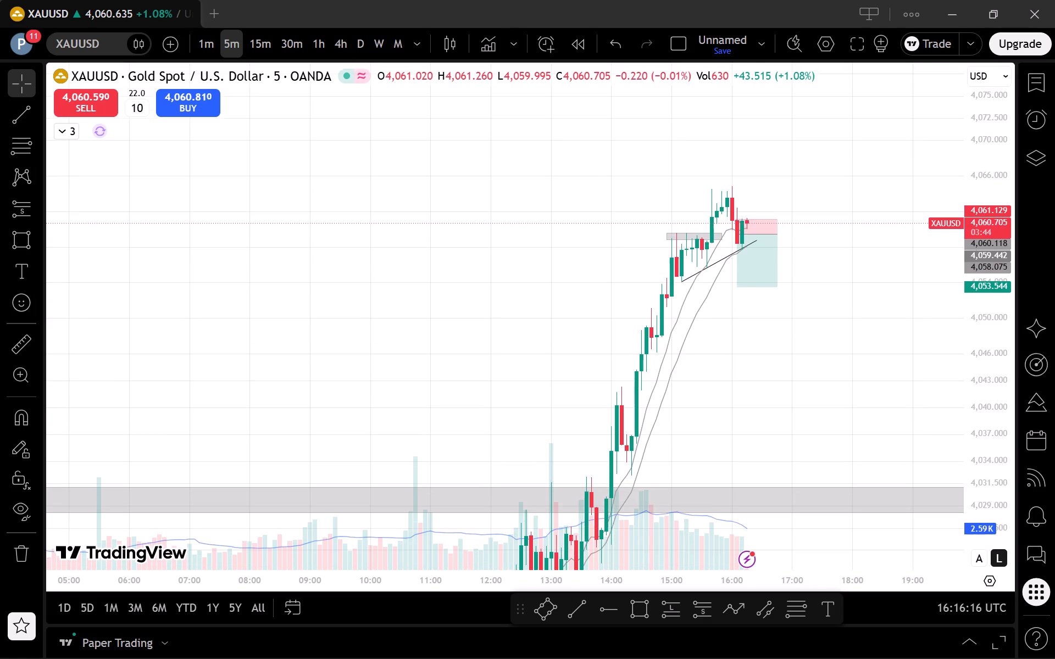
{"action": "left_click_drag", "start_coordinate": [885, 404], "coordinate": [875, 434]}
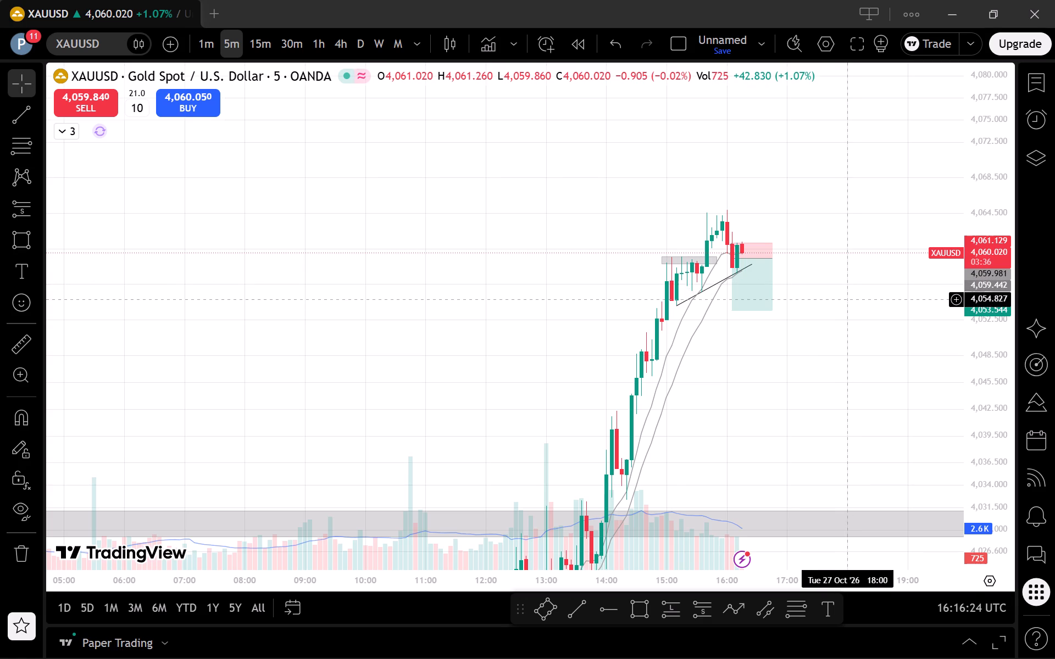
Inspect gold's 1-minute candles around the short position, small grey zone and rising trend line.
{"action": "left_click", "coordinate": [216, 49]}
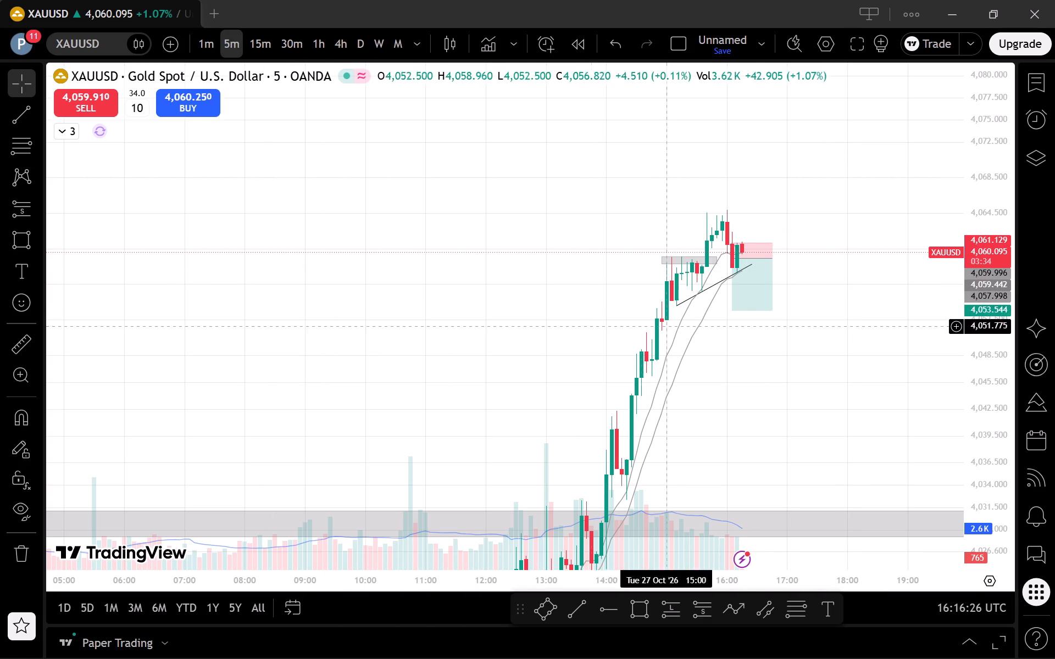
{"action": "left_click", "coordinate": [212, 51]}
{"action": "left_click_drag", "start_coordinate": [980, 517], "coordinate": [967, 442]}
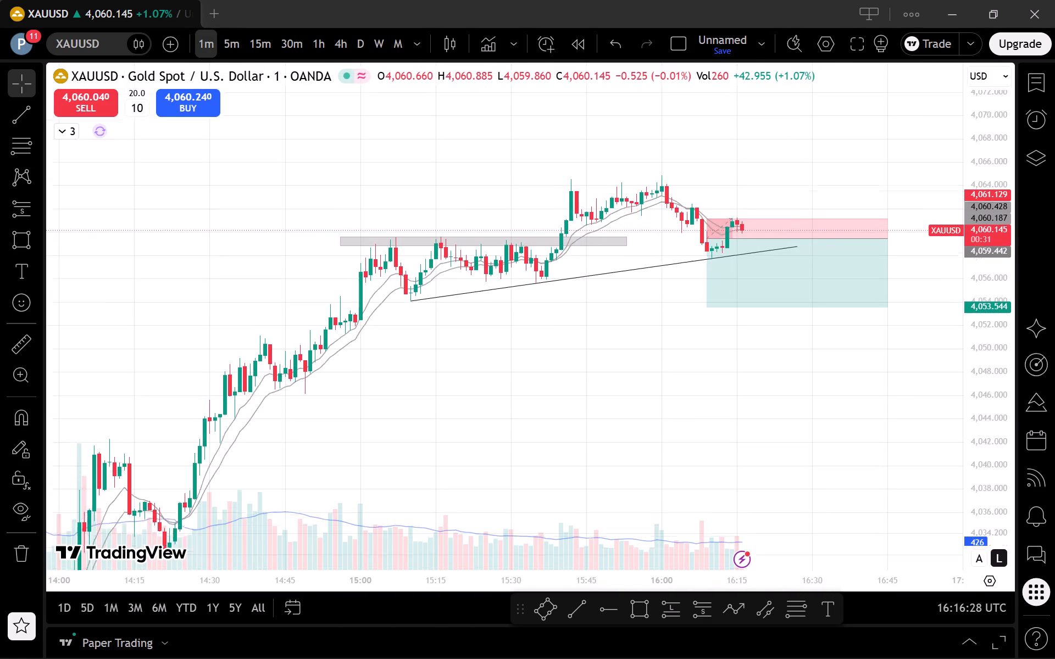
{"action": "left_click_drag", "start_coordinate": [967, 442], "coordinate": [920, 368]}
{"action": "left_click_drag", "start_coordinate": [842, 402], "coordinate": [724, 488]}
{"action": "scroll", "coordinate": [769, 468], "scroll_direction": "down", "scroll_amount": 1}
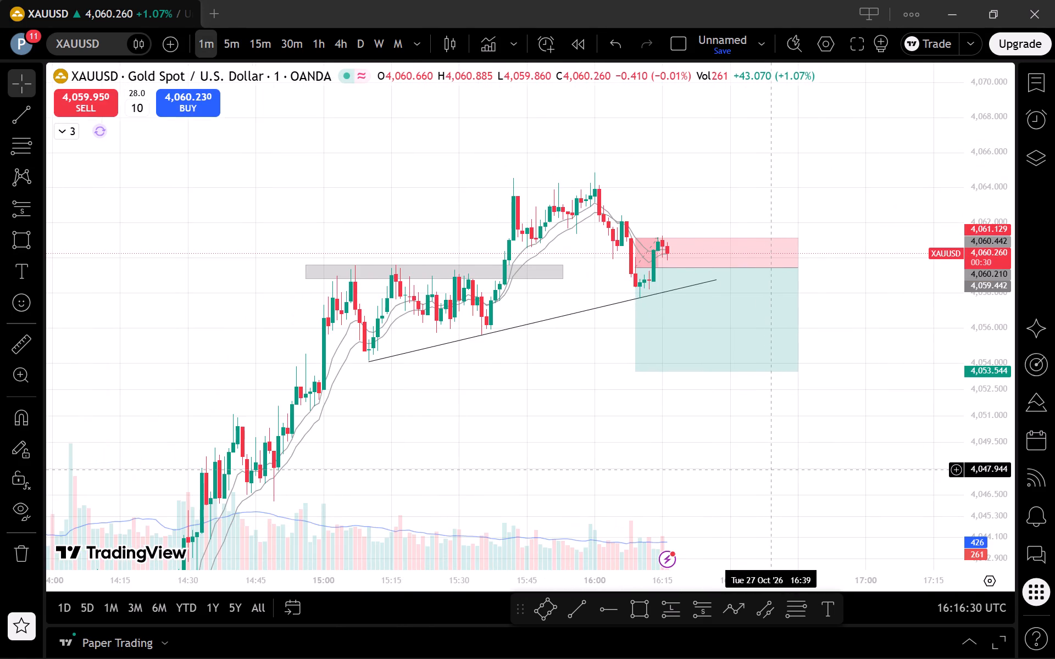
{"action": "scroll", "coordinate": [771, 470], "scroll_direction": "down", "scroll_amount": 2}
{"action": "scroll", "coordinate": [772, 475], "scroll_direction": "up", "scroll_amount": 2}
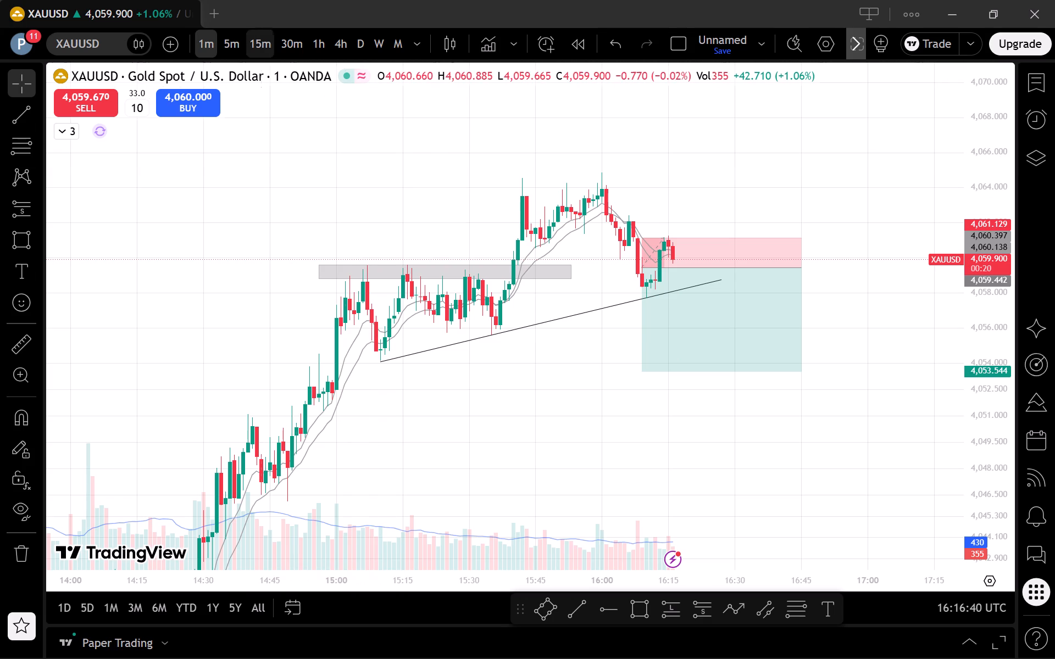
Compare gold's rally and the short position on the 5-minute, then 15-minute timeframe against the surrounding grey zones.
{"action": "left_click", "coordinate": [229, 37]}
{"action": "scroll", "coordinate": [952, 468], "scroll_direction": "up", "scroll_amount": 2}
{"action": "left_click_drag", "start_coordinate": [988, 326], "coordinate": [991, 519]}
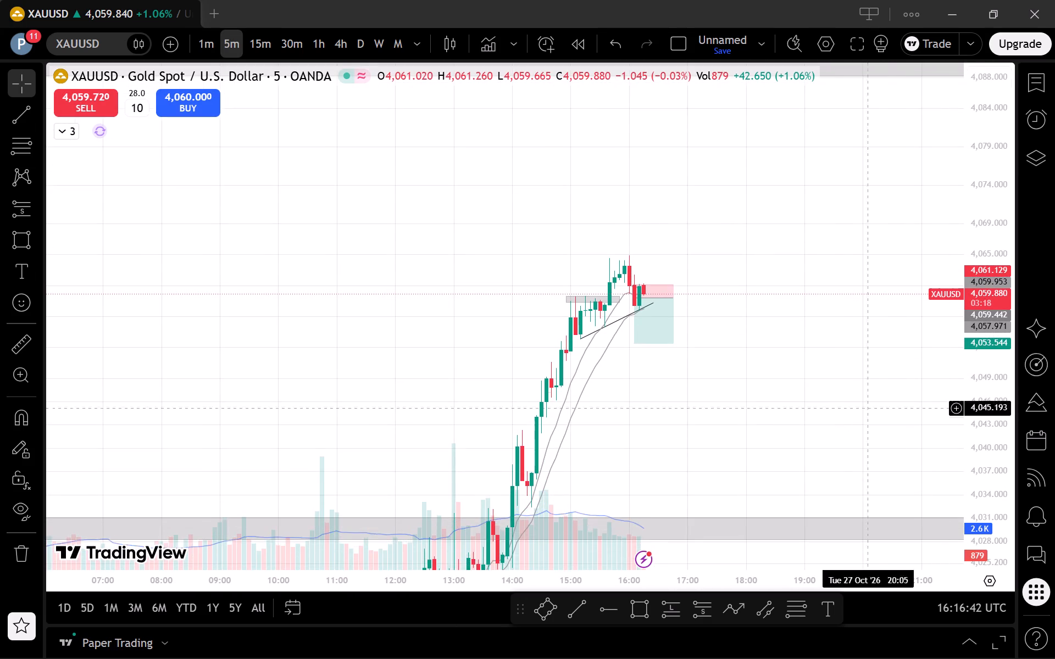
{"action": "scroll", "coordinate": [831, 384], "scroll_direction": "up", "scroll_amount": 1}
{"action": "left_click_drag", "start_coordinate": [744, 399], "coordinate": [963, 432]}
{"action": "left_click_drag", "start_coordinate": [1002, 466], "coordinate": [966, 363]}
{"action": "scroll", "coordinate": [899, 389], "scroll_direction": "up", "scroll_amount": 1}
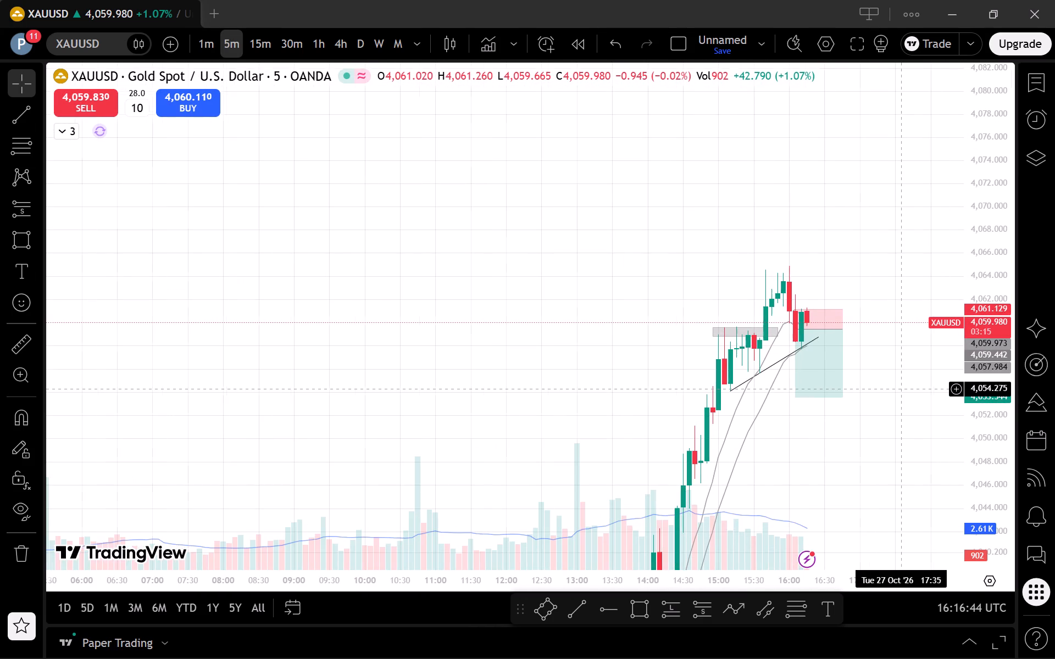
{"action": "left_click_drag", "start_coordinate": [896, 473], "coordinate": [825, 401]}
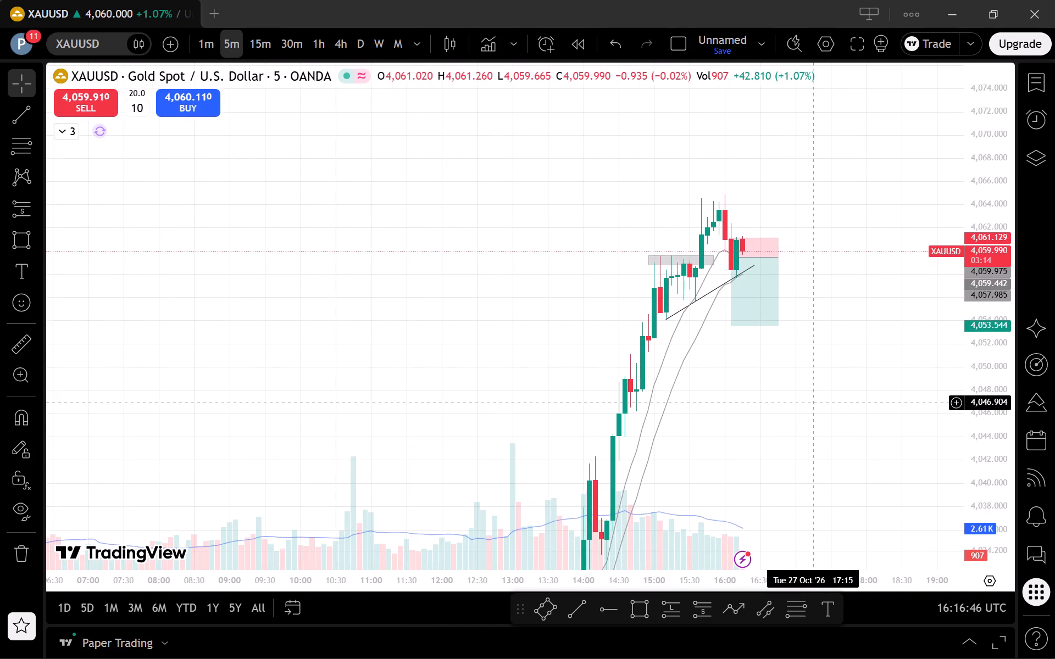
{"action": "left_click", "coordinate": [264, 34]}
{"action": "scroll", "coordinate": [748, 394], "scroll_direction": "up", "scroll_amount": 3}
{"action": "left_click_drag", "start_coordinate": [997, 304], "coordinate": [997, 484]}
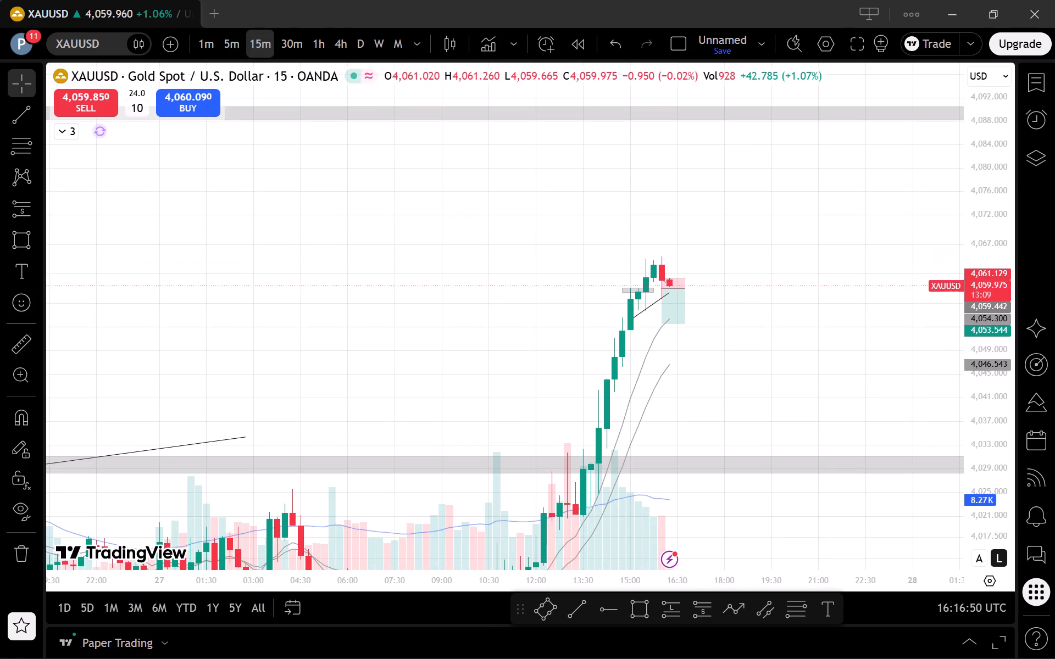
{"action": "left_click_drag", "start_coordinate": [997, 484], "coordinate": [997, 485]}
{"action": "left_click_drag", "start_coordinate": [832, 420], "coordinate": [864, 412]}
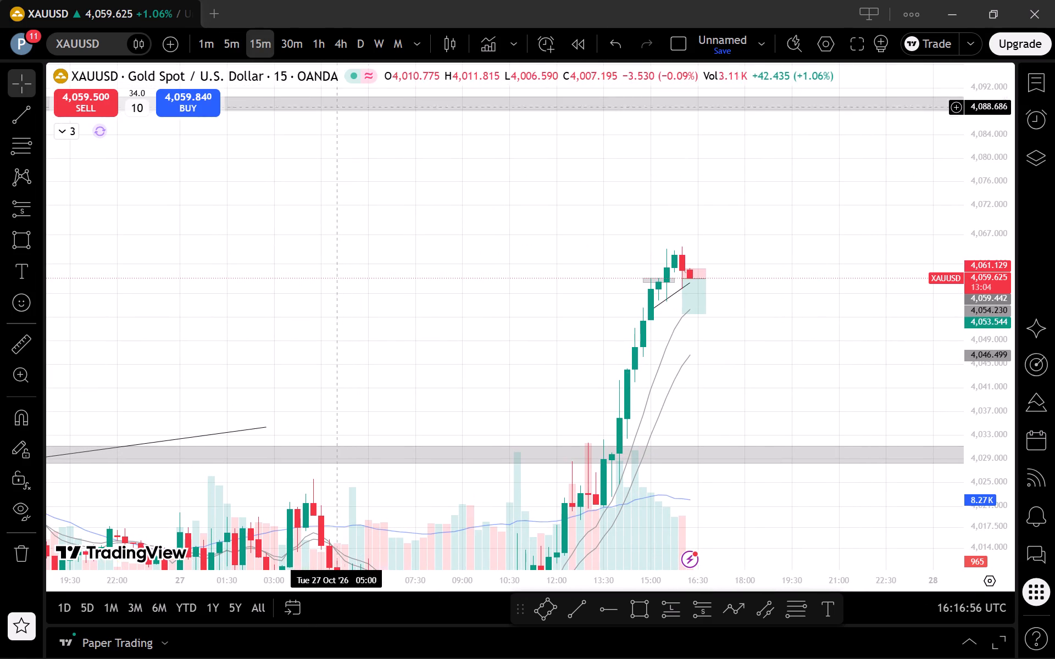
Return to gold's 1-minute timeframe and rescale the chart to monitor price at the short position's entry.
{"action": "left_click", "coordinate": [212, 42]}
{"action": "scroll", "coordinate": [826, 455], "scroll_direction": "down", "scroll_amount": 1}
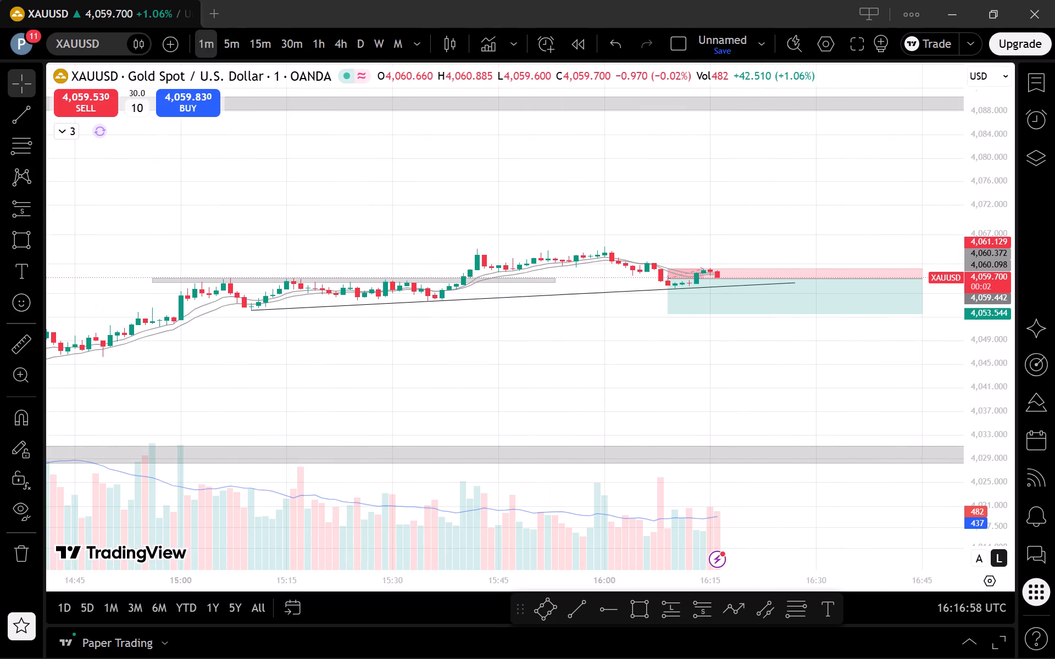
{"action": "left_click_drag", "start_coordinate": [996, 505], "coordinate": [985, 230]}
{"action": "scroll", "coordinate": [886, 319], "scroll_direction": "down", "scroll_amount": 2}
{"action": "left_click_drag", "start_coordinate": [849, 407], "coordinate": [769, 448]}
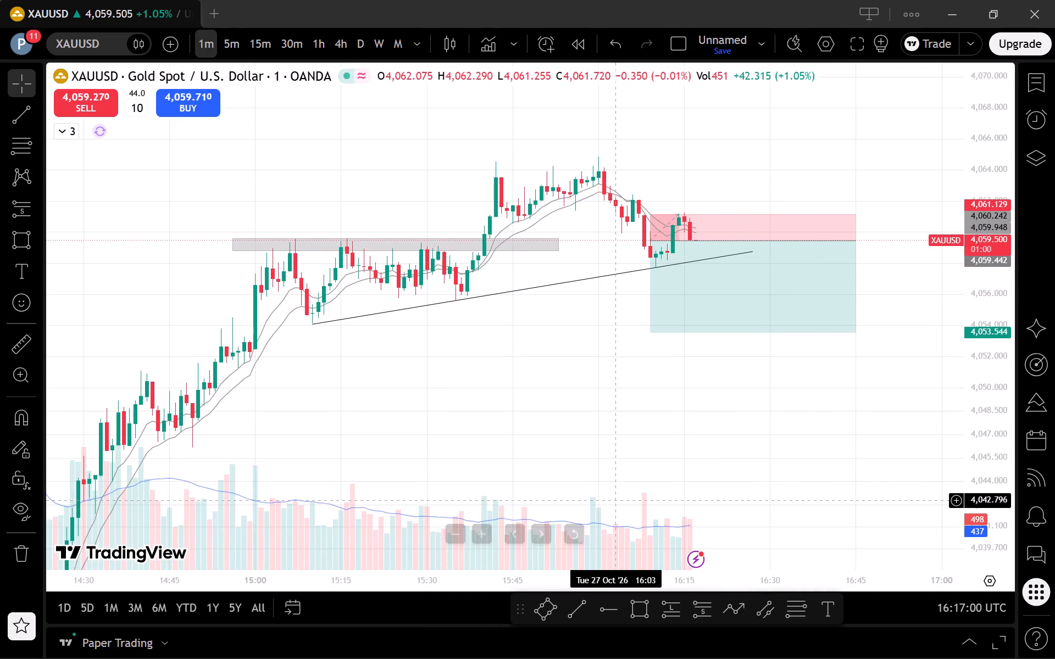
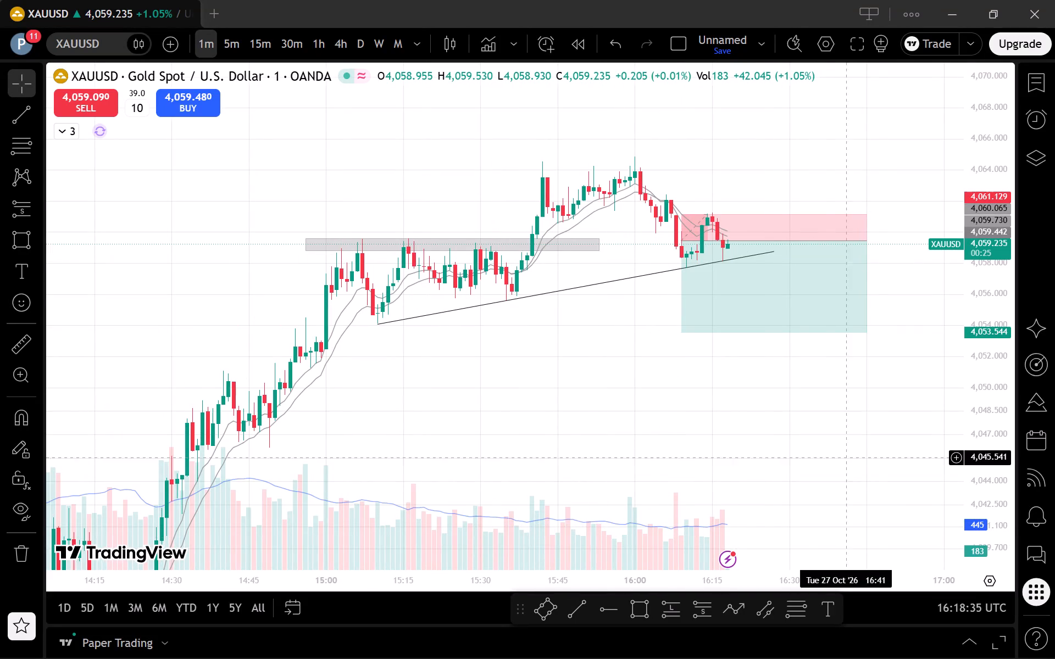
Shorten the existing short position on gold's 1-minute chart so that it ends at about 16:15.
{"action": "left_click_drag", "start_coordinate": [997, 508], "coordinate": [985, 315]}
{"action": "scroll", "coordinate": [947, 364], "scroll_direction": "up", "scroll_amount": 2}
{"action": "left_click_drag", "start_coordinate": [920, 415], "coordinate": [874, 485]}
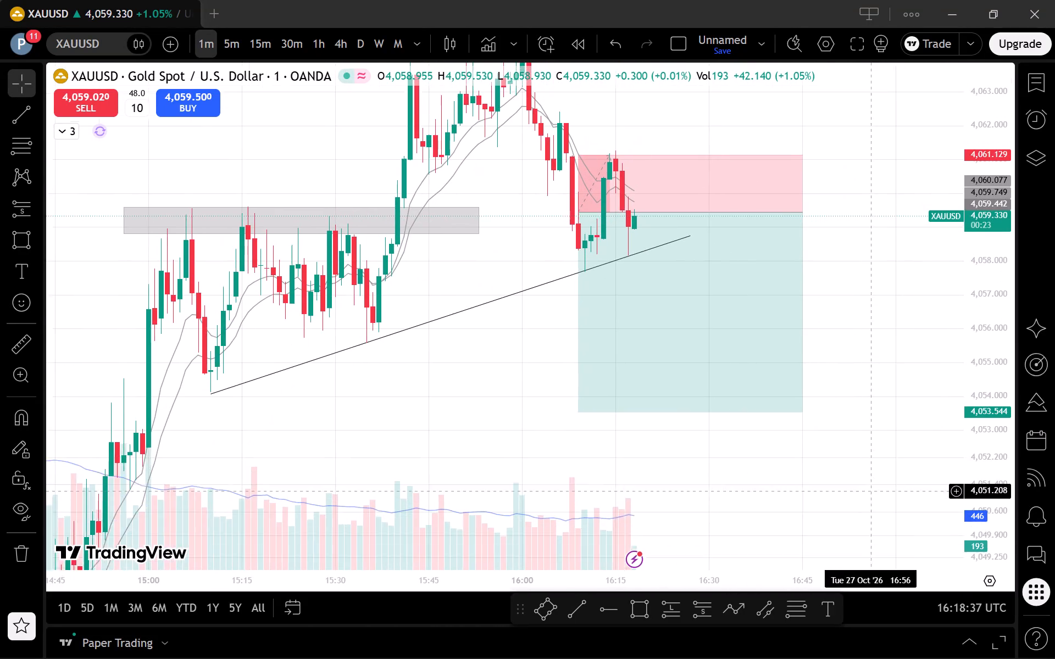
{"action": "left_click_drag", "start_coordinate": [874, 485], "coordinate": [839, 567]}
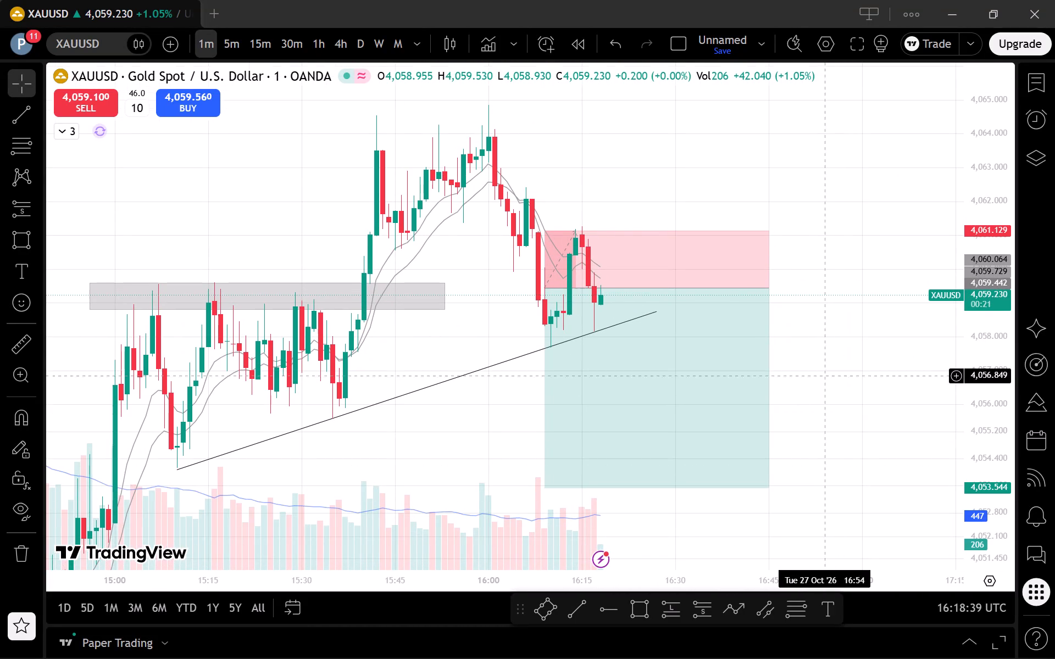
{"action": "left_click_drag", "start_coordinate": [768, 288], "coordinate": [589, 292]}
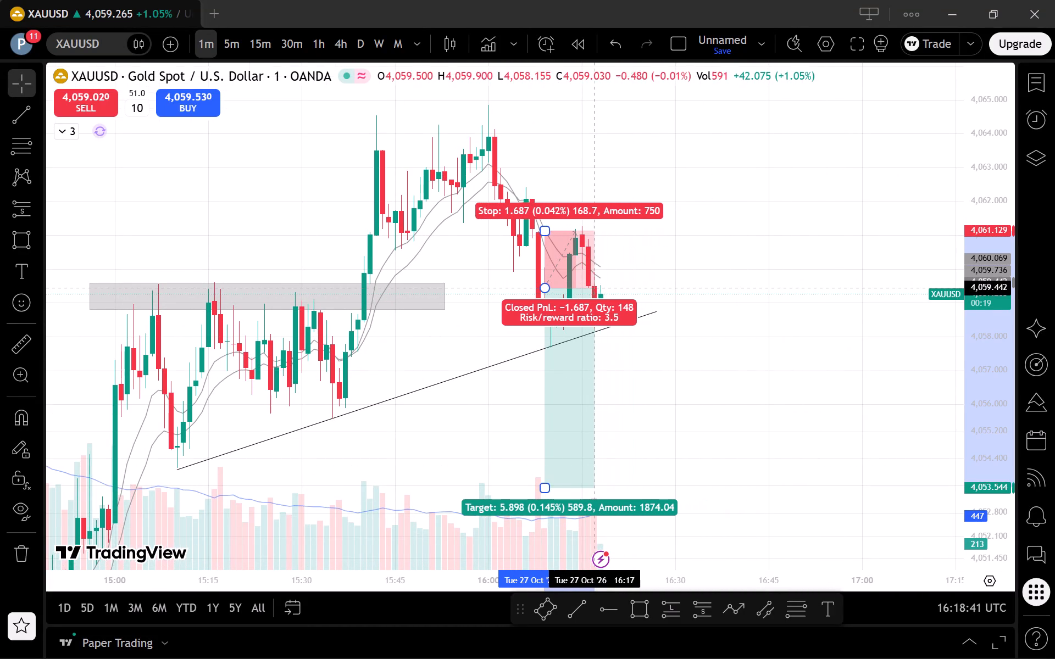
{"action": "left_click_drag", "start_coordinate": [589, 292], "coordinate": [584, 292]}
{"action": "left_click", "coordinate": [686, 336]}
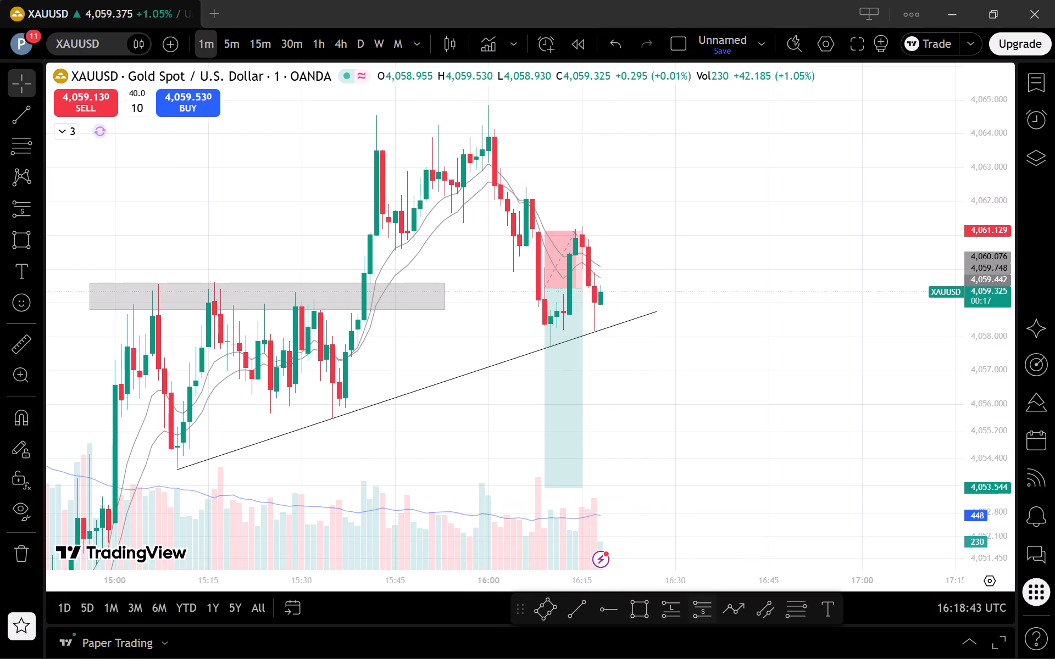
Add a second short position at 16:17 with entry about 4,059.50, stop about 4,060.99 and target about 4,053.49.
{"action": "left_click", "coordinate": [704, 608]}
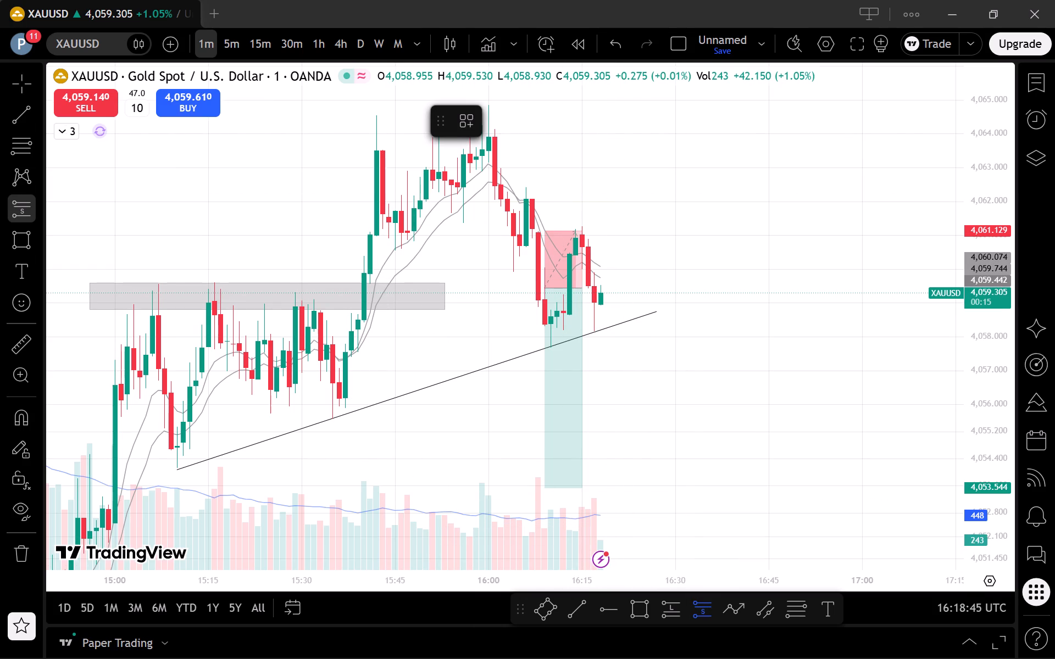
{"action": "left_click", "coordinate": [593, 286]}
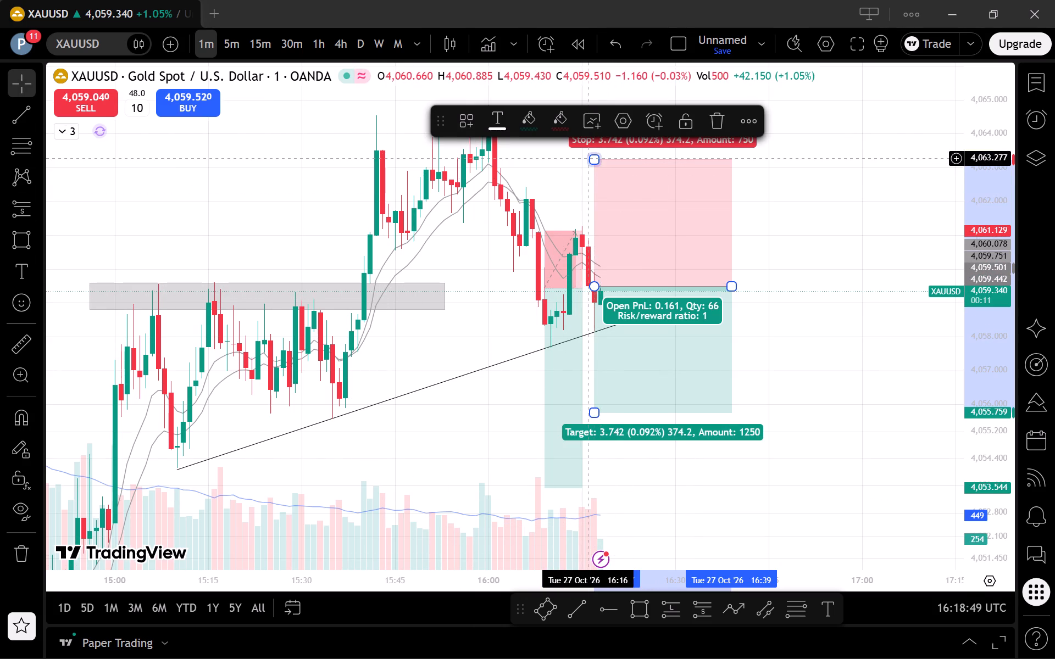
{"action": "left_click_drag", "start_coordinate": [597, 163], "coordinate": [653, 233]}
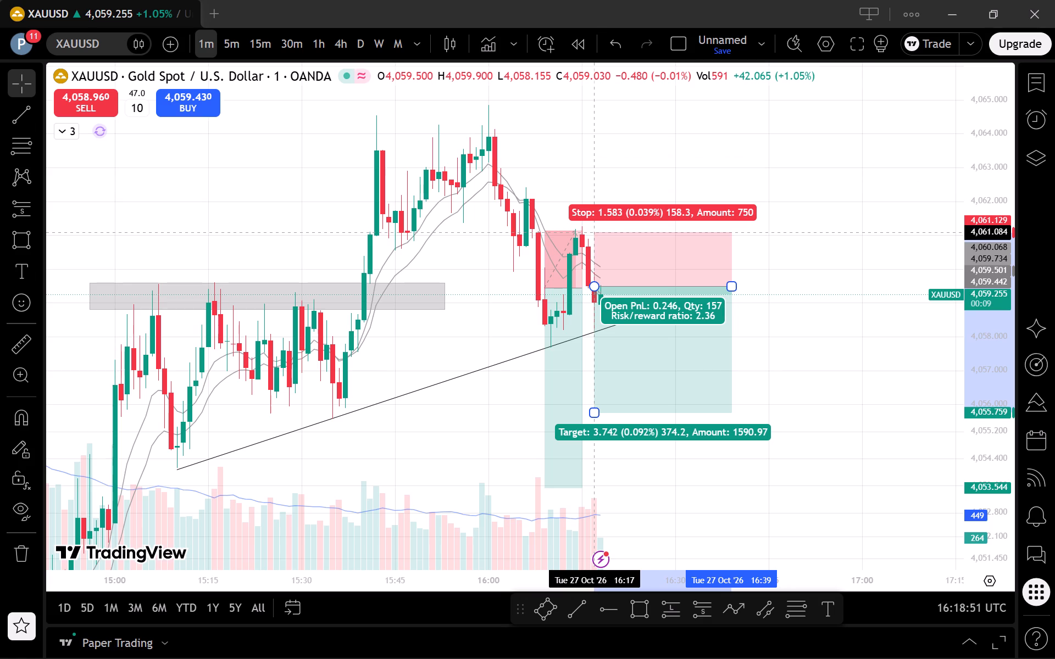
{"action": "left_click_drag", "start_coordinate": [653, 233], "coordinate": [660, 236]}
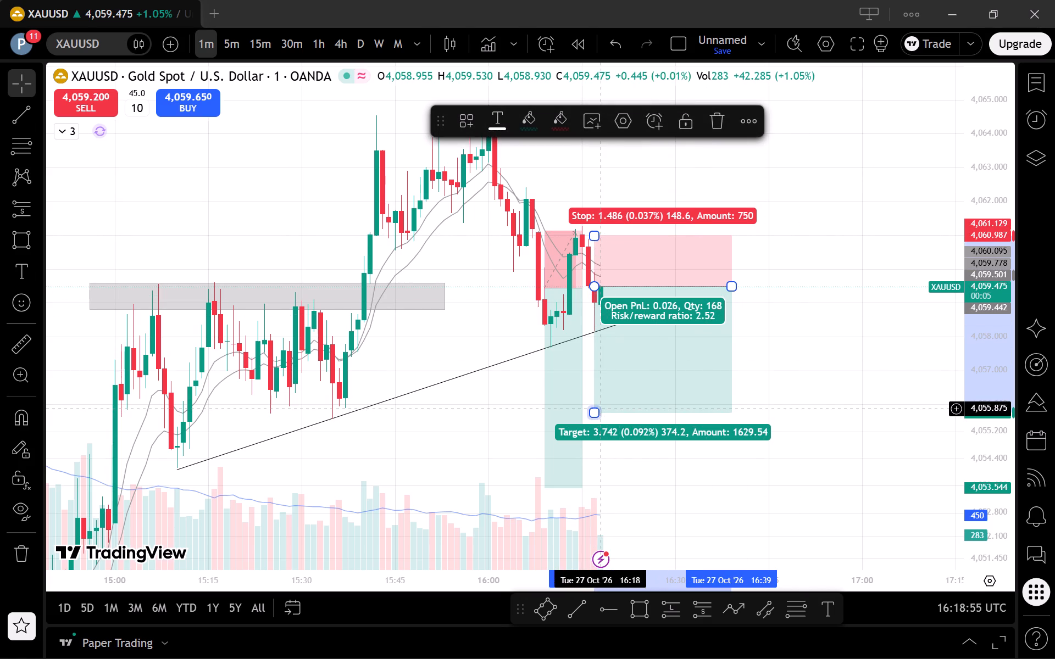
{"action": "left_click_drag", "start_coordinate": [595, 412], "coordinate": [663, 470]}
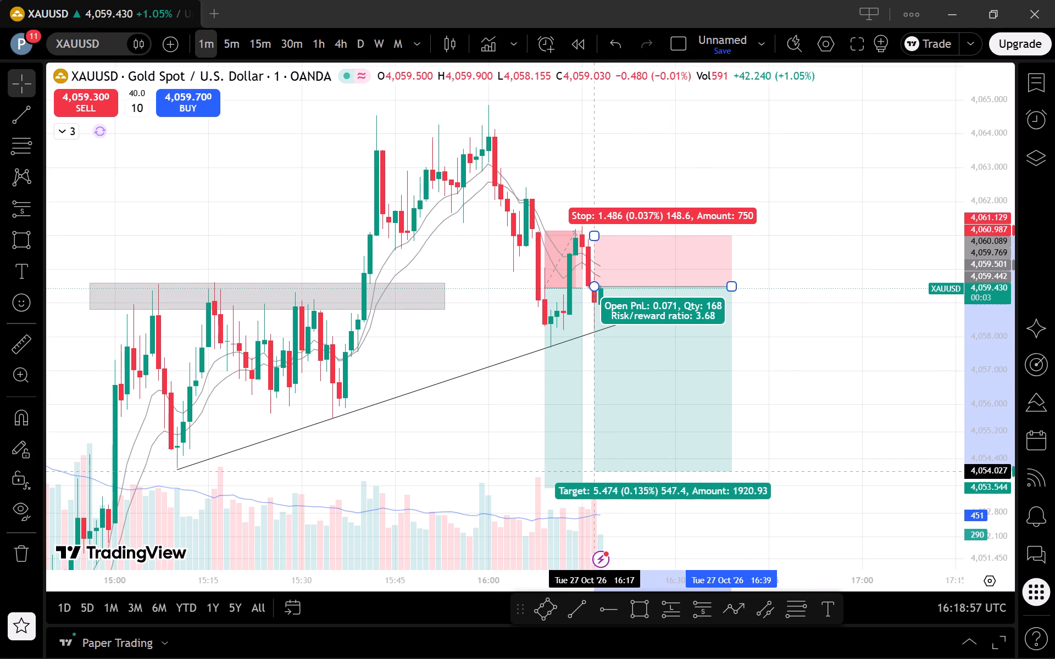
{"action": "left_click_drag", "start_coordinate": [663, 470], "coordinate": [687, 480]}
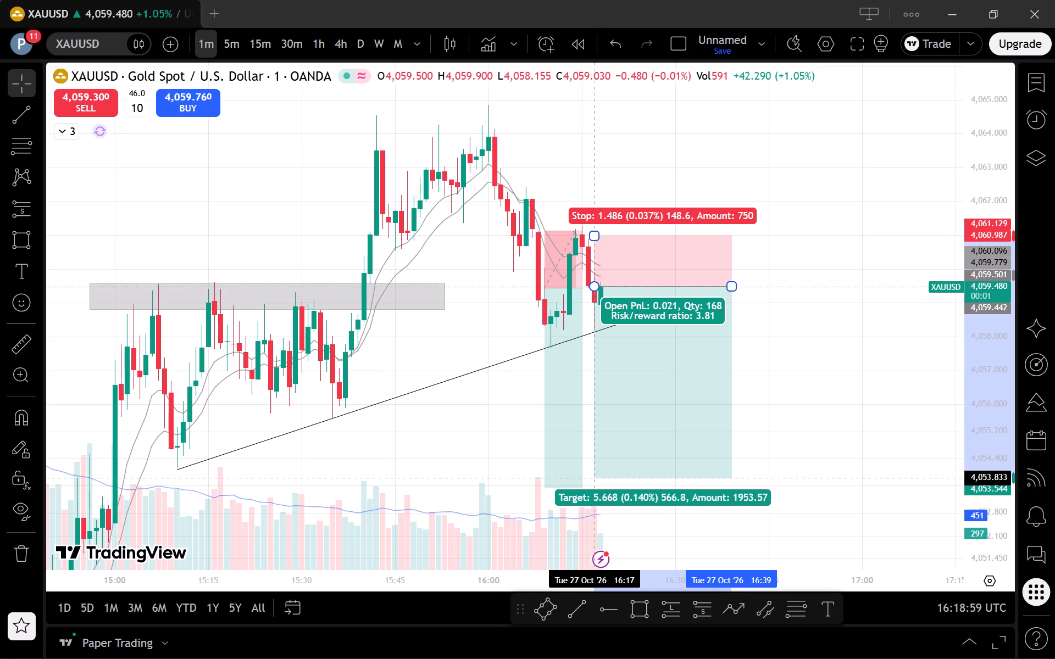
{"action": "left_click_drag", "start_coordinate": [687, 480], "coordinate": [700, 490]}
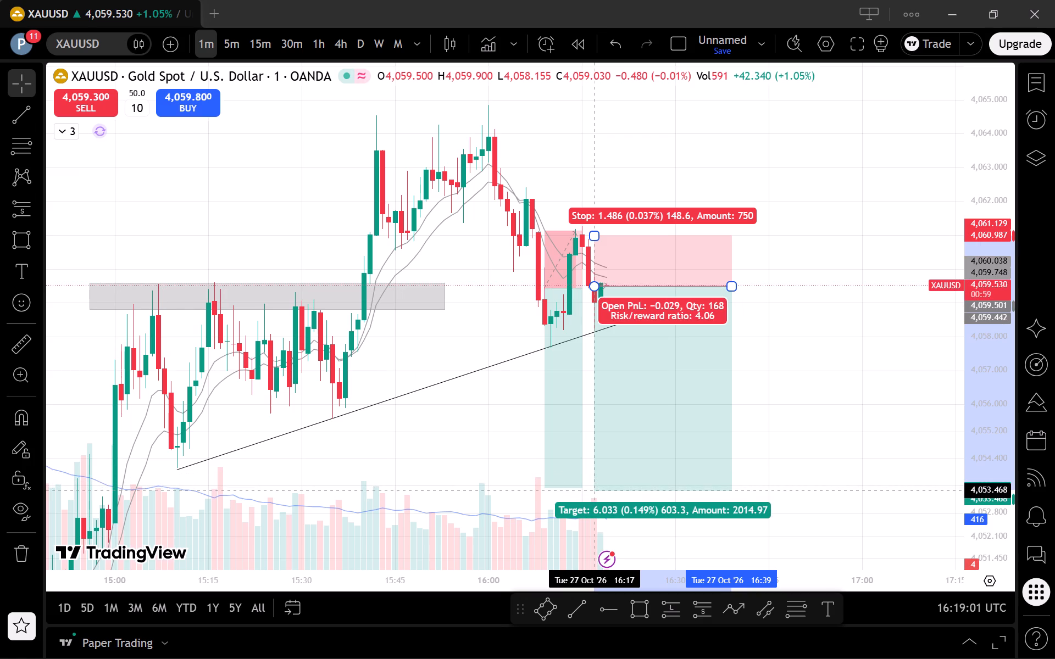
{"action": "left_click_drag", "start_coordinate": [700, 490], "coordinate": [700, 489]}
{"action": "left_click", "coordinate": [857, 442]}
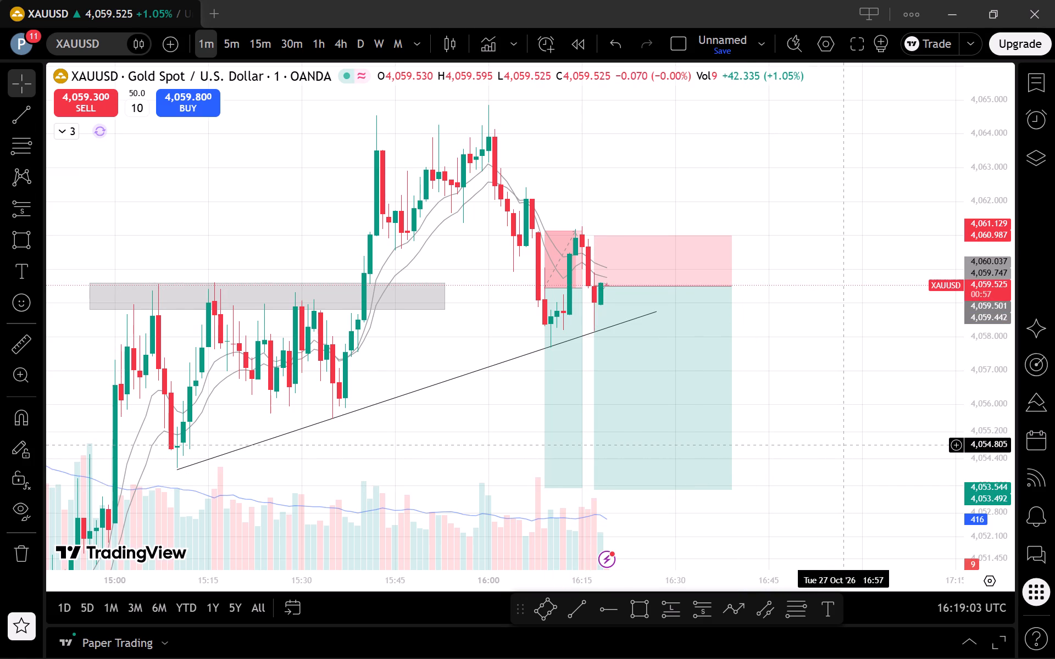
Compare the new short position with gold's price action on the 5-minute timeframe and back on the 1-minute timeframe.
{"action": "left_click", "coordinate": [237, 35]}
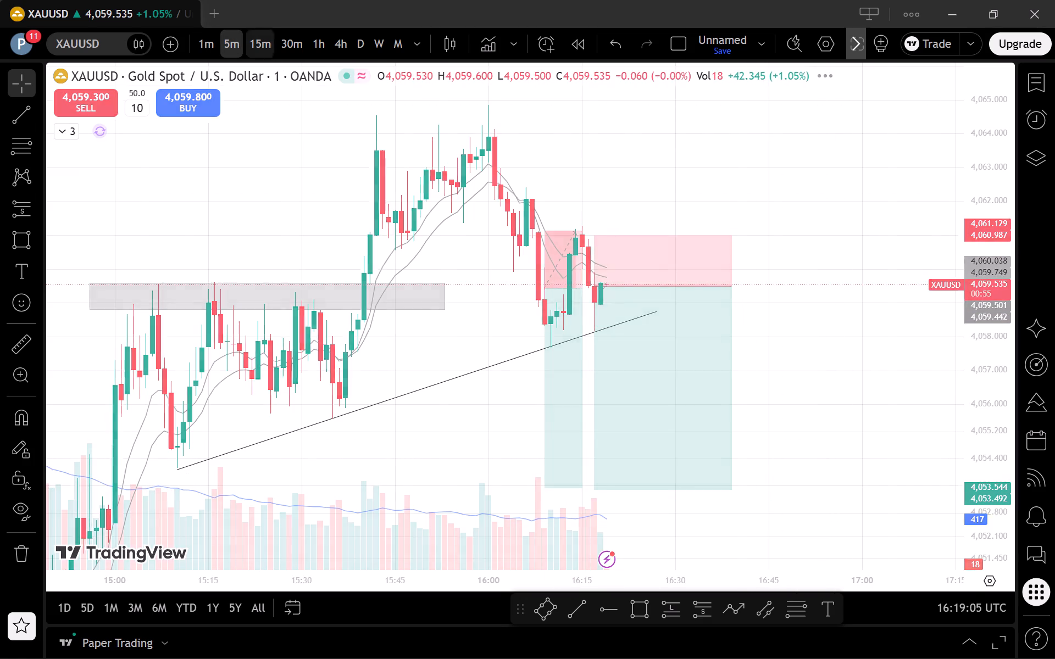
{"action": "scroll", "coordinate": [785, 289], "scroll_direction": "up", "scroll_amount": 1}
{"action": "left_click_drag", "start_coordinate": [991, 330], "coordinate": [1001, 489]}
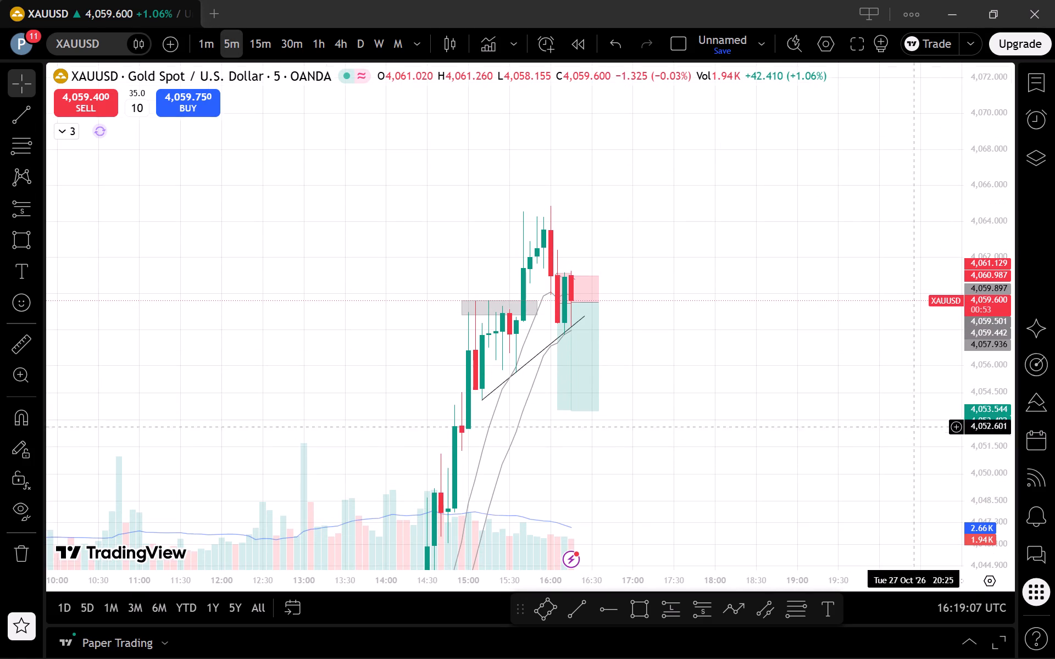
{"action": "left_click", "coordinate": [203, 47]}
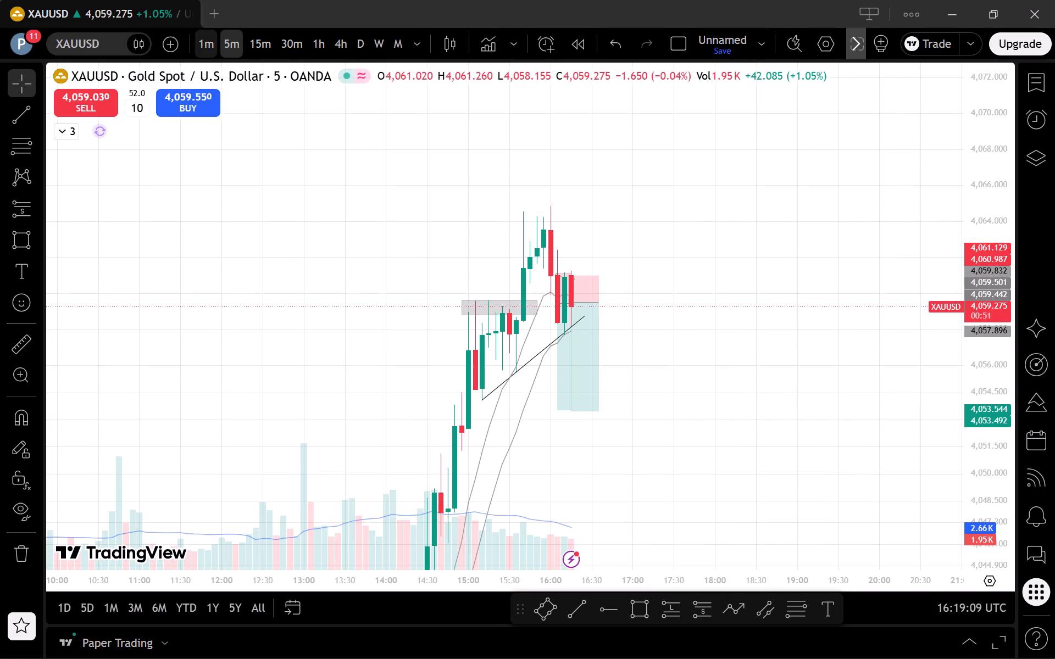
{"action": "scroll", "coordinate": [990, 534], "scroll_direction": "down", "scroll_amount": 1}
{"action": "left_click_drag", "start_coordinate": [994, 522], "coordinate": [856, 312]}
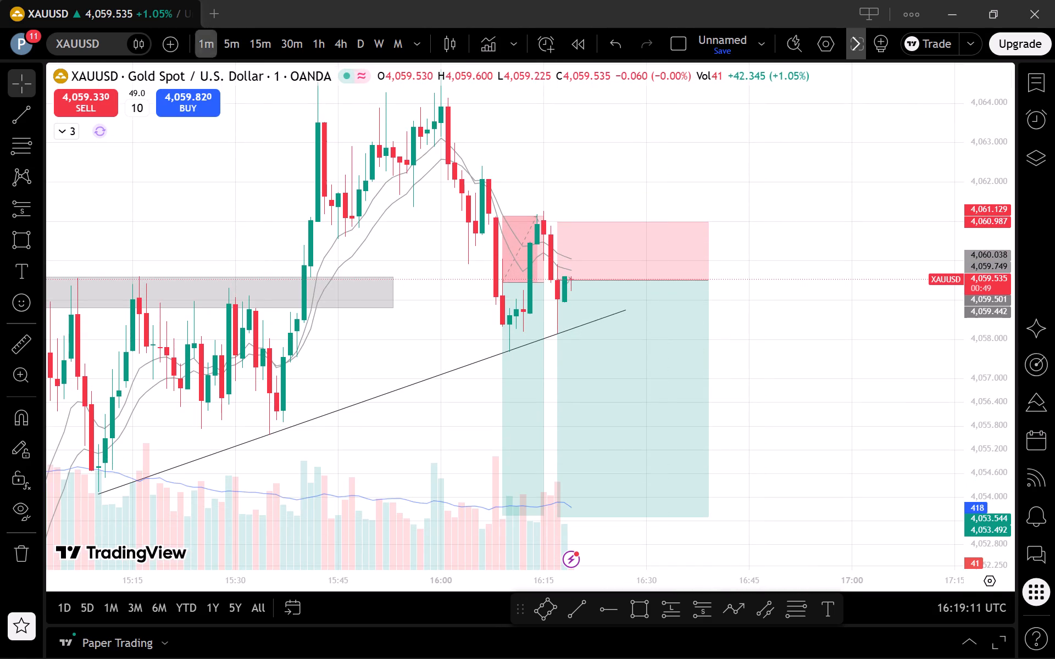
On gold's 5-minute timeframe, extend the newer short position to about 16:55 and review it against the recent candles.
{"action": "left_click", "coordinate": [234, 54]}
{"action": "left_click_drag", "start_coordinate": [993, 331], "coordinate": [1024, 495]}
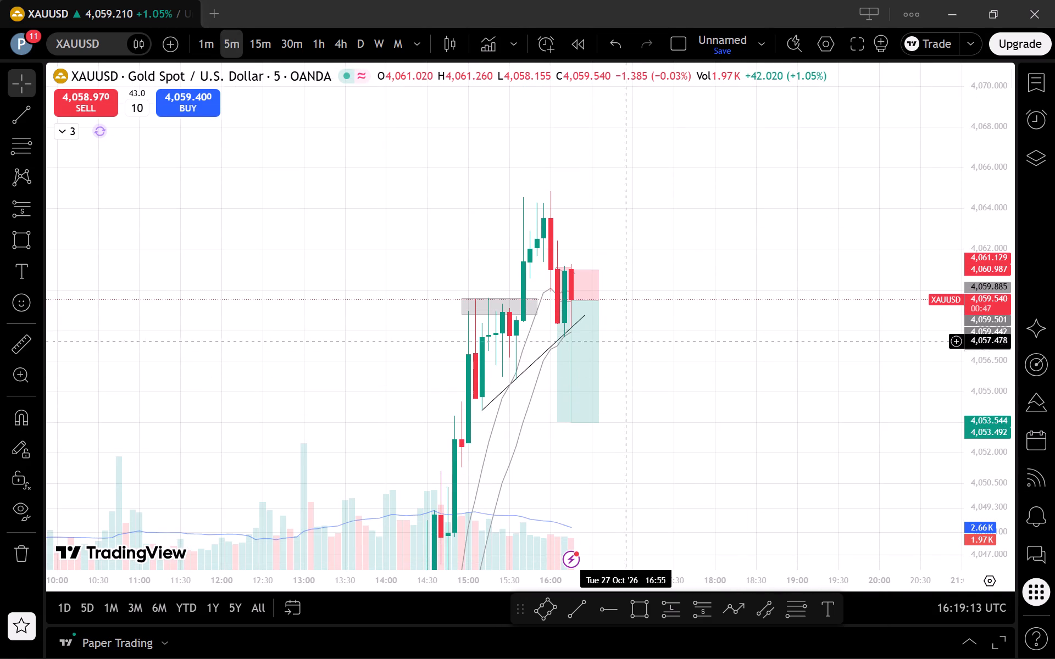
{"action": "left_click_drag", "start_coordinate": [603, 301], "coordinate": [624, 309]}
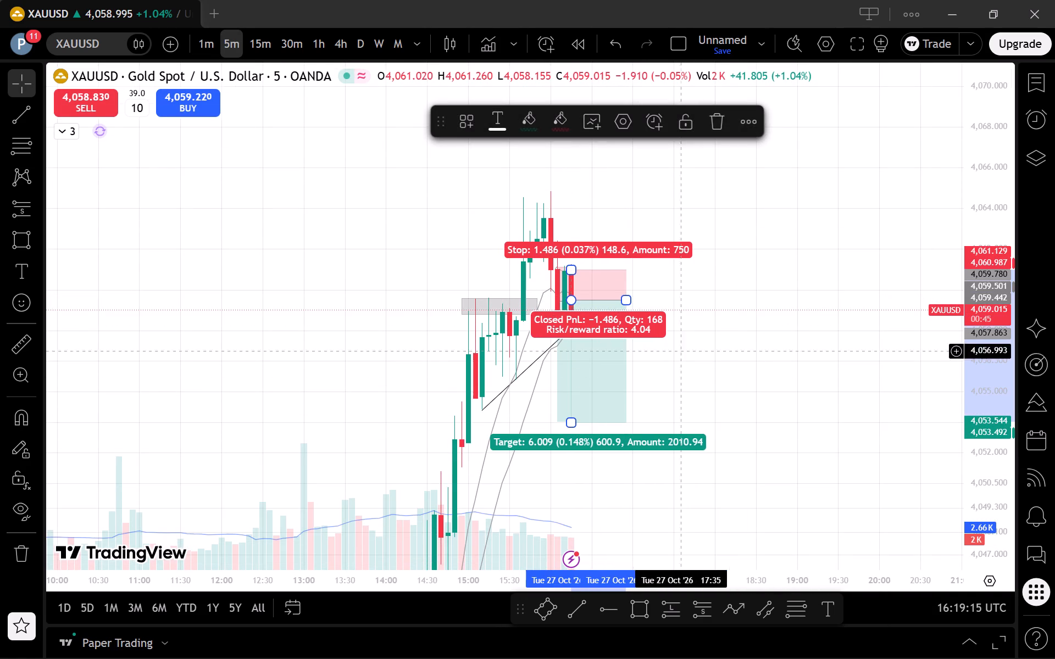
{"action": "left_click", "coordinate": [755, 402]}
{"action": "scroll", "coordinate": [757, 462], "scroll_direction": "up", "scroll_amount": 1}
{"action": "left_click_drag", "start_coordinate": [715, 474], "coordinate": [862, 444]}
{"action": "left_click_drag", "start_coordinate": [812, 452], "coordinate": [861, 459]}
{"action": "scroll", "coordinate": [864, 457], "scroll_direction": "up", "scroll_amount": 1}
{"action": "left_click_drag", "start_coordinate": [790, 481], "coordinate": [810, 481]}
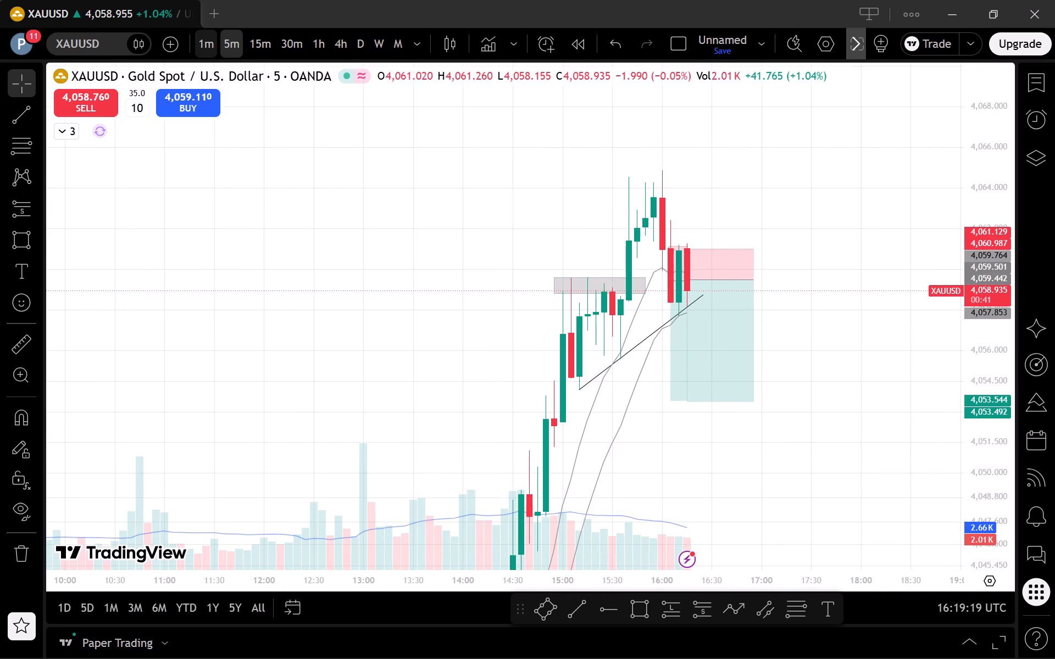
Return to gold's 1-minute timeframe and set the newer short position to end at about 16:49.
{"action": "left_click", "coordinate": [210, 47]}
{"action": "scroll", "coordinate": [760, 454], "scroll_direction": "down", "scroll_amount": 3}
{"action": "left_click_drag", "start_coordinate": [824, 507], "coordinate": [615, 524]}
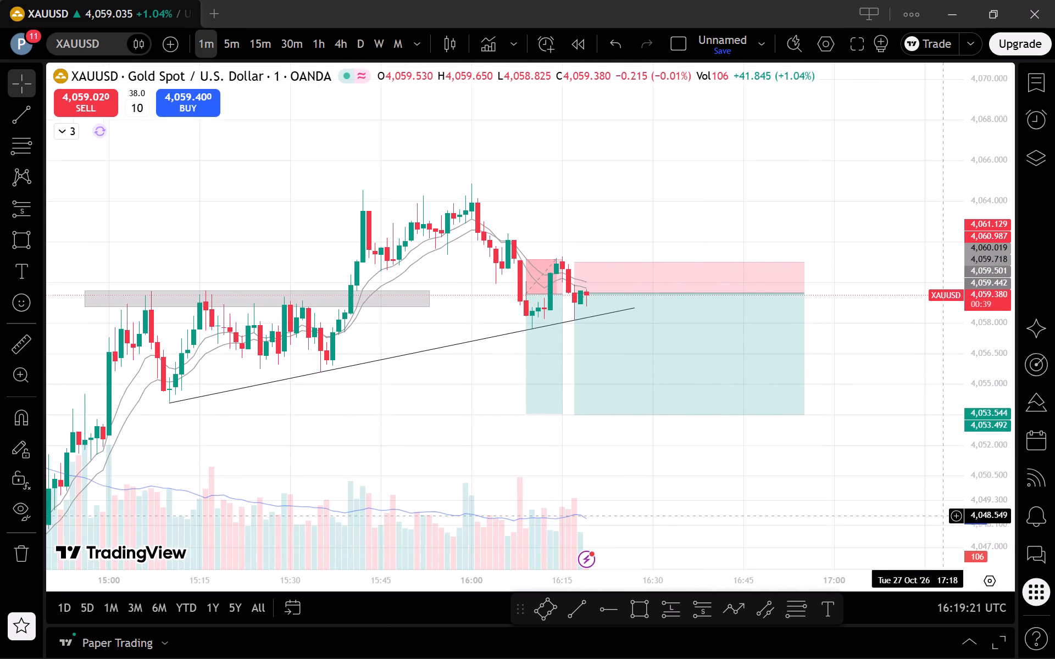
{"action": "left_click_drag", "start_coordinate": [983, 523], "coordinate": [975, 425]}
{"action": "left_click", "coordinate": [970, 406]}
{"action": "left_click_drag", "start_coordinate": [803, 274], "coordinate": [766, 281]}
{"action": "left_click", "coordinate": [840, 377]}
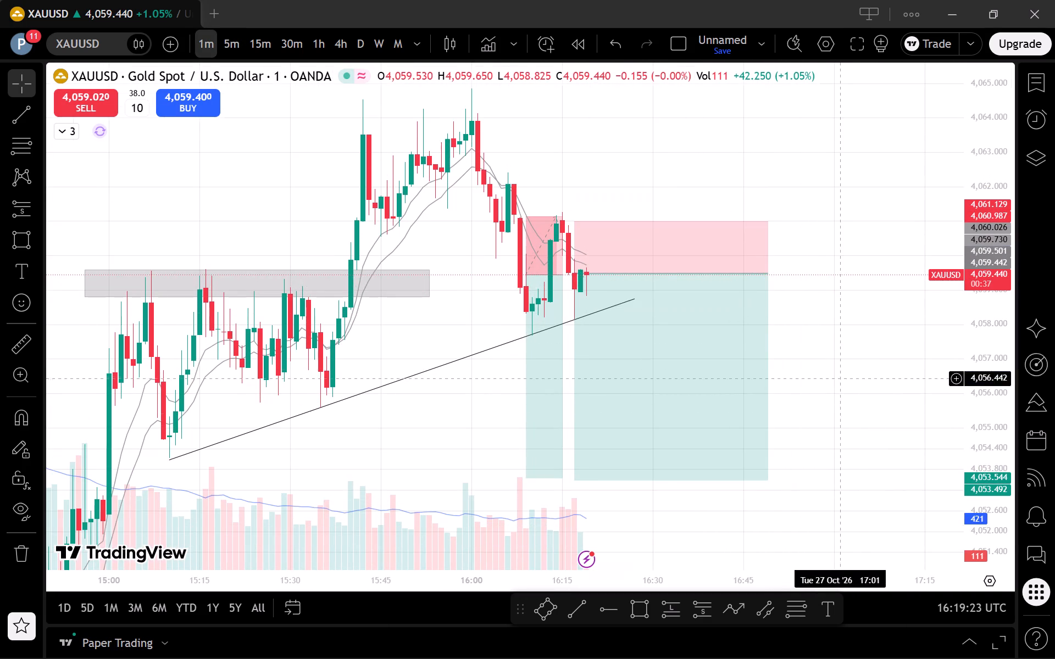
{"action": "left_click_drag", "start_coordinate": [812, 450], "coordinate": [868, 425]}
{"action": "scroll", "coordinate": [860, 450], "scroll_direction": "up", "scroll_amount": 1}
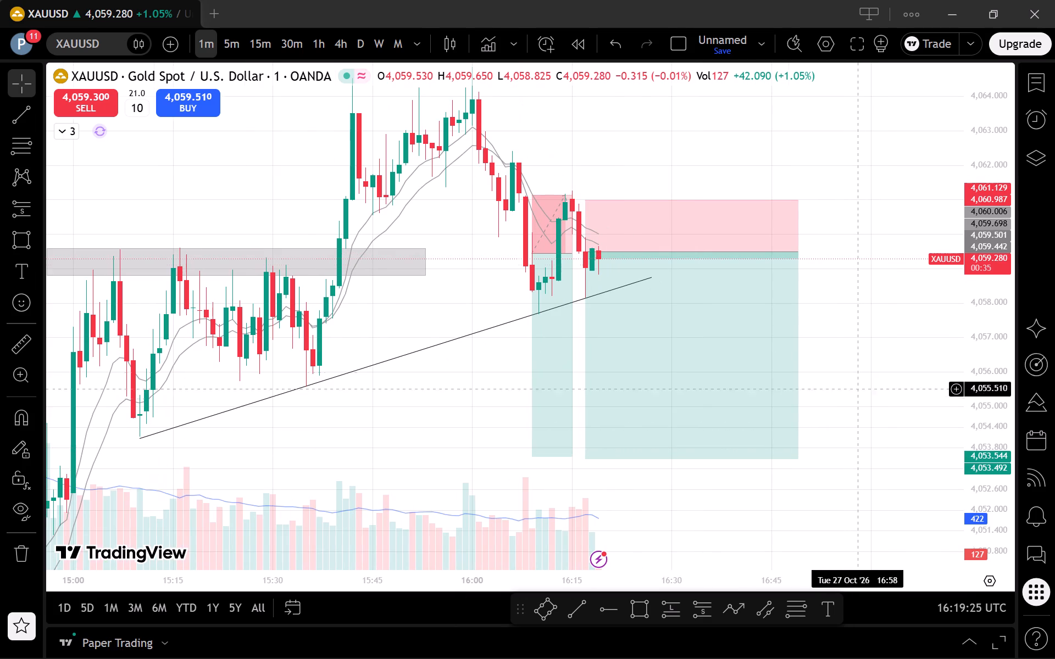
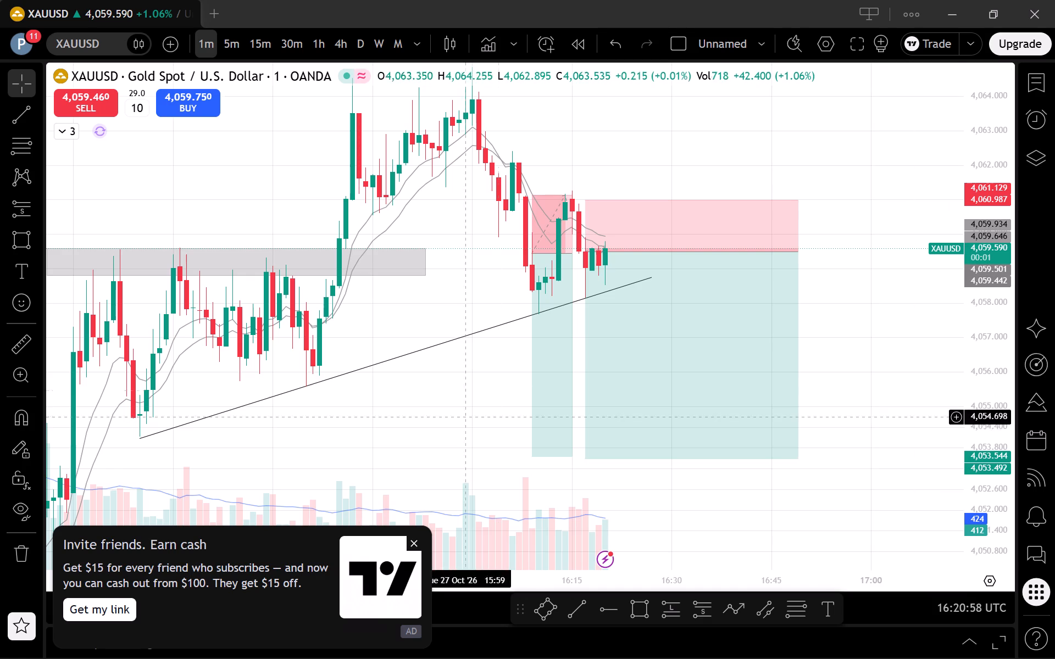
Dismiss the invite-friends advertisement covering the chart.
{"action": "left_click", "coordinate": [415, 543]}
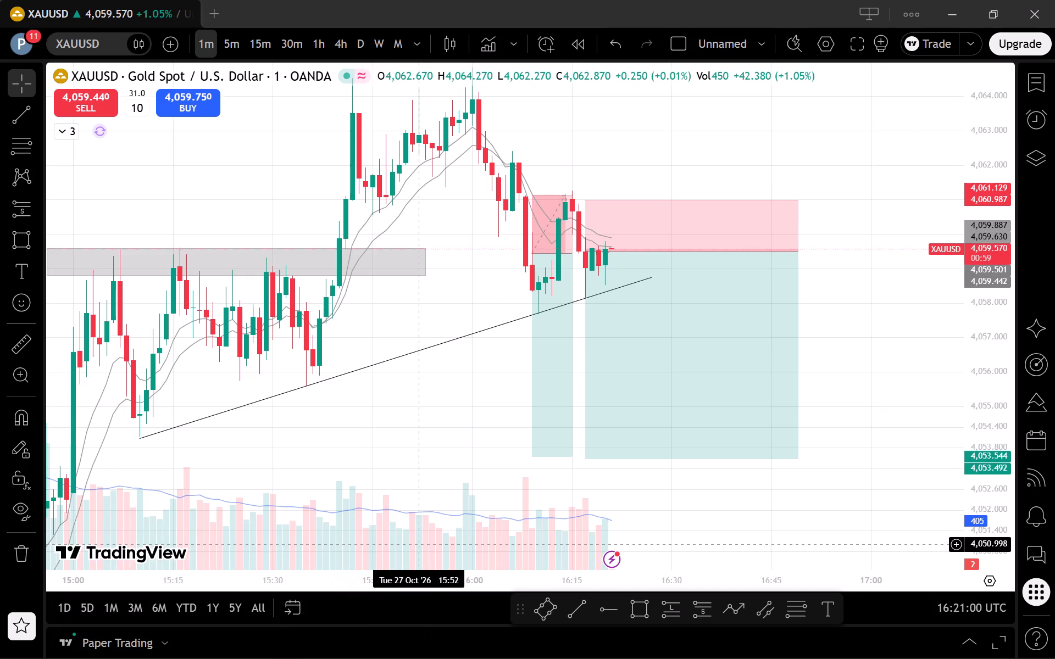
Review gold's short positions and rising trend line on the 5-minute timeframe, with a brief switch to the 15-minute timeframe.
{"action": "left_click", "coordinate": [235, 36]}
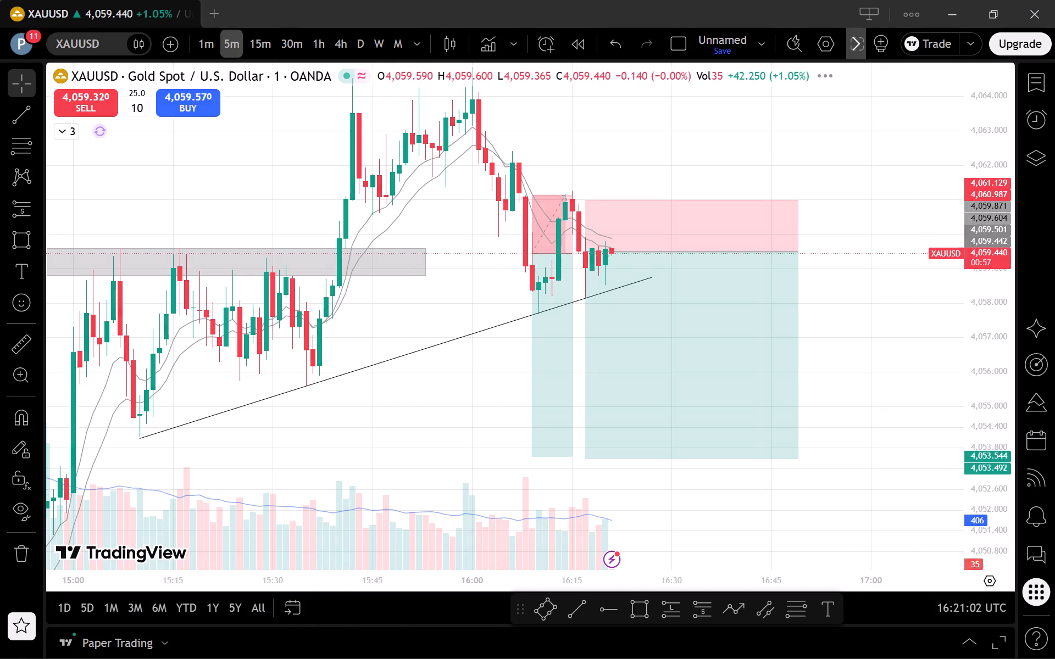
{"action": "scroll", "coordinate": [768, 366], "scroll_direction": "up", "scroll_amount": 2}
{"action": "scroll", "coordinate": [849, 450], "scroll_direction": "up", "scroll_amount": 1}
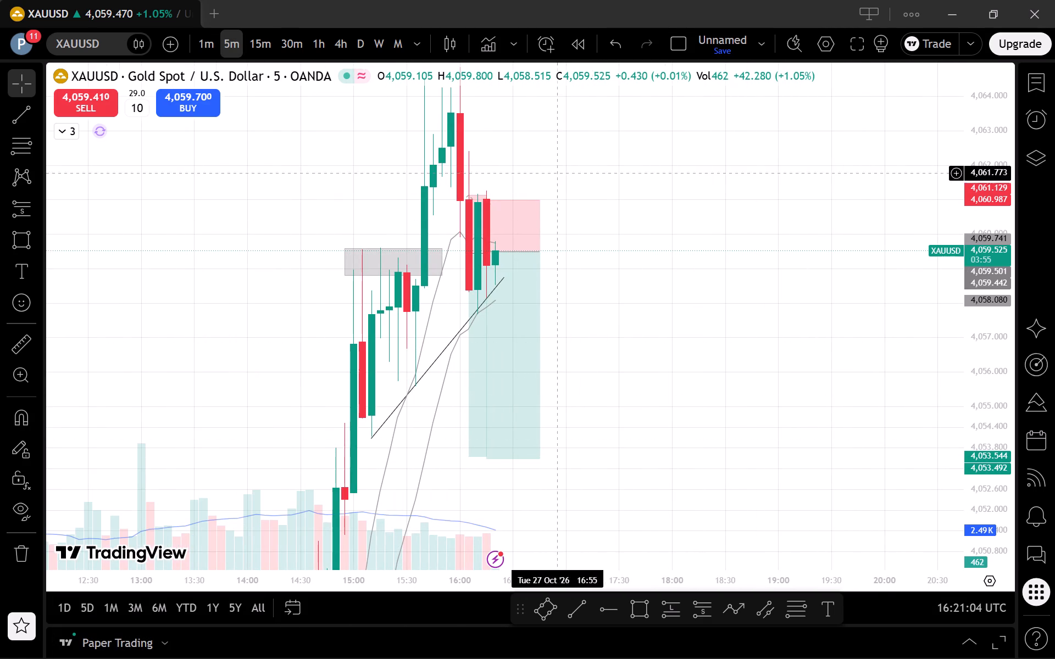
{"action": "left_click_drag", "start_coordinate": [670, 393], "coordinate": [861, 387]}
{"action": "left_click_drag", "start_coordinate": [1002, 288], "coordinate": [989, 466]}
{"action": "scroll", "coordinate": [893, 403], "scroll_direction": "up", "scroll_amount": 1}
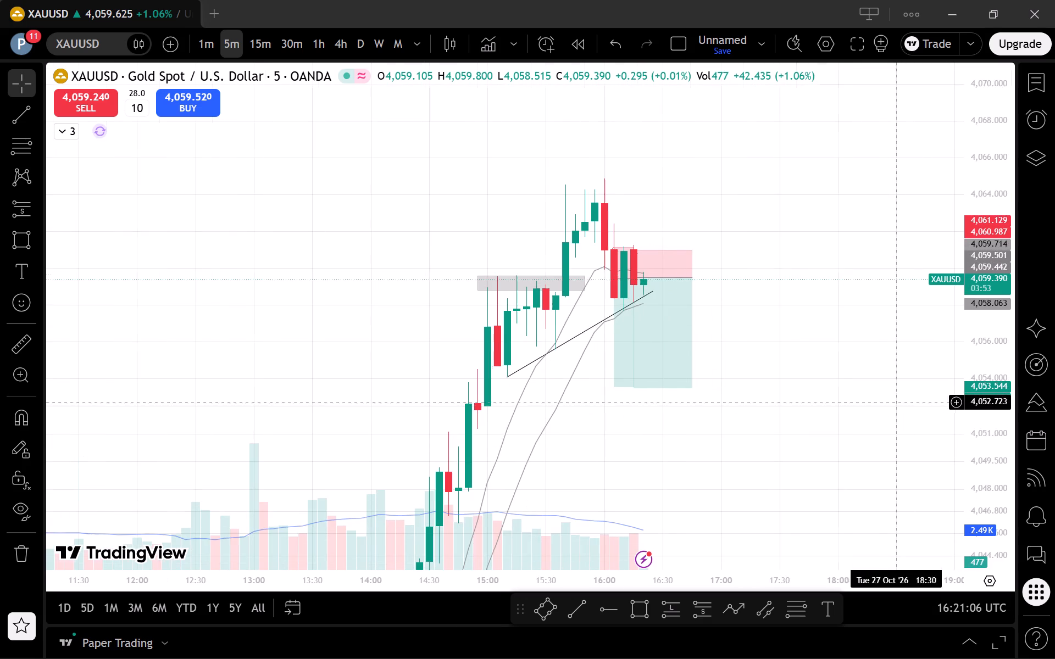
{"action": "left_click_drag", "start_coordinate": [996, 483], "coordinate": [992, 353]}
{"action": "left_click_drag", "start_coordinate": [792, 392], "coordinate": [840, 393]}
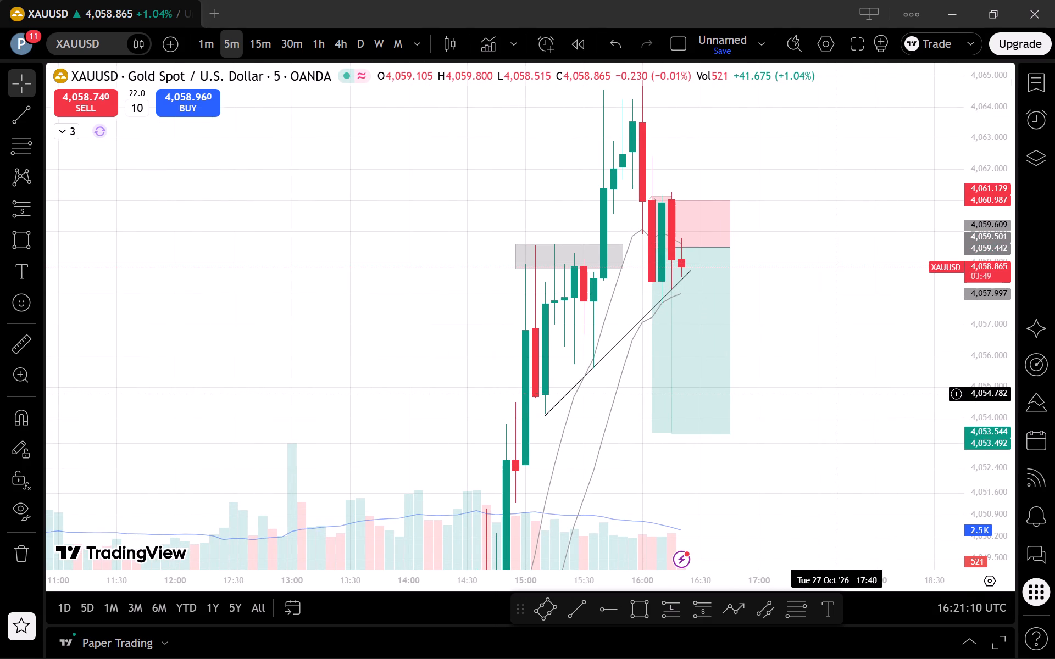
{"action": "scroll", "coordinate": [853, 384], "scroll_direction": "up", "scroll_amount": 2}
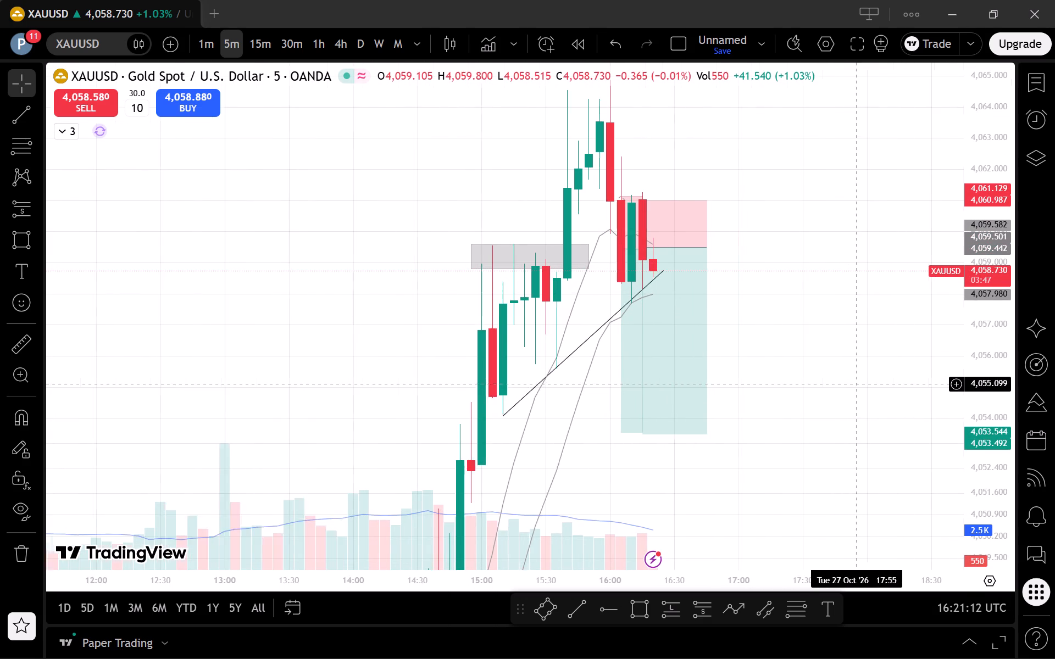
{"action": "left_click", "coordinate": [269, 46]}
{"action": "left_click", "coordinate": [232, 44]}
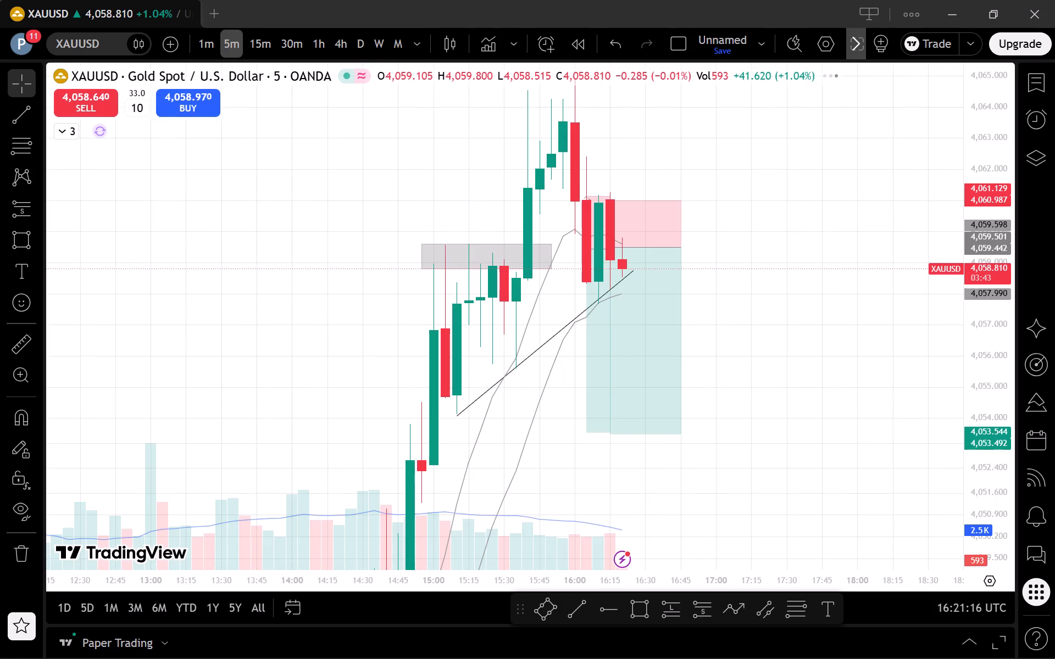
Return to gold's 1-minute timeframe and examine the latest candles against the newer short position and the rising trend line.
{"action": "left_click", "coordinate": [214, 38]}
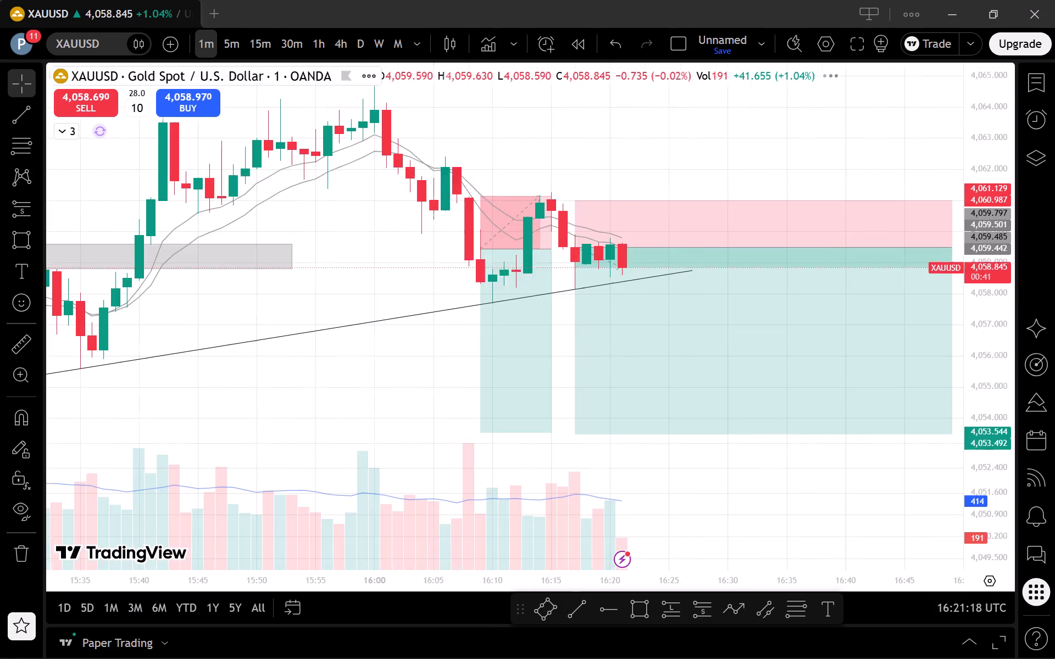
{"action": "scroll", "coordinate": [764, 319], "scroll_direction": "down", "scroll_amount": 3}
{"action": "left_click_drag", "start_coordinate": [870, 511], "coordinate": [683, 513]}
{"action": "scroll", "coordinate": [879, 488], "scroll_direction": "down", "scroll_amount": 2}
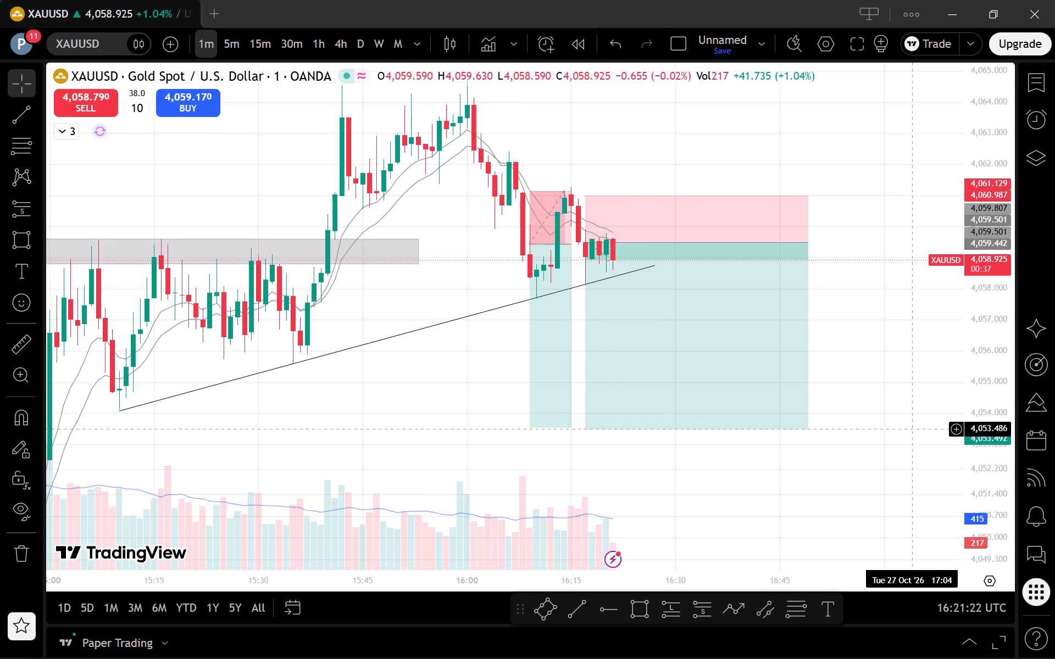
{"action": "scroll", "coordinate": [909, 428], "scroll_direction": "down", "scroll_amount": 3}
{"action": "scroll", "coordinate": [909, 428], "scroll_direction": "up", "scroll_amount": 2}
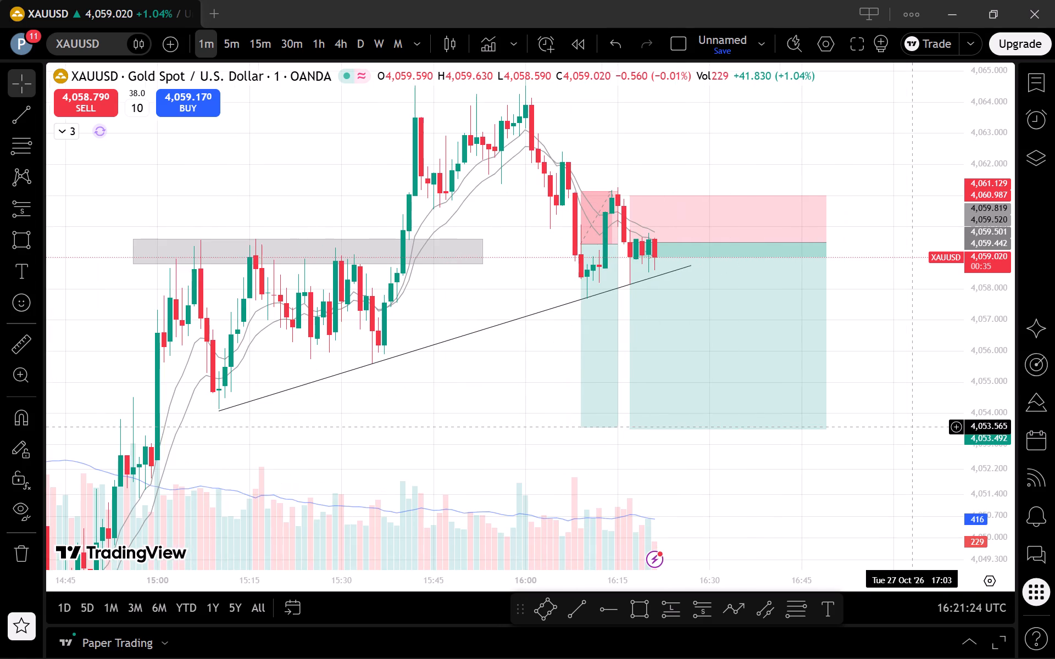
{"action": "scroll", "coordinate": [907, 432], "scroll_direction": "up", "scroll_amount": 1}
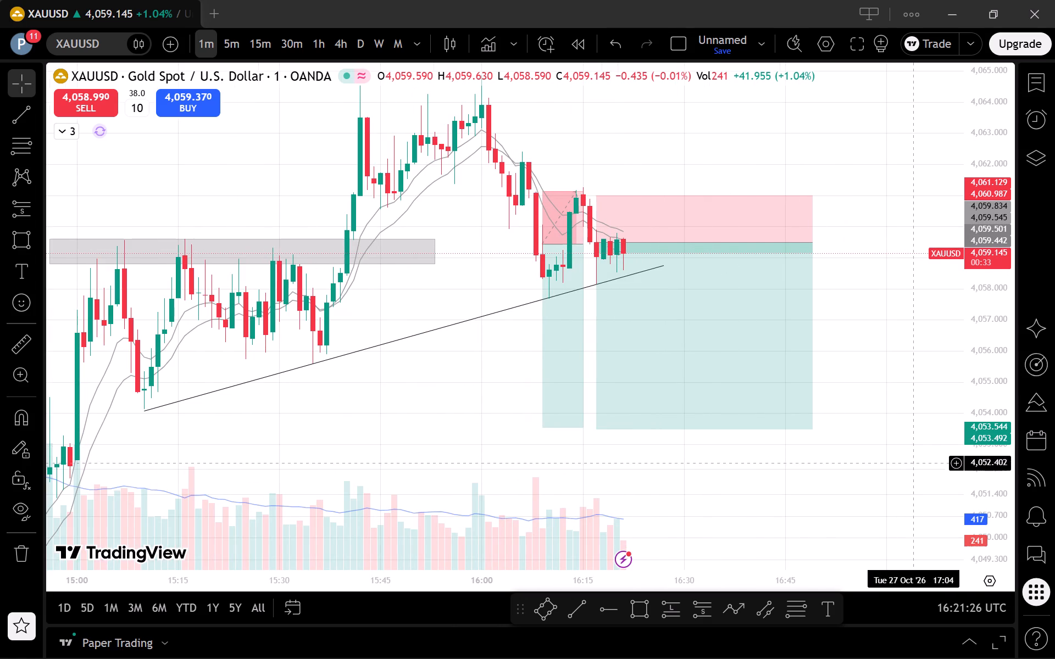
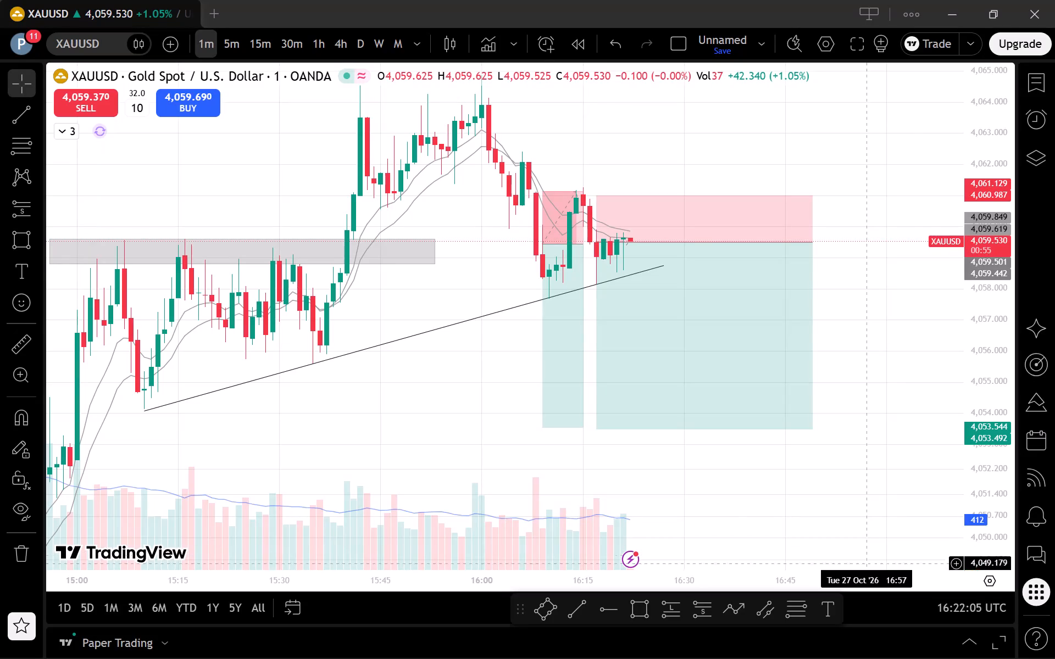
Examine gold's latest 1-minute candles against the newer short position's entry level and the rising trend line.
{"action": "scroll", "coordinate": [850, 410], "scroll_direction": "down", "scroll_amount": 2}
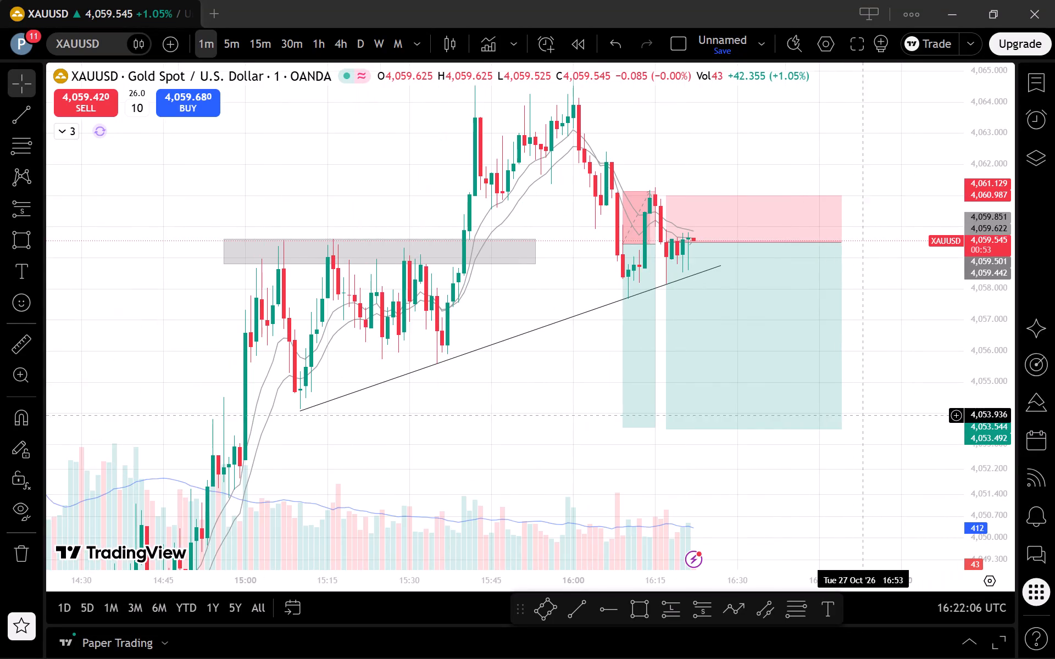
{"action": "left_click_drag", "start_coordinate": [880, 435], "coordinate": [843, 506]}
{"action": "left_click_drag", "start_coordinate": [999, 516], "coordinate": [995, 477]}
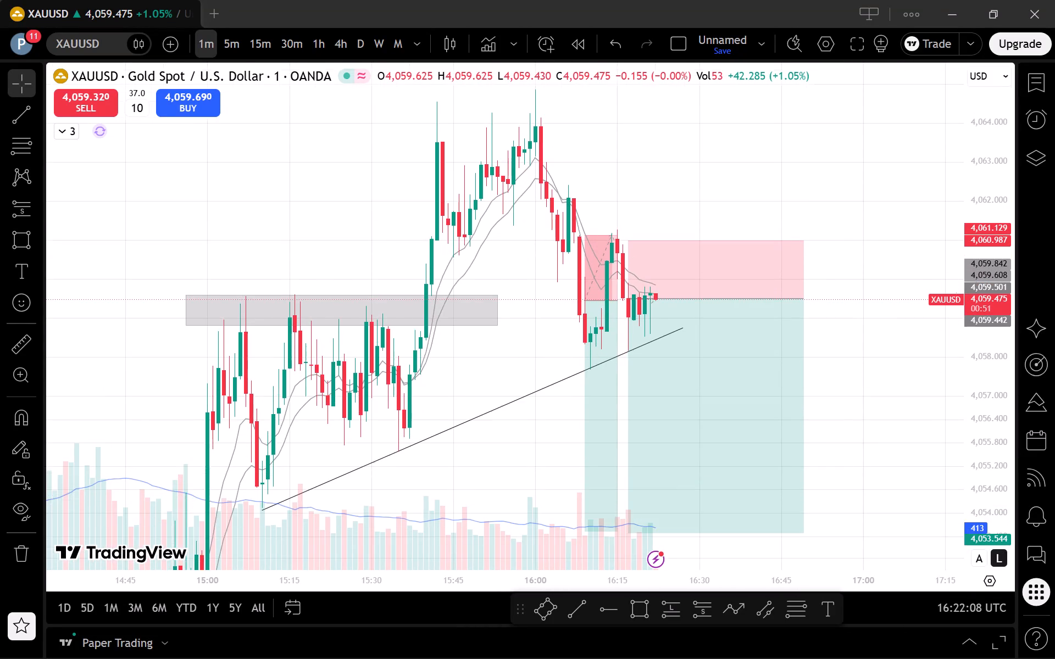
{"action": "scroll", "coordinate": [928, 464], "scroll_direction": "up", "scroll_amount": 2}
{"action": "left_click_drag", "start_coordinate": [887, 467], "coordinate": [909, 393]}
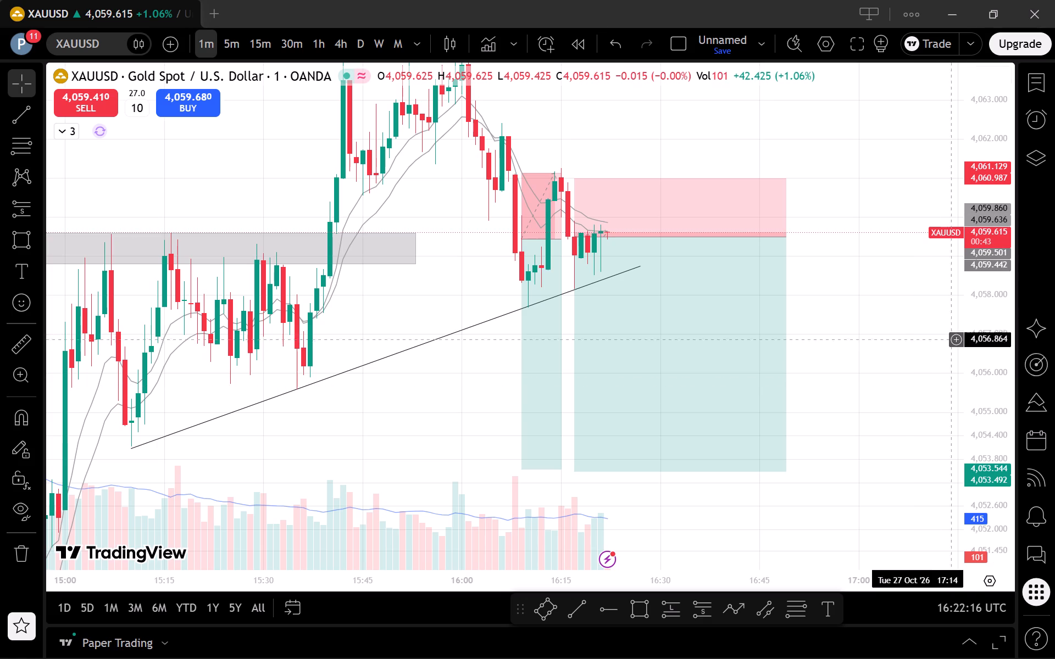
{"action": "scroll", "coordinate": [870, 359], "scroll_direction": "down", "scroll_amount": 1}
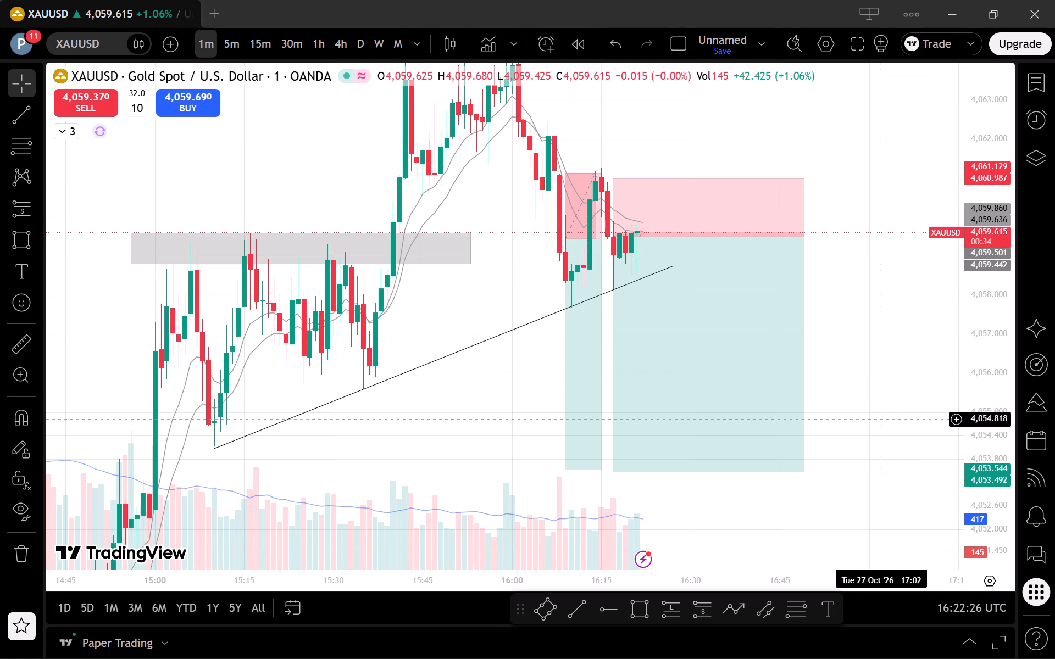
Review gold's short positions, grey zone and rising trend line on the 5-minute timeframe, with a brief check of the 15-minute timeframe.
{"action": "left_click", "coordinate": [232, 37]}
{"action": "scroll", "coordinate": [581, 289], "scroll_direction": "up", "scroll_amount": 2}
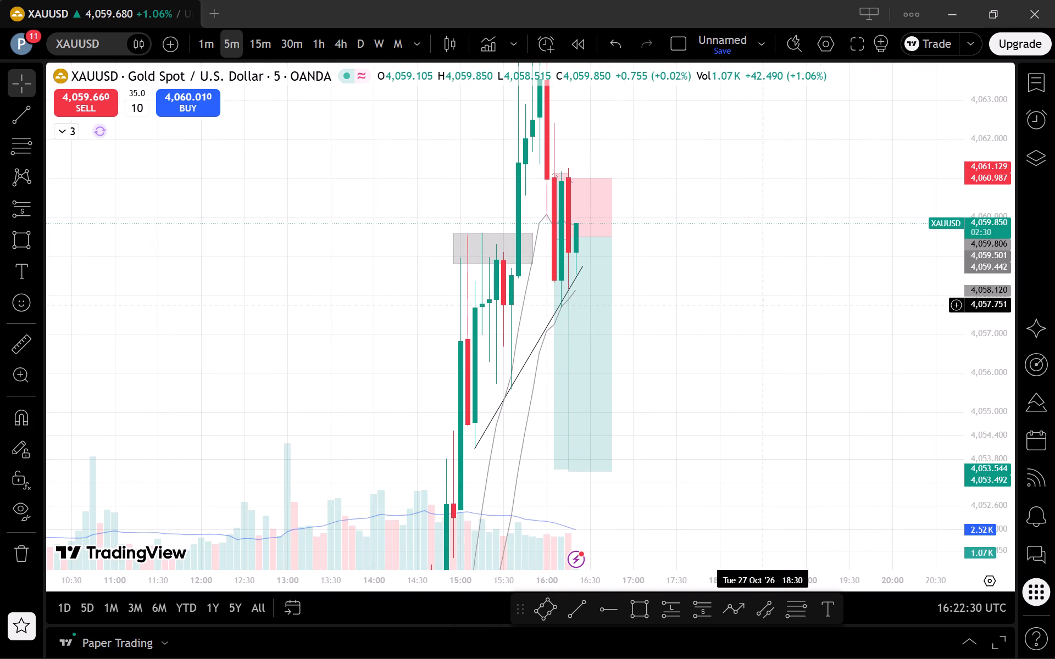
{"action": "left_click_drag", "start_coordinate": [730, 314], "coordinate": [820, 329]}
{"action": "left_click_drag", "start_coordinate": [1003, 281], "coordinate": [985, 381]}
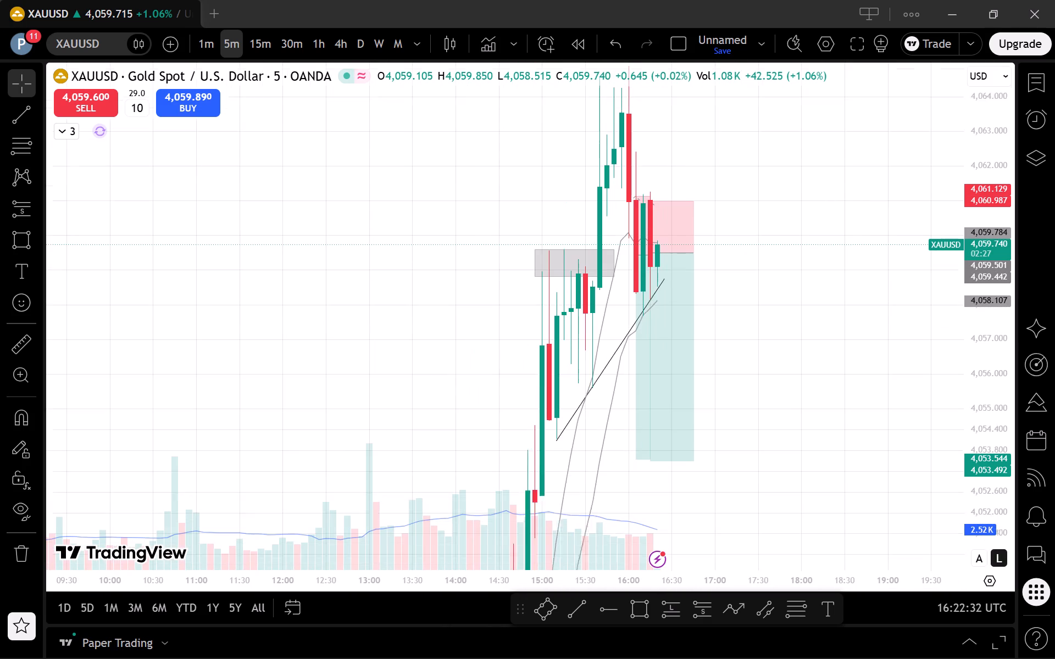
{"action": "left_click_drag", "start_coordinate": [985, 381], "coordinate": [982, 385]}
{"action": "scroll", "coordinate": [898, 378], "scroll_direction": "up", "scroll_amount": 2}
{"action": "left_click_drag", "start_coordinate": [782, 423], "coordinate": [806, 389]}
{"action": "left_click_drag", "start_coordinate": [982, 372], "coordinate": [993, 437]}
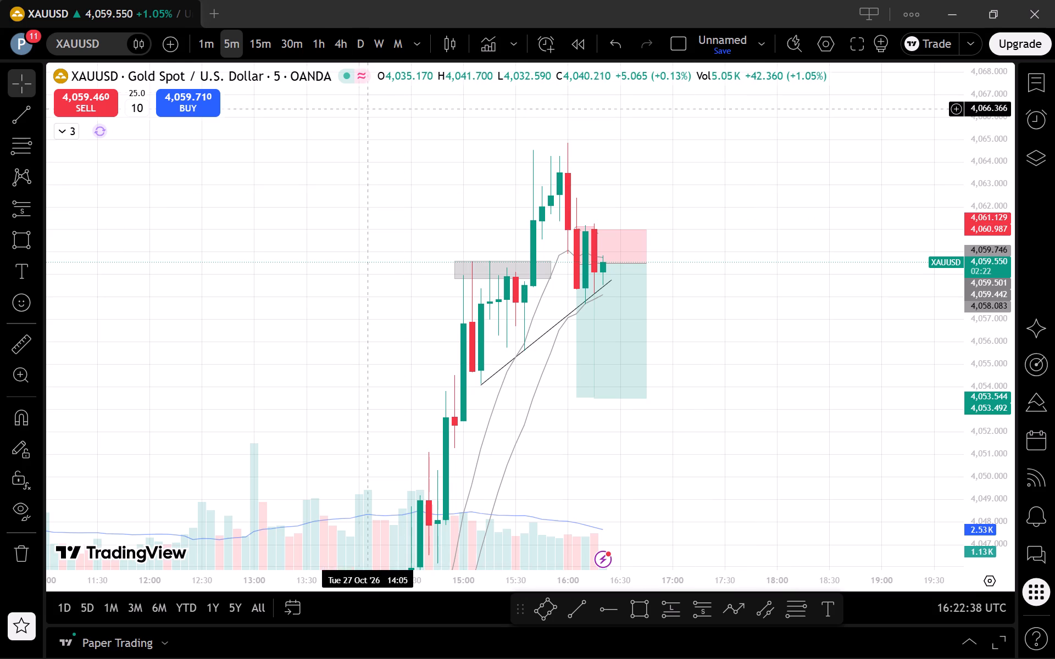
{"action": "left_click", "coordinate": [264, 41]}
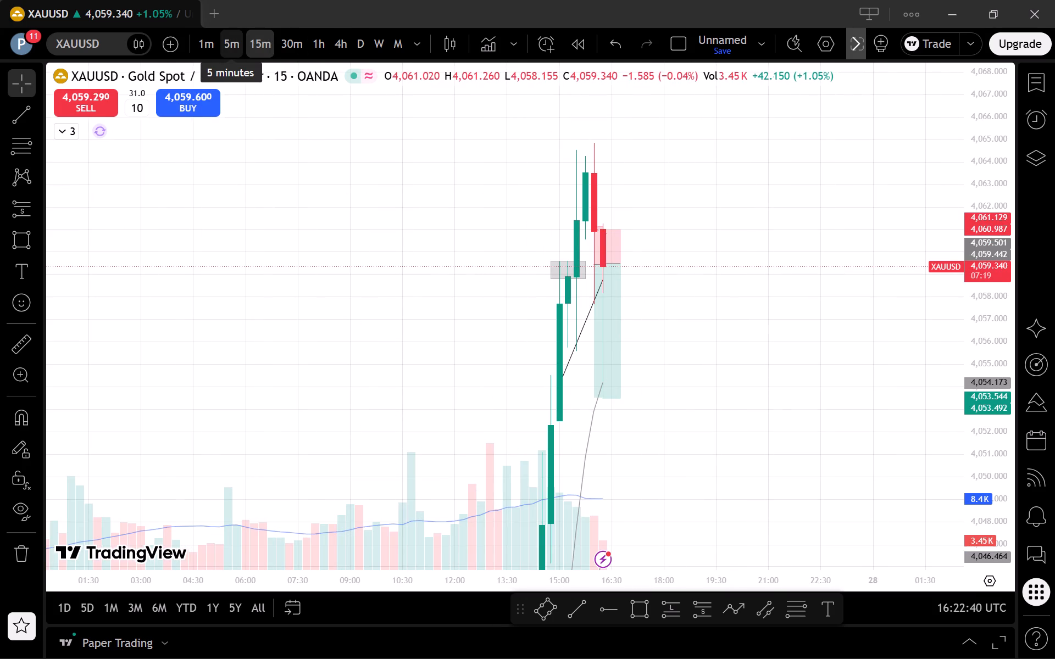
{"action": "left_click", "coordinate": [231, 35]}
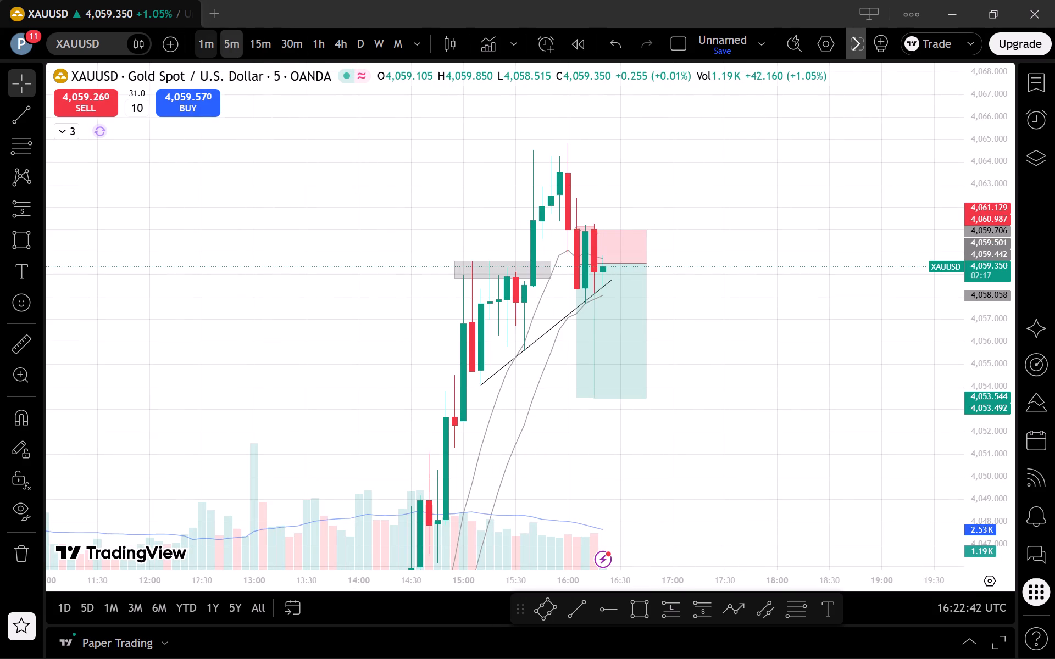
Switch gold to the 1-minute timeframe and inspect the current candle between the newer short position's entry and the trend line.
{"action": "left_click", "coordinate": [202, 40]}
{"action": "scroll", "coordinate": [818, 458], "scroll_direction": "down", "scroll_amount": 2}
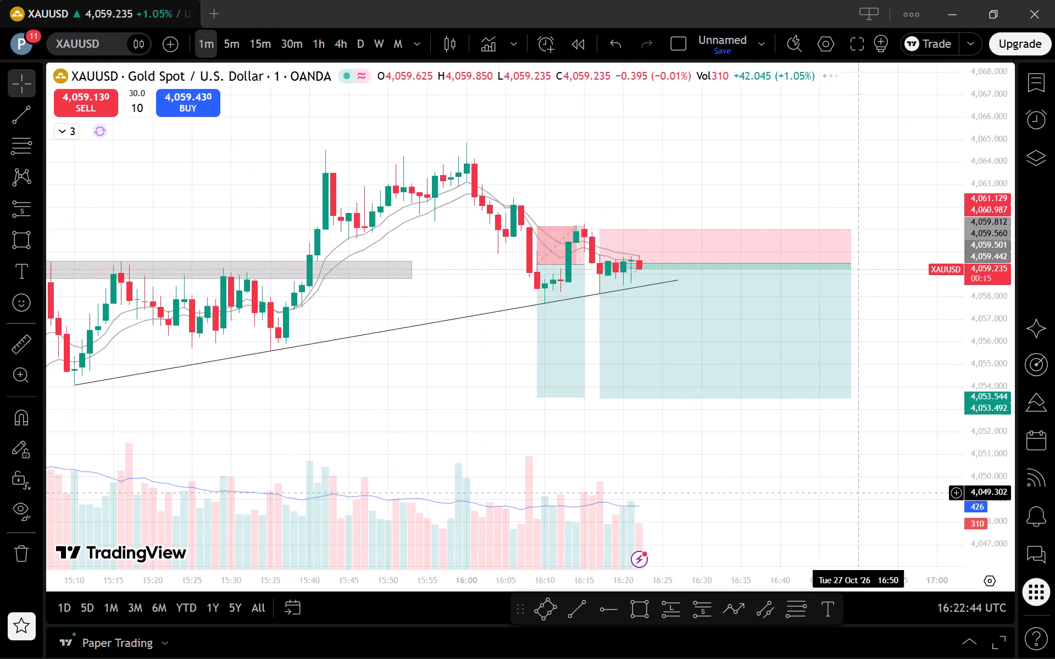
{"action": "left_click_drag", "start_coordinate": [869, 505], "coordinate": [834, 514]}
{"action": "left_click_drag", "start_coordinate": [1004, 535], "coordinate": [952, 379]}
{"action": "scroll", "coordinate": [885, 410], "scroll_direction": "up", "scroll_amount": 1}
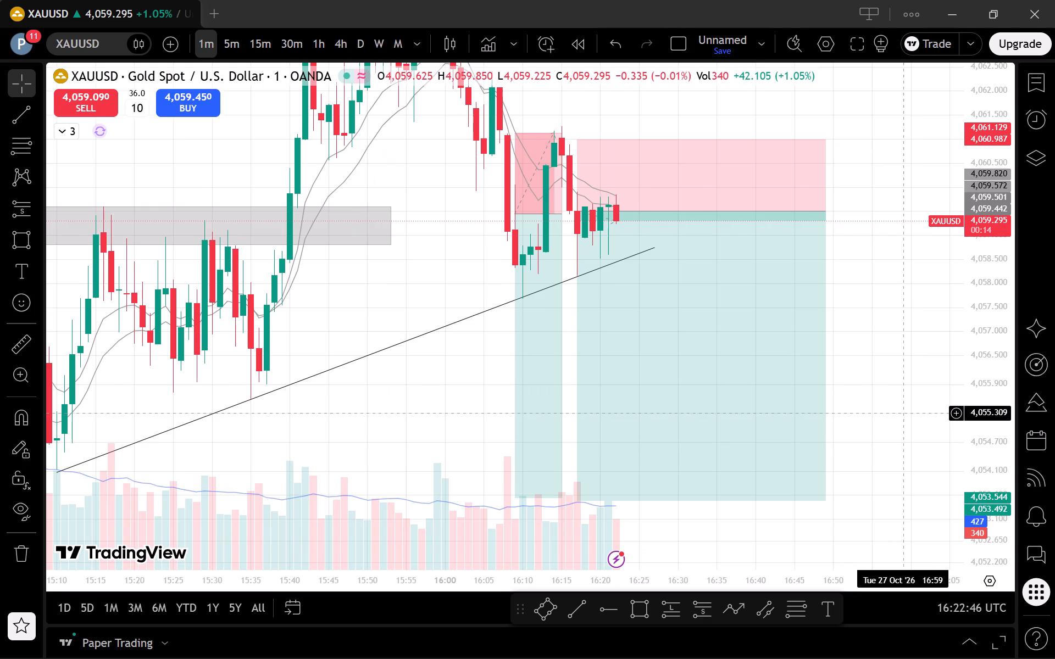
{"action": "left_click_drag", "start_coordinate": [894, 423], "coordinate": [873, 437]}
Return gold to the 5-minute timeframe and study the recent candles around the short positions and the rising trend line.
{"action": "left_click", "coordinate": [240, 39]}
{"action": "scroll", "coordinate": [845, 214], "scroll_direction": "up", "scroll_amount": 2}
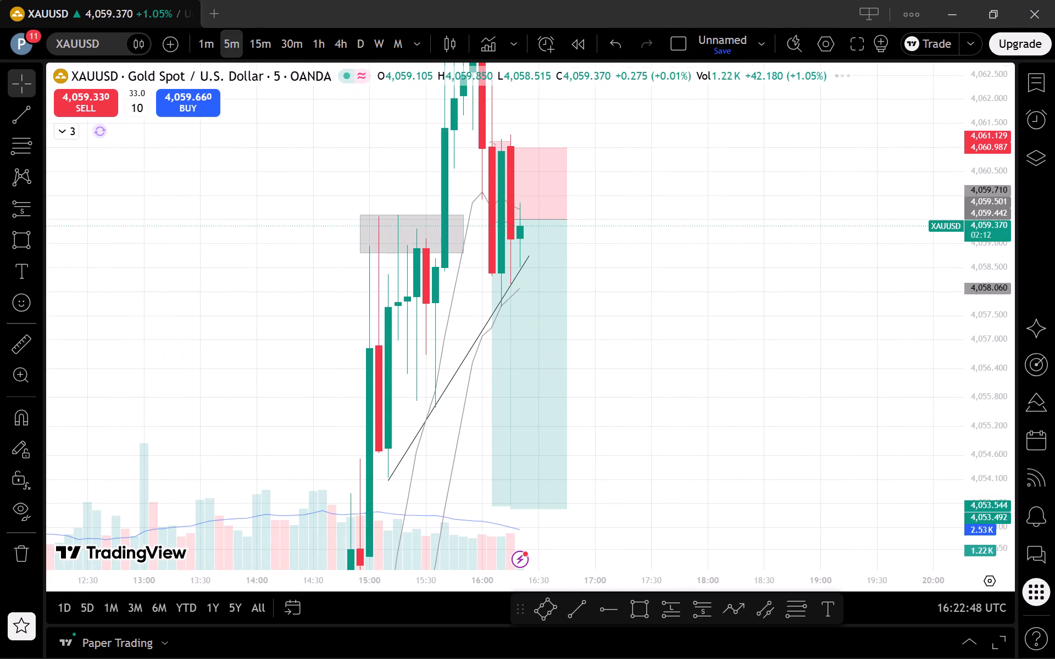
{"action": "left_click_drag", "start_coordinate": [1020, 225], "coordinate": [1004, 374]}
{"action": "left_click_drag", "start_coordinate": [981, 234], "coordinate": [971, 407]}
{"action": "scroll", "coordinate": [804, 303], "scroll_direction": "up", "scroll_amount": 2}
{"action": "left_click_drag", "start_coordinate": [760, 359], "coordinate": [980, 366]}
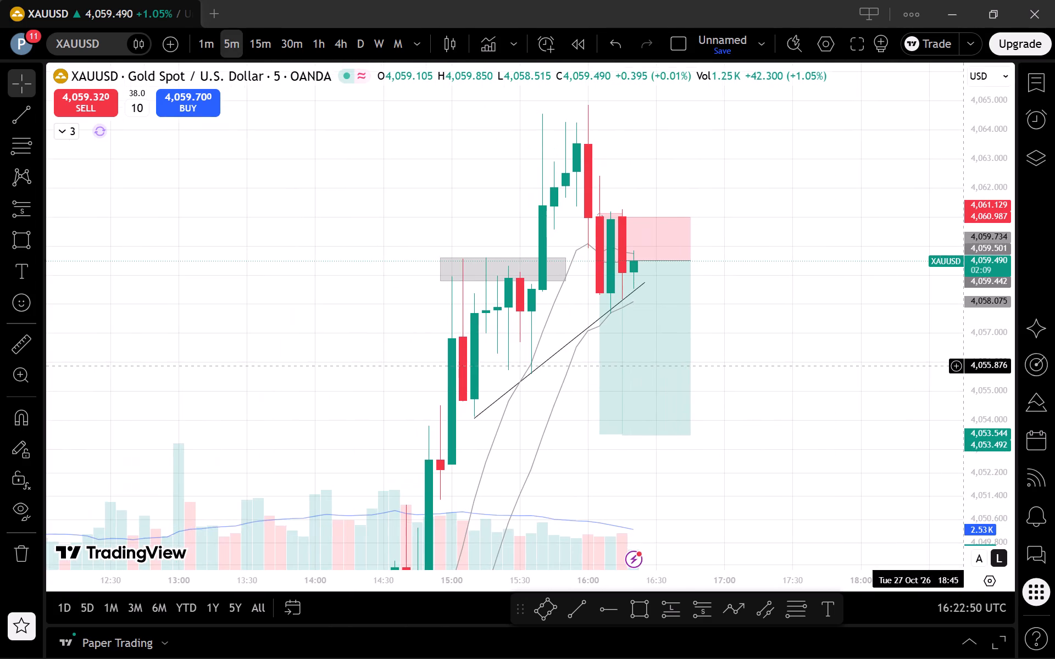
{"action": "scroll", "coordinate": [879, 407], "scroll_direction": "up", "scroll_amount": 1}
{"action": "left_click_drag", "start_coordinate": [864, 415], "coordinate": [897, 395]}
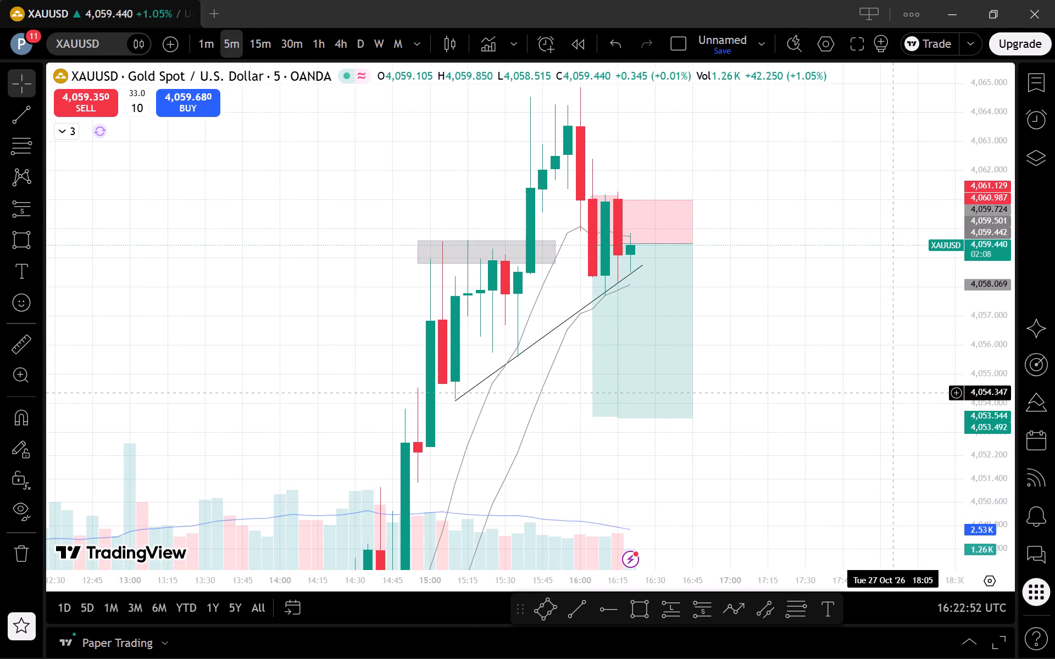
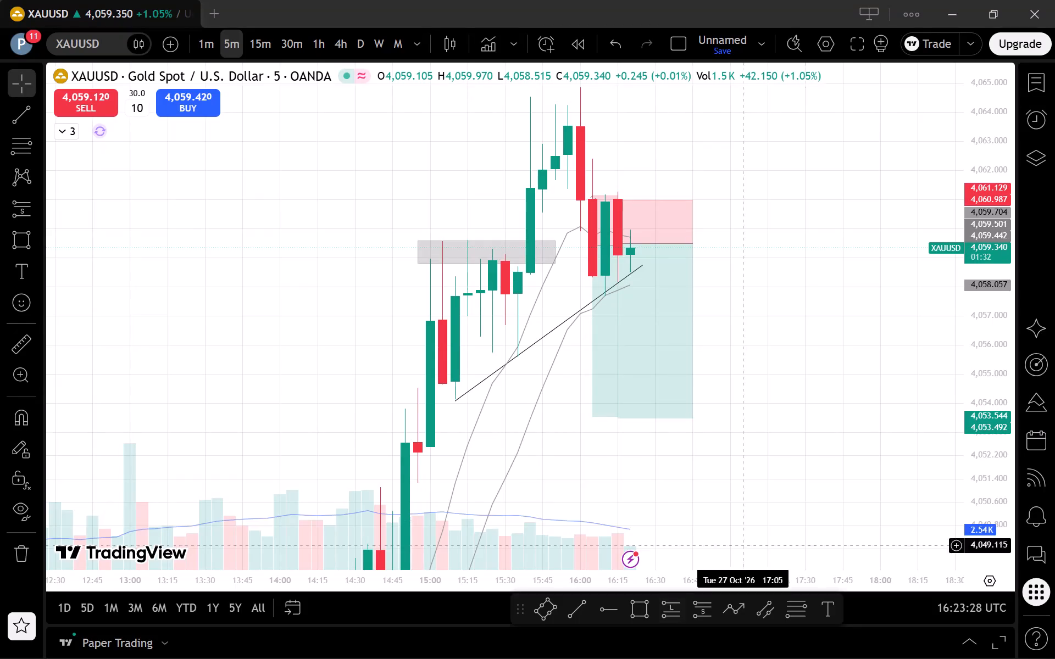
Check gold's current candle on the 15-minute timeframe, then return to the 5-minute timeframe.
{"action": "left_click", "coordinate": [263, 31]}
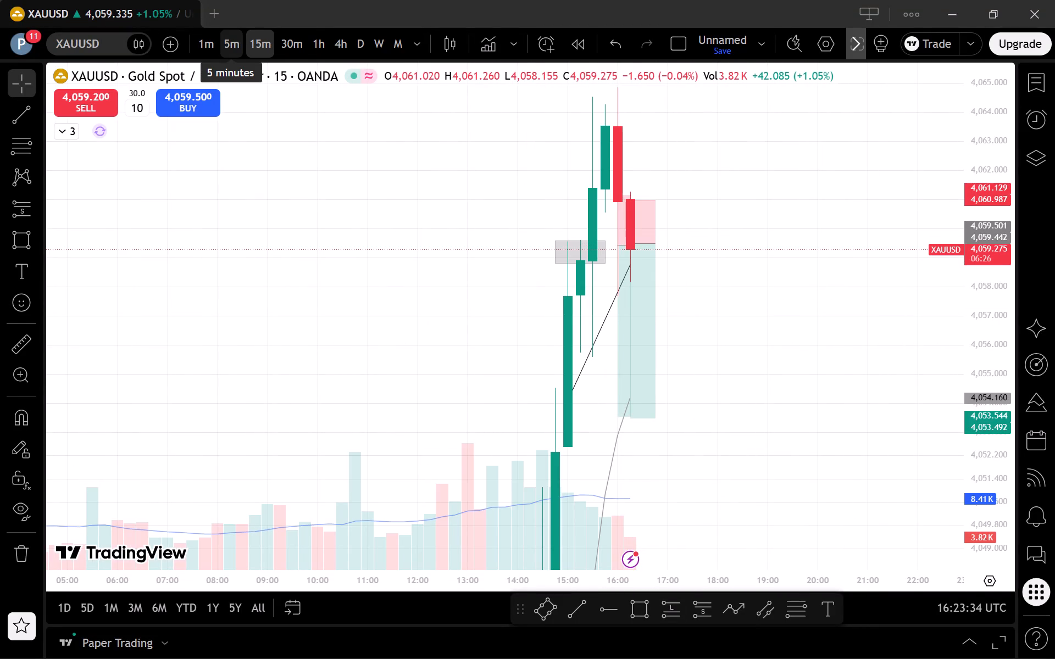
{"action": "left_click", "coordinate": [225, 38]}
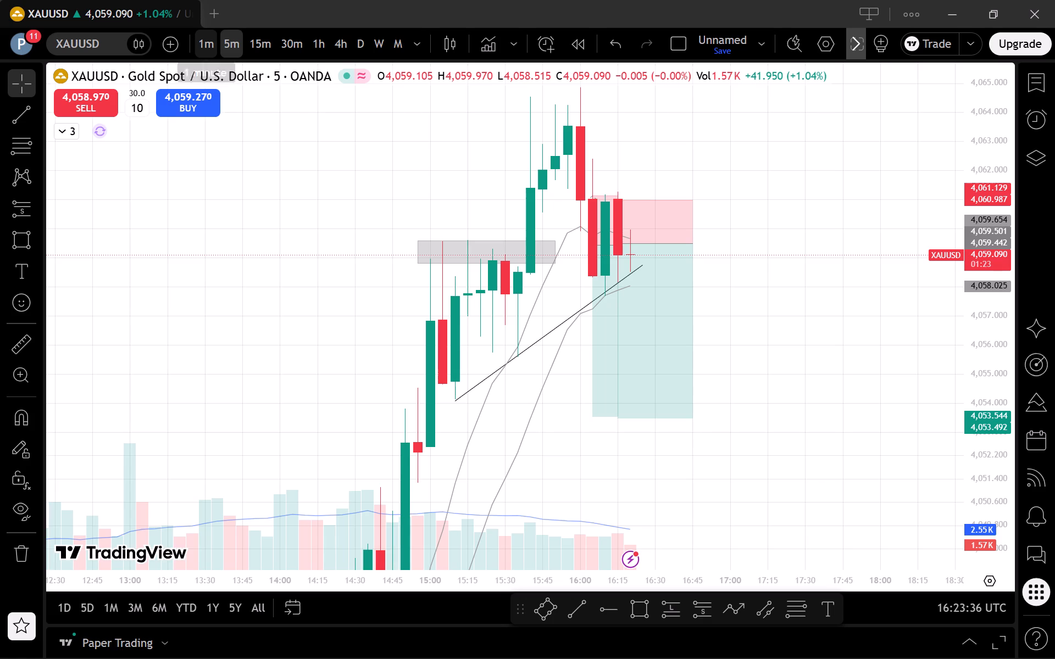
Switch gold to the 1-minute timeframe and examine the latest candles against the short positions, grey zone and rising trend line.
{"action": "left_click", "coordinate": [204, 44]}
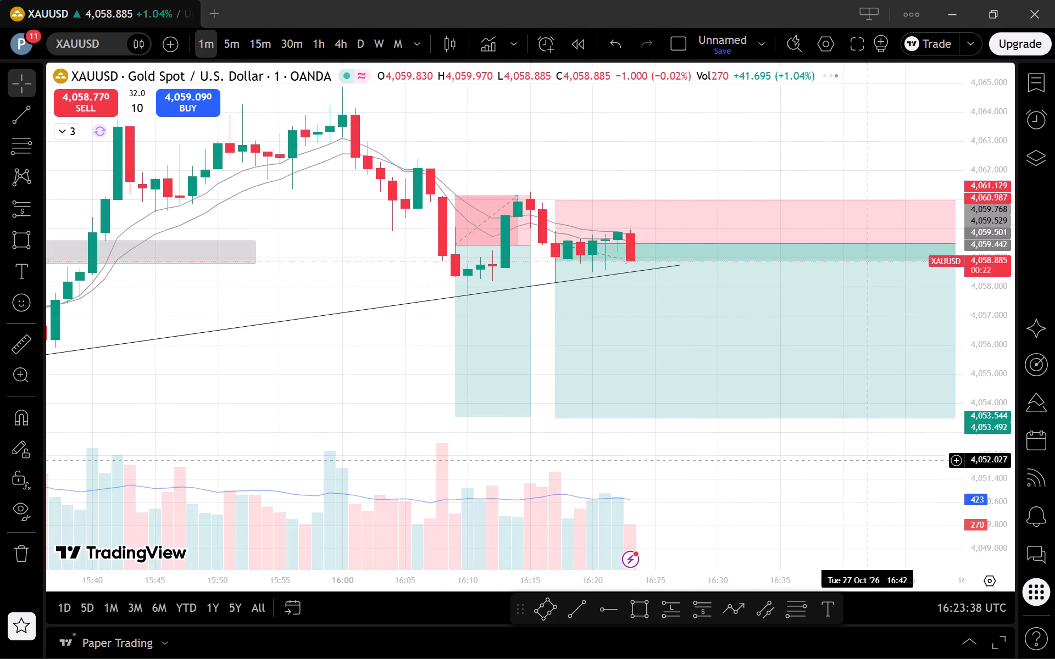
{"action": "scroll", "coordinate": [891, 478], "scroll_direction": "down", "scroll_amount": 3}
{"action": "left_click_drag", "start_coordinate": [876, 490], "coordinate": [697, 489]}
{"action": "scroll", "coordinate": [958, 474], "scroll_direction": "down", "scroll_amount": 2}
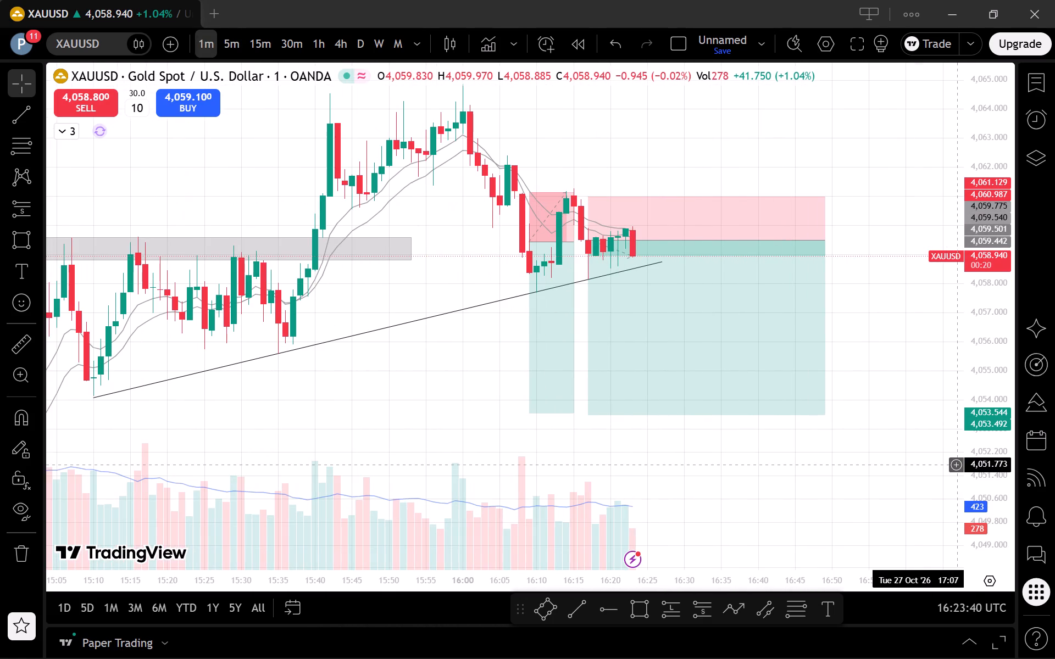
{"action": "left_click_drag", "start_coordinate": [864, 501], "coordinate": [843, 526]}
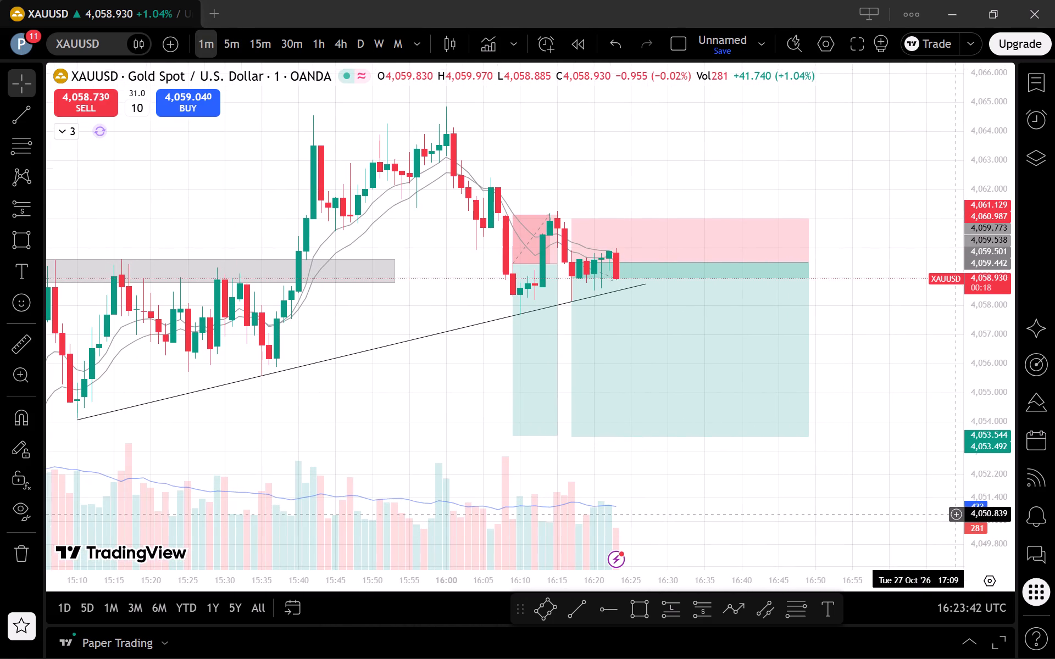
{"action": "left_click_drag", "start_coordinate": [995, 515], "coordinate": [978, 471]}
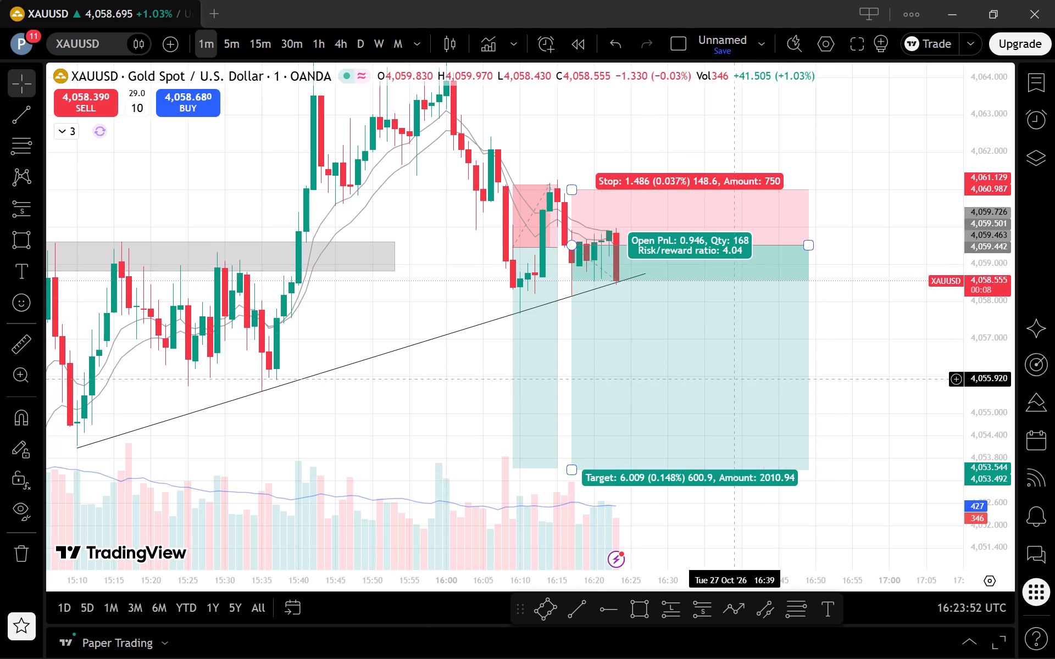
Return gold to the 5-minute timeframe and review the current candle at the rising trend line within the short positions.
{"action": "left_click", "coordinate": [226, 36]}
{"action": "scroll", "coordinate": [834, 404], "scroll_direction": "up", "scroll_amount": 1}
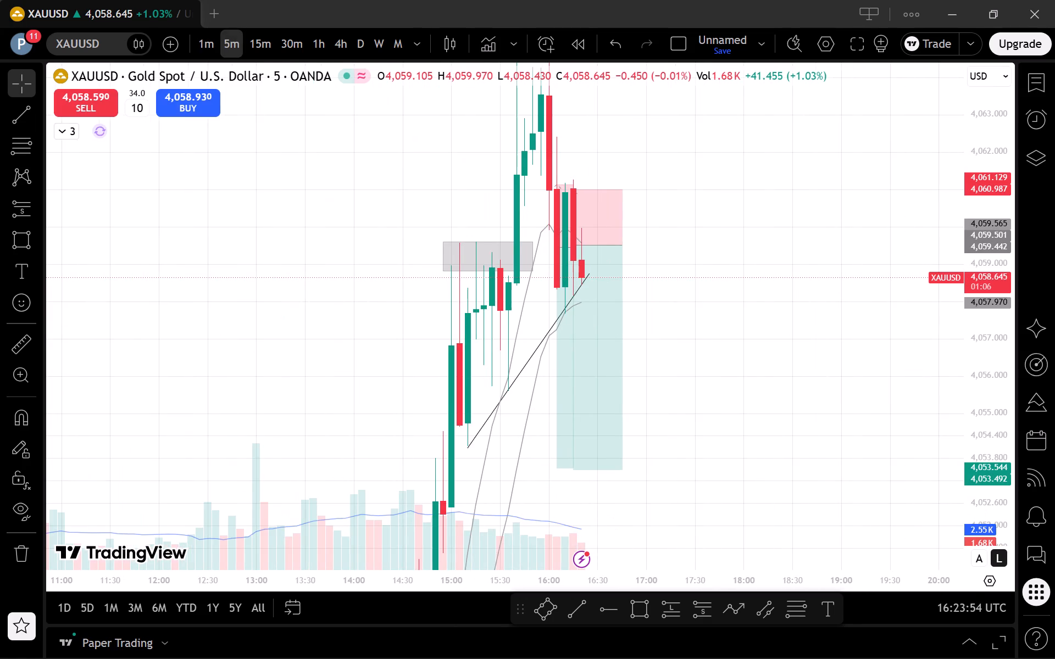
{"action": "left_click_drag", "start_coordinate": [976, 350], "coordinate": [997, 474]}
{"action": "scroll", "coordinate": [871, 478], "scroll_direction": "up", "scroll_amount": 3}
{"action": "left_click_drag", "start_coordinate": [747, 501], "coordinate": [965, 490]}
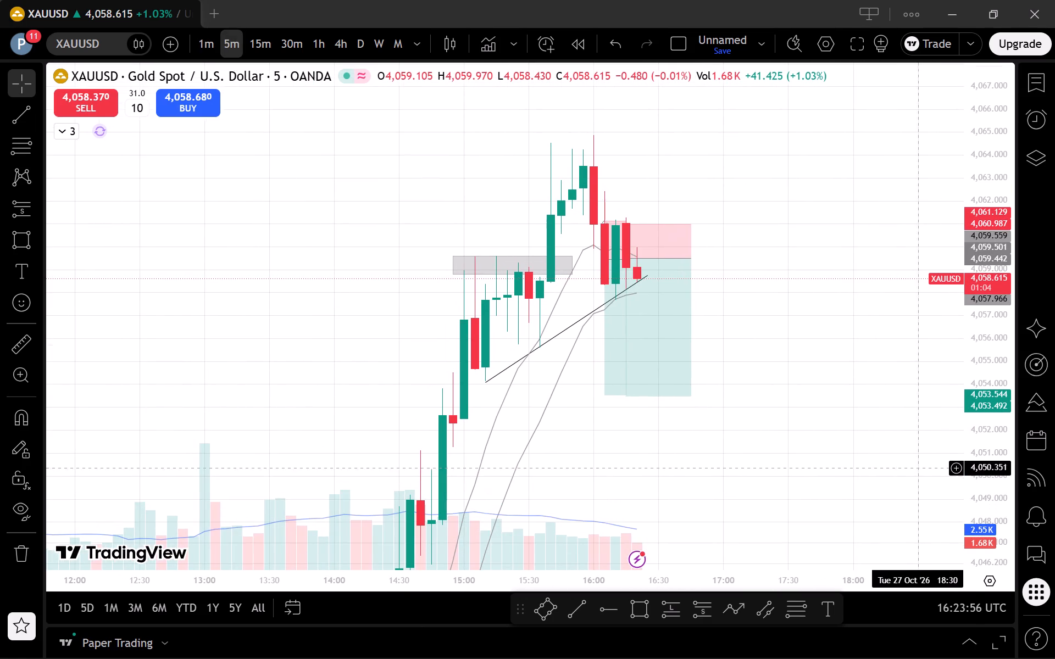
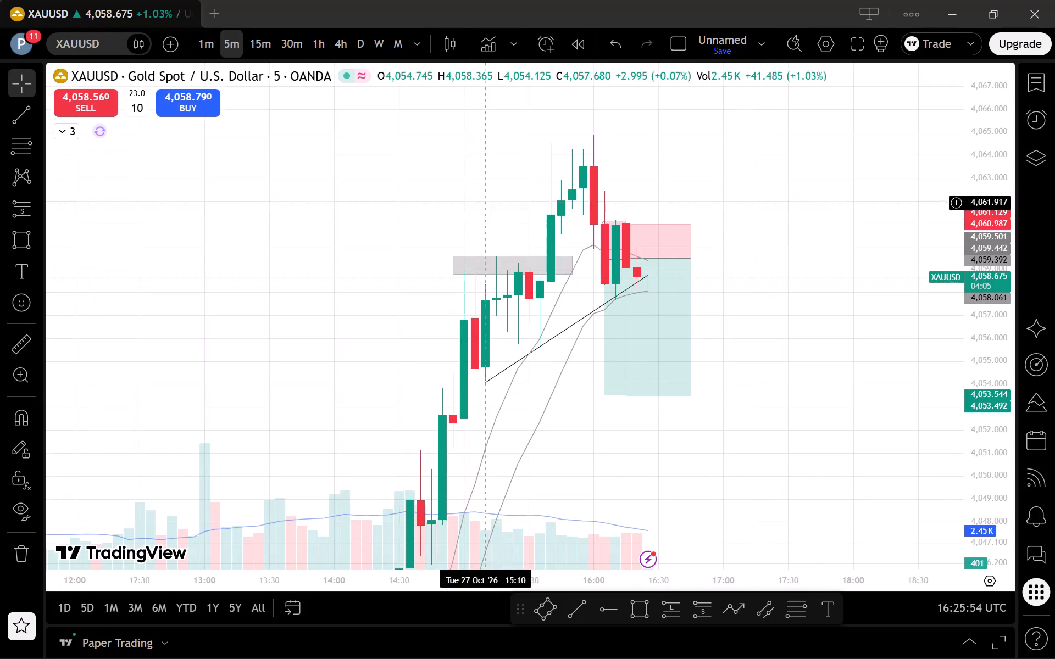
Switch gold to the 1-minute timeframe and examine the latest candles at the rising trend line, the grey zone and both short positions.
{"action": "left_click", "coordinate": [210, 36]}
{"action": "scroll", "coordinate": [714, 504], "scroll_direction": "up", "scroll_amount": 3}
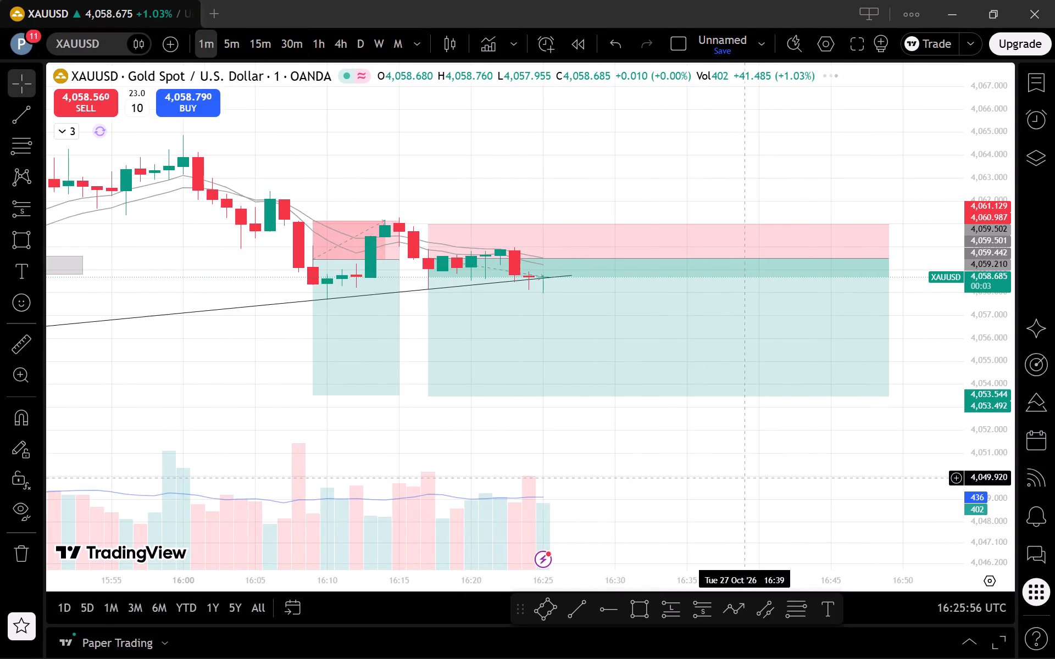
{"action": "scroll", "coordinate": [806, 584], "scroll_direction": "down", "scroll_amount": 4}
{"action": "left_click_drag", "start_coordinate": [995, 524], "coordinate": [955, 293]}
{"action": "scroll", "coordinate": [927, 305], "scroll_direction": "down", "scroll_amount": 4}
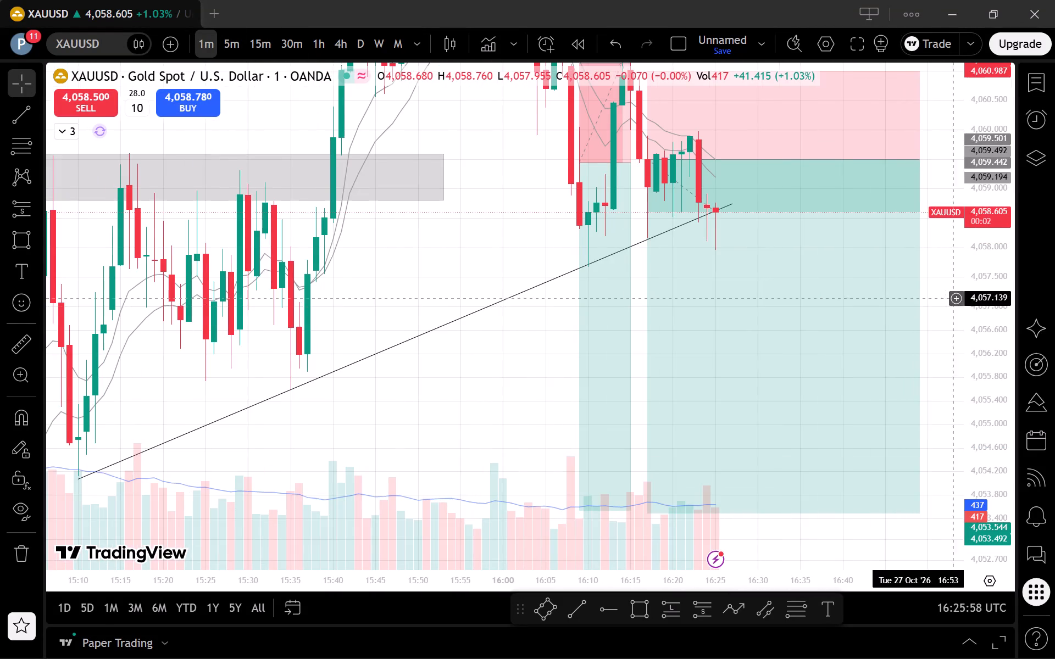
{"action": "left_click_drag", "start_coordinate": [959, 308], "coordinate": [860, 361]}
{"action": "left_click_drag", "start_coordinate": [1003, 381], "coordinate": [1017, 498]}
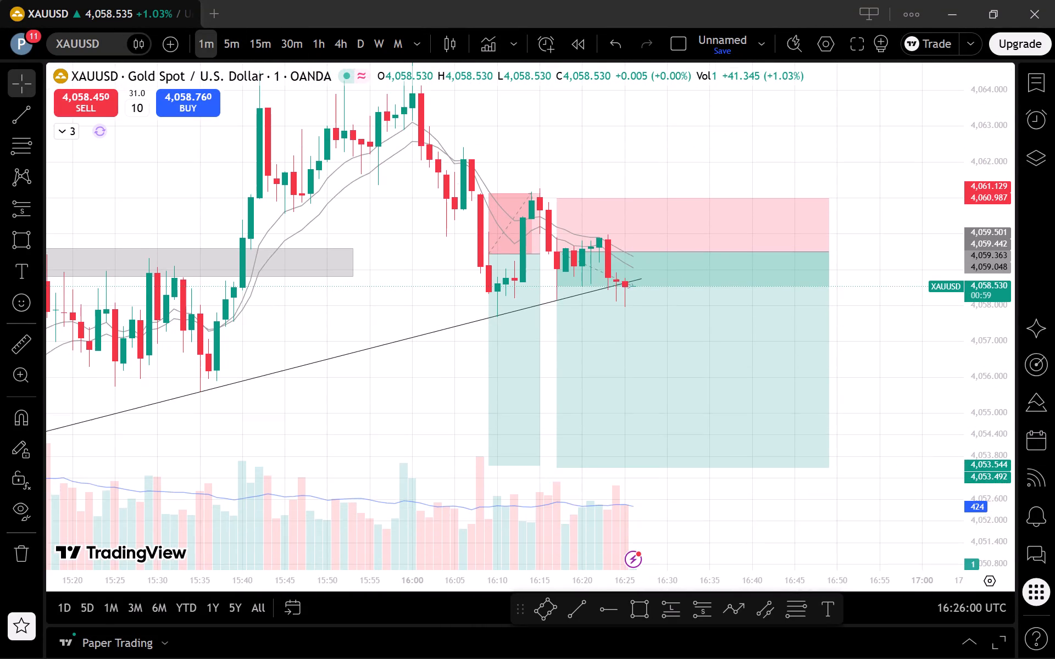
{"action": "left_click_drag", "start_coordinate": [1017, 498], "coordinate": [1014, 500]}
{"action": "scroll", "coordinate": [920, 477], "scroll_direction": "down", "scroll_amount": 2}
{"action": "left_click_drag", "start_coordinate": [889, 493], "coordinate": [859, 521]}
{"action": "left_click_drag", "start_coordinate": [982, 524], "coordinate": [969, 453]}
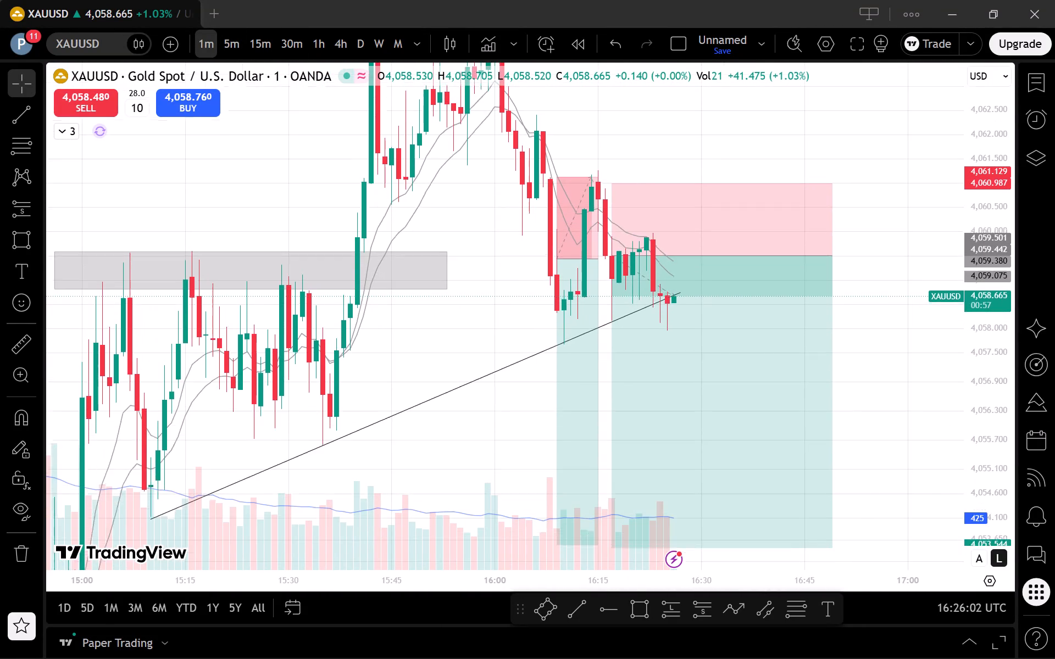
{"action": "left_click_drag", "start_coordinate": [905, 428], "coordinate": [882, 394]}
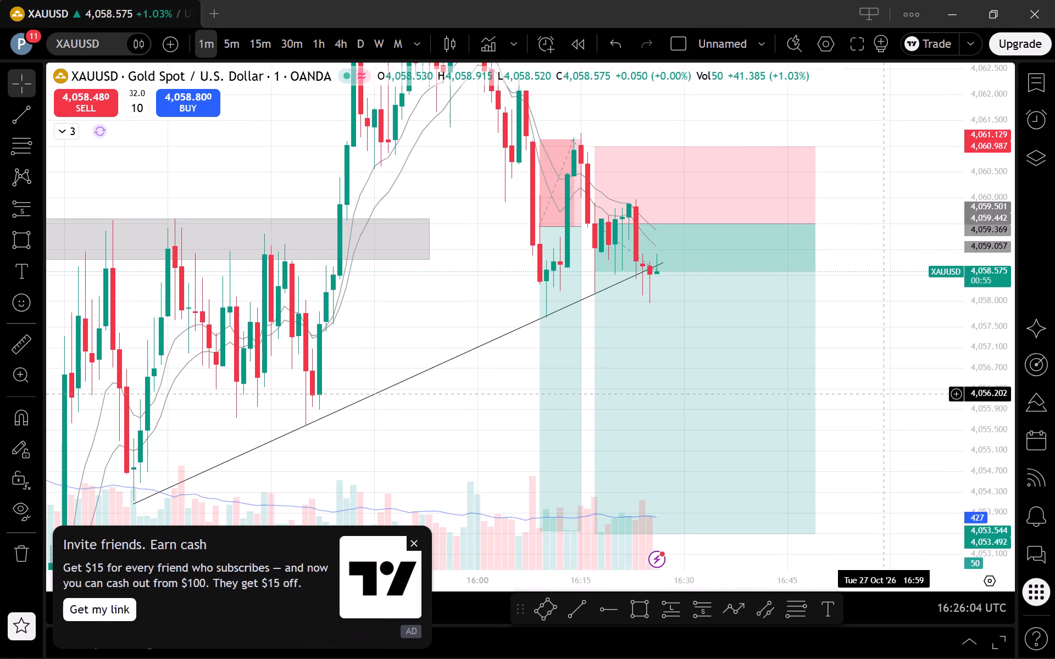
Dismiss the invite-friends advertisement covering the chart.
{"action": "left_click", "coordinate": [415, 542]}
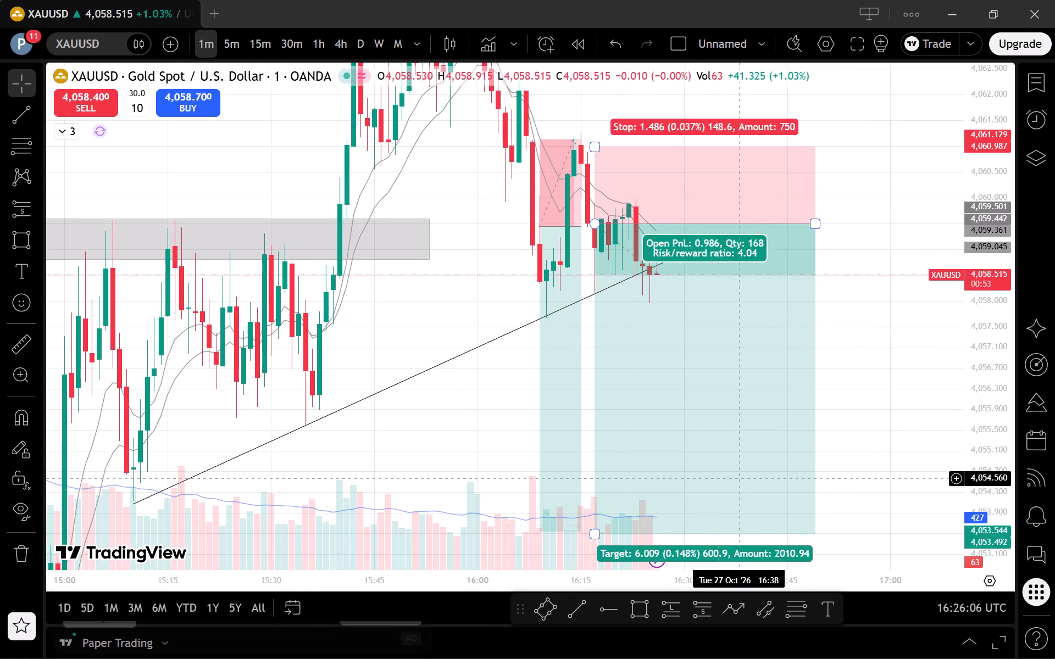
Extend the more recent gold short position forward in time to about 16:53, keeping its entry, stop and target levels.
{"action": "left_click_drag", "start_coordinate": [887, 410], "coordinate": [890, 394]}
{"action": "scroll", "coordinate": [889, 401], "scroll_direction": "up", "scroll_amount": 2}
{"action": "left_click_drag", "start_coordinate": [882, 393], "coordinate": [913, 371]}
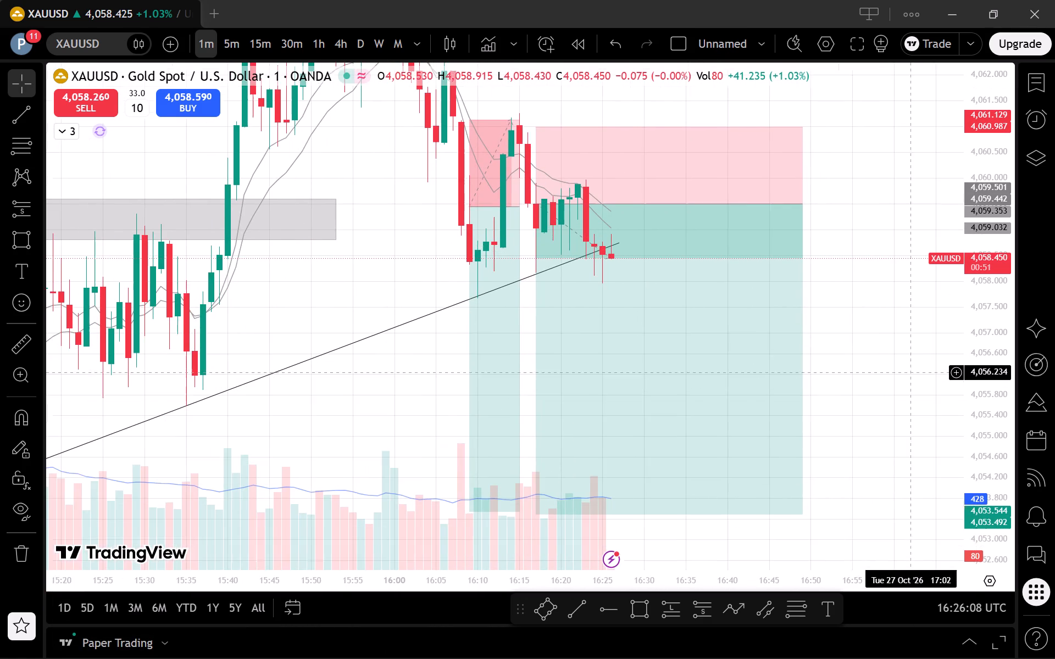
{"action": "left_click_drag", "start_coordinate": [913, 371], "coordinate": [914, 371]}
{"action": "left_click_drag", "start_coordinate": [986, 400], "coordinate": [991, 460]}
{"action": "scroll", "coordinate": [936, 412], "scroll_direction": "down", "scroll_amount": 1}
{"action": "left_click_drag", "start_coordinate": [923, 416], "coordinate": [923, 434]}
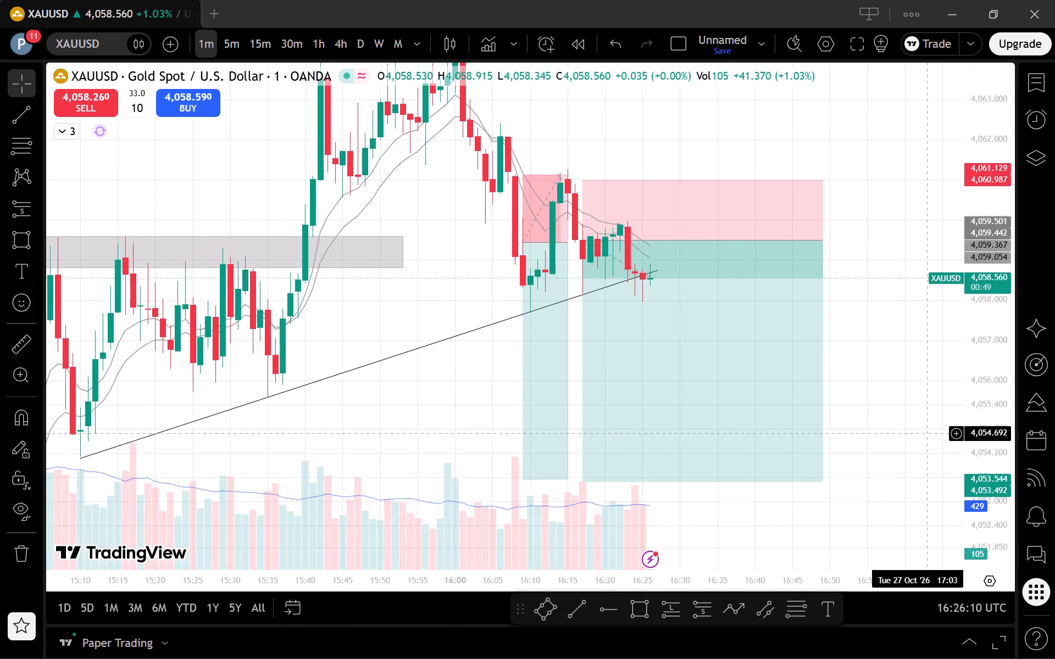
{"action": "left_click_drag", "start_coordinate": [825, 243], "coordinate": [850, 248]}
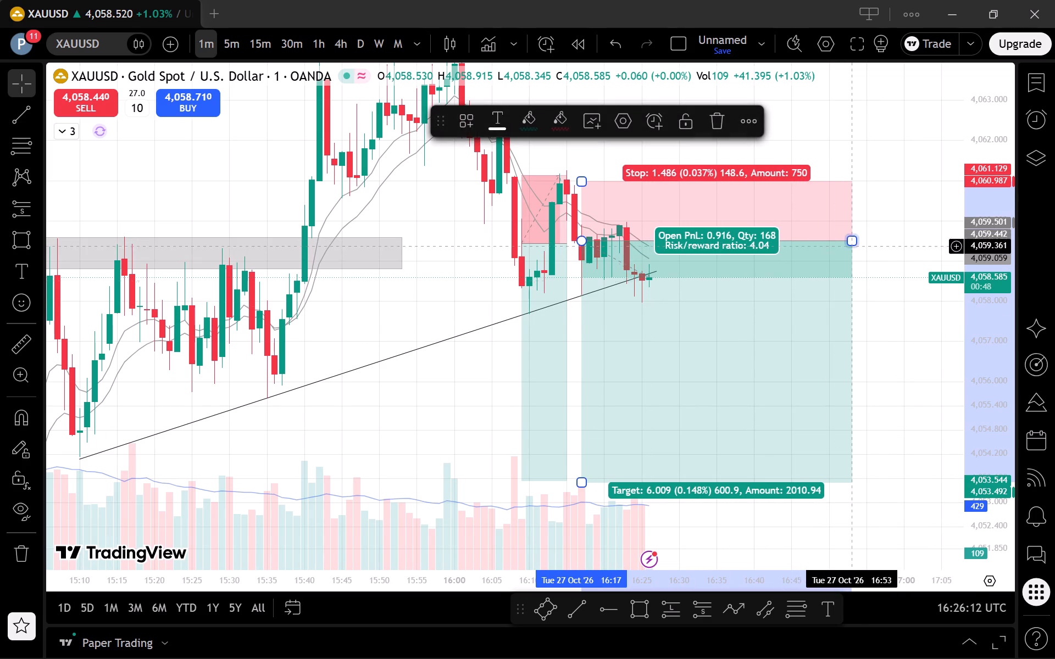
{"action": "left_click", "coordinate": [894, 321]}
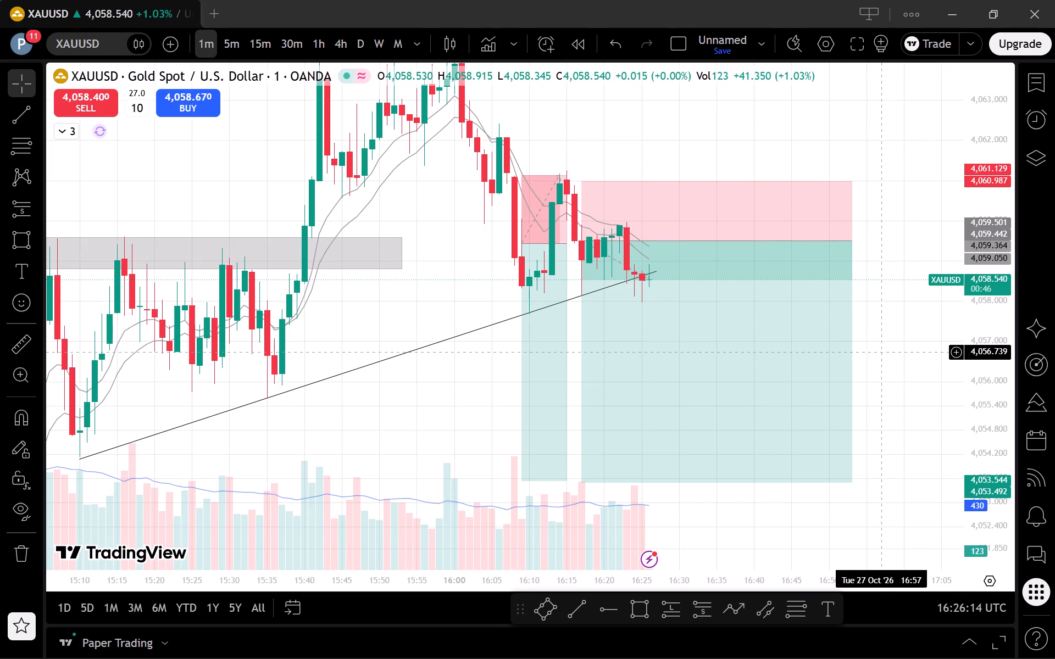
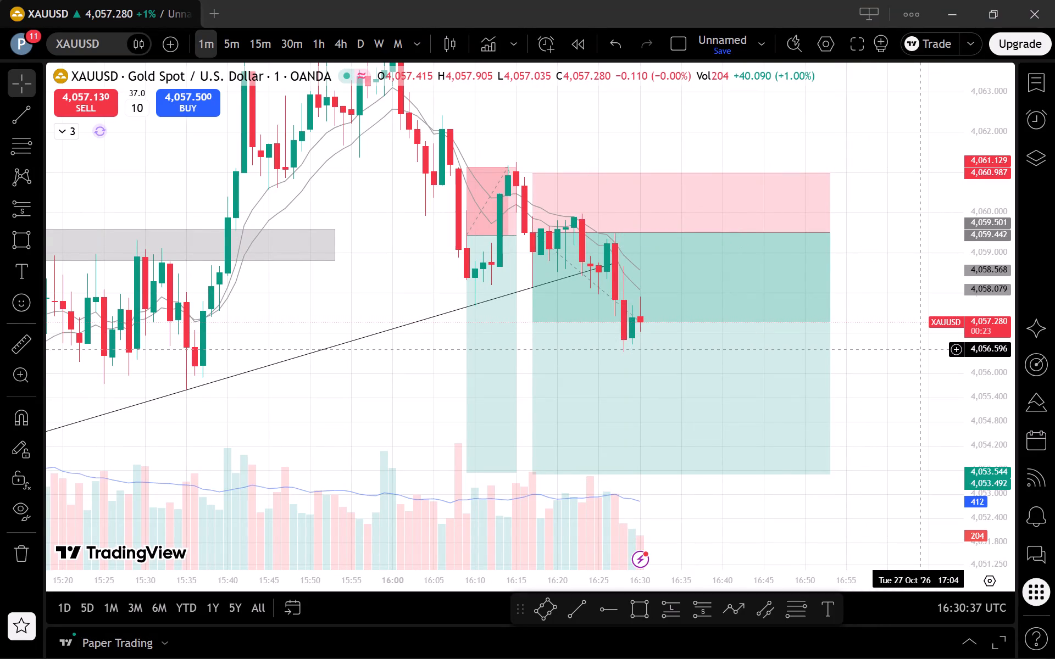
Draw a grey rectangle zone below the latest candles from 15:35 to about 16:48, between about 4,056.68 and 4,056.15.
{"action": "scroll", "coordinate": [921, 350], "scroll_direction": "down", "scroll_amount": 1}
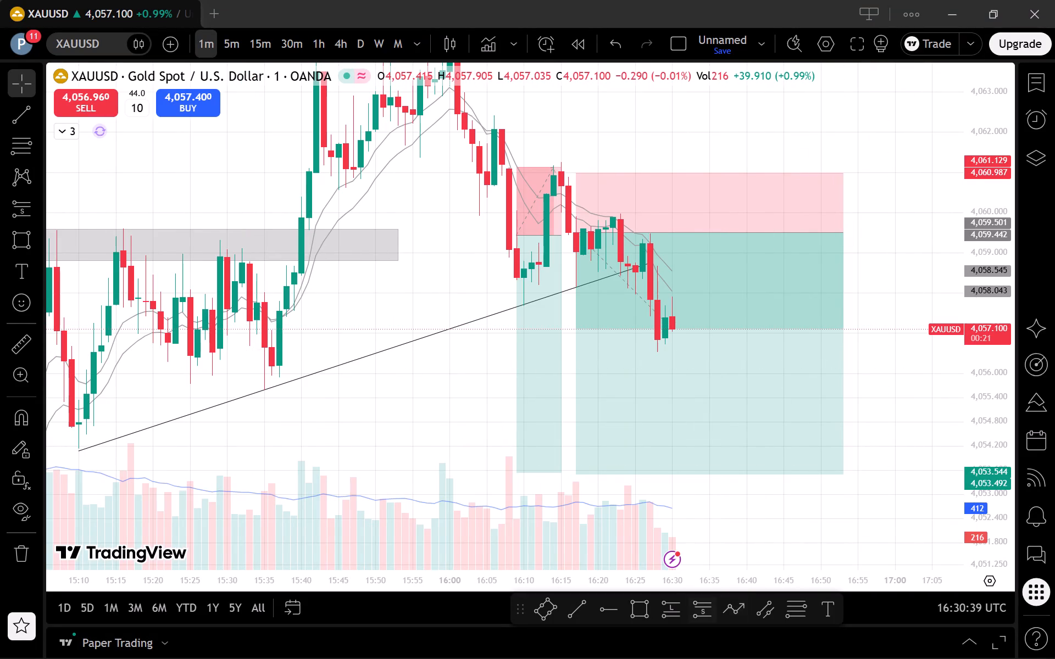
{"action": "left_click", "coordinate": [647, 606]}
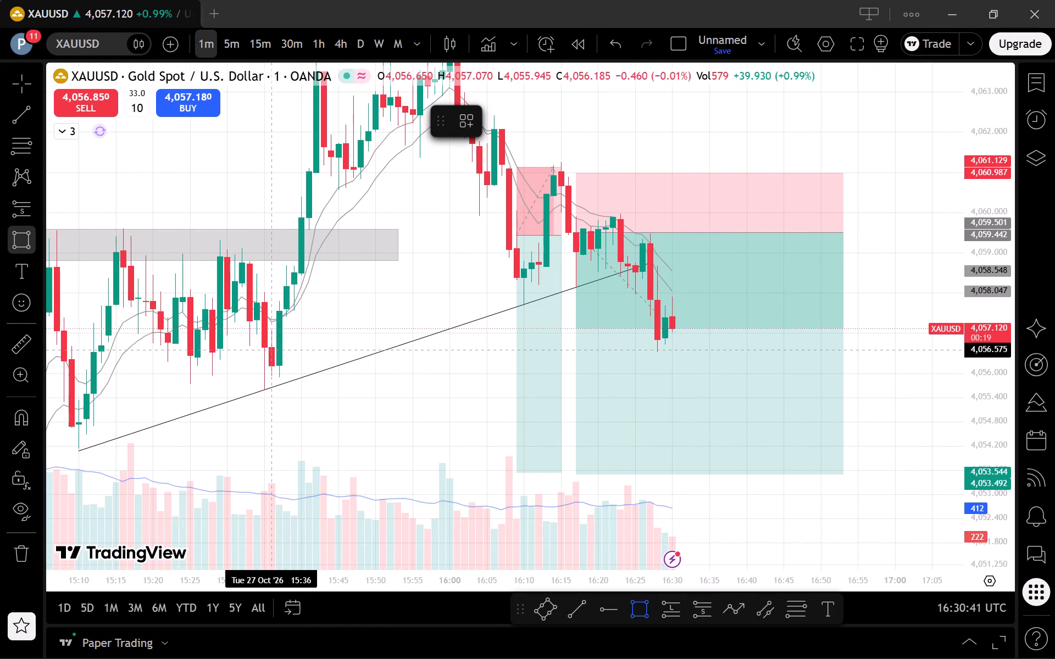
{"action": "left_click", "coordinate": [267, 347]}
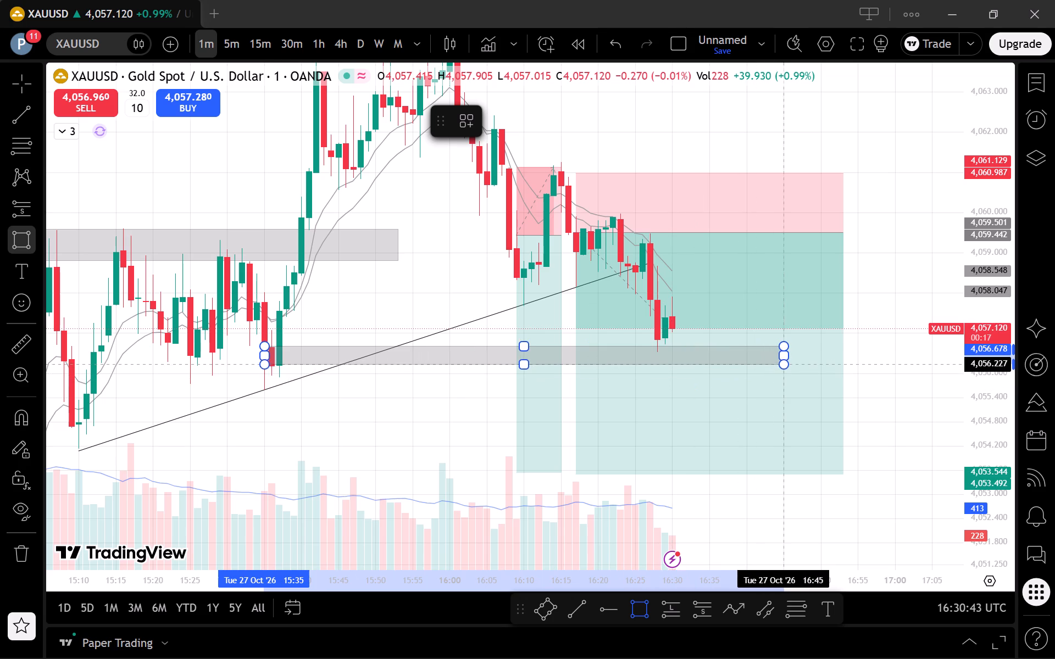
{"action": "left_click", "coordinate": [806, 368]}
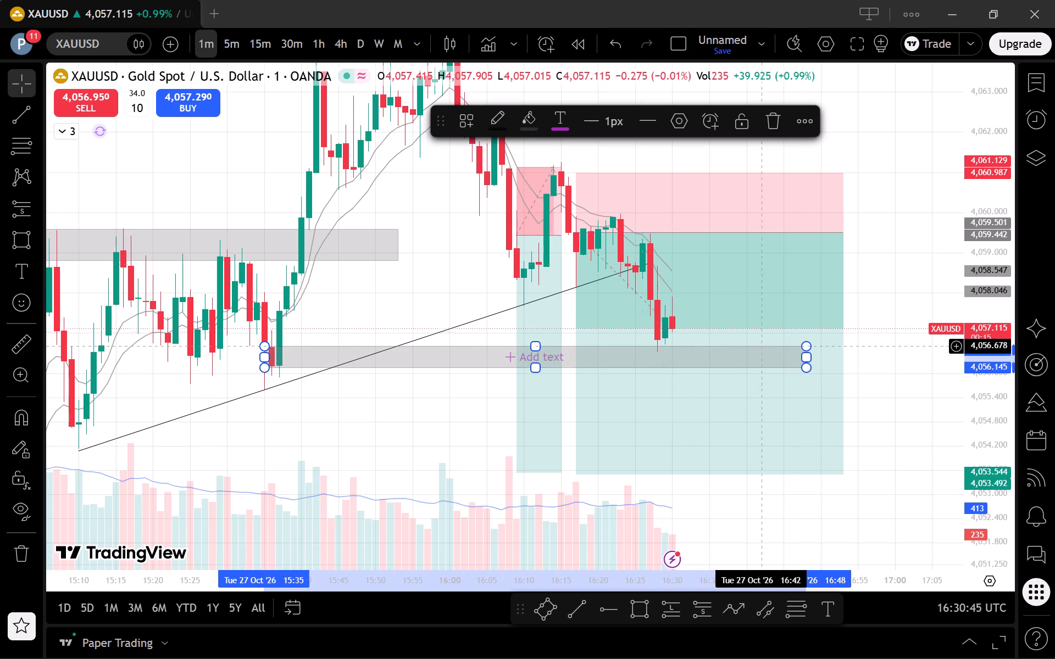
Check the new grey zone and the short positions against gold's candles on the 5-minute and 15-minute timeframes.
{"action": "left_click", "coordinate": [242, 44]}
{"action": "scroll", "coordinate": [591, 234], "scroll_direction": "up", "scroll_amount": 1}
{"action": "scroll", "coordinate": [784, 341], "scroll_direction": "up", "scroll_amount": 1}
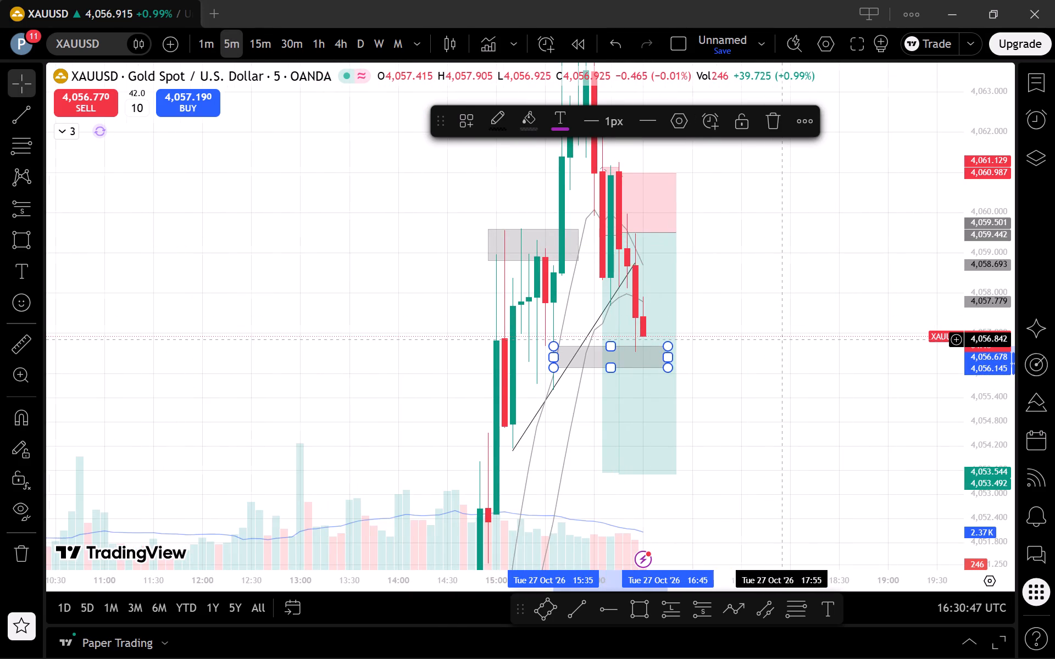
{"action": "left_click", "coordinate": [904, 95]}
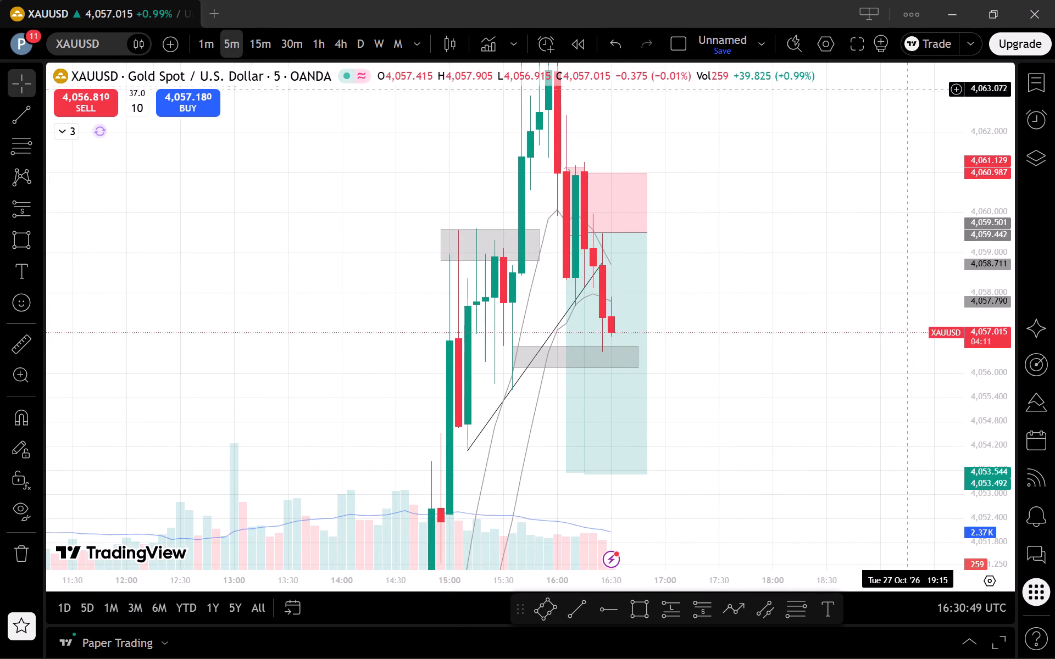
{"action": "left_click_drag", "start_coordinate": [986, 150], "coordinate": [957, 408]}
{"action": "scroll", "coordinate": [776, 383], "scroll_direction": "up", "scroll_amount": 1}
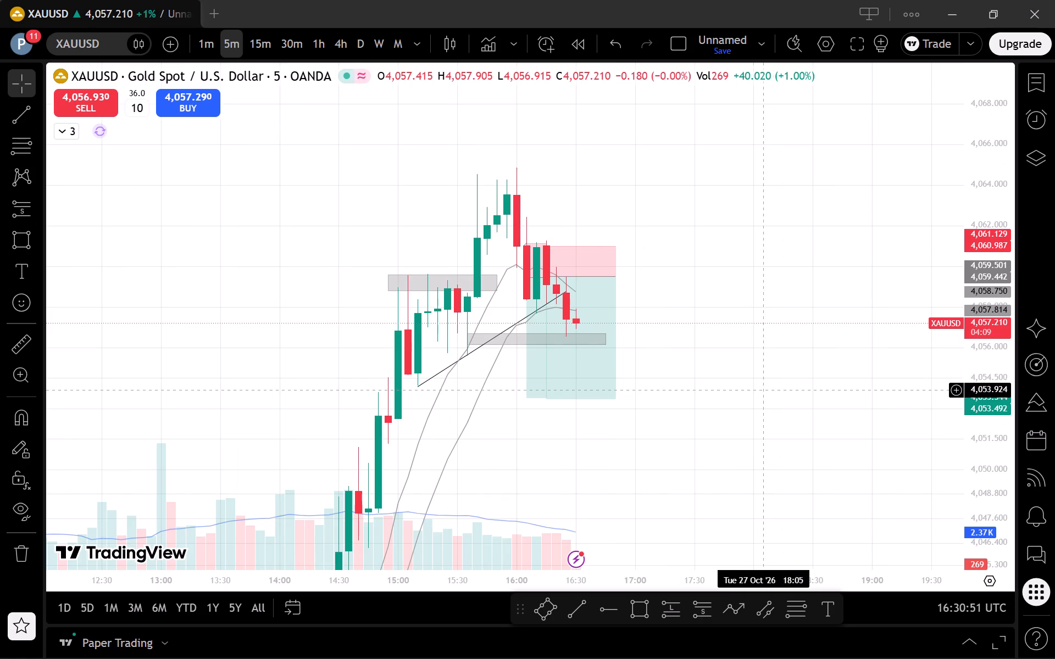
{"action": "scroll", "coordinate": [757, 388], "scroll_direction": "down", "scroll_amount": 1}
{"action": "left_click", "coordinate": [264, 38]}
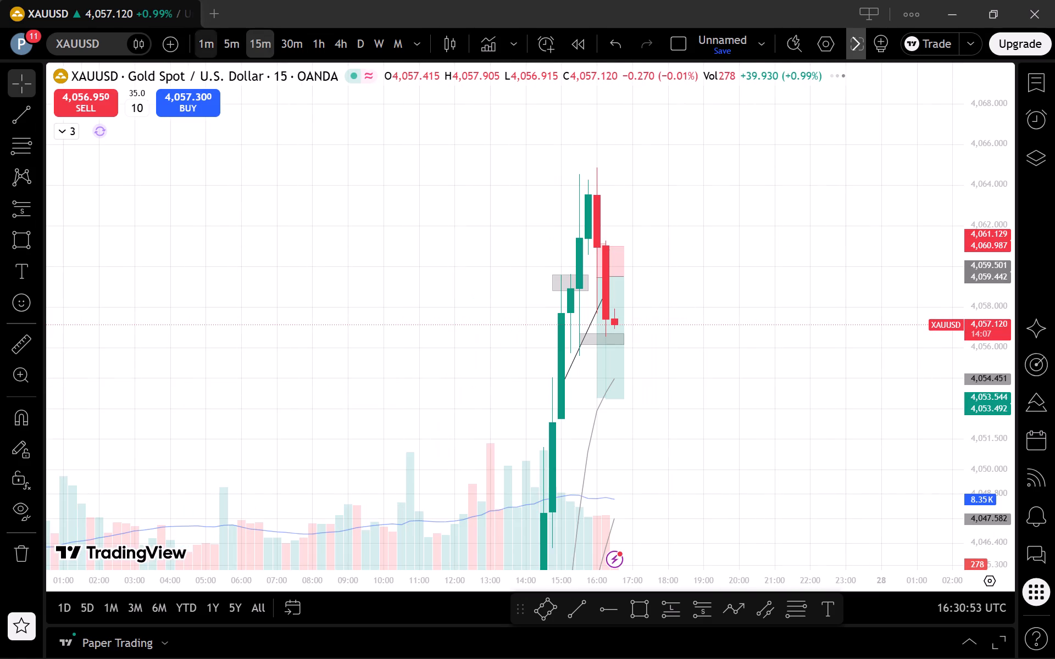
Return gold to the 1-minute timeframe and examine price between the two grey zones, the rising trend line and the short positions.
{"action": "left_click", "coordinate": [203, 46]}
{"action": "scroll", "coordinate": [845, 475], "scroll_direction": "down", "scroll_amount": 3}
{"action": "left_click_drag", "start_coordinate": [1001, 481], "coordinate": [997, 354]}
{"action": "scroll", "coordinate": [896, 383], "scroll_direction": "down", "scroll_amount": 1}
{"action": "left_click_drag", "start_coordinate": [896, 470], "coordinate": [839, 444]}
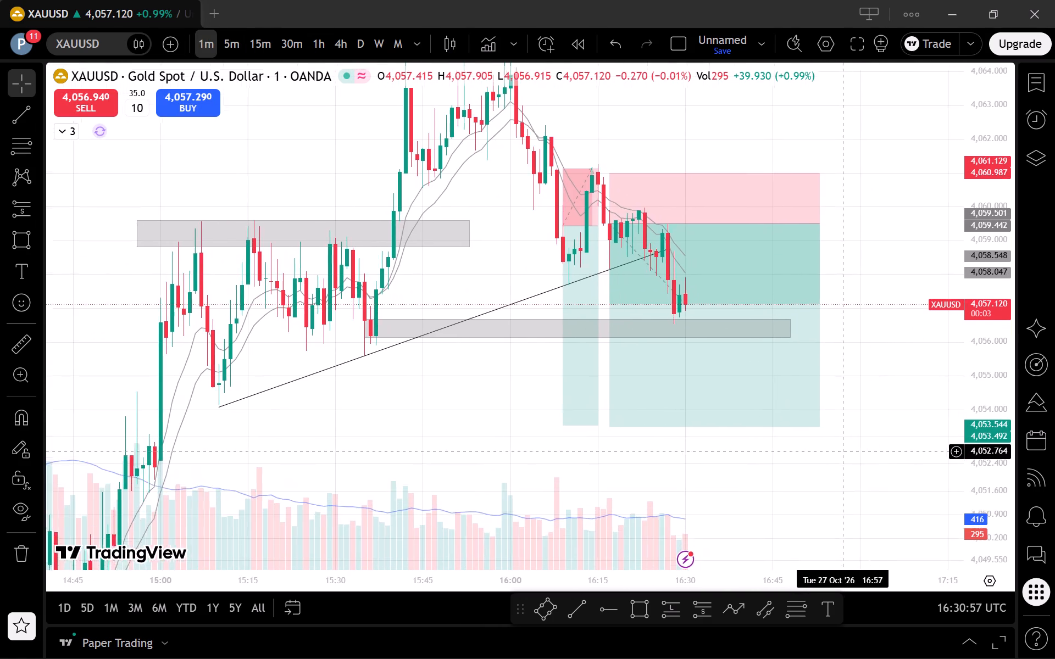
{"action": "left_click_drag", "start_coordinate": [839, 444], "coordinate": [868, 432]}
{"action": "left_click_drag", "start_coordinate": [1002, 399], "coordinate": [988, 460]}
{"action": "scroll", "coordinate": [860, 466], "scroll_direction": "down", "scroll_amount": 2}
{"action": "scroll", "coordinate": [851, 476], "scroll_direction": "up", "scroll_amount": 1}
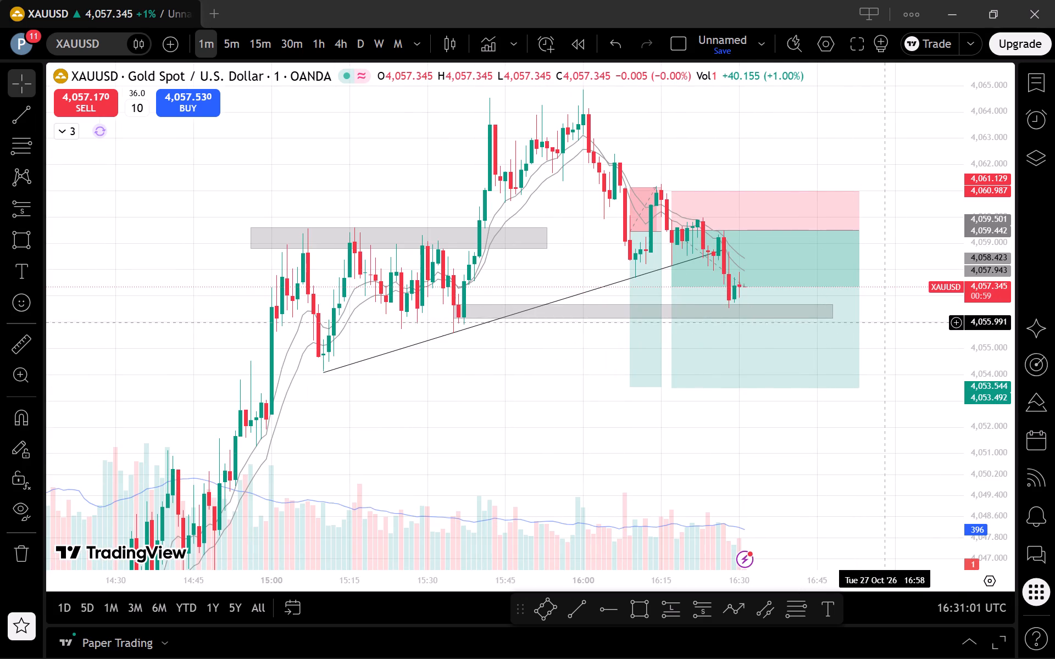
{"action": "scroll", "coordinate": [889, 331], "scroll_direction": "up", "scroll_amount": 1}
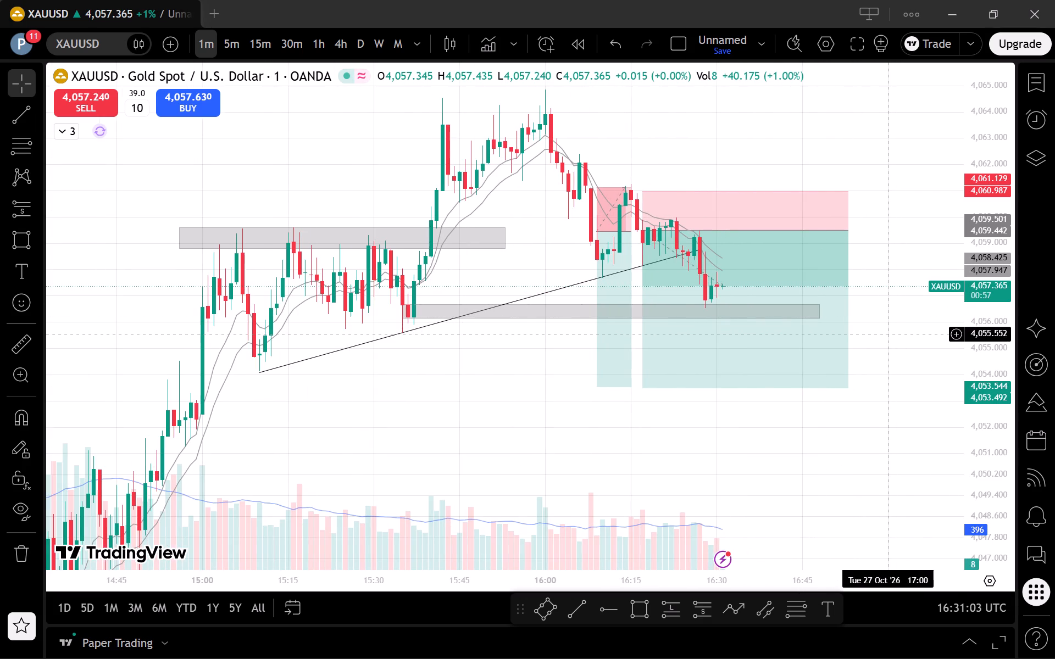
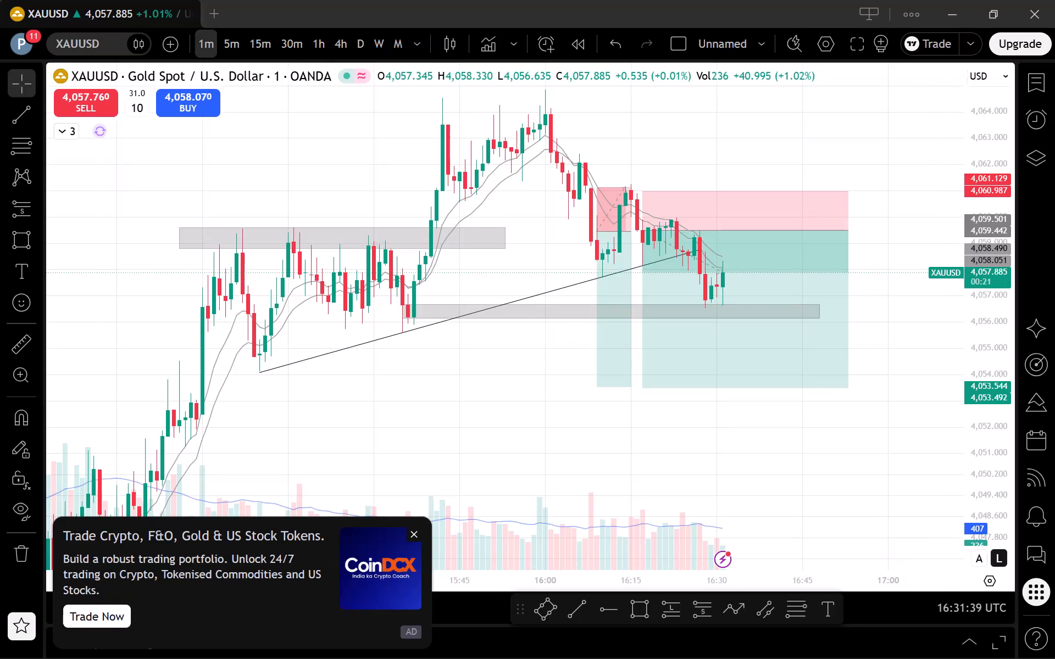
Minimise the TradingView gold chart window and bring up the computer's pinned apps.
{"action": "left_click", "coordinate": [955, 13]}
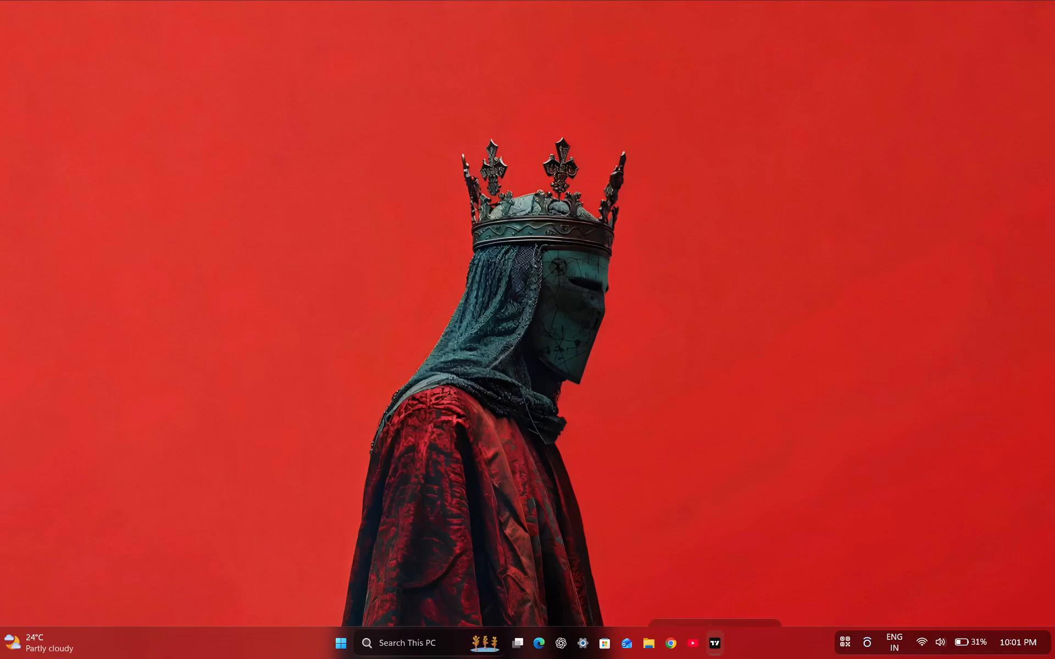
{"action": "left_click", "coordinate": [340, 641]}
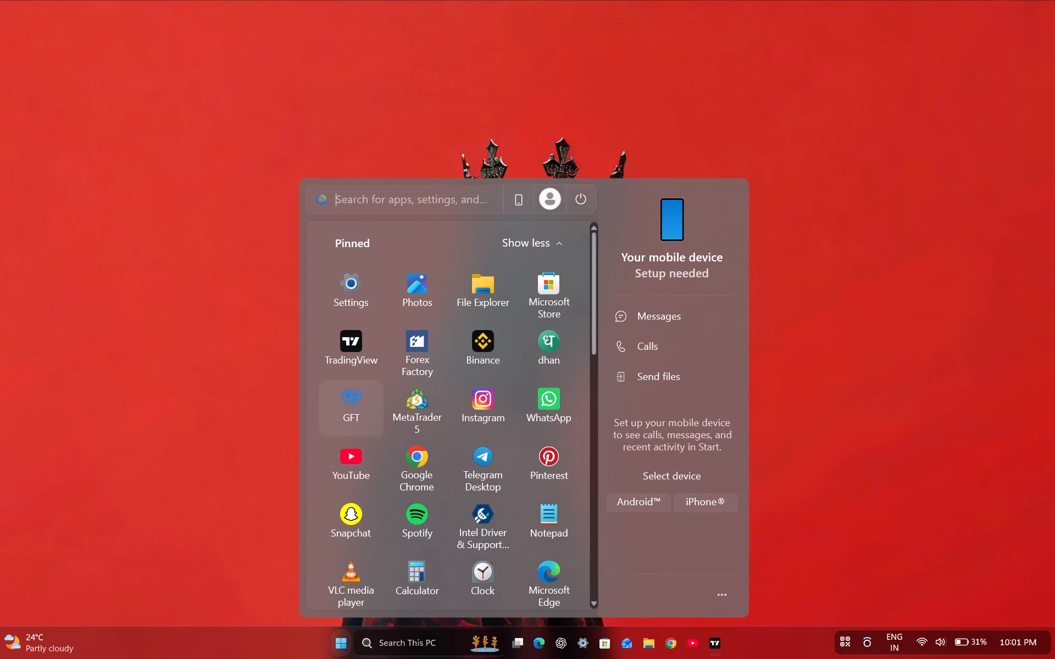
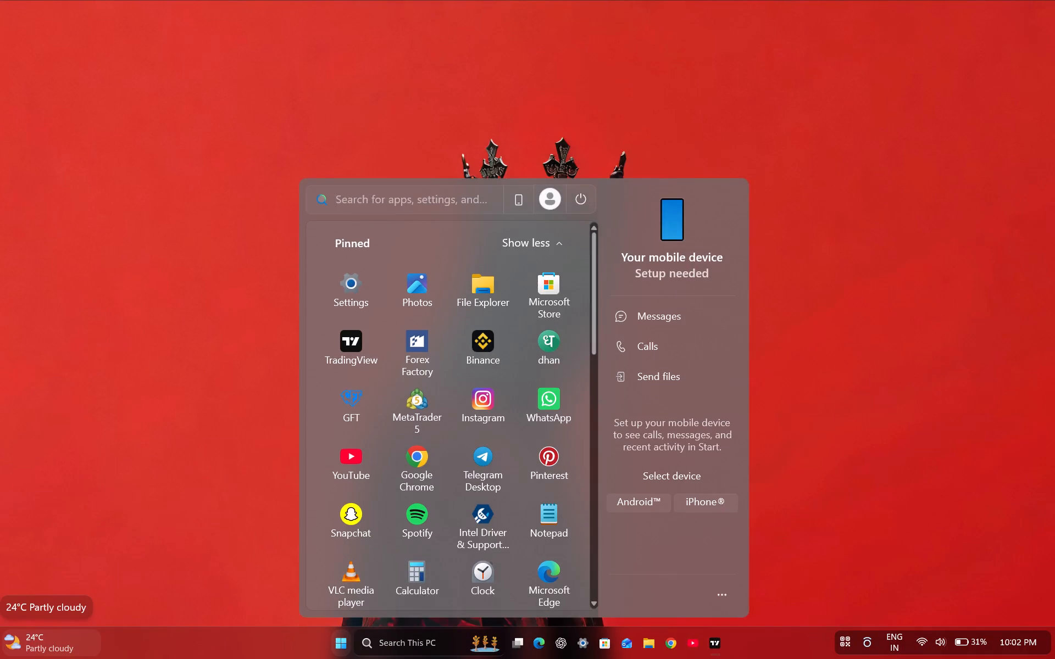
Find the Kuro app with a search for "ku" and launch it.
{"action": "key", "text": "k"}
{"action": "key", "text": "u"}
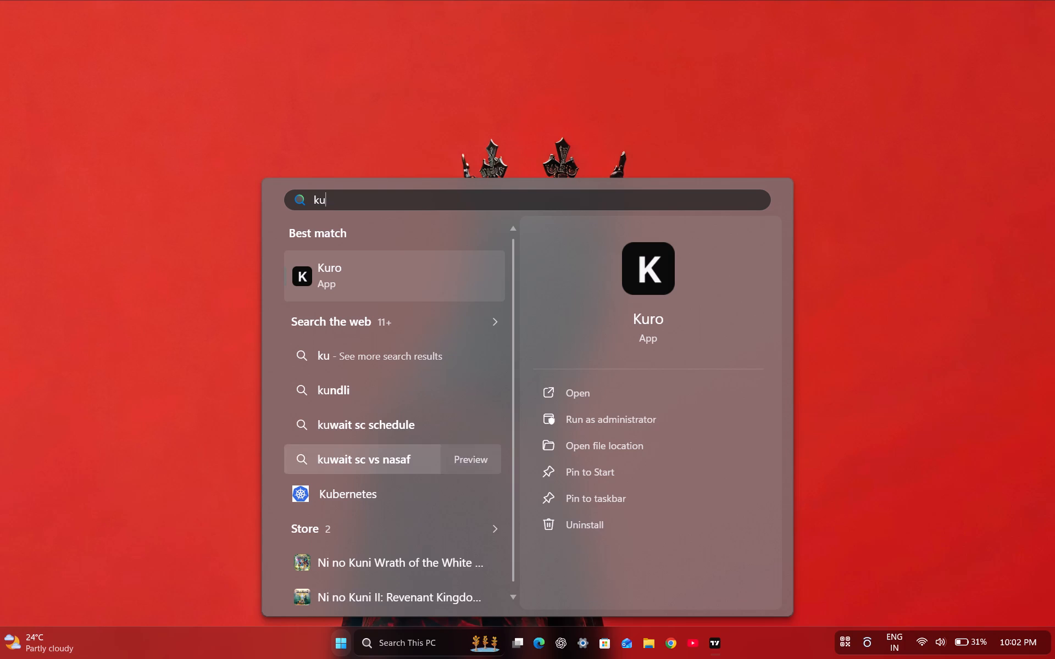
{"action": "left_click", "coordinate": [341, 287]}
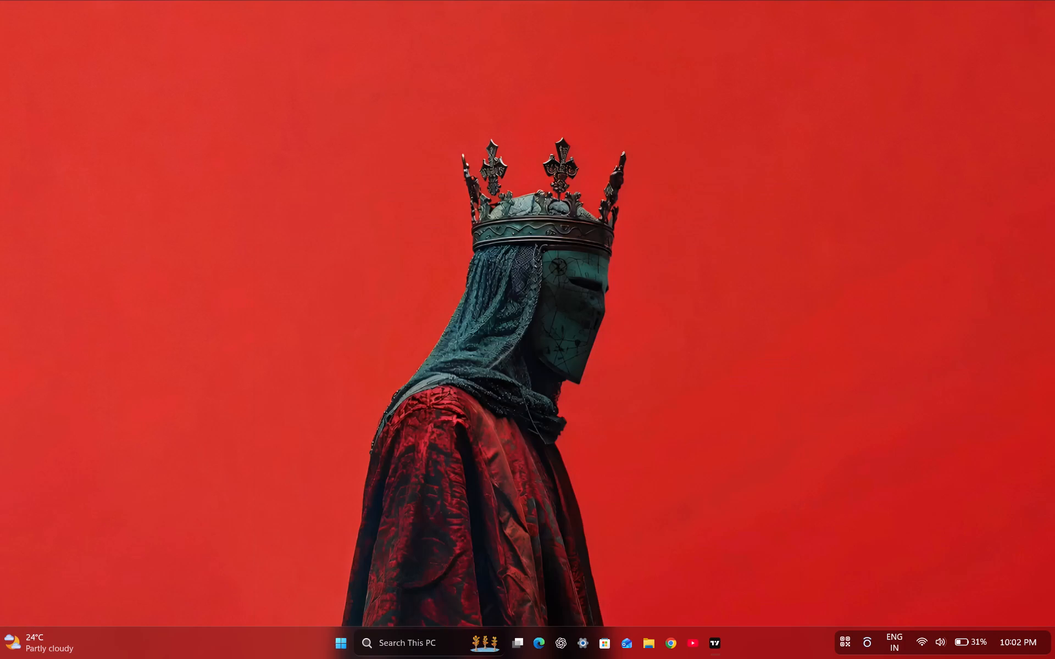
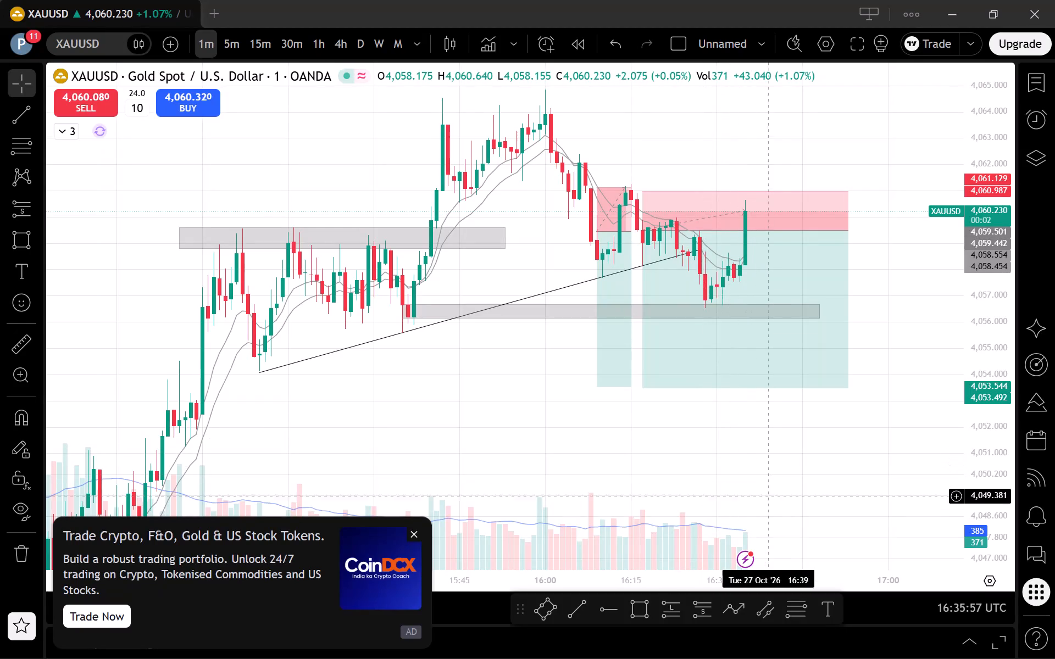
Check gold's latest candles against the grey zones, rising trend line and short positions on the 1-minute, 5-minute and 15-minute timeframes.
{"action": "left_click_drag", "start_coordinate": [774, 510], "coordinate": [754, 522]}
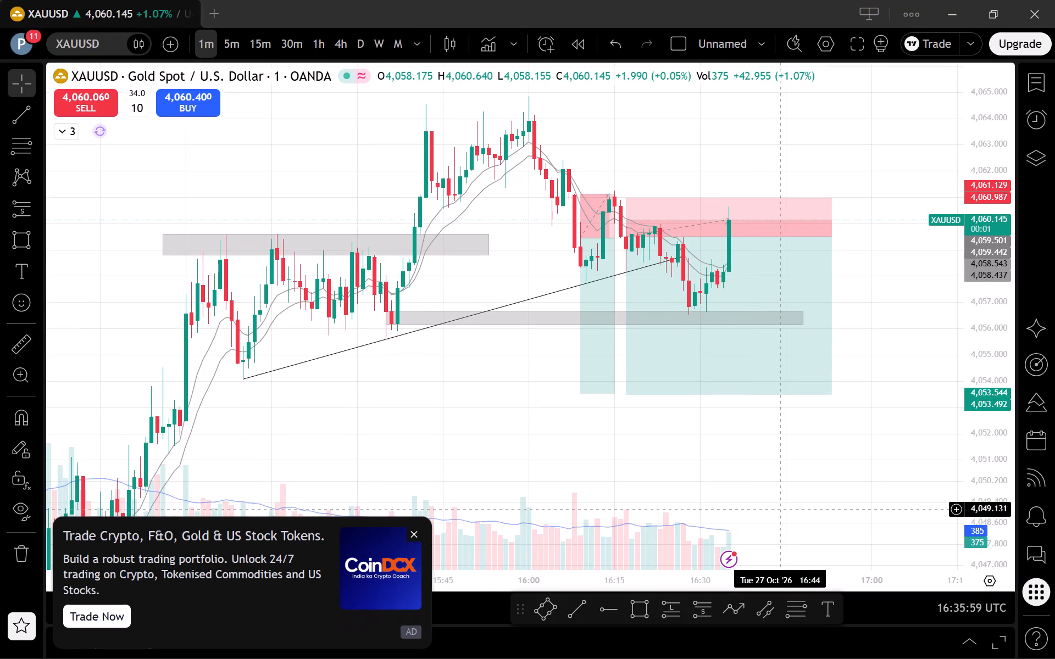
{"action": "left_click_drag", "start_coordinate": [782, 510], "coordinate": [756, 527]}
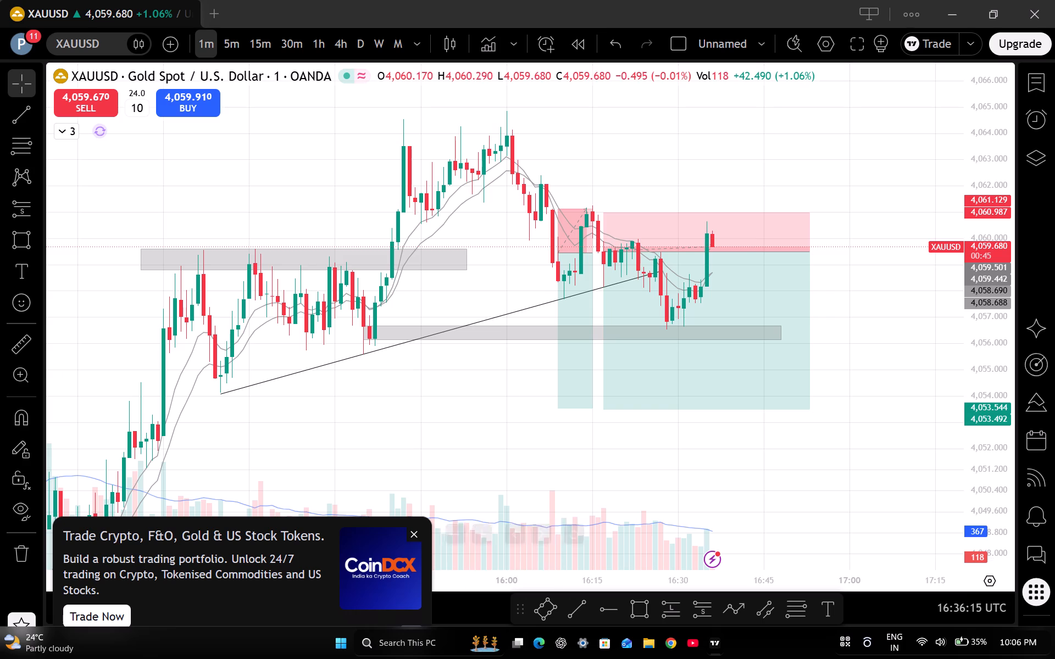
{"action": "left_click", "coordinate": [235, 37]}
{"action": "scroll", "coordinate": [434, 419], "scroll_direction": "up", "scroll_amount": 2}
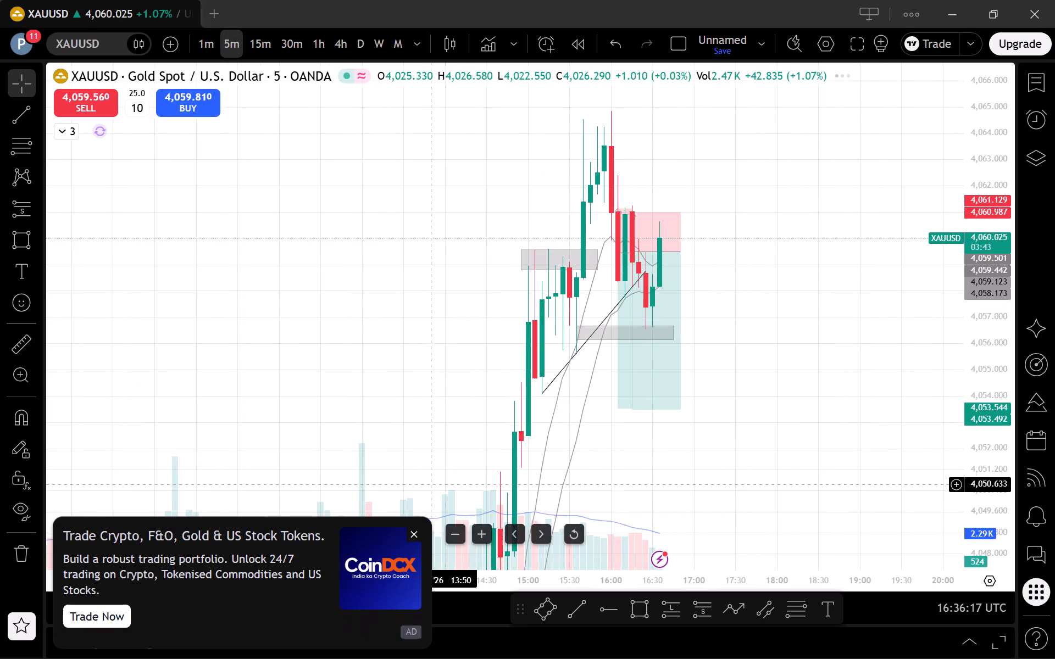
{"action": "left_click", "coordinate": [415, 537]}
{"action": "scroll", "coordinate": [870, 601], "scroll_direction": "up", "scroll_amount": 2}
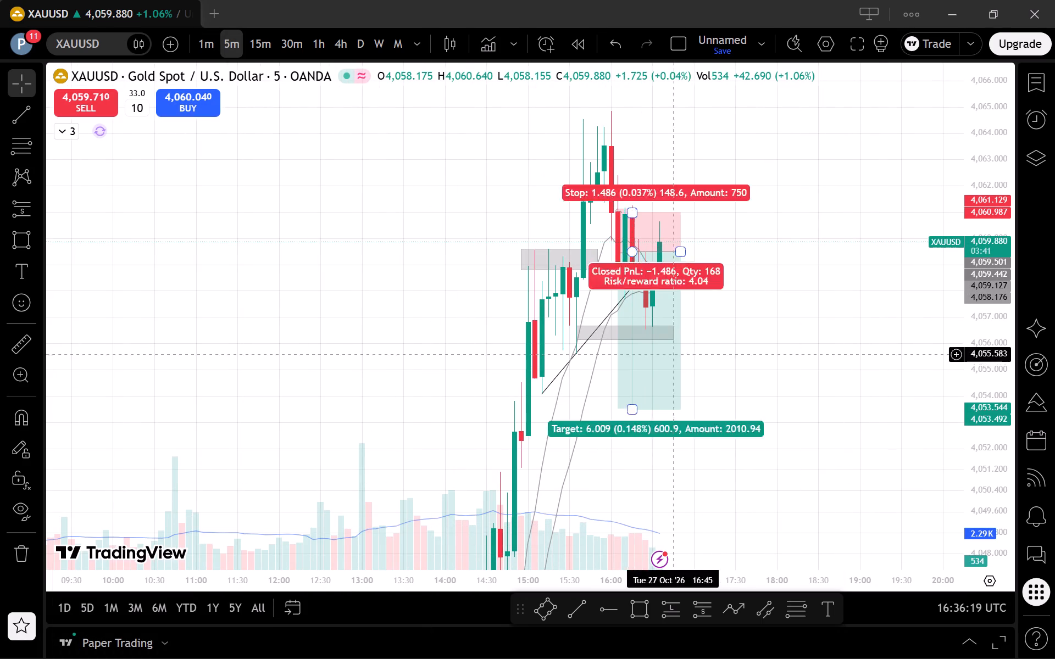
{"action": "left_click", "coordinate": [265, 31]}
{"action": "scroll", "coordinate": [928, 291], "scroll_direction": "up", "scroll_amount": 2}
{"action": "left_click_drag", "start_coordinate": [1006, 246], "coordinate": [1008, 588]}
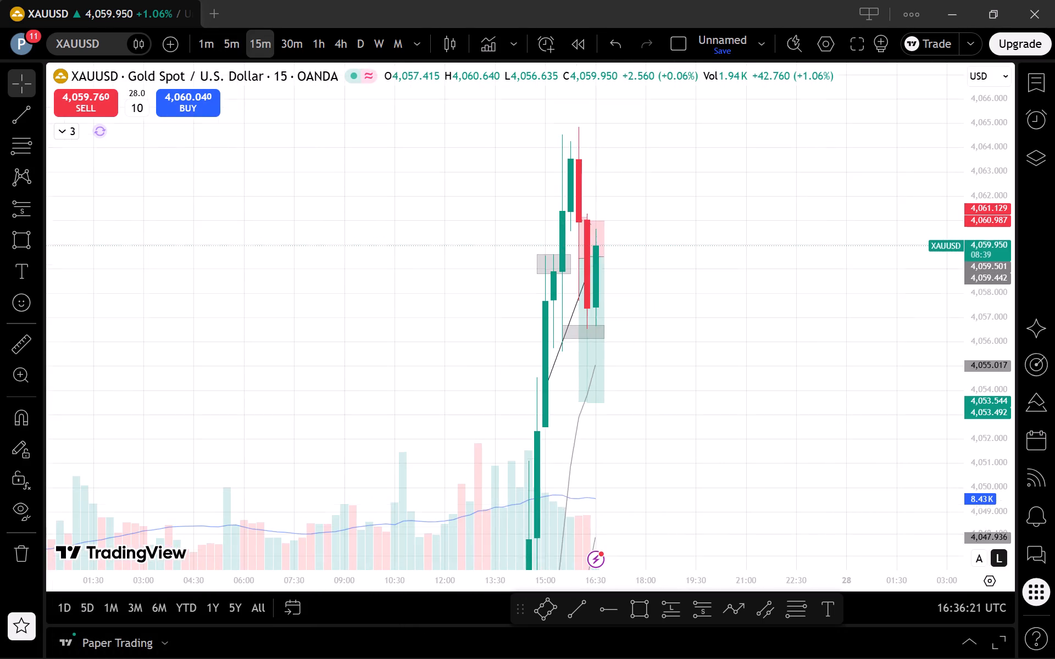
{"action": "left_click_drag", "start_coordinate": [1008, 588], "coordinate": [1007, 632]}
{"action": "scroll", "coordinate": [720, 329], "scroll_direction": "down", "scroll_amount": 2}
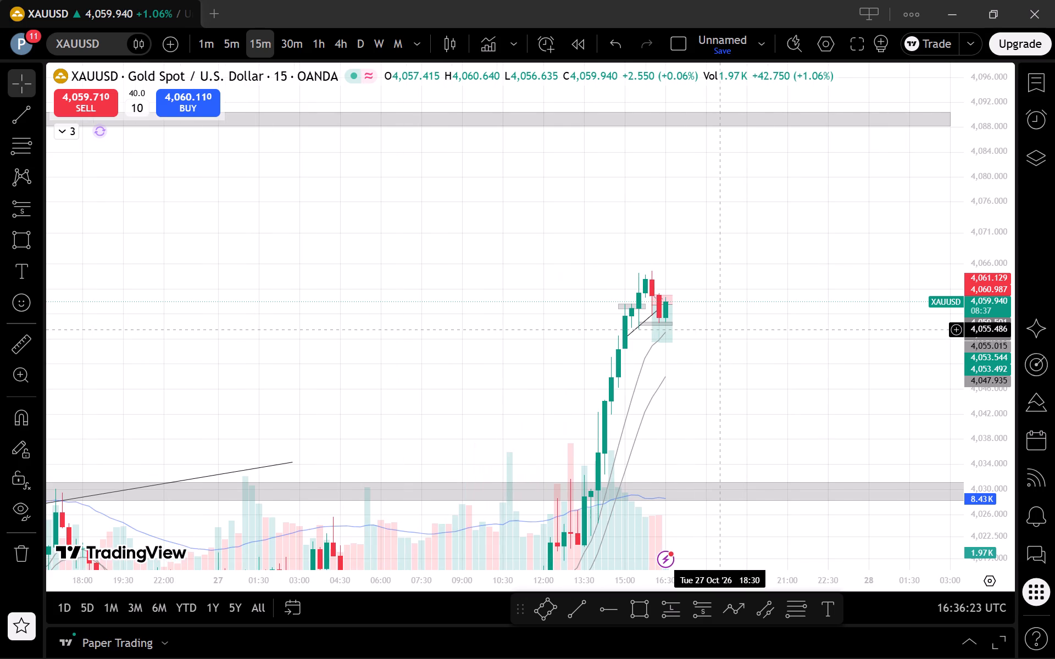
{"action": "left_click_drag", "start_coordinate": [1007, 496], "coordinate": [994, 485]}
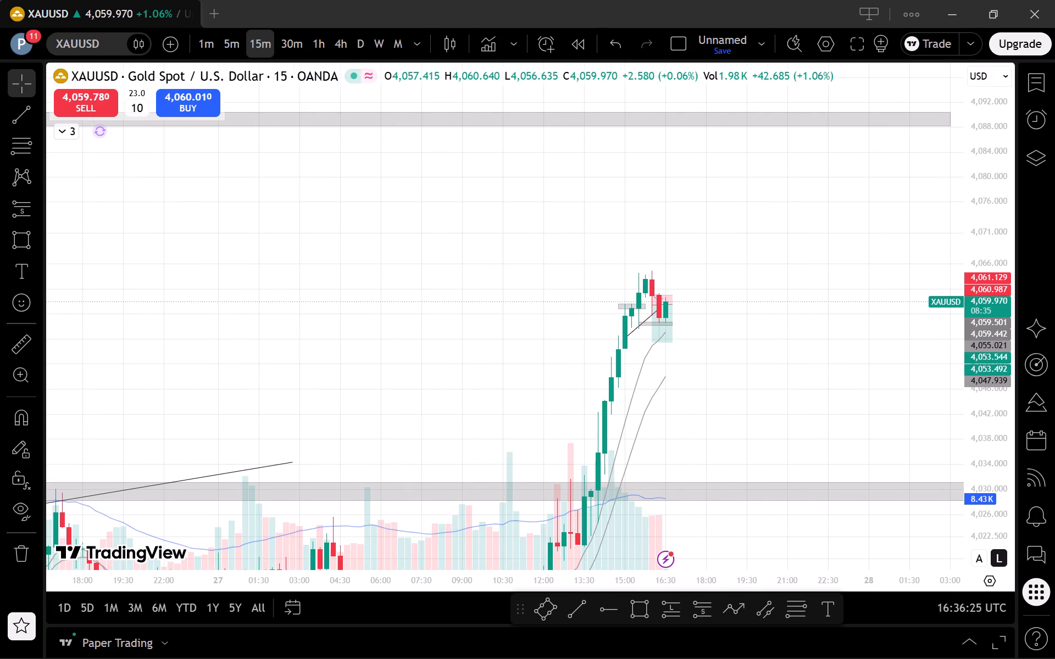
{"action": "left_click_drag", "start_coordinate": [994, 485], "coordinate": [971, 425]}
{"action": "scroll", "coordinate": [771, 373], "scroll_direction": "up", "scroll_amount": 1}
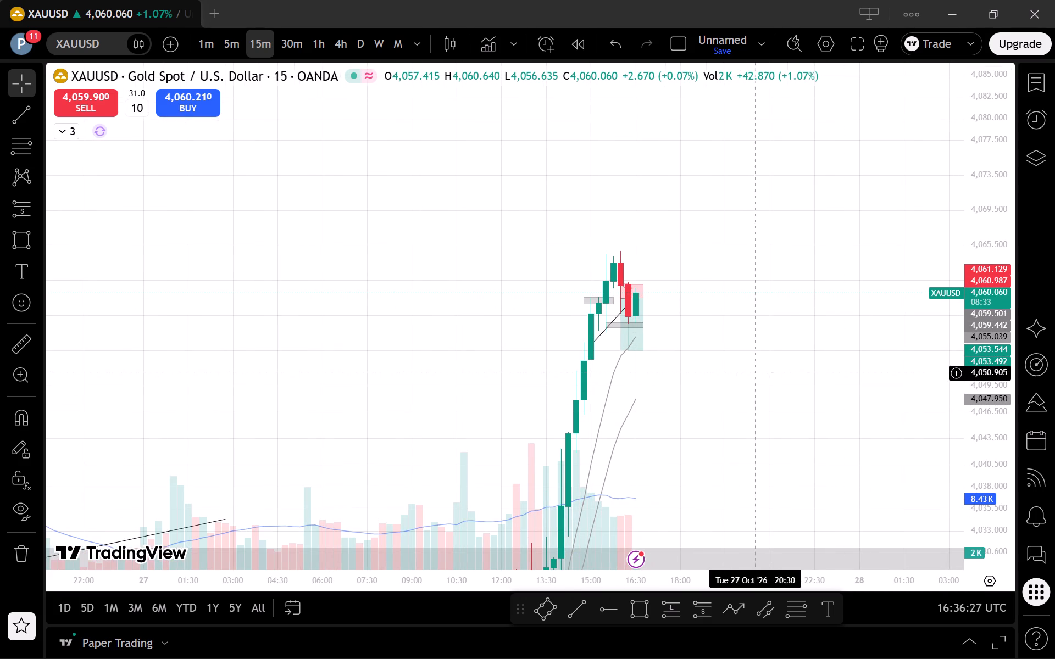
Step gold back through the 5-minute to the 1-minute timeframe and examine price around the short positions and grey zones.
{"action": "left_click", "coordinate": [225, 37]}
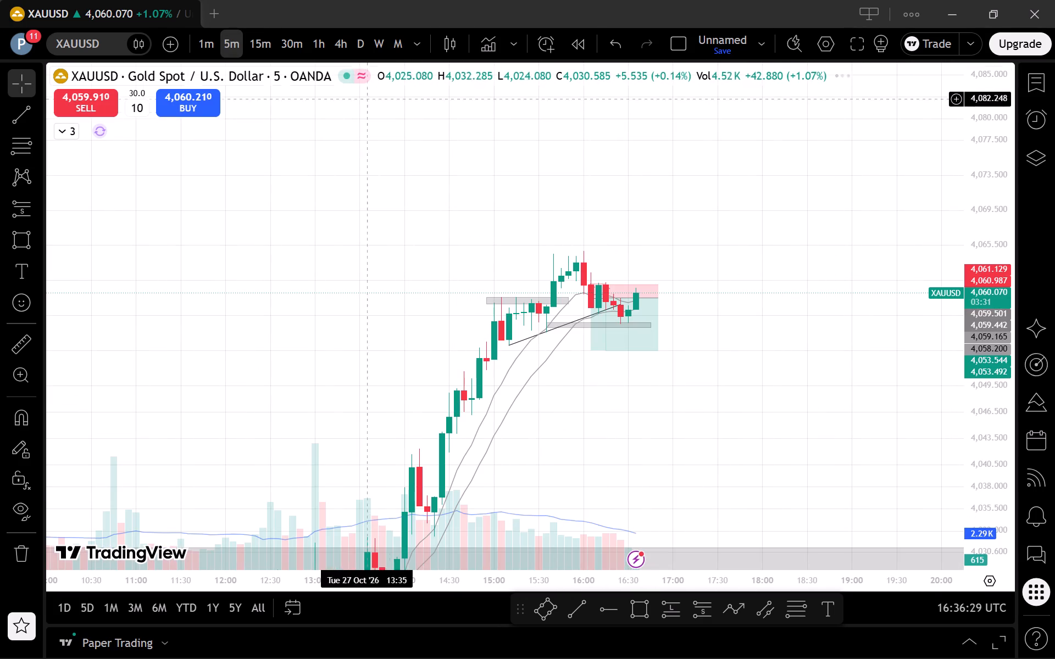
{"action": "left_click", "coordinate": [203, 32]}
{"action": "scroll", "coordinate": [825, 412], "scroll_direction": "down", "scroll_amount": 1}
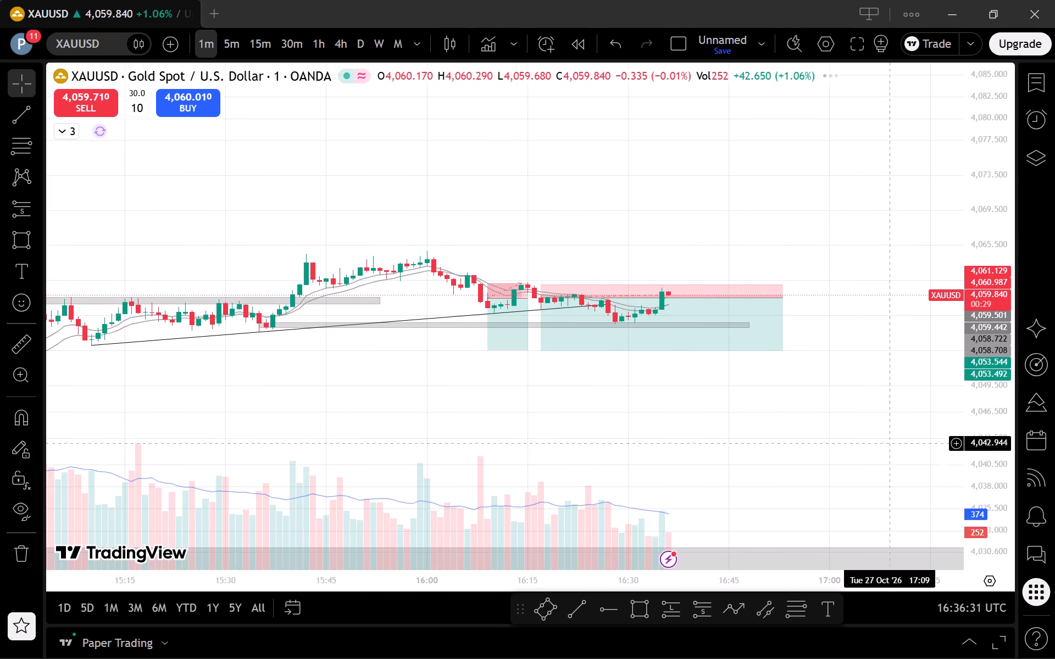
{"action": "left_click_drag", "start_coordinate": [988, 509], "coordinate": [946, 273]}
{"action": "scroll", "coordinate": [907, 308], "scroll_direction": "down", "scroll_amount": 2}
{"action": "left_click_drag", "start_coordinate": [993, 530], "coordinate": [974, 444]}
{"action": "scroll", "coordinate": [857, 410], "scroll_direction": "up", "scroll_amount": 1}
{"action": "left_click_drag", "start_coordinate": [883, 369], "coordinate": [852, 414]}
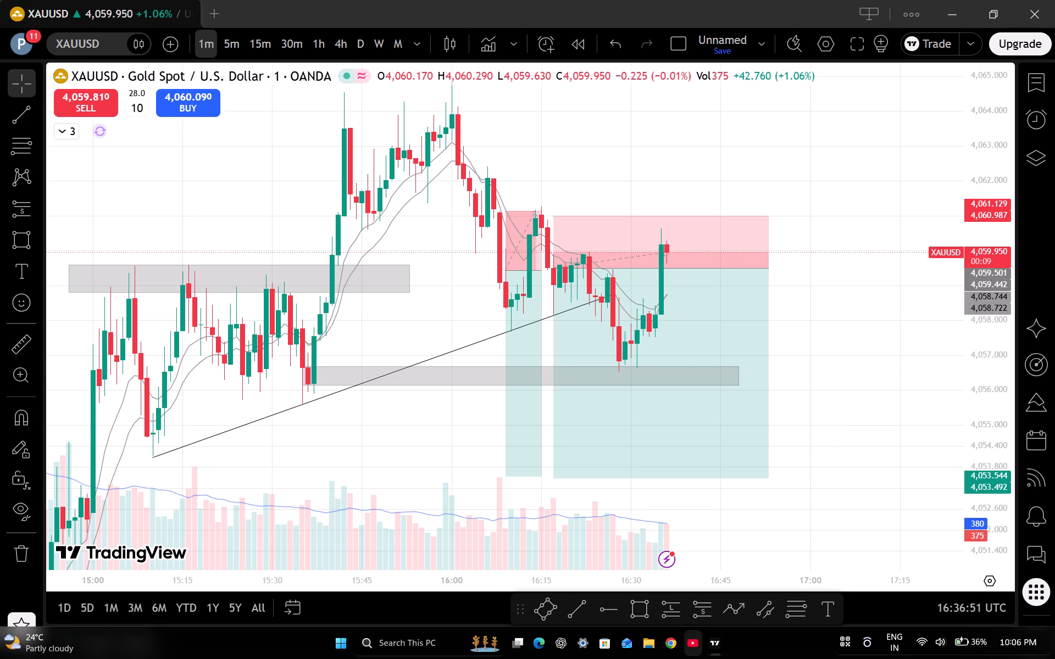
Search Windows for the Kuro app and pin it to the taskbar.
{"action": "left_click", "coordinate": [334, 650]}
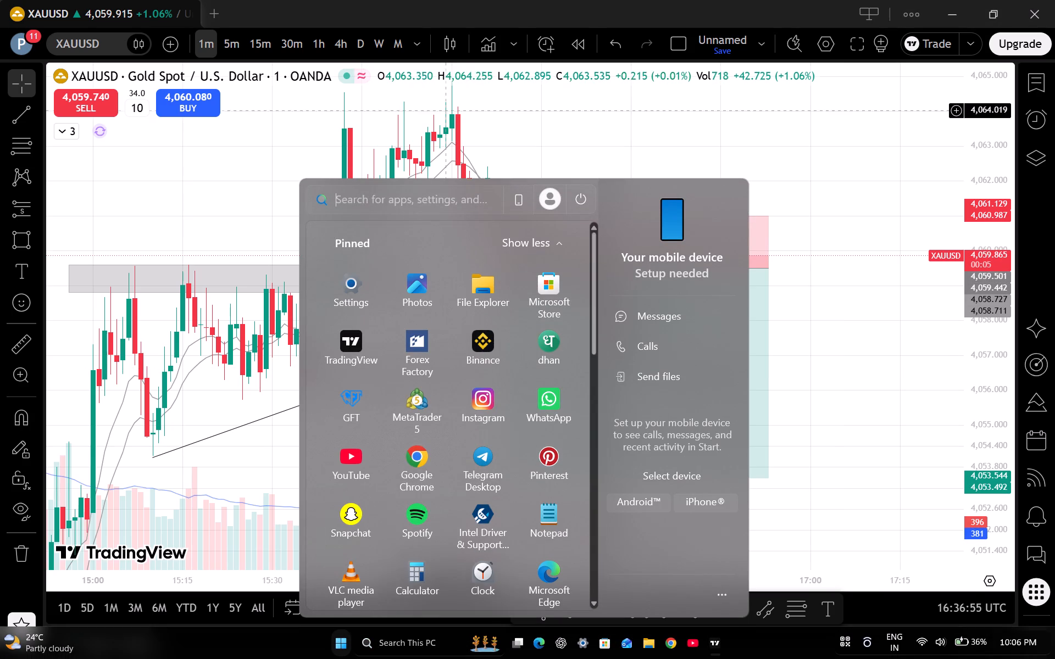
{"action": "key", "text": "k"}
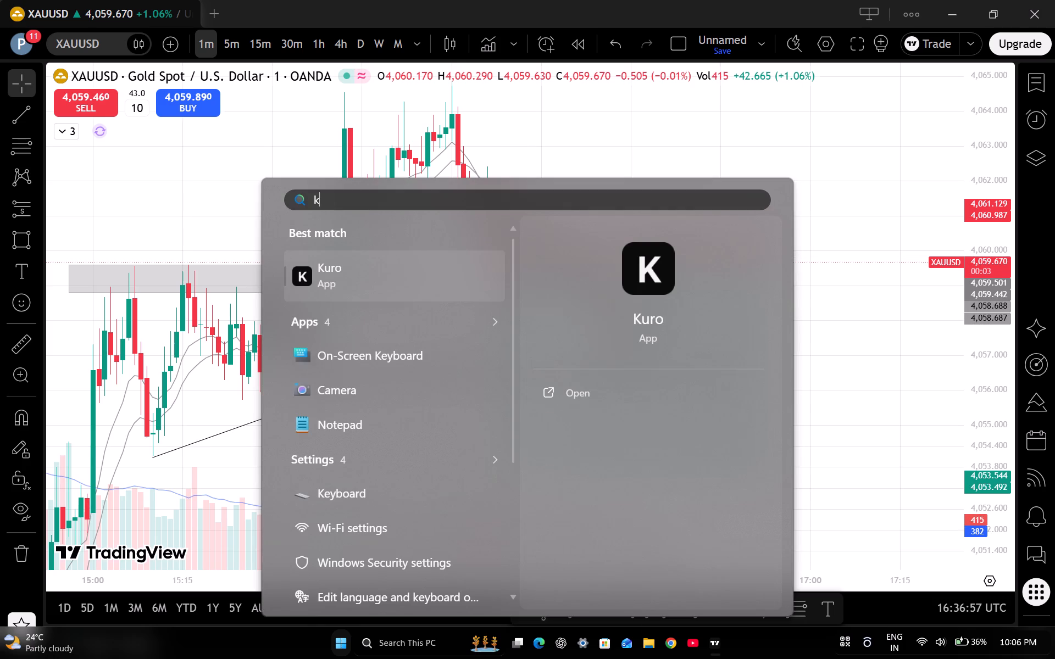
{"action": "right_click", "coordinate": [401, 284]}
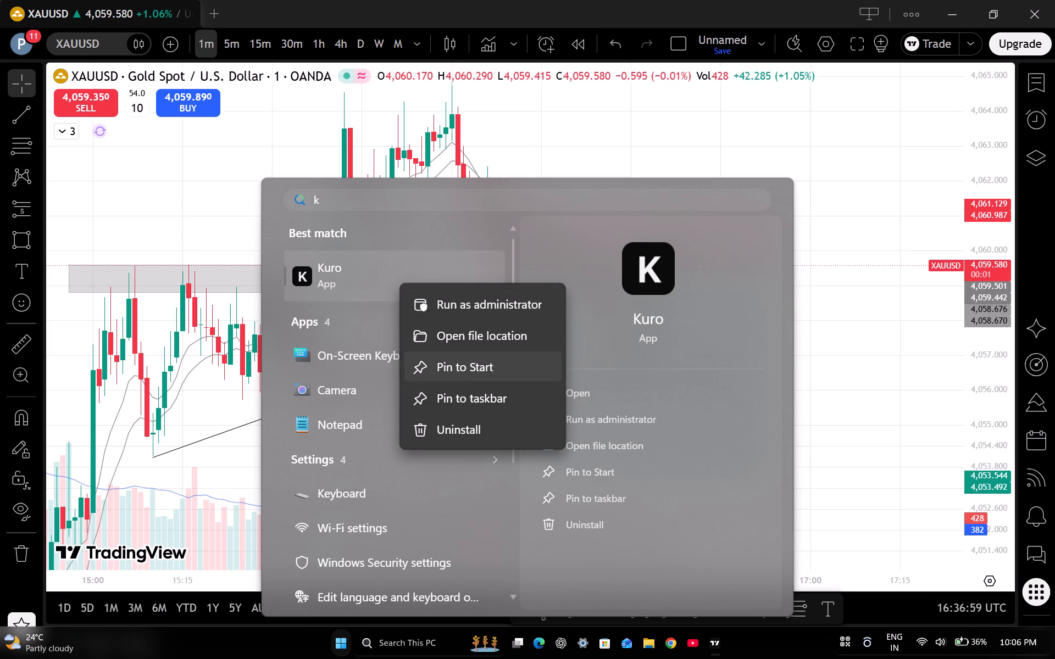
{"action": "left_click", "coordinate": [493, 397]}
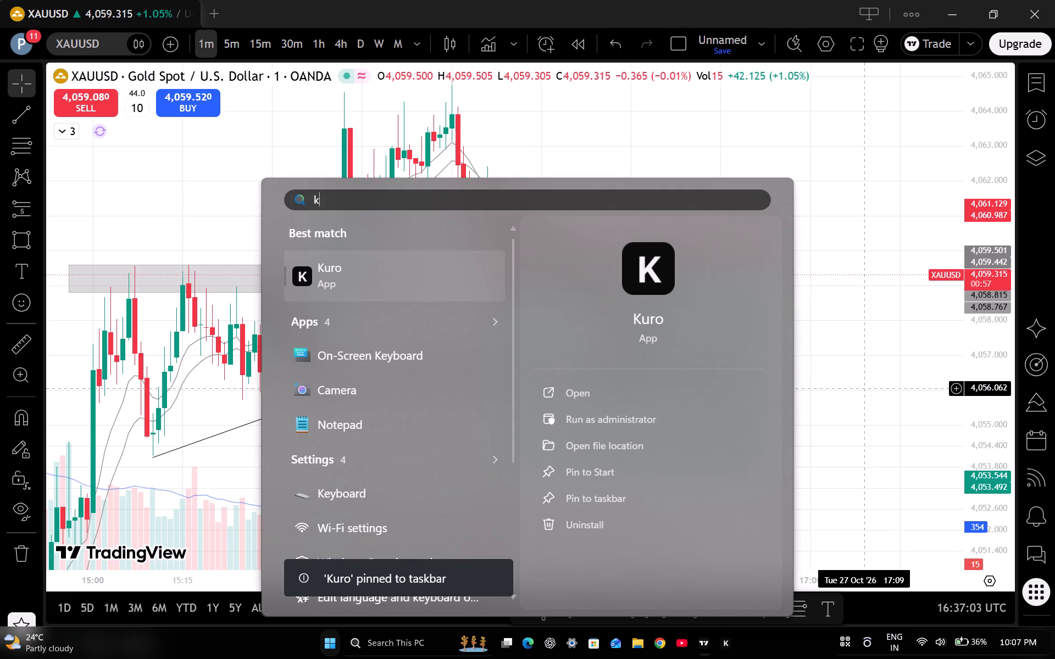
Reorder the taskbar so Kuro sits between the mail app and File Explorer, and close the Windows search.
{"action": "left_click_drag", "start_coordinate": [726, 649], "coordinate": [695, 641]}
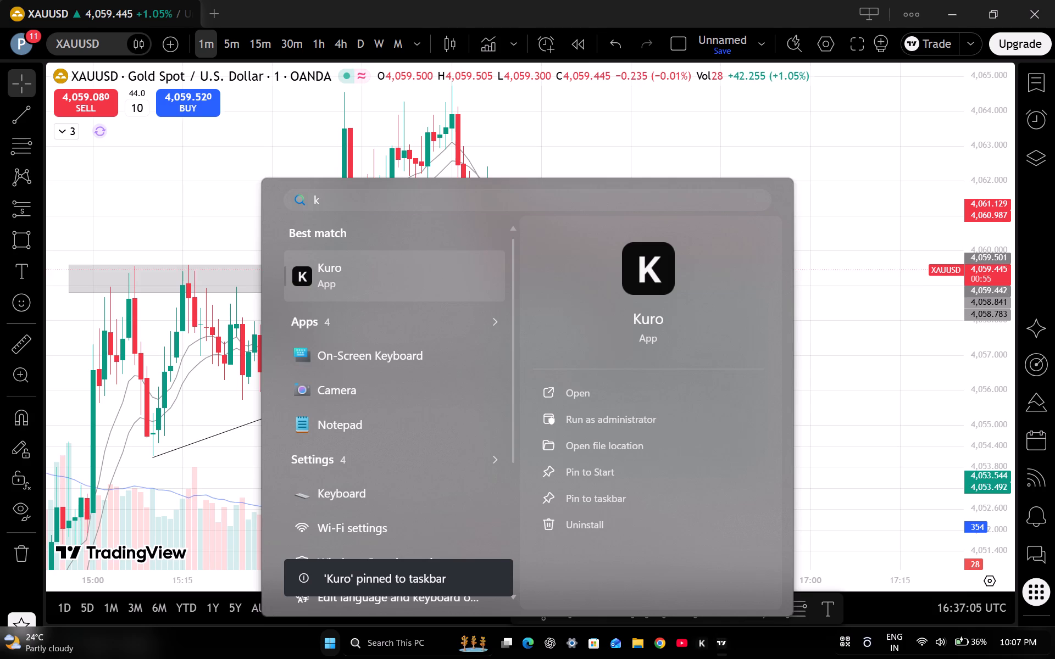
{"action": "left_click_drag", "start_coordinate": [695, 641], "coordinate": [622, 654]}
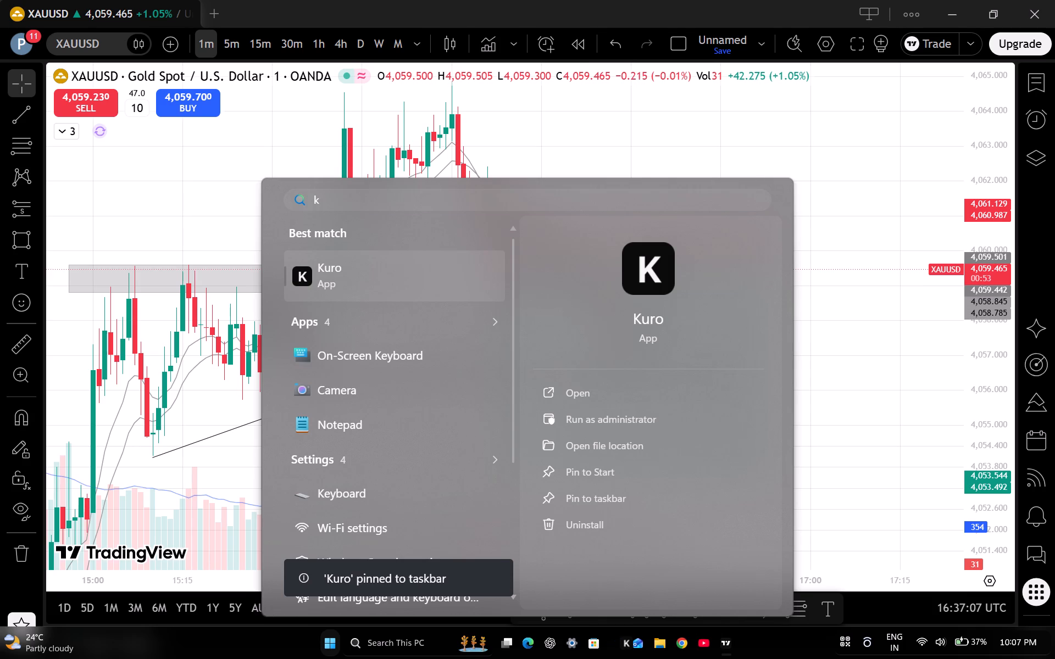
{"action": "left_click_drag", "start_coordinate": [622, 654], "coordinate": [634, 657]}
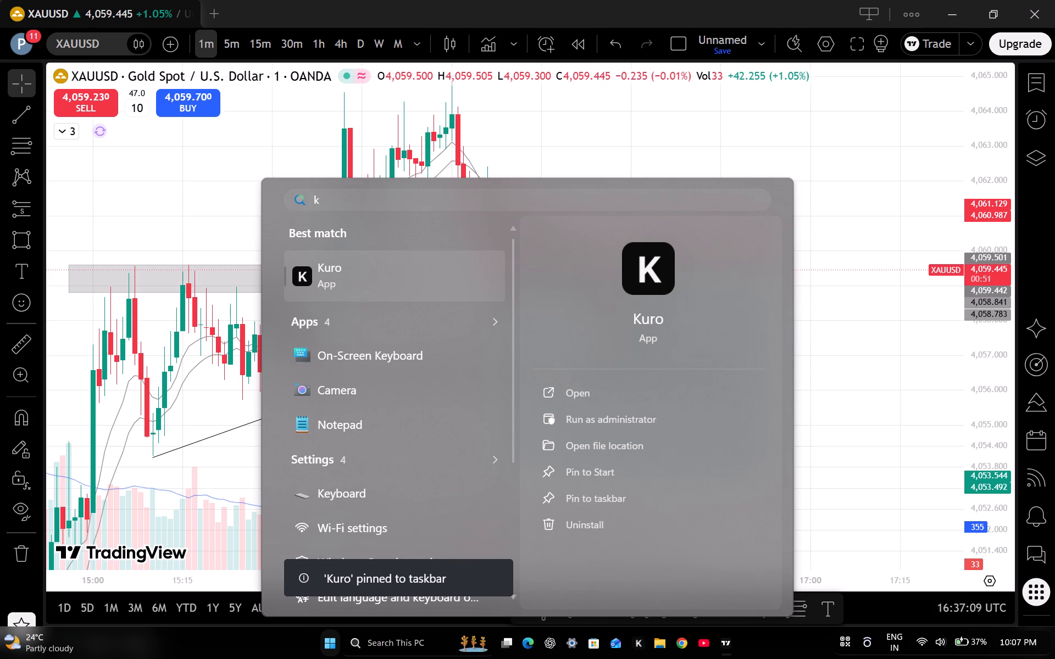
{"action": "left_click_drag", "start_coordinate": [634, 657], "coordinate": [634, 657]}
{"action": "left_click", "coordinate": [893, 415]}
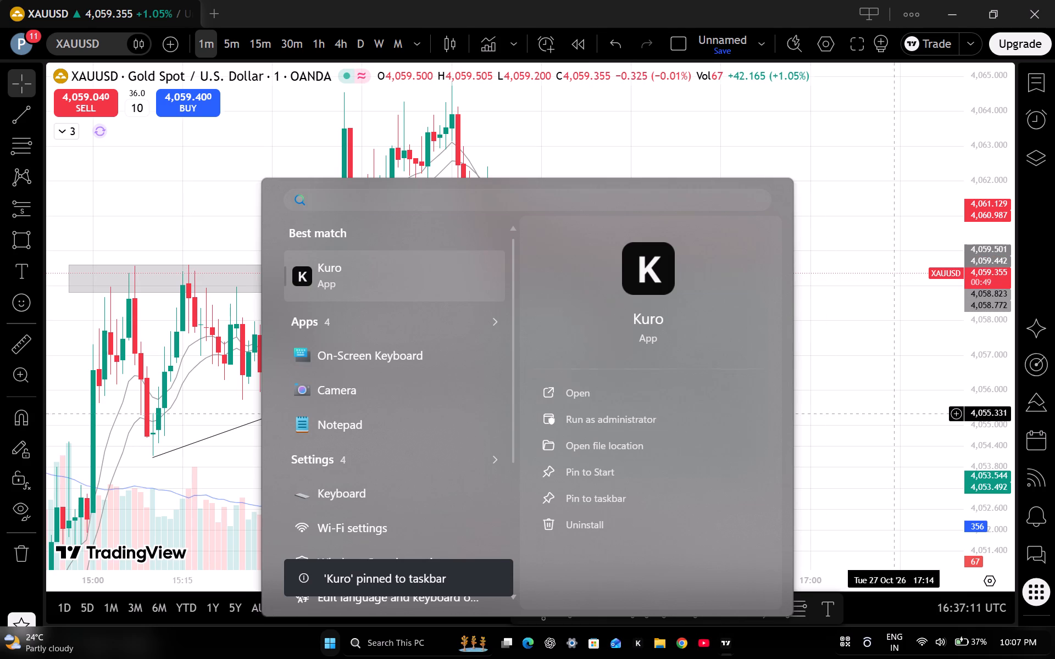
Switch gold to the 5-minute timeframe and check the latest candle against the short positions and grey zones.
{"action": "left_click", "coordinate": [233, 36]}
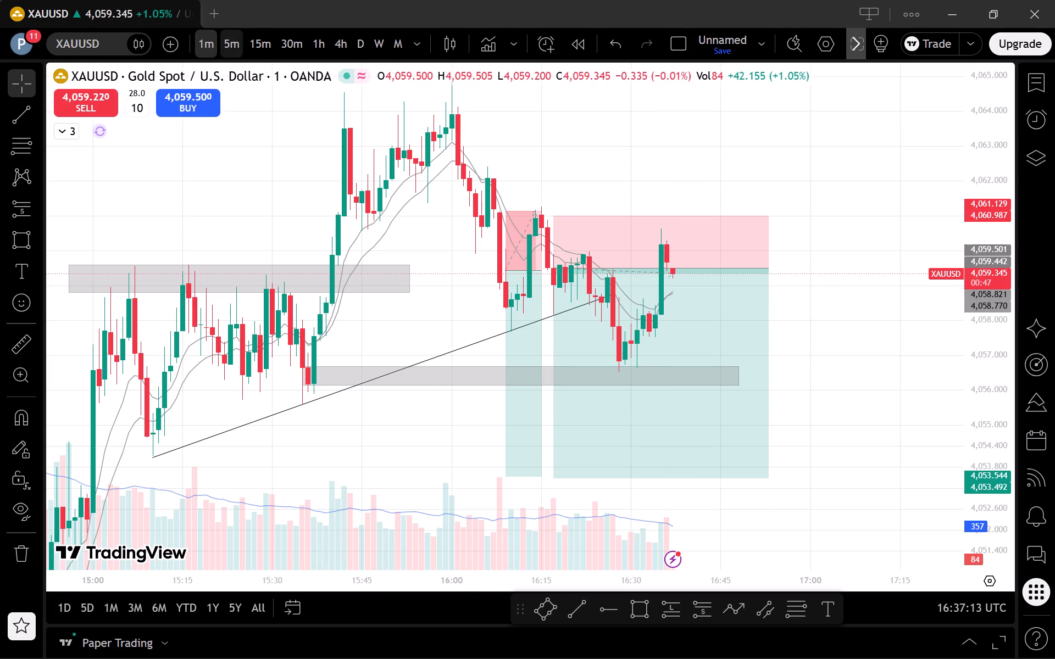
{"action": "scroll", "coordinate": [551, 197], "scroll_direction": "up", "scroll_amount": 3}
{"action": "left_click_drag", "start_coordinate": [985, 299], "coordinate": [1006, 492]}
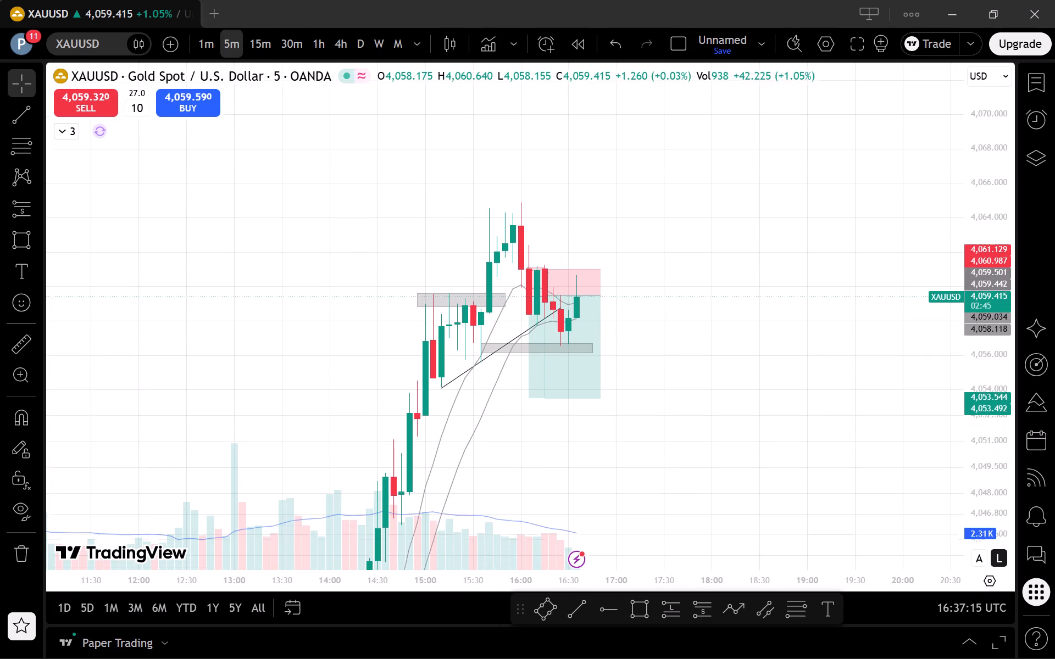
Minimize TradingView and launch the Kuro app.
{"action": "left_click", "coordinate": [953, 0]}
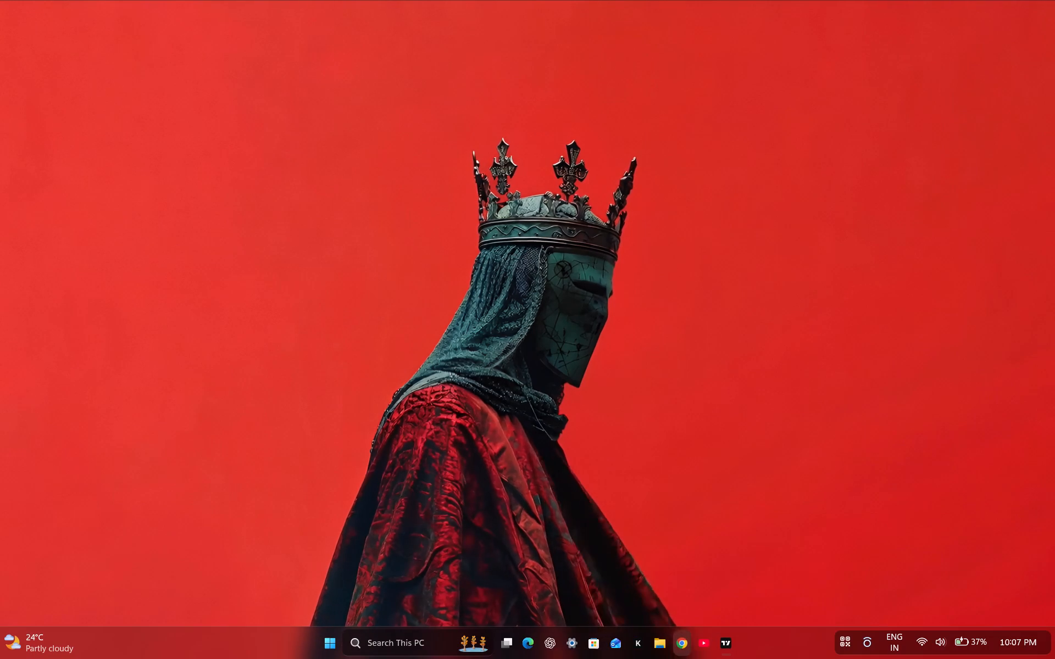
{"action": "left_click", "coordinate": [643, 644]}
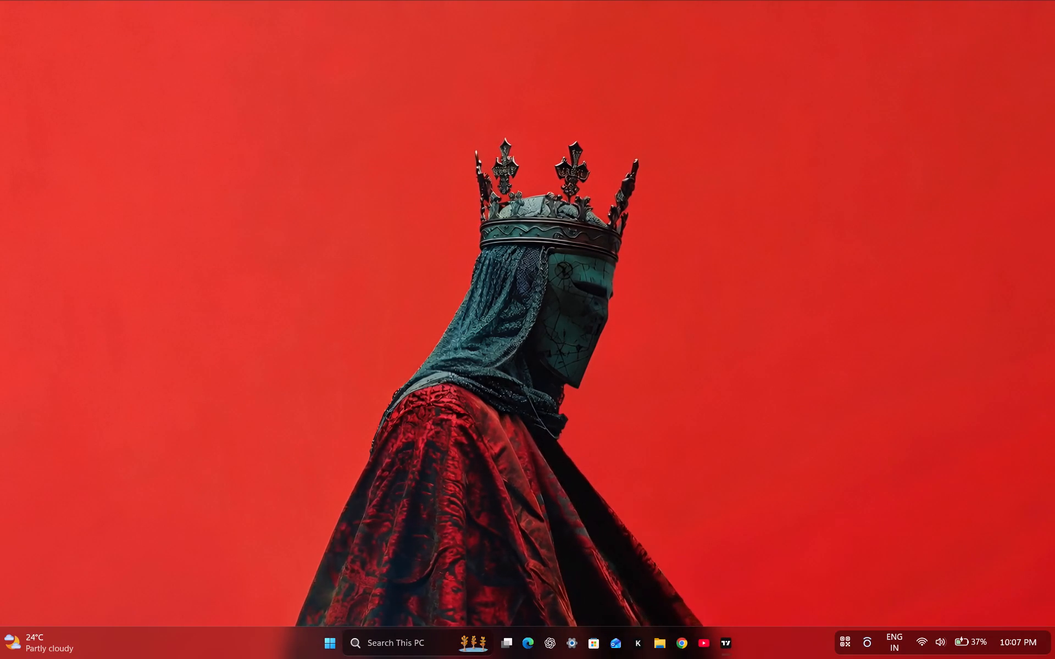
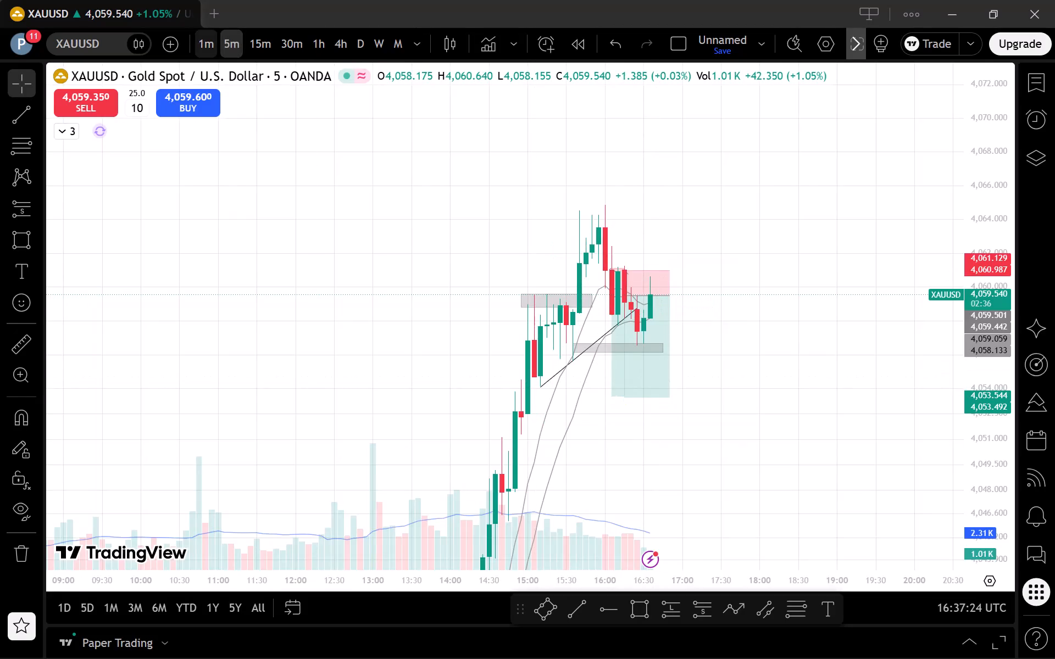
Review gold's recent price action around the short positions on the 1-minute and 5-minute timeframes.
{"action": "left_click", "coordinate": [210, 47]}
{"action": "scroll", "coordinate": [831, 539], "scroll_direction": "down", "scroll_amount": 3}
{"action": "left_click_drag", "start_coordinate": [990, 495], "coordinate": [978, 407]}
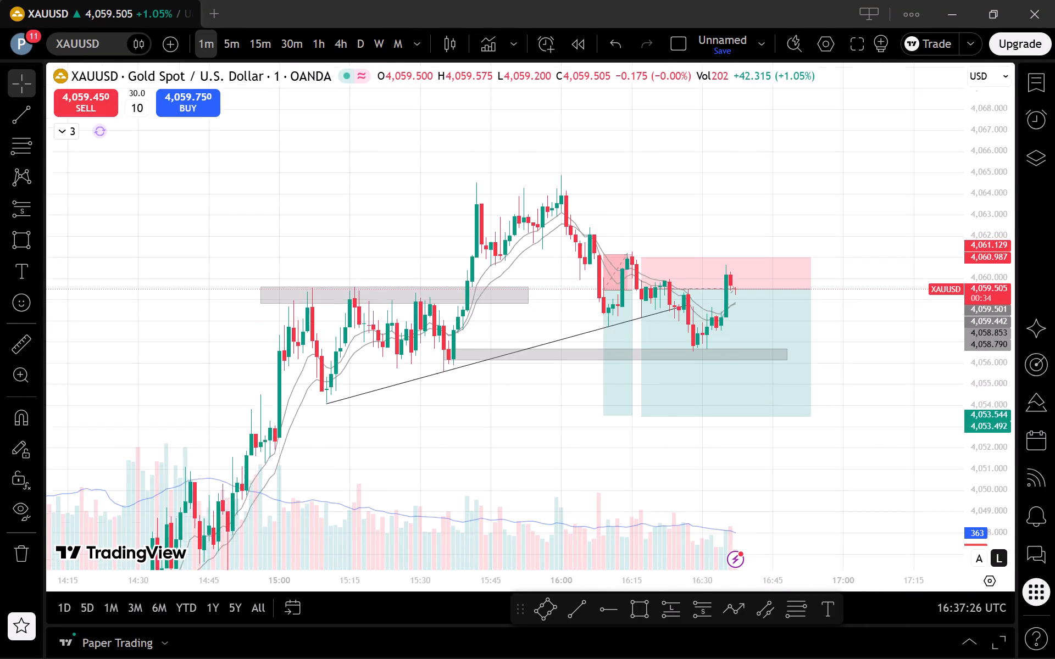
{"action": "scroll", "coordinate": [884, 431], "scroll_direction": "up", "scroll_amount": 3}
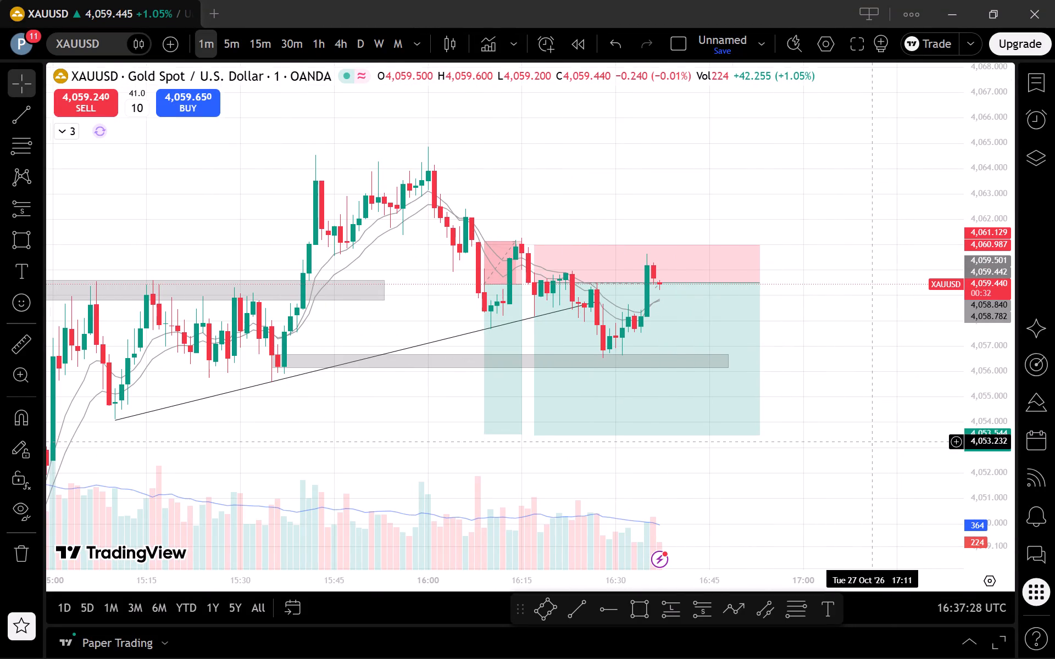
{"action": "scroll", "coordinate": [901, 391], "scroll_direction": "down", "scroll_amount": 1}
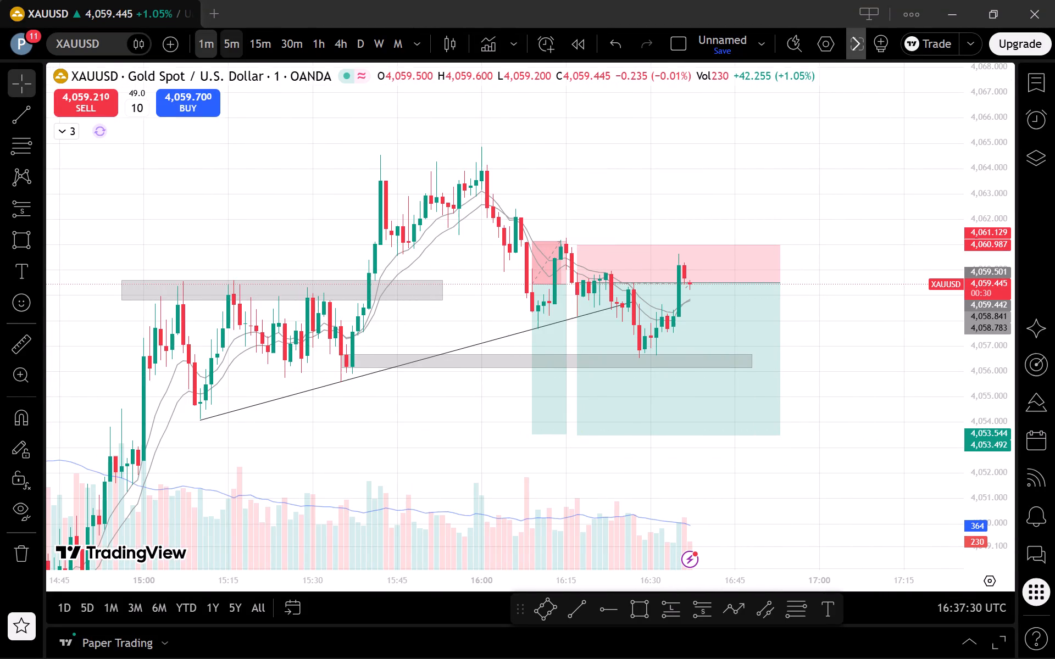
{"action": "left_click", "coordinate": [242, 31]}
{"action": "scroll", "coordinate": [828, 376], "scroll_direction": "up", "scroll_amount": 2}
{"action": "left_click_drag", "start_coordinate": [988, 320], "coordinate": [990, 462]}
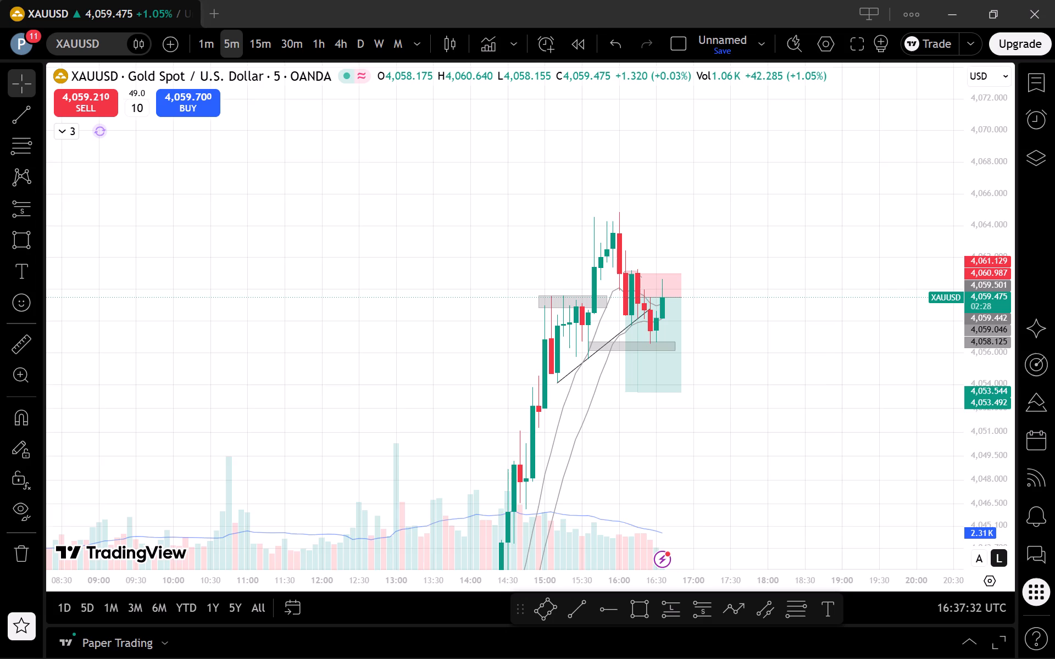
{"action": "left_click_drag", "start_coordinate": [990, 462], "coordinate": [990, 464]}
{"action": "scroll", "coordinate": [750, 399], "scroll_direction": "up", "scroll_amount": 2}
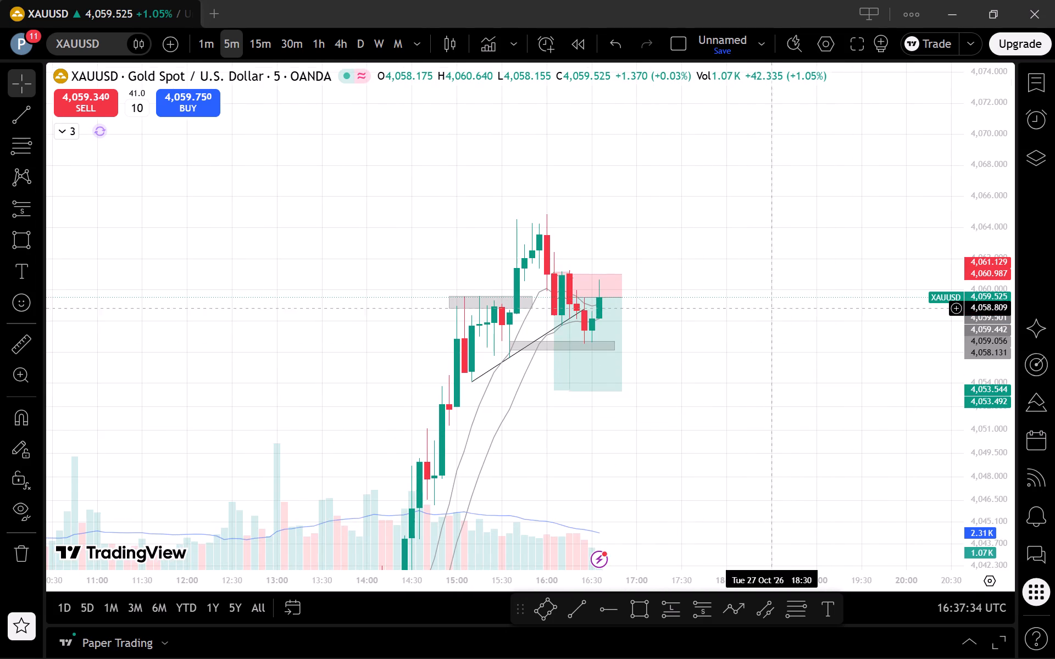
{"action": "left_click_drag", "start_coordinate": [769, 384], "coordinate": [824, 387]}
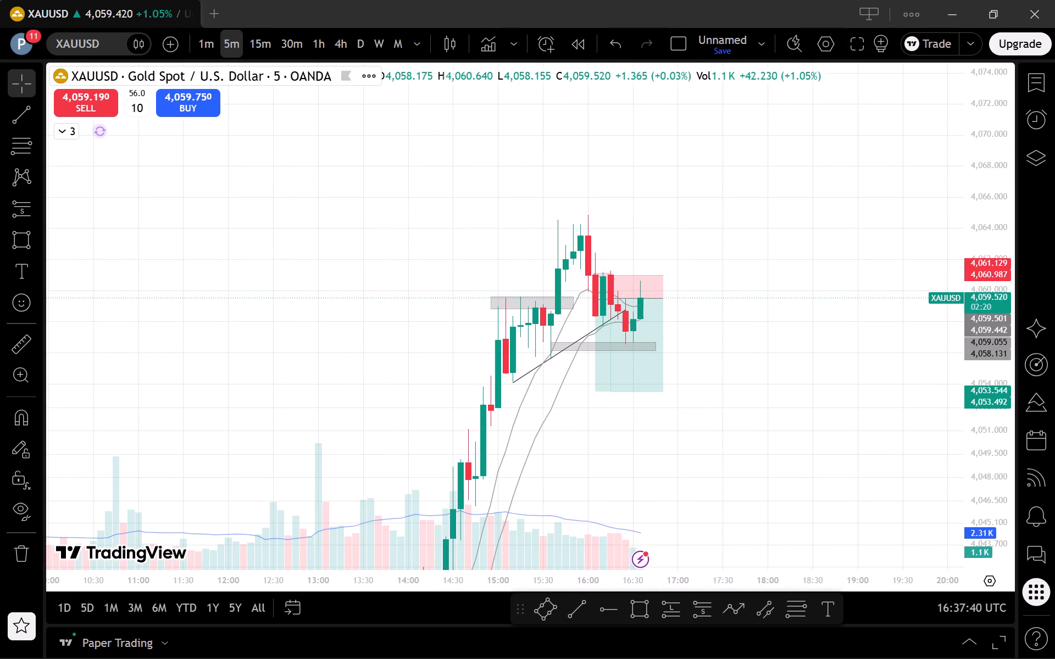
Examine gold's rally on the 15-minute and 1-hour timeframes against the wider grey zones.
{"action": "left_click", "coordinate": [269, 47]}
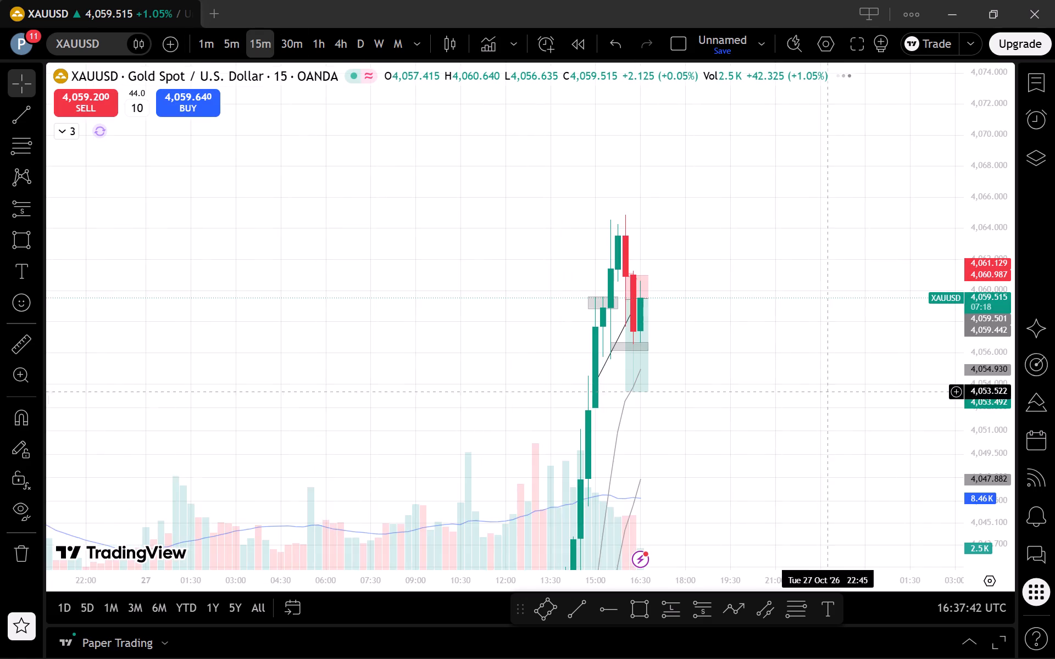
{"action": "scroll", "coordinate": [871, 402], "scroll_direction": "up", "scroll_amount": 2}
{"action": "left_click_drag", "start_coordinate": [993, 251], "coordinate": [992, 472]}
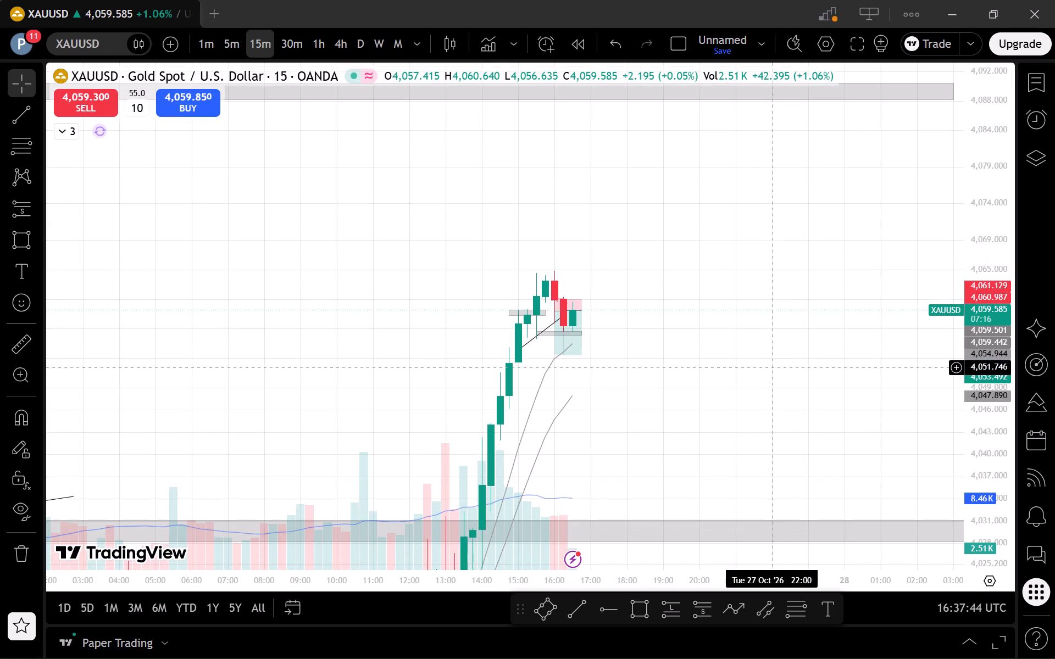
{"action": "scroll", "coordinate": [709, 311], "scroll_direction": "down", "scroll_amount": 1}
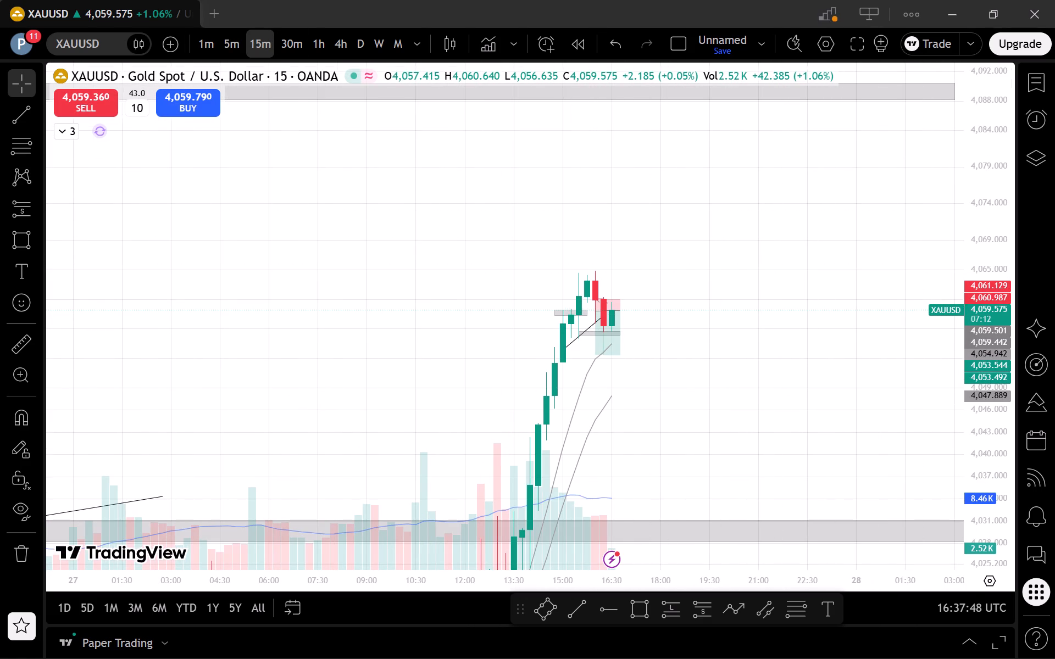
{"action": "left_click", "coordinate": [326, 43]}
{"action": "left_click_drag", "start_coordinate": [989, 199], "coordinate": [992, 227]}
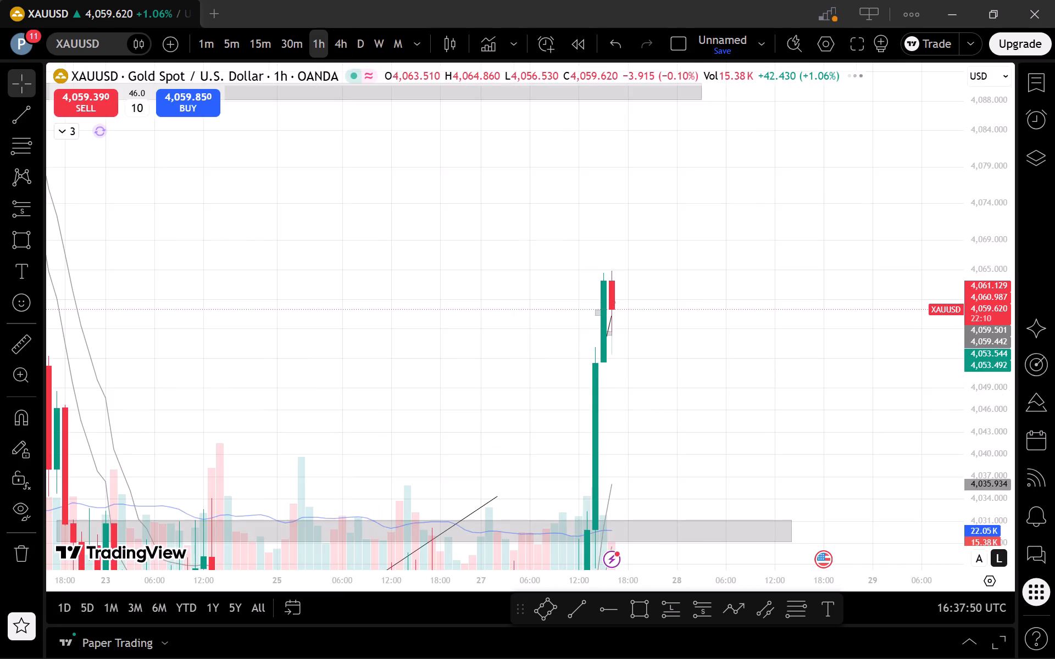
{"action": "left_click_drag", "start_coordinate": [992, 227], "coordinate": [1000, 483]}
{"action": "scroll", "coordinate": [896, 393], "scroll_direction": "down", "scroll_amount": 3}
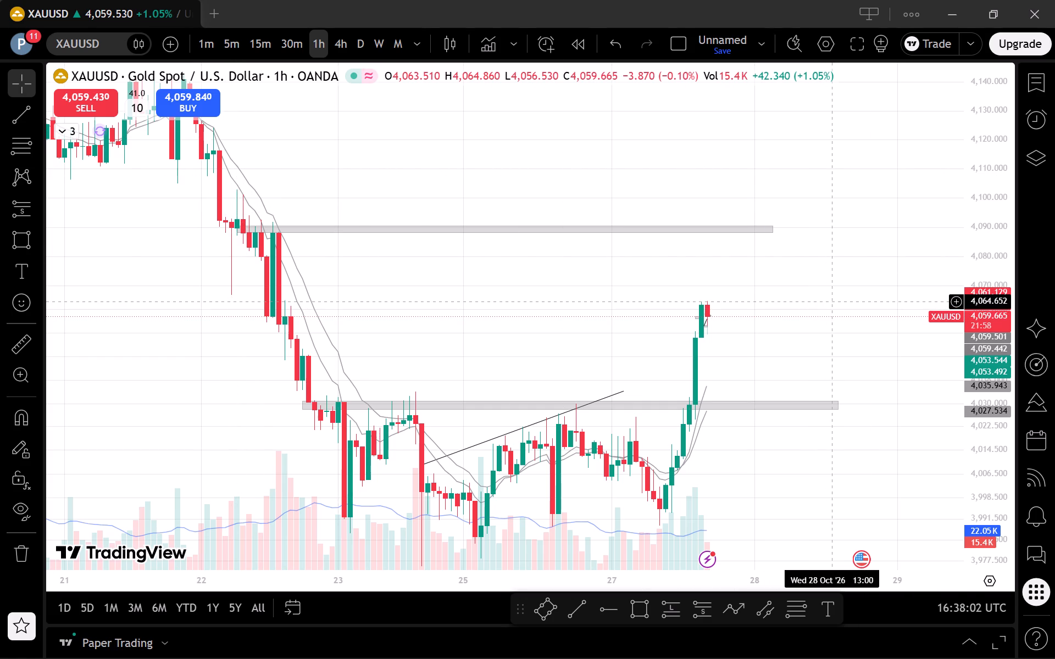
On the 5-minute gold chart, draw a rectangle zone from 22 Oct 12:55 to 27 Oct 19:35, between about 4,065.5 and 4,063.3.
{"action": "left_click", "coordinate": [232, 42]}
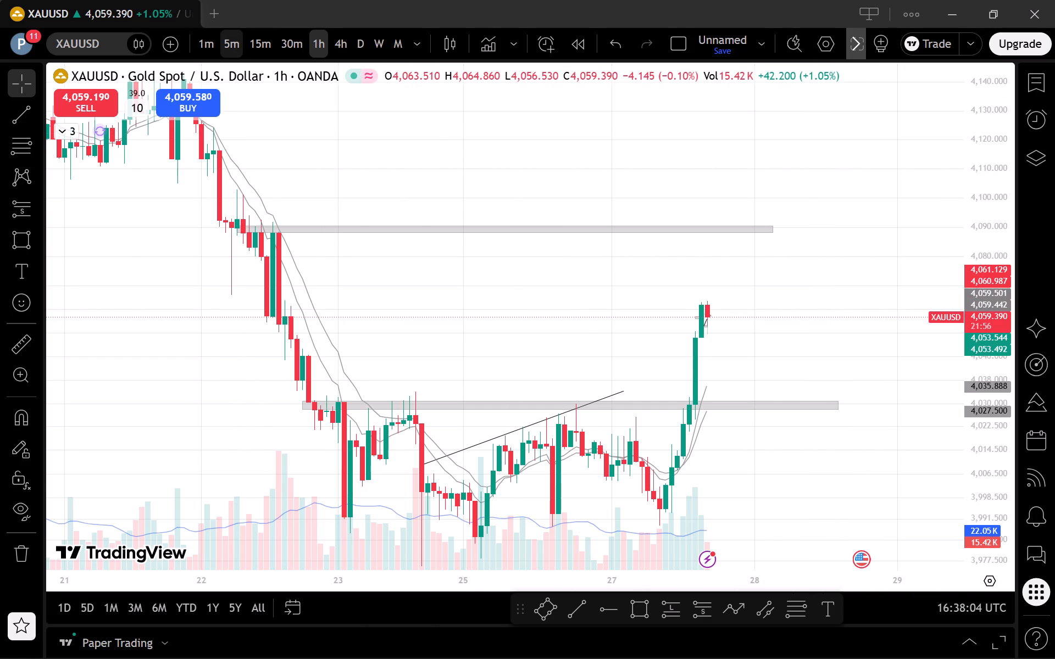
{"action": "scroll", "coordinate": [502, 260], "scroll_direction": "down", "scroll_amount": 5}
{"action": "scroll", "coordinate": [644, 345], "scroll_direction": "down", "scroll_amount": 12}
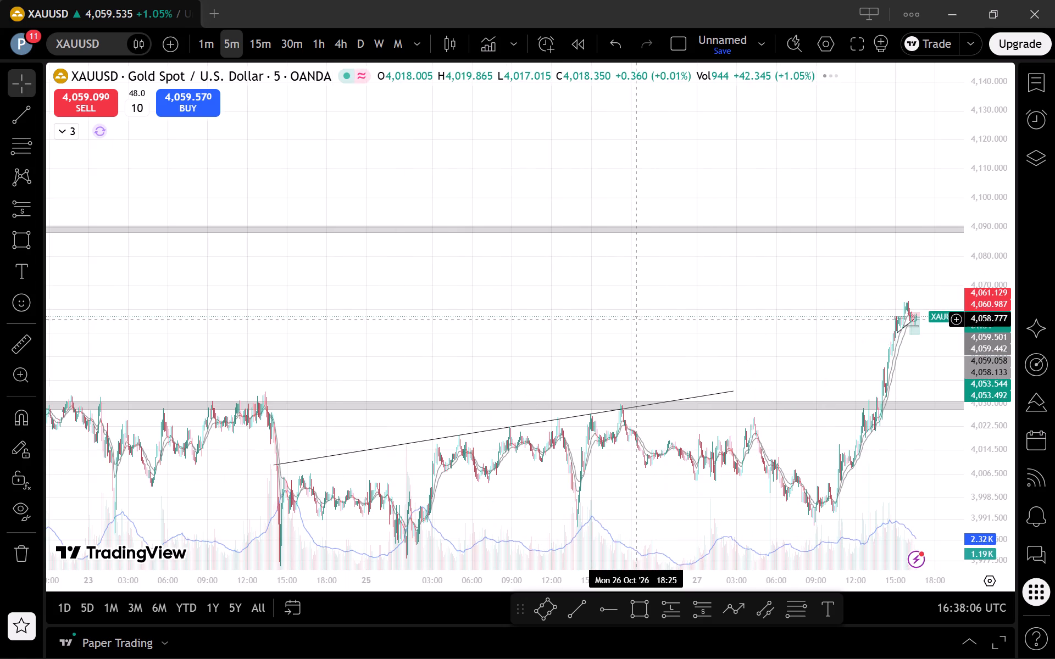
{"action": "left_click", "coordinate": [640, 605]}
{"action": "scroll", "coordinate": [590, 330], "scroll_direction": "down", "scroll_amount": 7}
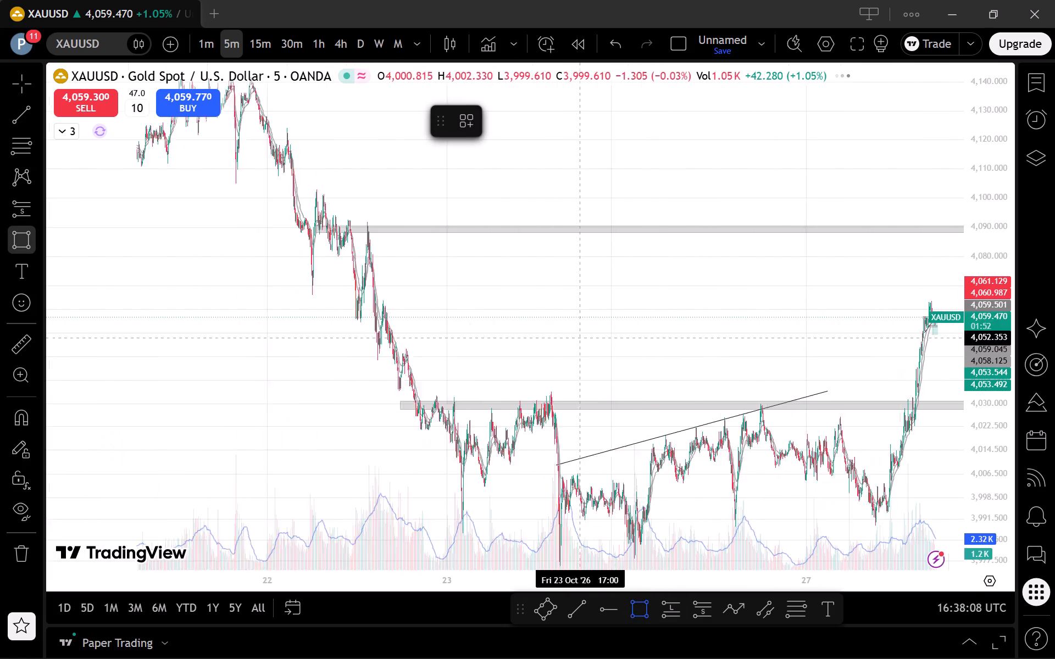
{"action": "scroll", "coordinate": [548, 319], "scroll_direction": "up", "scroll_amount": 3}
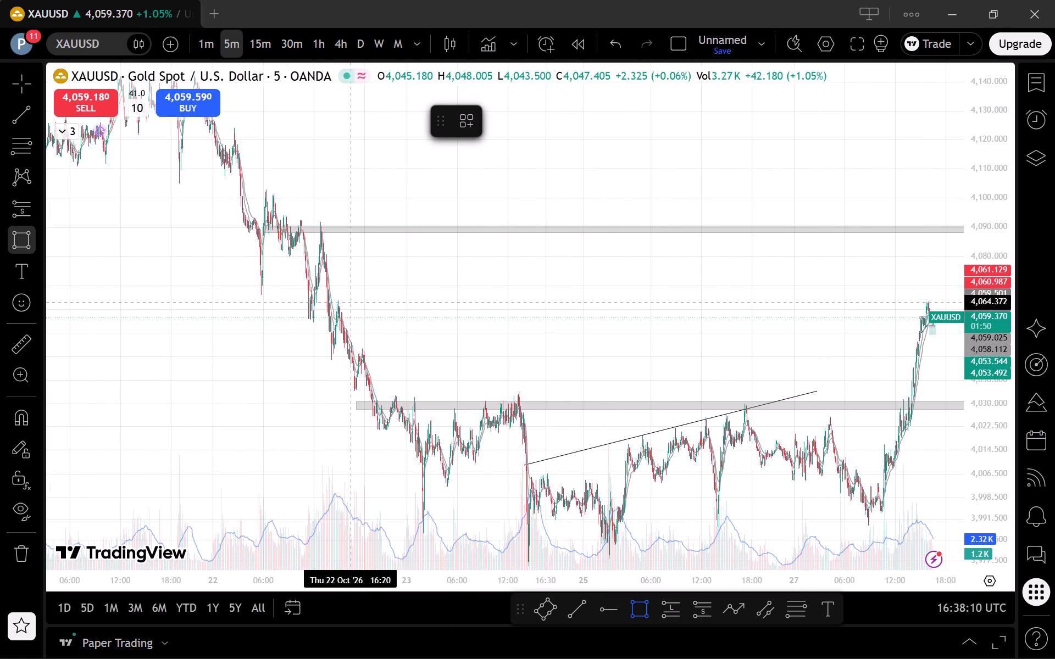
{"action": "left_click", "coordinate": [322, 299]}
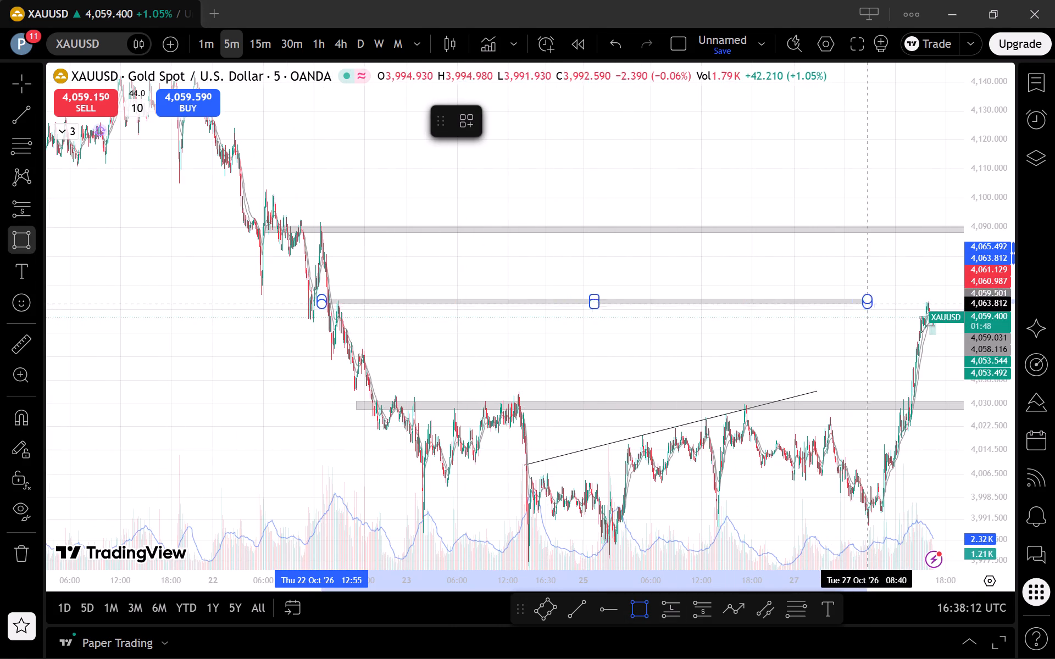
{"action": "left_click", "coordinate": [959, 306]}
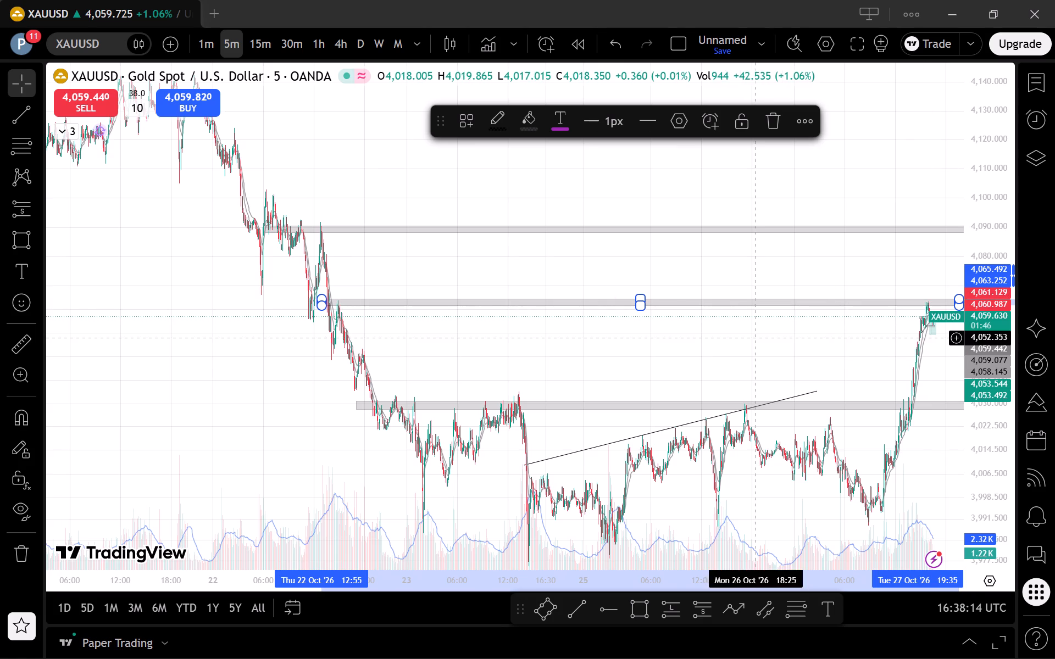
Shift the new resistance zone slightly lower and later, spanning about 4,064.9 to 4,062.7 and starting on 22 Oct at 13:35.
{"action": "left_click_drag", "start_coordinate": [704, 346], "coordinate": [570, 343]}
{"action": "scroll", "coordinate": [462, 316], "scroll_direction": "up", "scroll_amount": 4}
{"action": "left_click_drag", "start_coordinate": [270, 343], "coordinate": [1054, 448]}
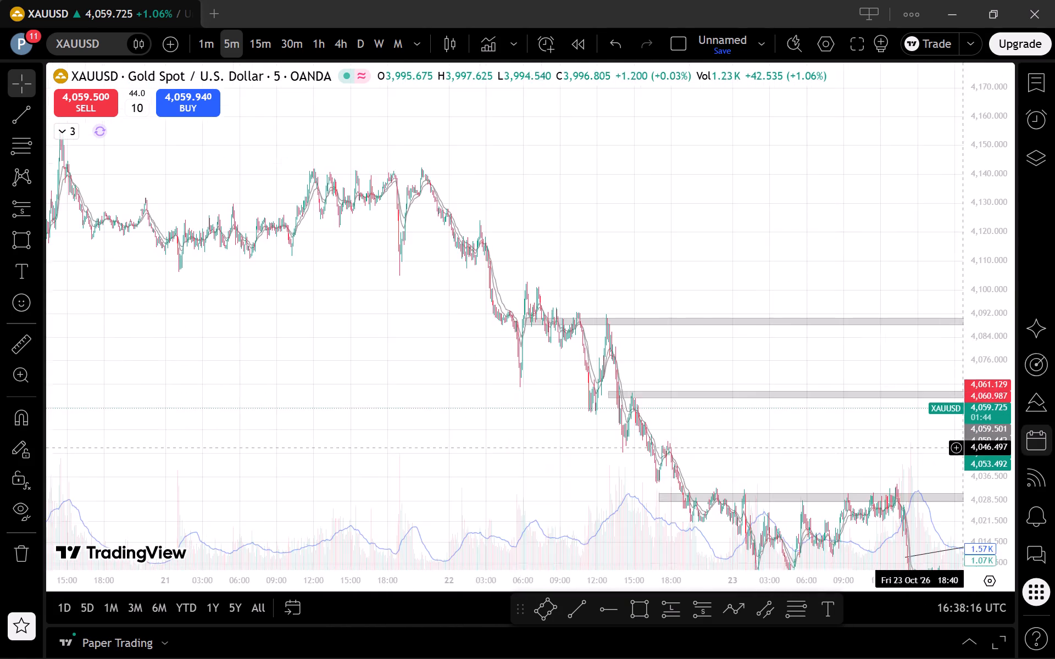
{"action": "scroll", "coordinate": [522, 424], "scroll_direction": "up", "scroll_amount": 9}
{"action": "scroll", "coordinate": [573, 435], "scroll_direction": "down", "scroll_amount": 2}
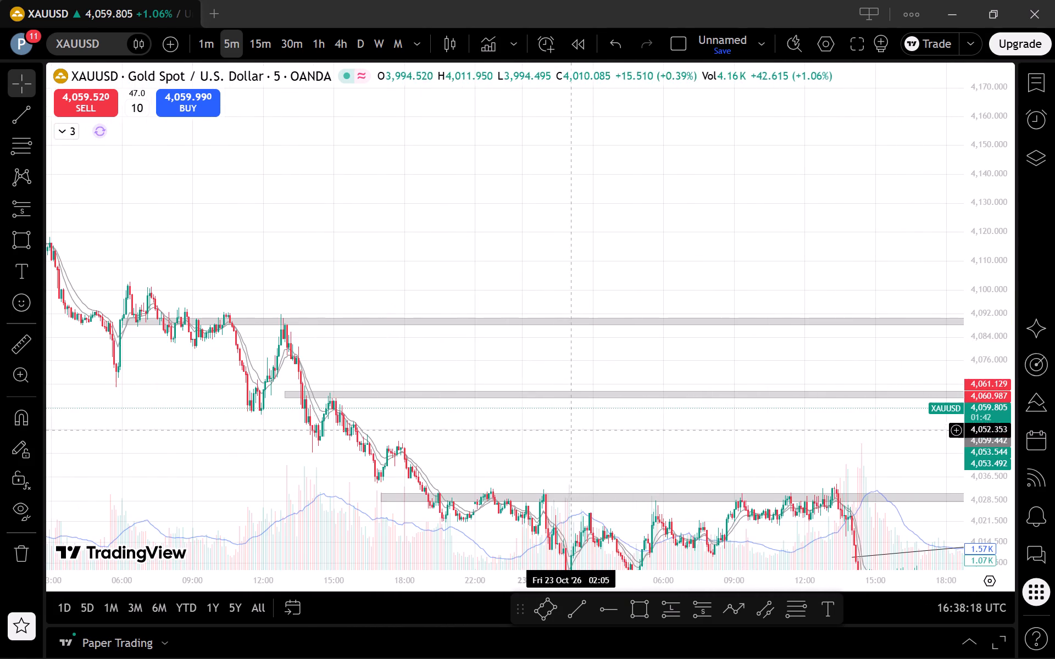
{"action": "left_click_drag", "start_coordinate": [576, 395], "coordinate": [592, 398]}
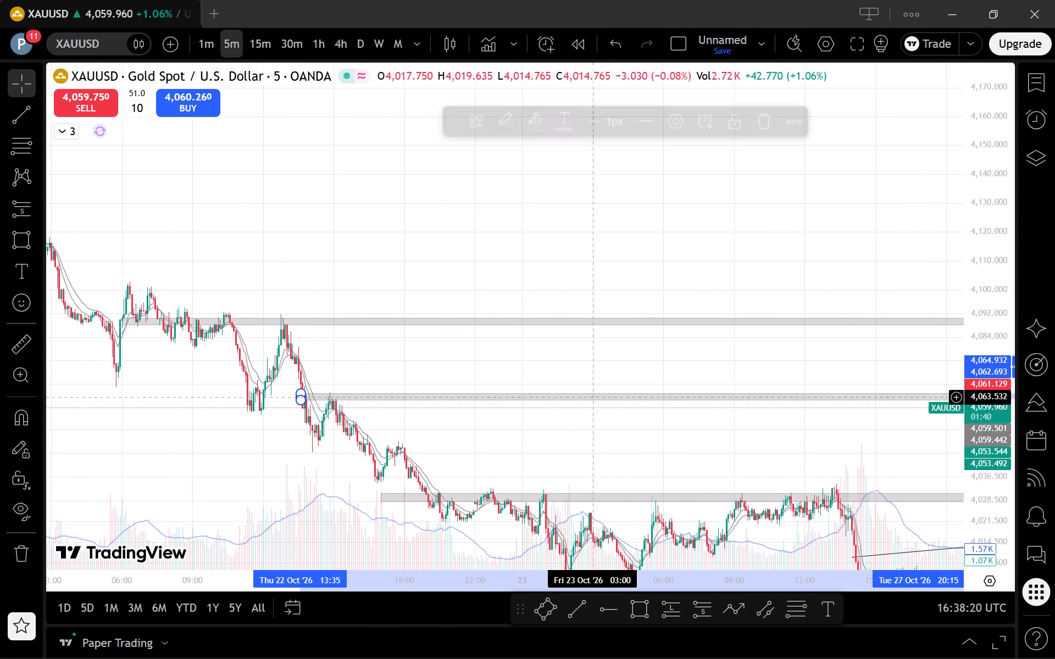
{"action": "left_click", "coordinate": [607, 426]}
Check gold's latest 5-minute candles and the short positions against the newly placed resistance zone.
{"action": "scroll", "coordinate": [683, 443], "scroll_direction": "down", "scroll_amount": 3}
{"action": "left_click", "coordinate": [722, 443]}
{"action": "left_click_drag", "start_coordinate": [719, 443], "coordinate": [283, 425]}
{"action": "left_click_drag", "start_coordinate": [702, 429], "coordinate": [7, 466]}
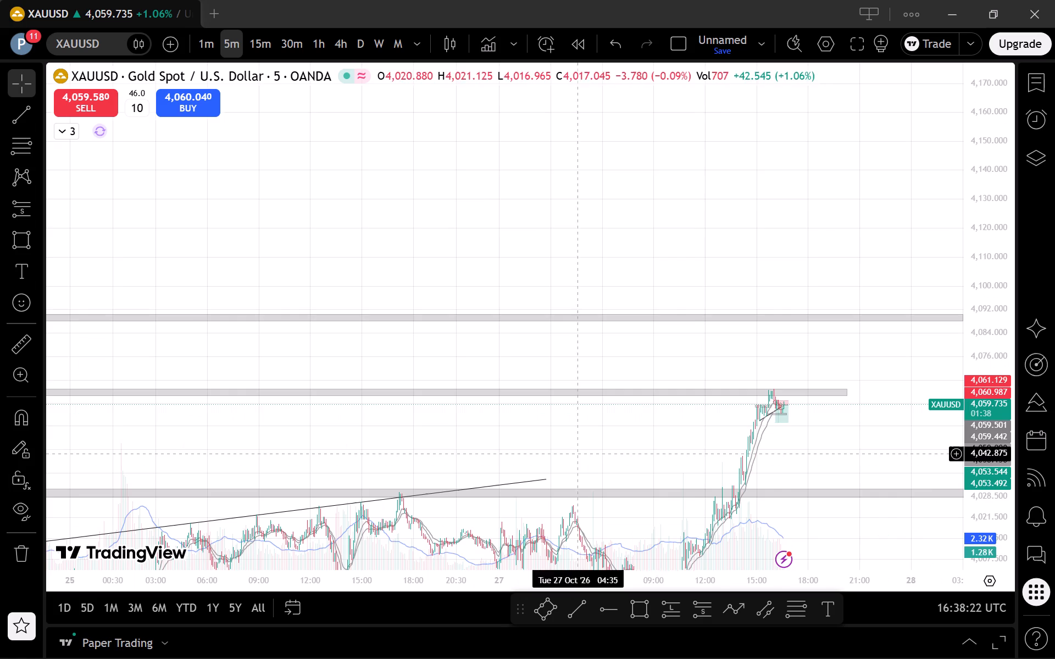
{"action": "left_click_drag", "start_coordinate": [649, 454], "coordinate": [434, 390]}
{"action": "scroll", "coordinate": [786, 399], "scroll_direction": "up", "scroll_amount": 4}
{"action": "left_click_drag", "start_coordinate": [996, 539], "coordinate": [935, 220]}
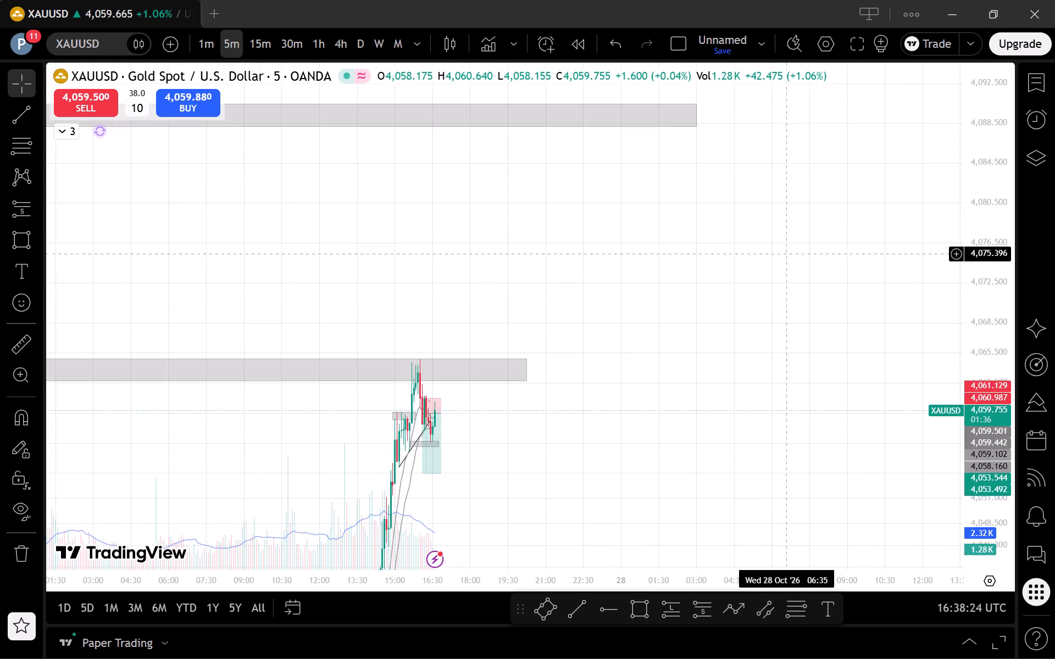
{"action": "scroll", "coordinate": [669, 362], "scroll_direction": "up", "scroll_amount": 3}
{"action": "left_click_drag", "start_coordinate": [595, 474], "coordinate": [957, 332]}
{"action": "scroll", "coordinate": [968, 325], "scroll_direction": "up", "scroll_amount": 3}
{"action": "left_click_drag", "start_coordinate": [730, 405], "coordinate": [842, 391]}
{"action": "left_click_drag", "start_coordinate": [1007, 367], "coordinate": [1004, 407]}
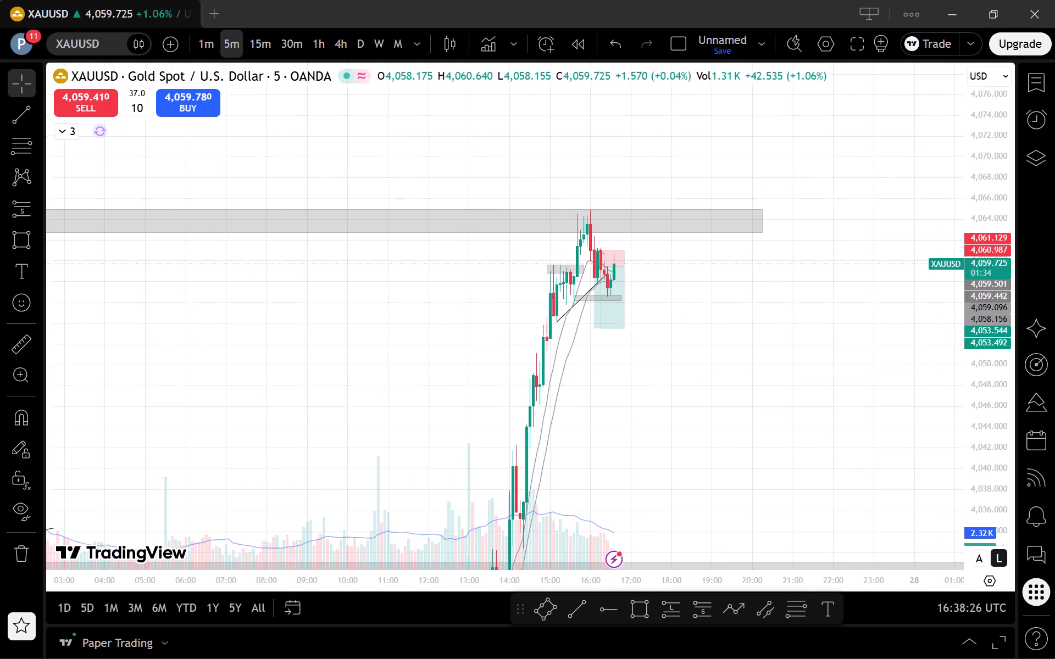
{"action": "left_click_drag", "start_coordinate": [1004, 407], "coordinate": [970, 449]}
{"action": "scroll", "coordinate": [768, 465], "scroll_direction": "up", "scroll_amount": 3}
{"action": "left_click_drag", "start_coordinate": [641, 419], "coordinate": [836, 451]}
{"action": "left_click_drag", "start_coordinate": [1004, 456], "coordinate": [951, 316]}
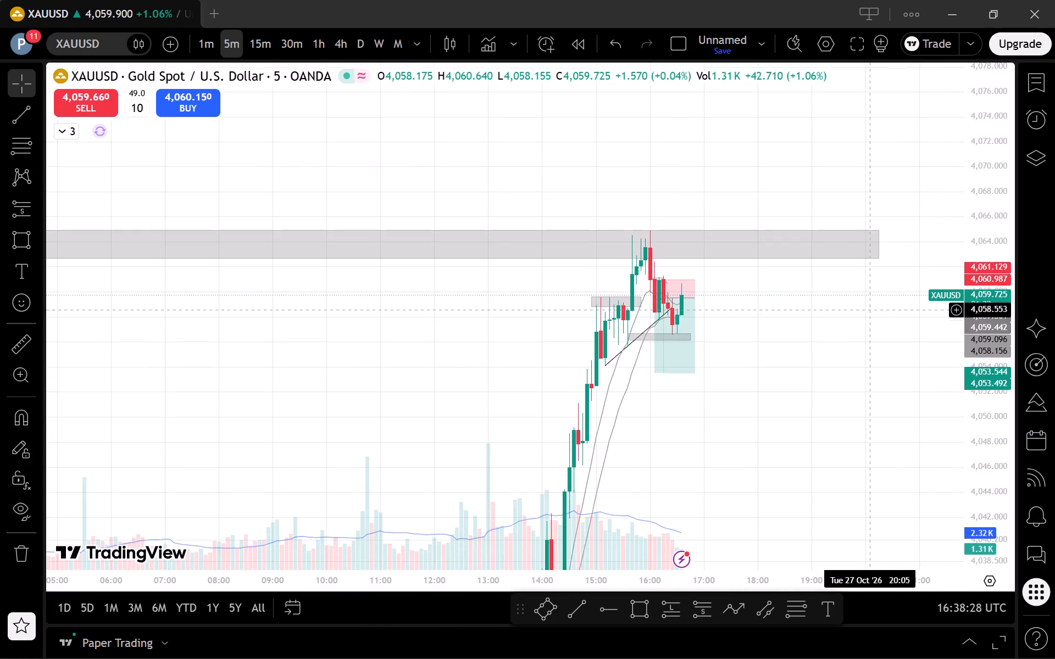
{"action": "scroll", "coordinate": [853, 322], "scroll_direction": "up", "scroll_amount": 3}
Switch gold to the 1-minute timeframe and check the latest candles between the resistance zone and the short positions.
{"action": "left_click", "coordinate": [213, 43]}
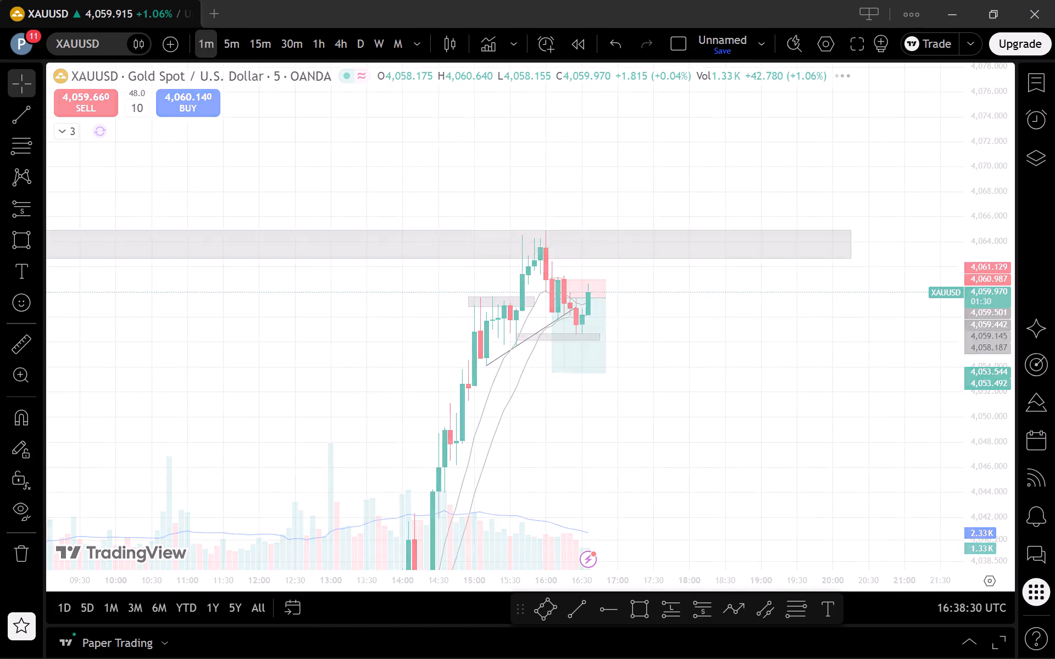
{"action": "scroll", "coordinate": [782, 390], "scroll_direction": "down", "scroll_amount": 3}
{"action": "left_click_drag", "start_coordinate": [995, 488], "coordinate": [971, 328]}
{"action": "scroll", "coordinate": [923, 338], "scroll_direction": "down", "scroll_amount": 3}
{"action": "left_click_drag", "start_coordinate": [906, 394], "coordinate": [868, 427]}
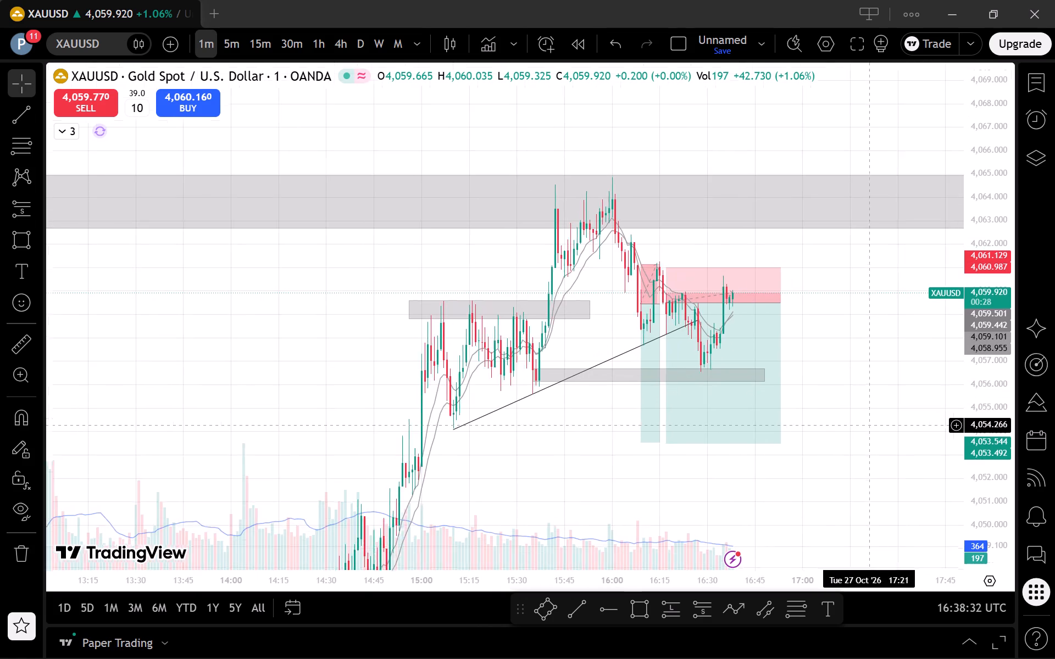
{"action": "scroll", "coordinate": [856, 409], "scroll_direction": "up", "scroll_amount": 1}
{"action": "left_click_drag", "start_coordinate": [848, 401], "coordinate": [868, 367]}
{"action": "scroll", "coordinate": [840, 358], "scroll_direction": "up", "scroll_amount": 3}
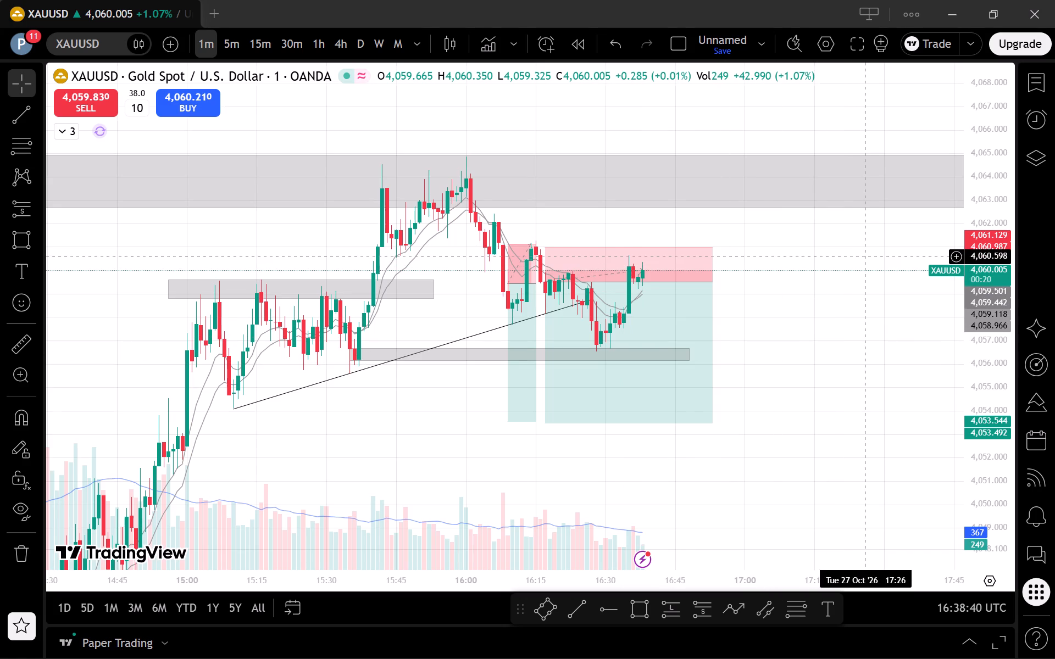
Draw a thin rectangle zone from the 16:14 swing high at about 4,061.1, extending across the short position's stop area.
{"action": "left_click", "coordinate": [643, 606]}
{"action": "left_click", "coordinate": [531, 244]}
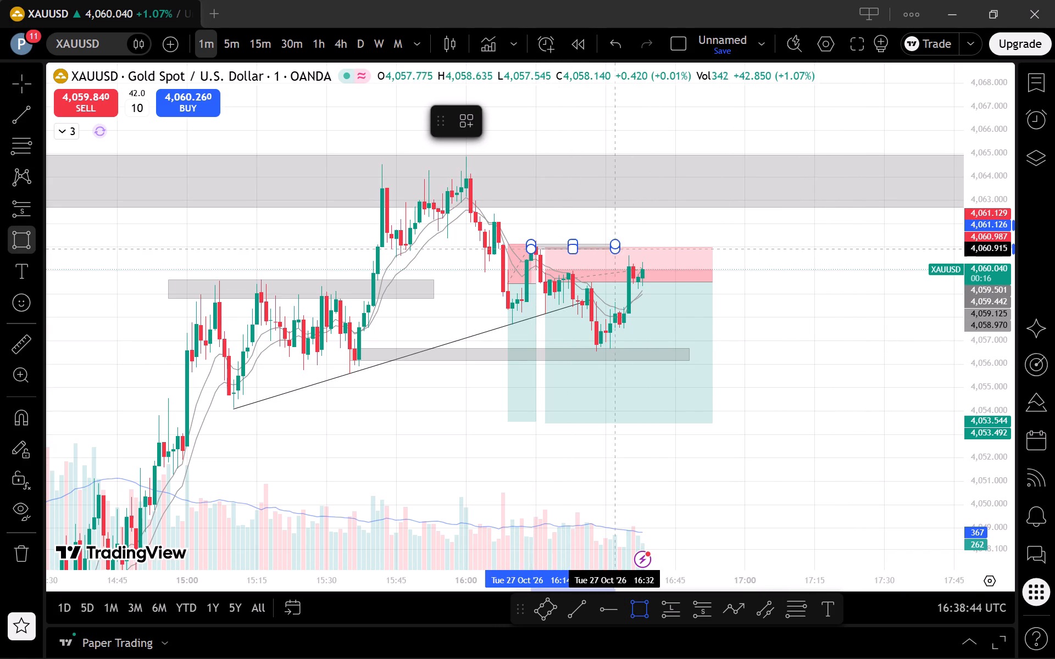
{"action": "left_click", "coordinate": [702, 255]}
{"action": "left_click", "coordinate": [765, 319]}
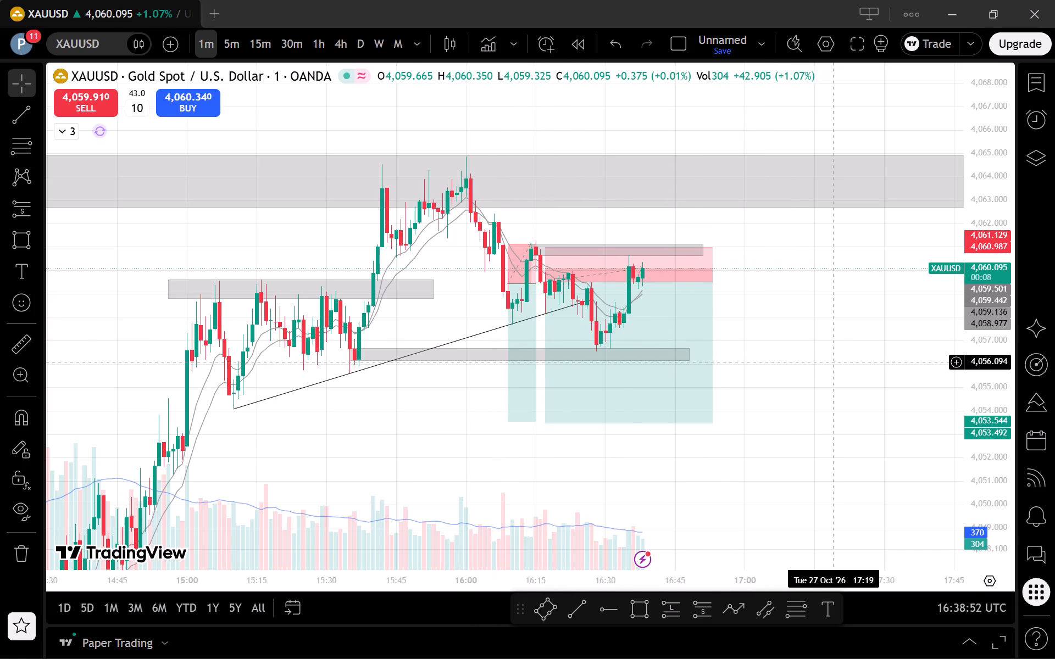
Draw a support rectangle at the trendline's starting low, from 15:08 to 17:33, between about 4,054.7 and 4,054.2.
{"action": "scroll", "coordinate": [832, 360], "scroll_direction": "down", "scroll_amount": 1}
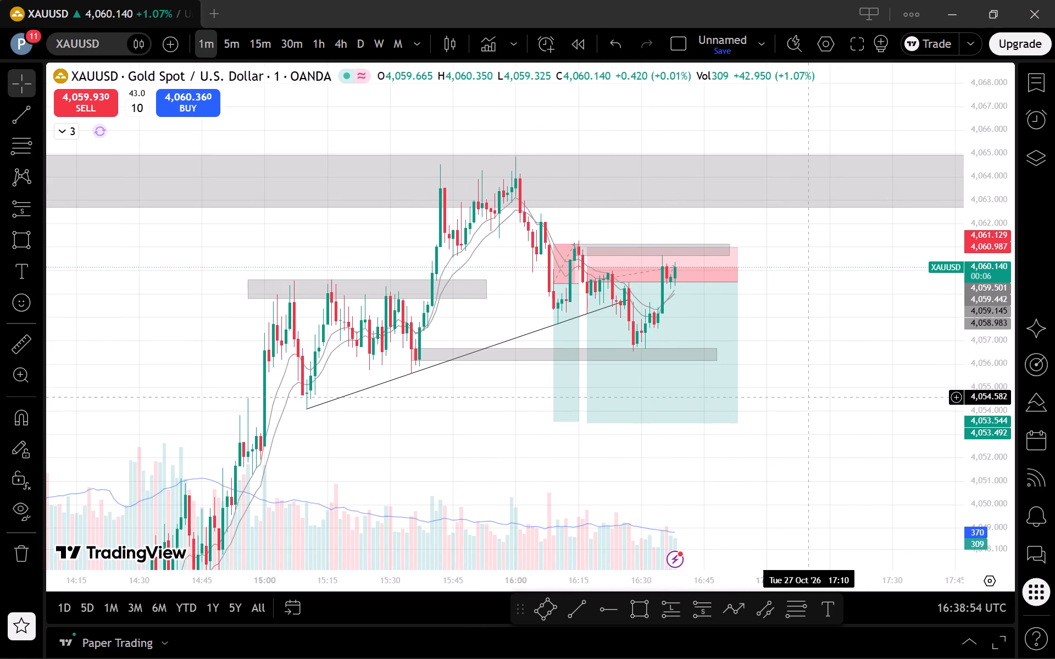
{"action": "left_click", "coordinate": [645, 606]}
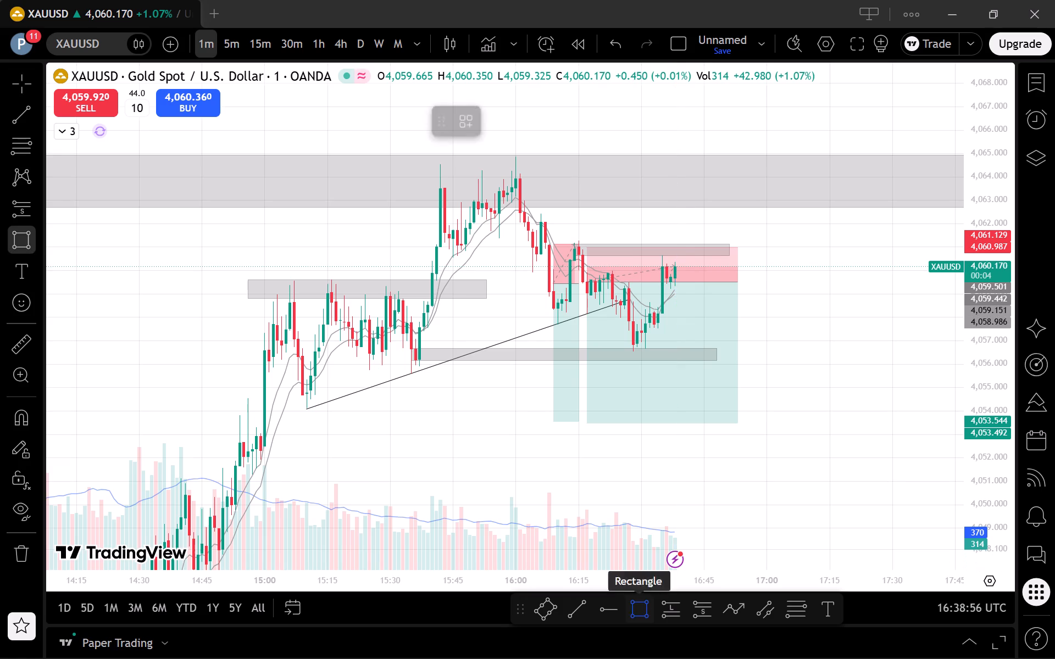
{"action": "left_click", "coordinate": [296, 395]}
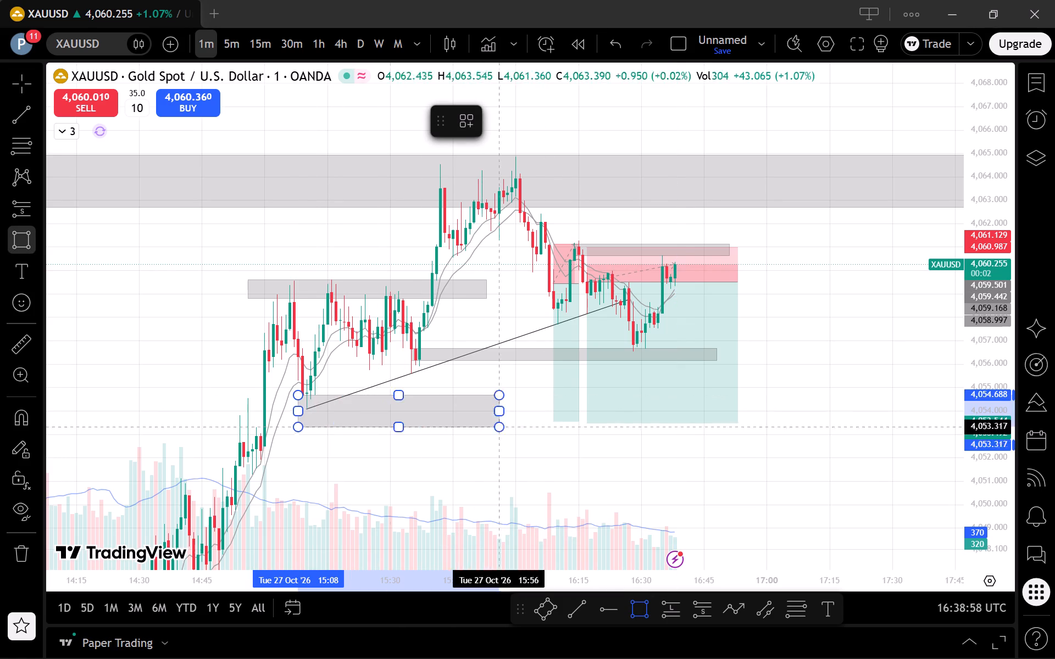
{"action": "left_click", "coordinate": [903, 406]}
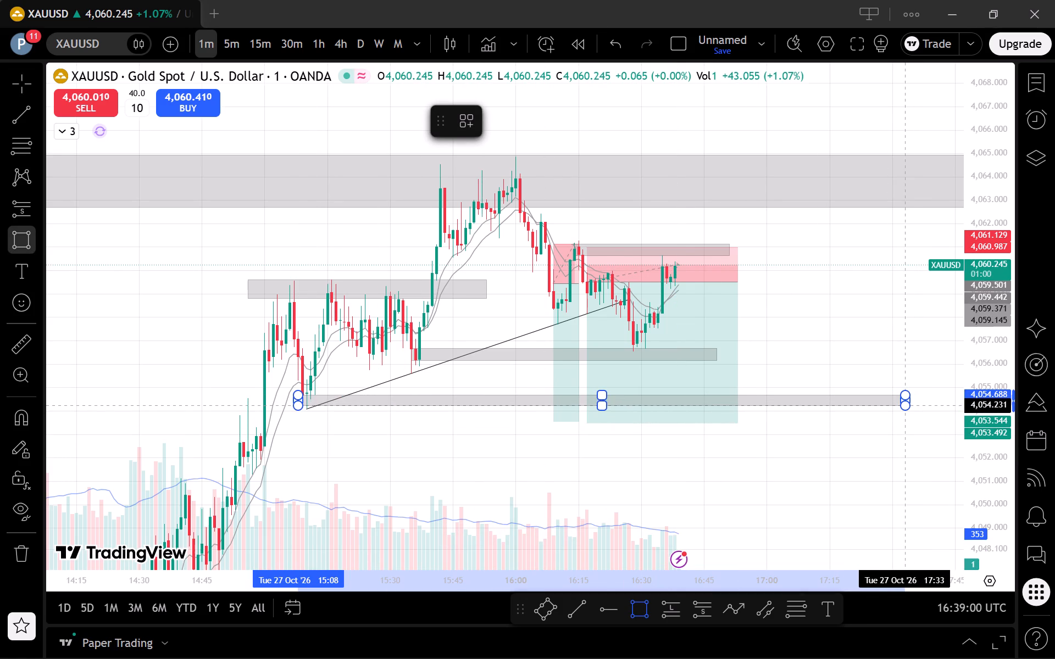
Delete the older grey rectangle spanning 14:56 to 15:53 near 4,059.
{"action": "left_click", "coordinate": [474, 284]}
{"action": "left_click", "coordinate": [484, 289]}
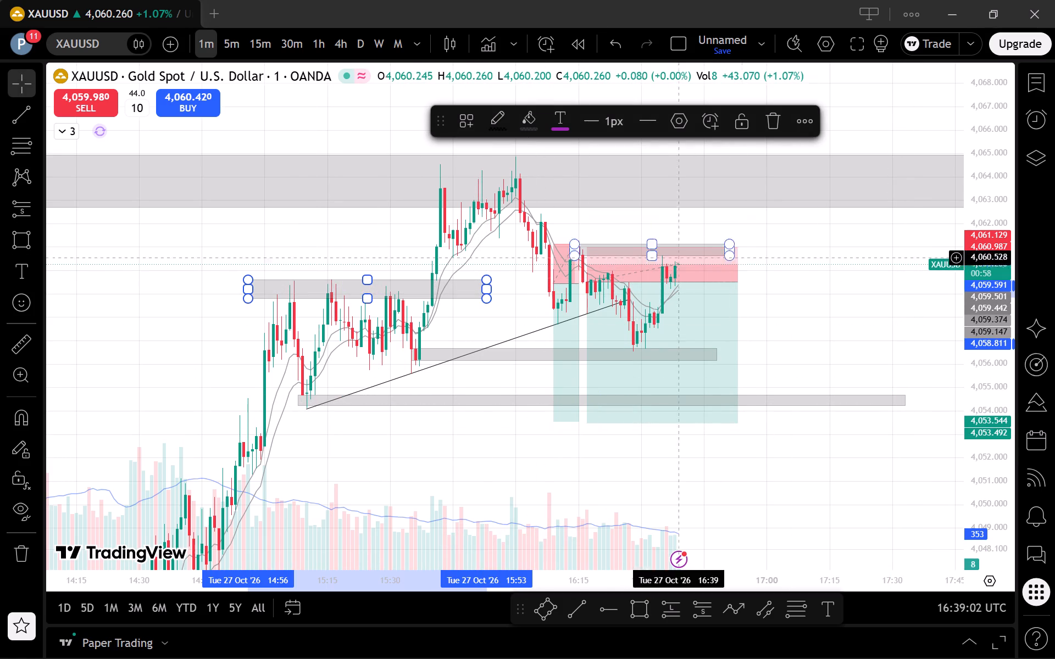
{"action": "left_click", "coordinate": [775, 119]}
{"action": "scroll", "coordinate": [765, 272], "scroll_direction": "down", "scroll_amount": 2}
{"action": "scroll", "coordinate": [840, 381], "scroll_direction": "up", "scroll_amount": 2}
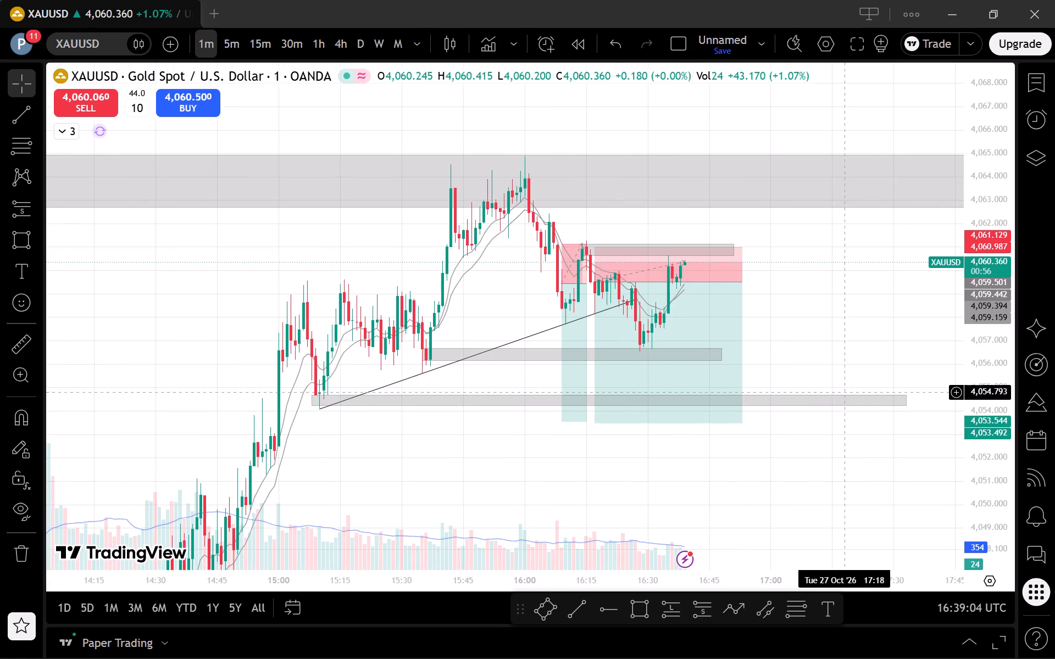
Examine gold on the 5-minute and 15-minute timeframes, comparing price with the grey resistance and support zones.
{"action": "scroll", "coordinate": [860, 467], "scroll_direction": "up", "scroll_amount": 1}
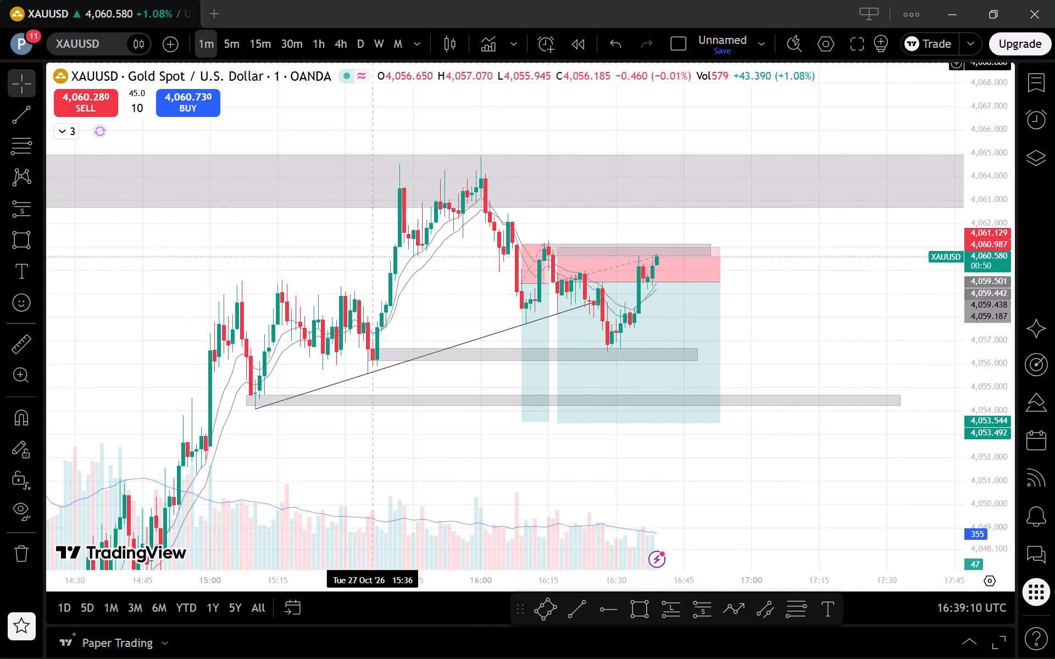
{"action": "left_click", "coordinate": [236, 42]}
{"action": "scroll", "coordinate": [691, 340], "scroll_direction": "up", "scroll_amount": 2}
{"action": "left_click_drag", "start_coordinate": [997, 322], "coordinate": [962, 467]}
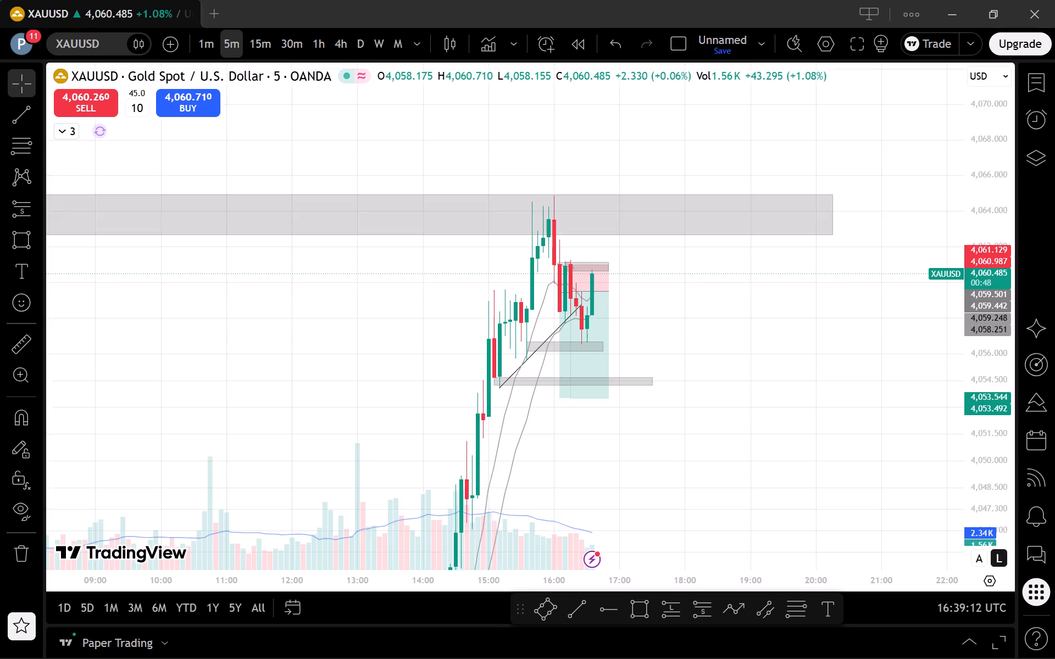
{"action": "left_click_drag", "start_coordinate": [962, 467], "coordinate": [961, 472]}
{"action": "scroll", "coordinate": [758, 358], "scroll_direction": "up", "scroll_amount": 2}
{"action": "left_click_drag", "start_coordinate": [735, 373], "coordinate": [795, 404]}
{"action": "left_click", "coordinate": [250, 35]}
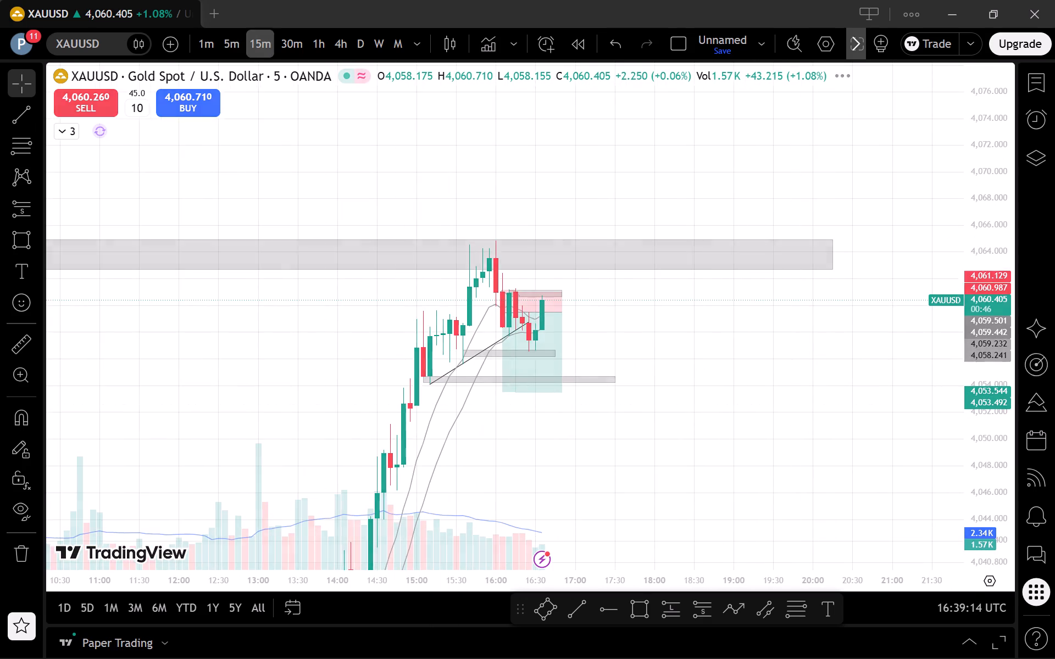
{"action": "scroll", "coordinate": [554, 272], "scroll_direction": "up", "scroll_amount": 2}
{"action": "left_click_drag", "start_coordinate": [645, 414], "coordinate": [803, 412]}
{"action": "left_click_drag", "start_coordinate": [991, 337], "coordinate": [997, 527]}
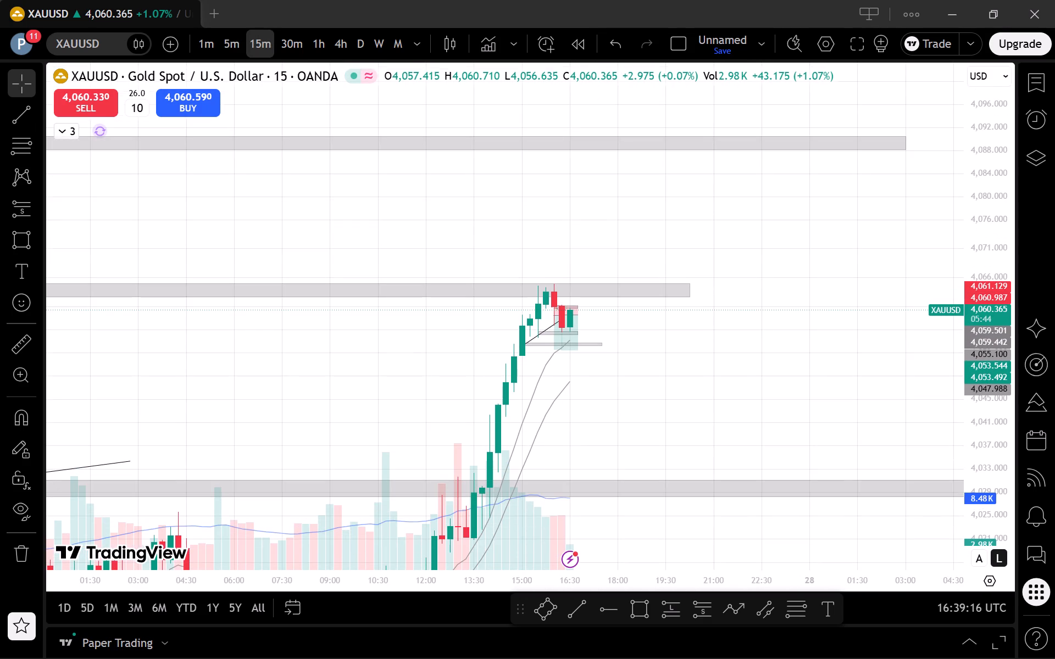
{"action": "left_click_drag", "start_coordinate": [997, 527], "coordinate": [996, 523]}
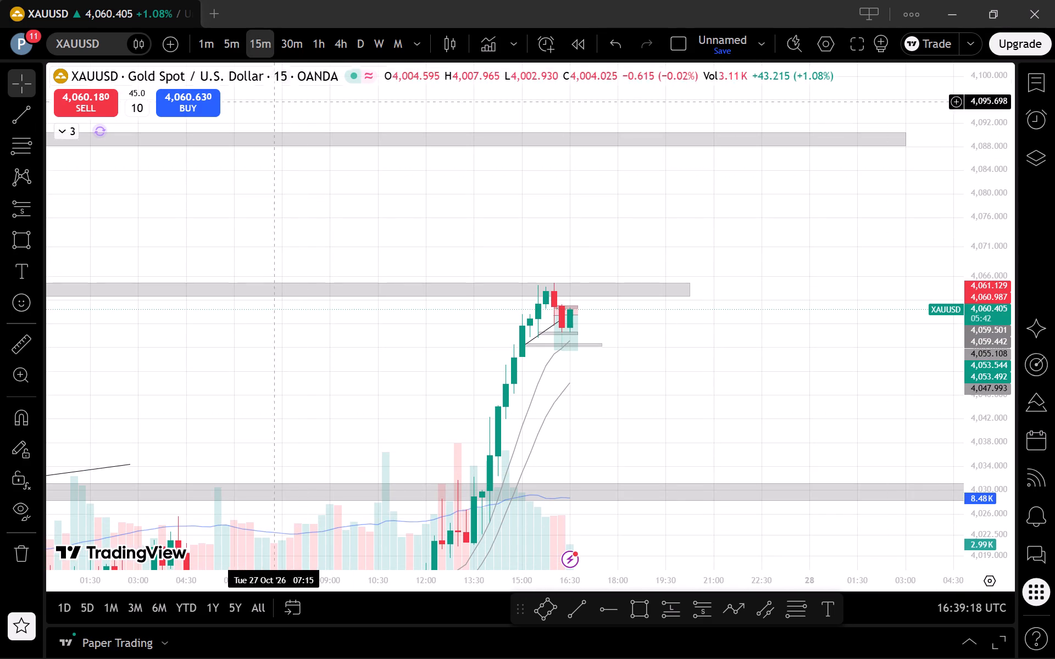
Compare gold on the 5-minute, 15-minute and 1-minute timeframes, examining price around the short positions' stop area.
{"action": "left_click", "coordinate": [220, 44]}
{"action": "scroll", "coordinate": [824, 377], "scroll_direction": "down", "scroll_amount": 1}
{"action": "left_click_drag", "start_coordinate": [985, 512], "coordinate": [978, 393]}
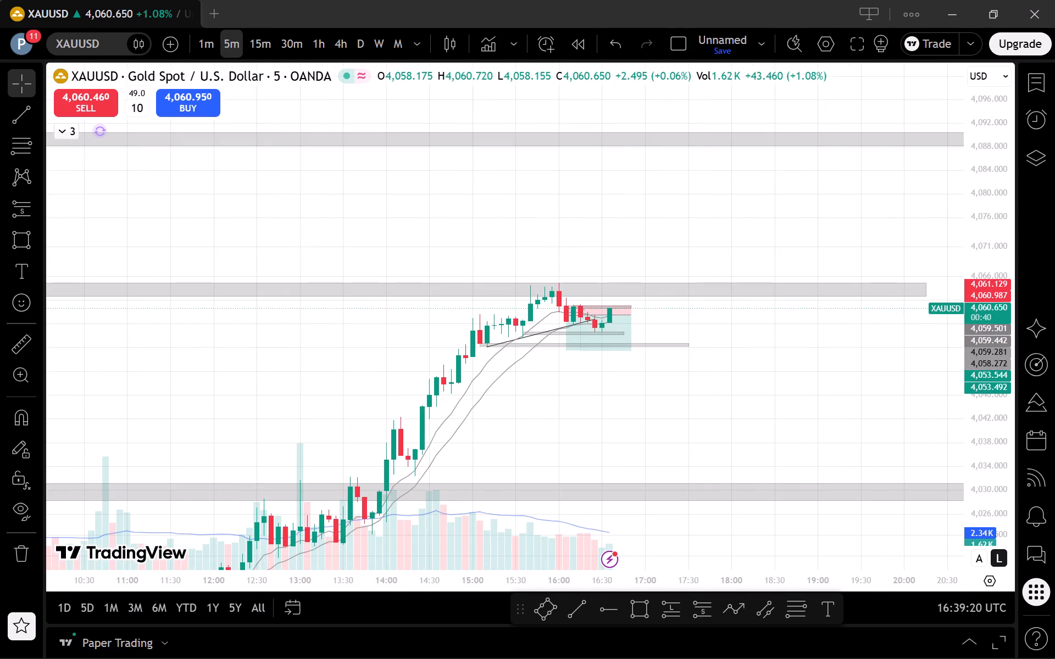
{"action": "left_click_drag", "start_coordinate": [978, 393], "coordinate": [941, 238]}
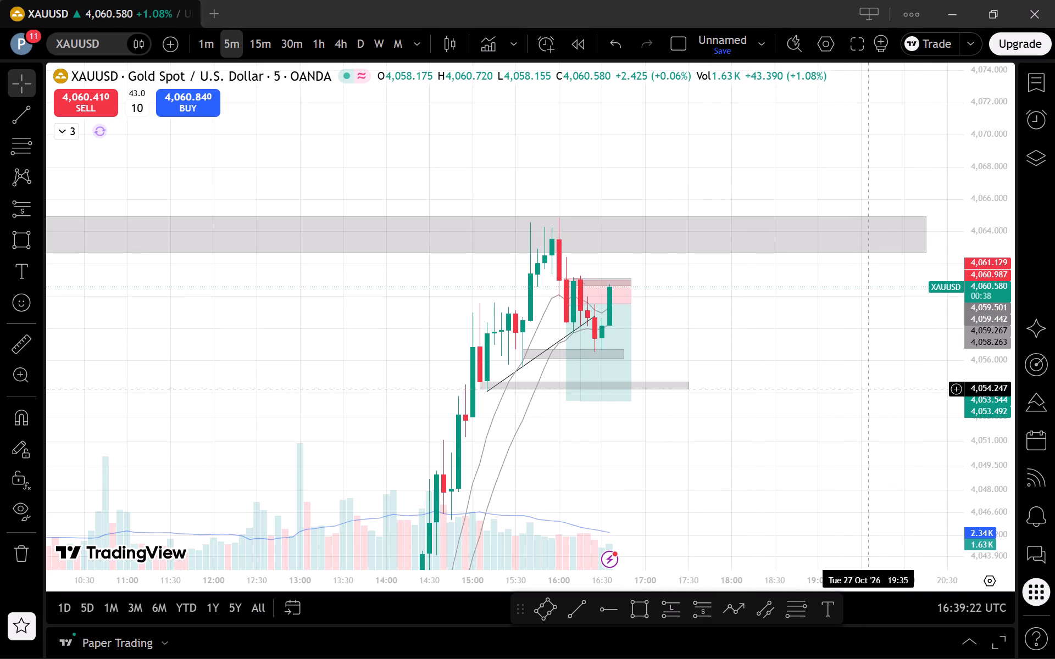
{"action": "left_click", "coordinate": [262, 43]}
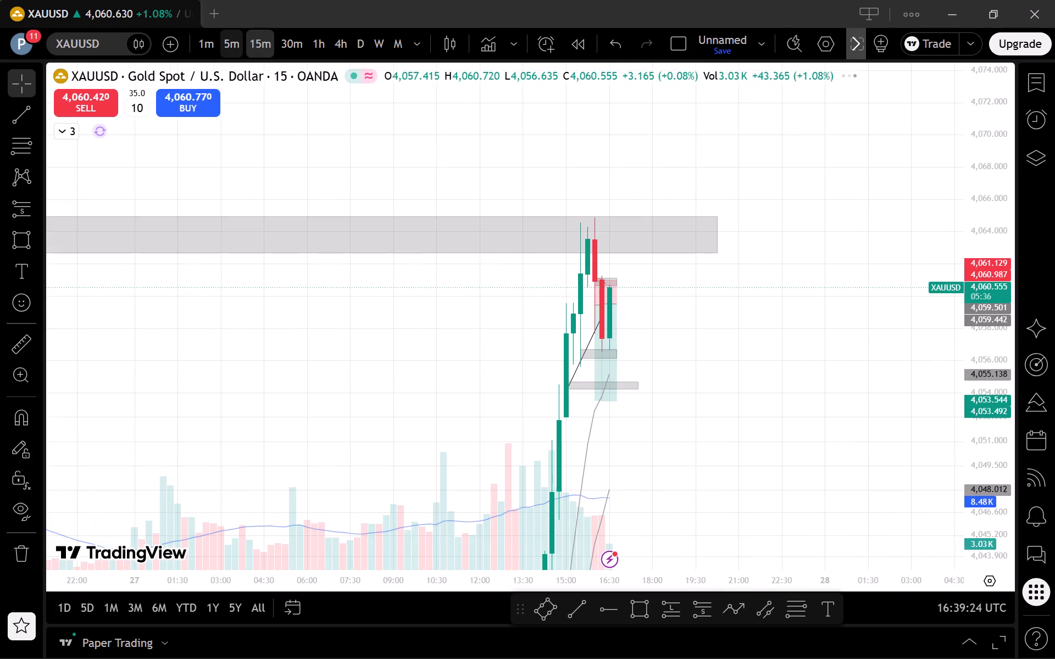
{"action": "left_click", "coordinate": [236, 41]}
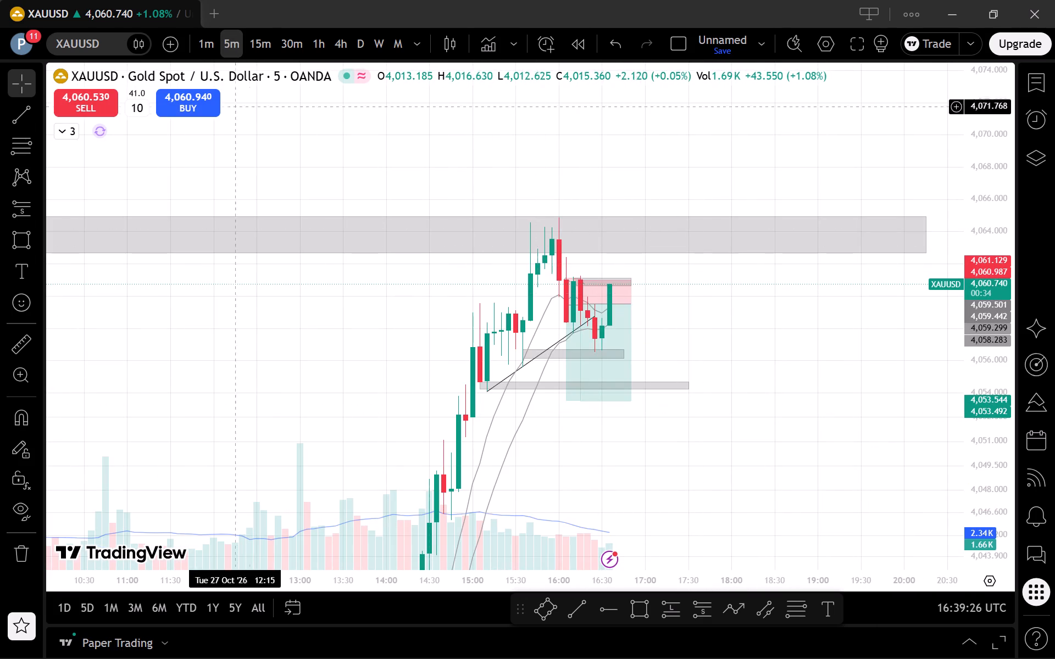
{"action": "left_click", "coordinate": [199, 32]}
{"action": "scroll", "coordinate": [793, 422], "scroll_direction": "down", "scroll_amount": 3}
{"action": "left_click_drag", "start_coordinate": [993, 519], "coordinate": [1000, 467]}
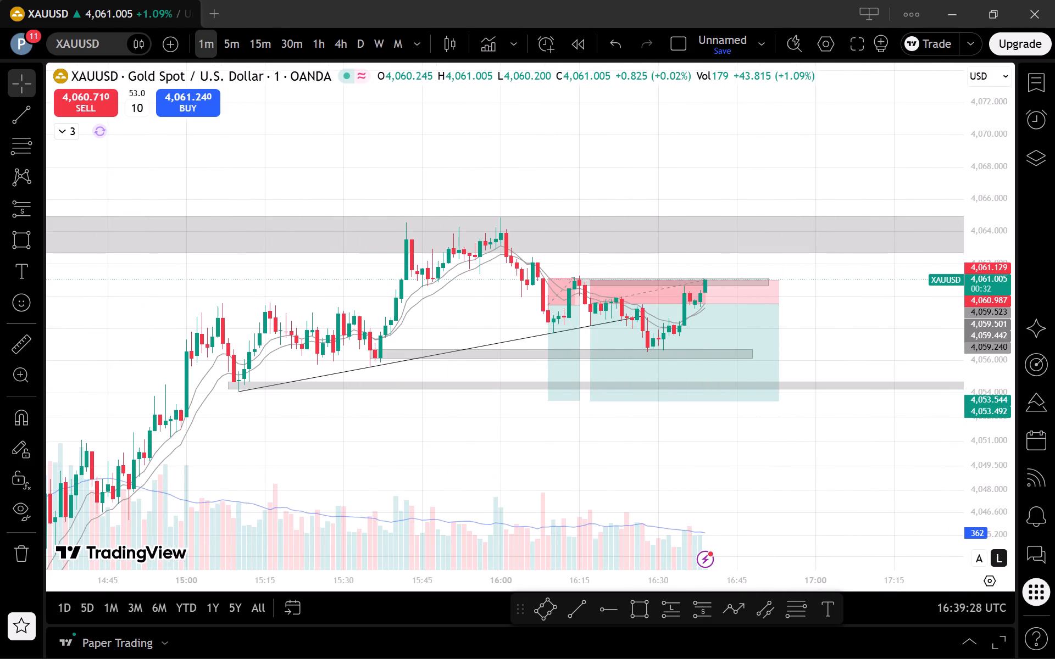
{"action": "left_click_drag", "start_coordinate": [1000, 467], "coordinate": [990, 298]}
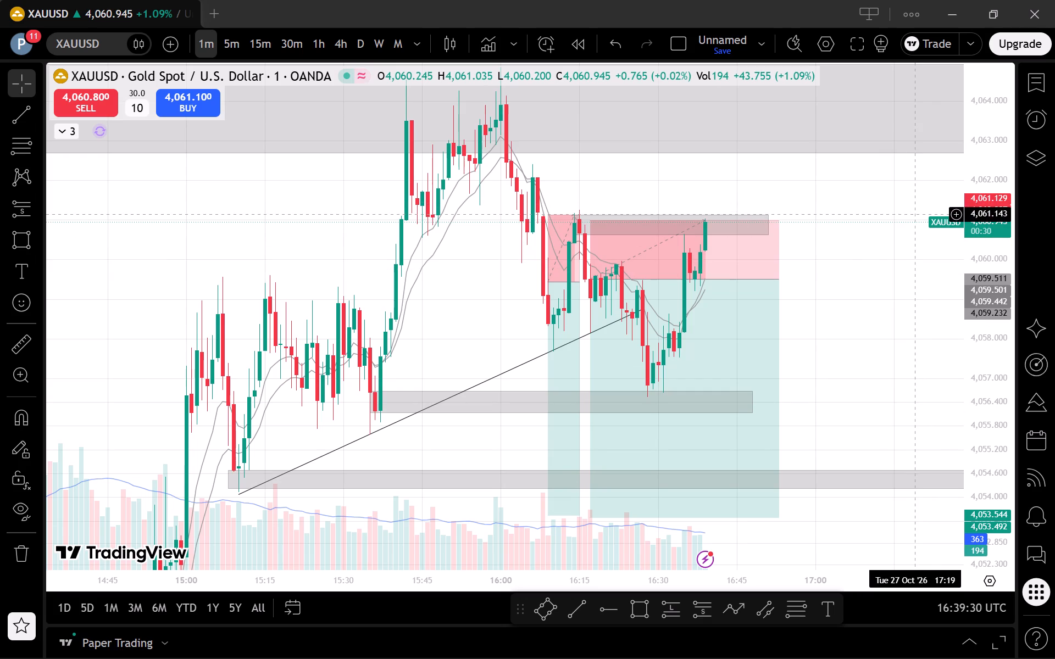
{"action": "left_click_drag", "start_coordinate": [997, 329], "coordinate": [1008, 445]}
{"action": "scroll", "coordinate": [871, 355], "scroll_direction": "down", "scroll_amount": 1}
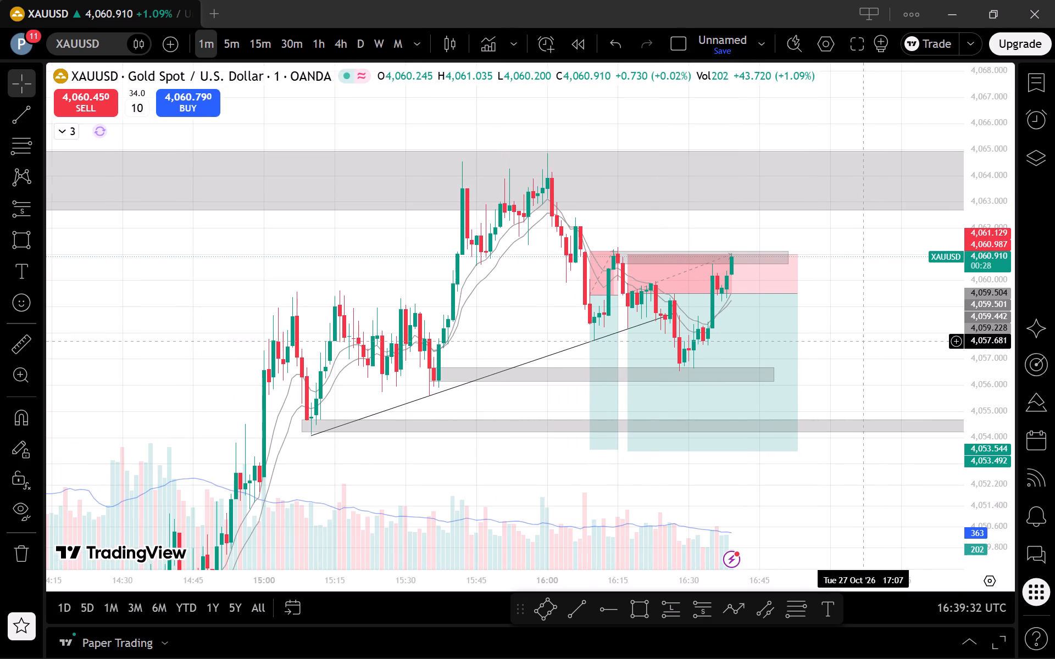
Place a market buy order for 10 units of gold.
{"action": "left_click", "coordinate": [162, 87]}
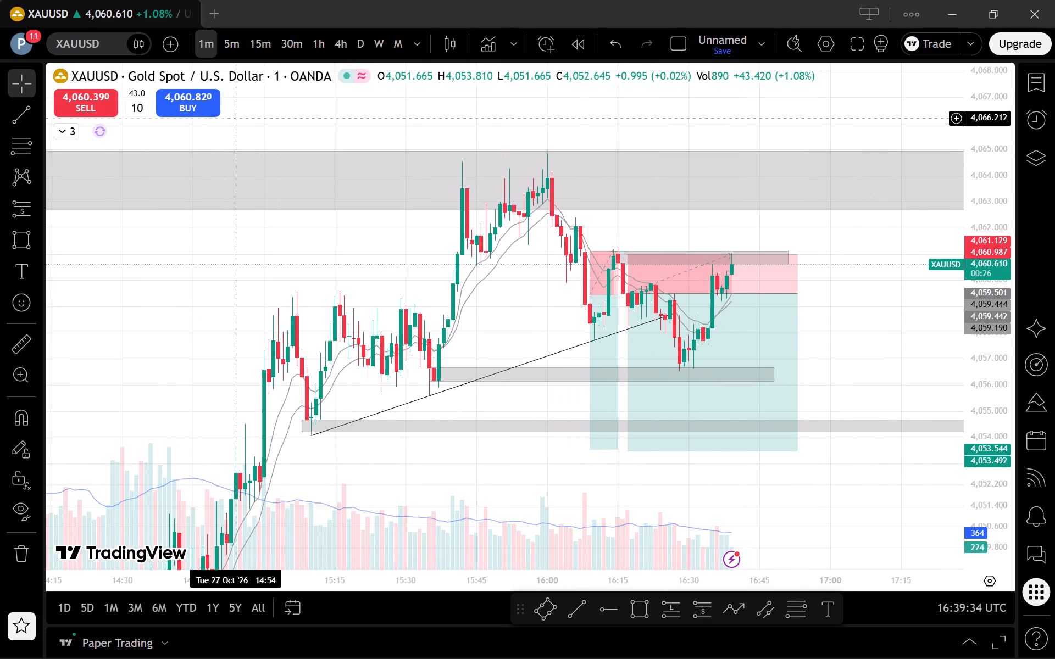
{"action": "left_click", "coordinate": [199, 108]}
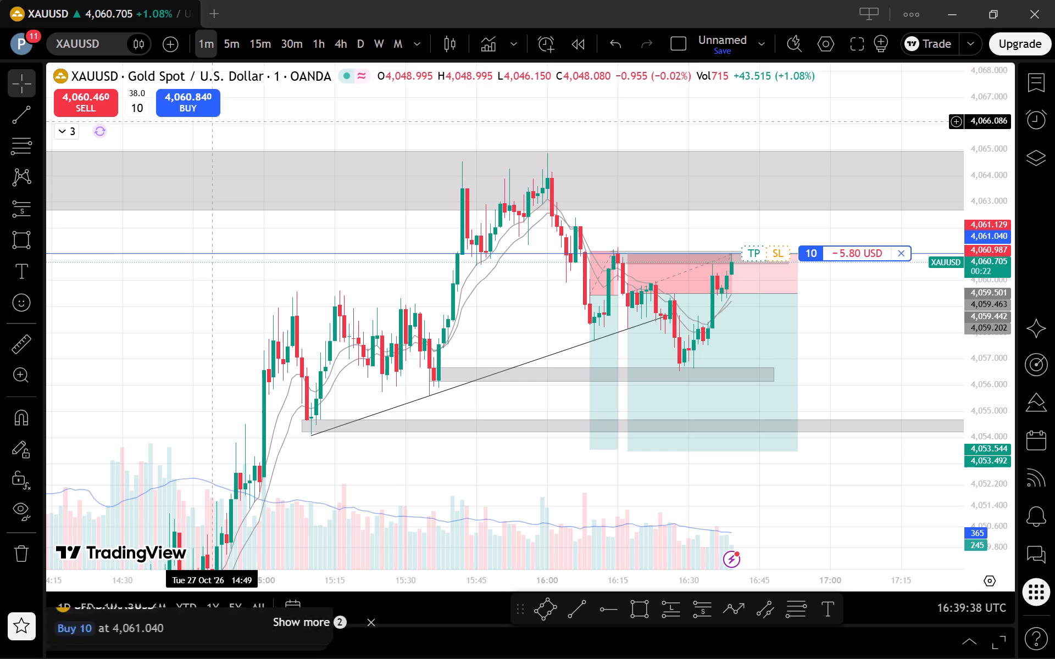
Add a stop loss to the gold long position at 4,059.159.
{"action": "left_click_drag", "start_coordinate": [282, 327], "coordinate": [182, 324]}
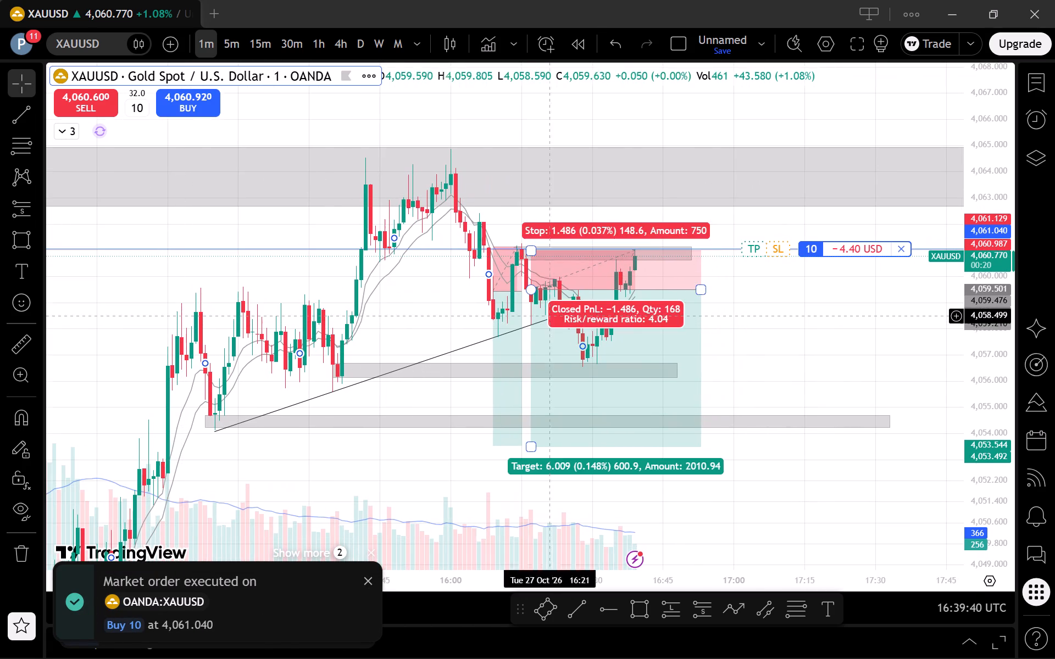
{"action": "left_click_drag", "start_coordinate": [780, 246], "coordinate": [818, 301]}
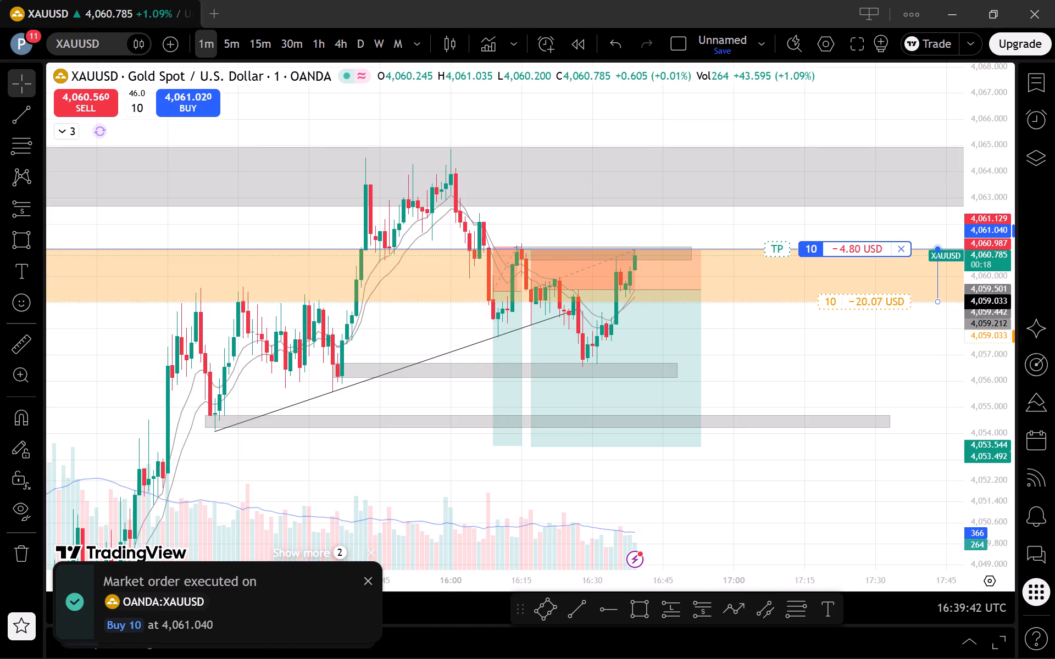
{"action": "left_click_drag", "start_coordinate": [818, 301], "coordinate": [829, 298]}
Add a take profit to the gold long and place it above the resistance zone at 4,067.346.
{"action": "left_click_drag", "start_coordinate": [779, 243], "coordinate": [893, 153]}
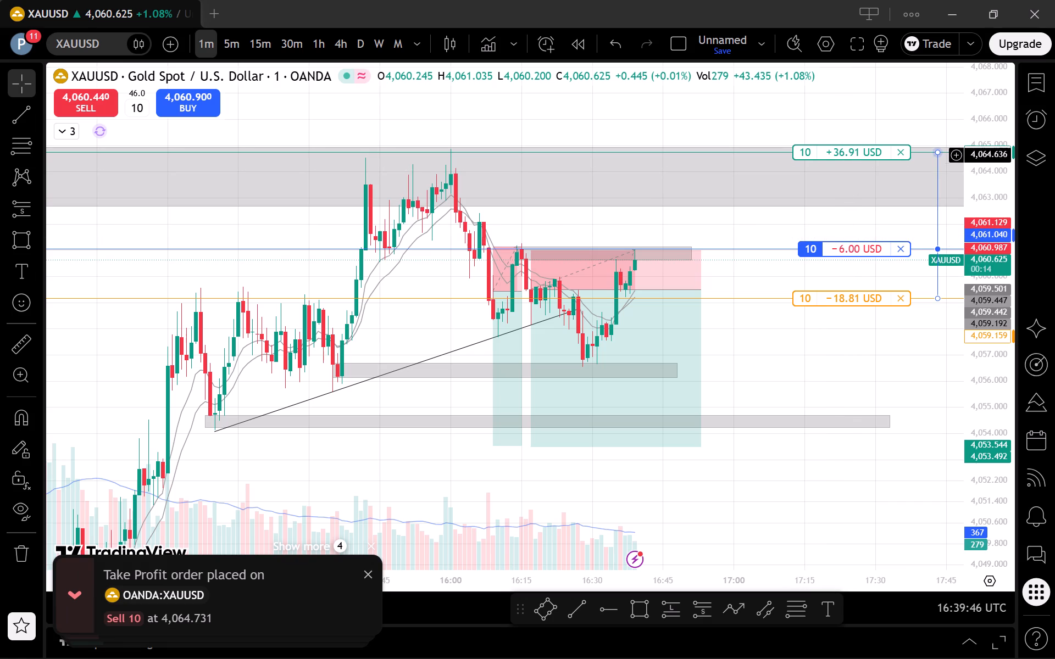
{"action": "left_click_drag", "start_coordinate": [853, 148], "coordinate": [904, 116]}
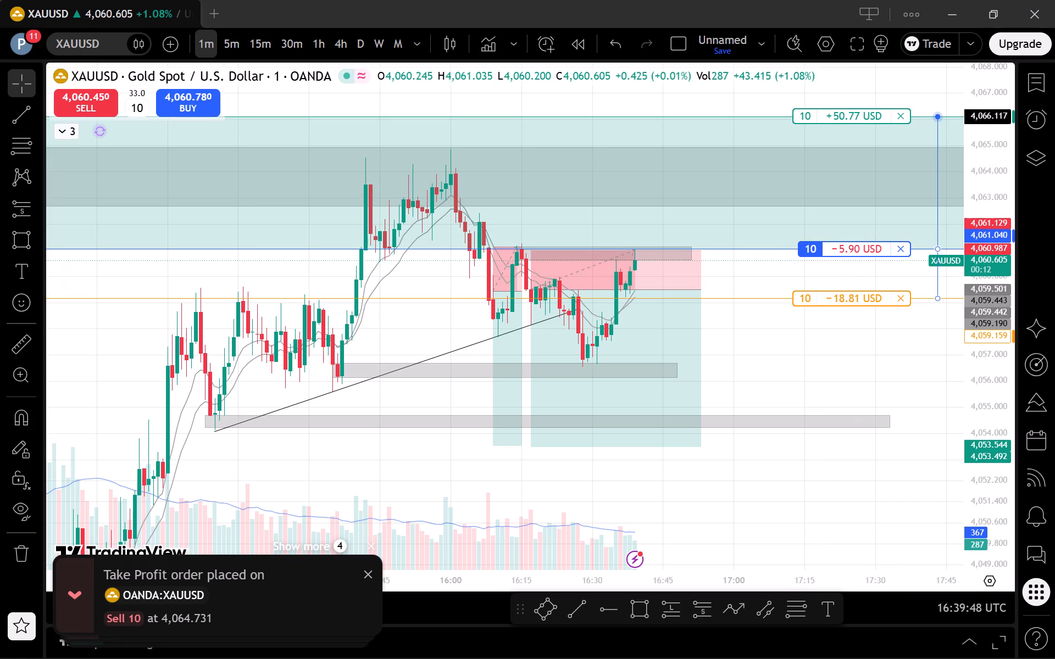
{"action": "left_click_drag", "start_coordinate": [904, 116], "coordinate": [931, 85]}
Review the gold long's entry, stop and target levels on the 5-minute and daily timeframes.
{"action": "left_click", "coordinate": [229, 41]}
{"action": "scroll", "coordinate": [718, 377], "scroll_direction": "up", "scroll_amount": 1}
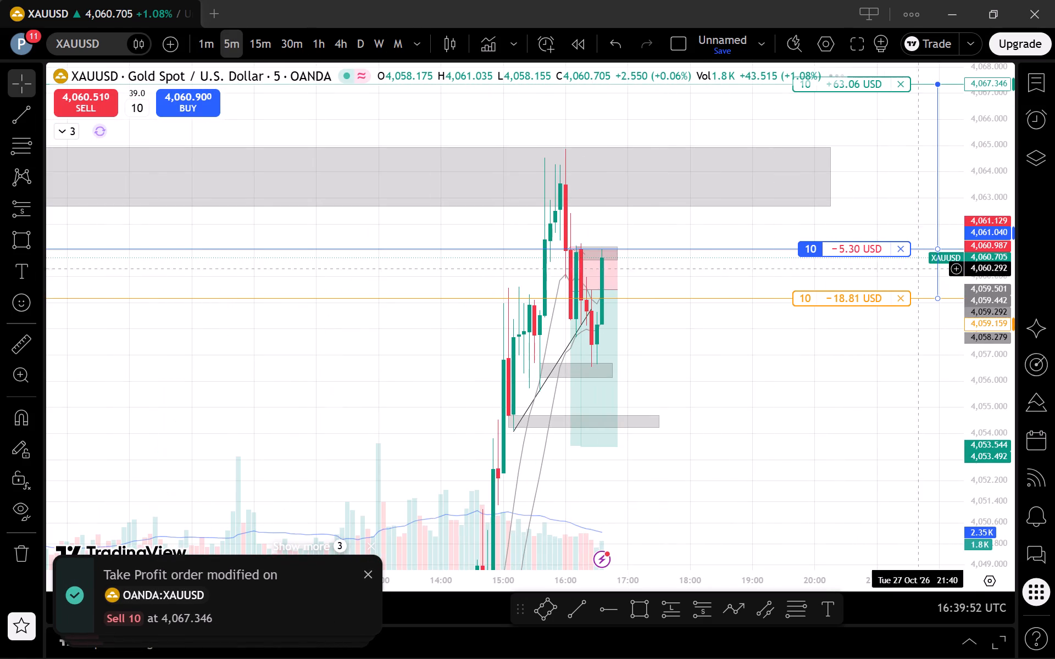
{"action": "left_click_drag", "start_coordinate": [987, 279], "coordinate": [971, 468]}
{"action": "left_click", "coordinate": [830, 431]}
{"action": "scroll", "coordinate": [648, 437], "scroll_direction": "up", "scroll_amount": 2}
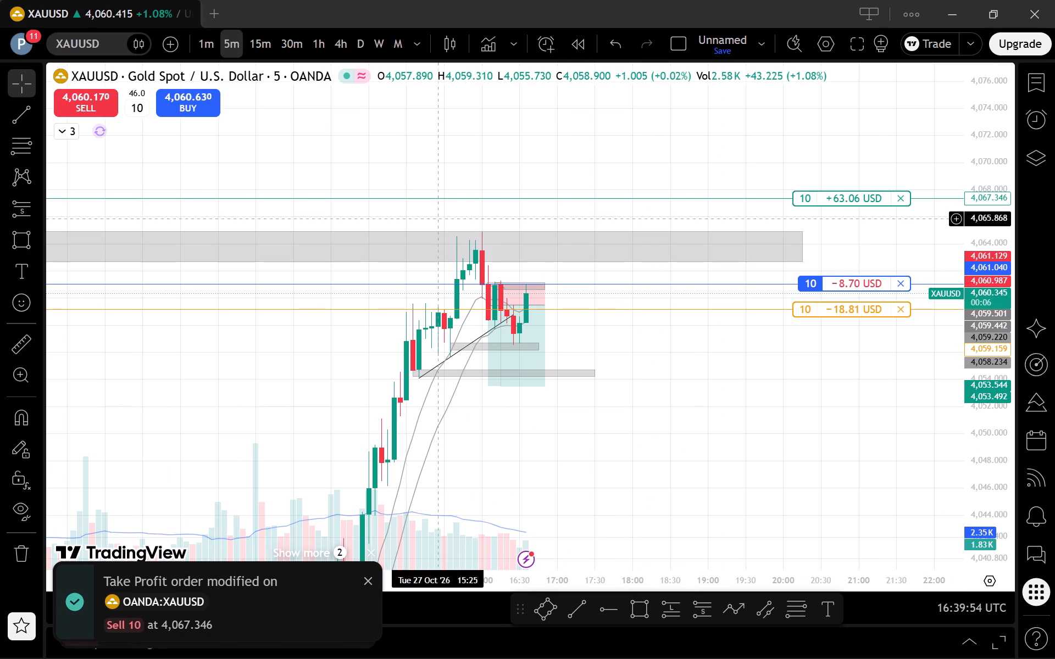
{"action": "left_click", "coordinate": [360, 30]}
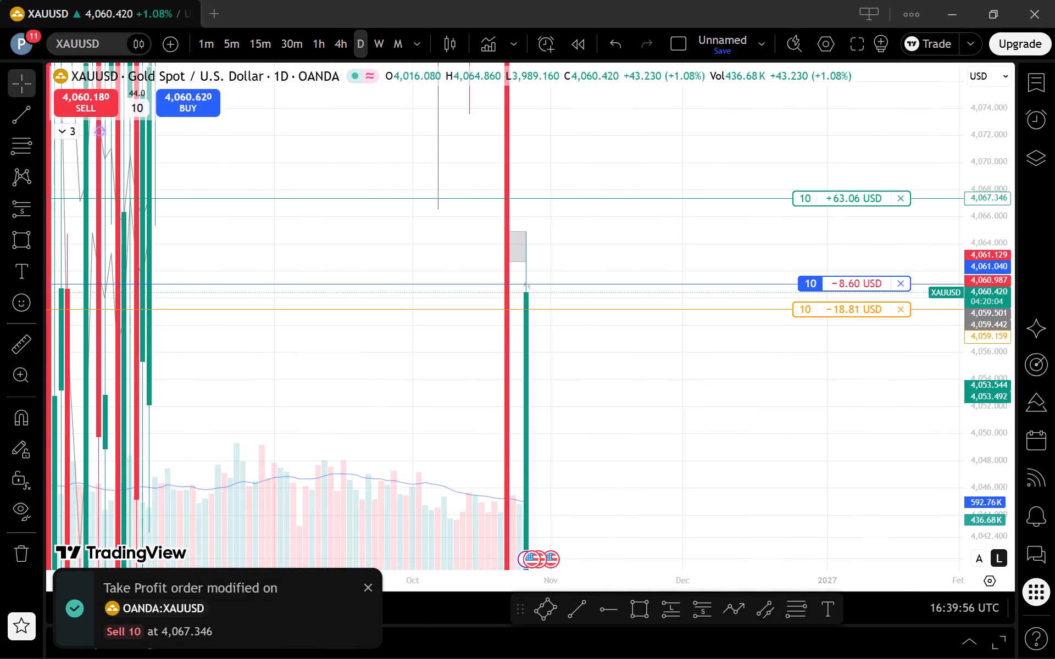
{"action": "left_click_drag", "start_coordinate": [996, 203], "coordinate": [974, 551]}
{"action": "left_click_drag", "start_coordinate": [1001, 208], "coordinate": [912, 508]}
{"action": "scroll", "coordinate": [630, 482], "scroll_direction": "up", "scroll_amount": 2}
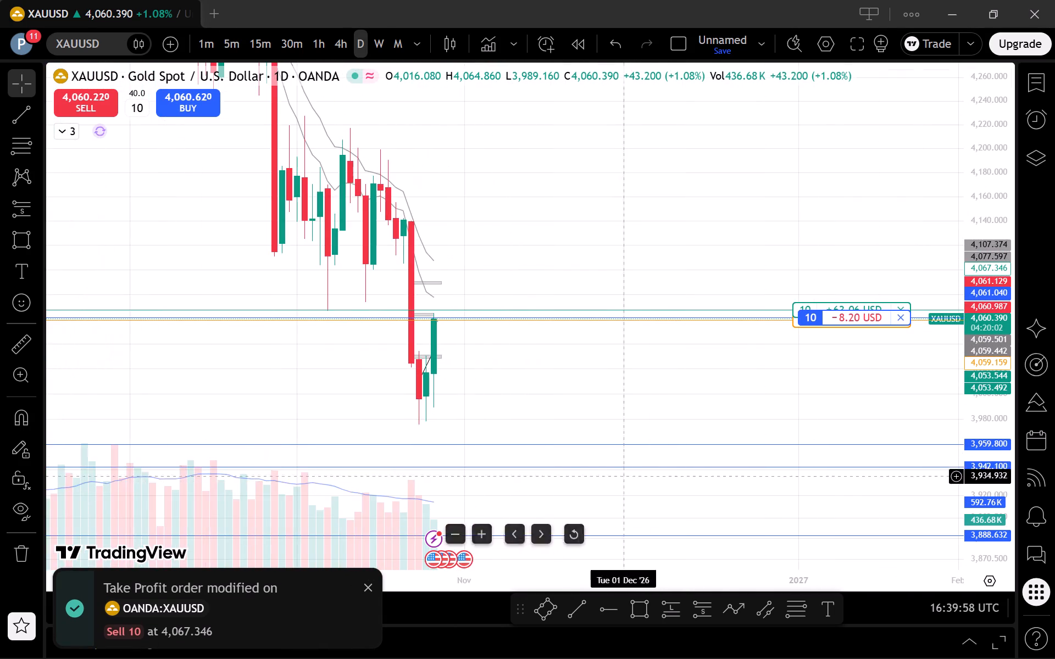
{"action": "left_click_drag", "start_coordinate": [542, 349], "coordinate": [806, 360]}
{"action": "scroll", "coordinate": [787, 400], "scroll_direction": "up", "scroll_amount": 1}
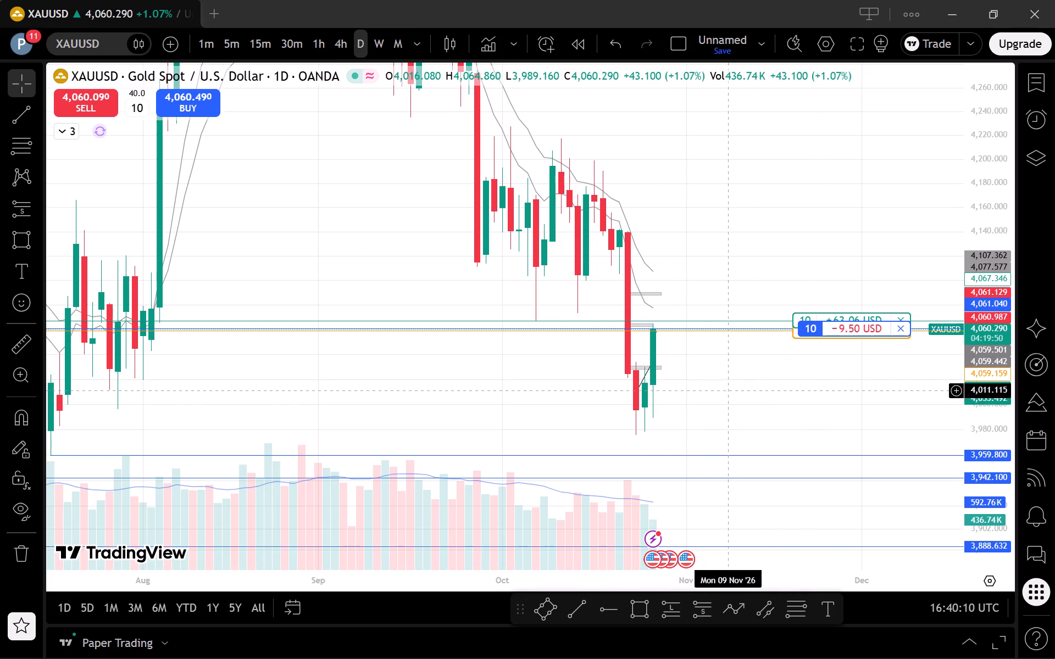
Step gold down through the 4-hour, 1-hour, 15-minute, 5-minute and 1-minute timeframes, examining price against the zones and order levels.
{"action": "left_click", "coordinate": [330, 40]}
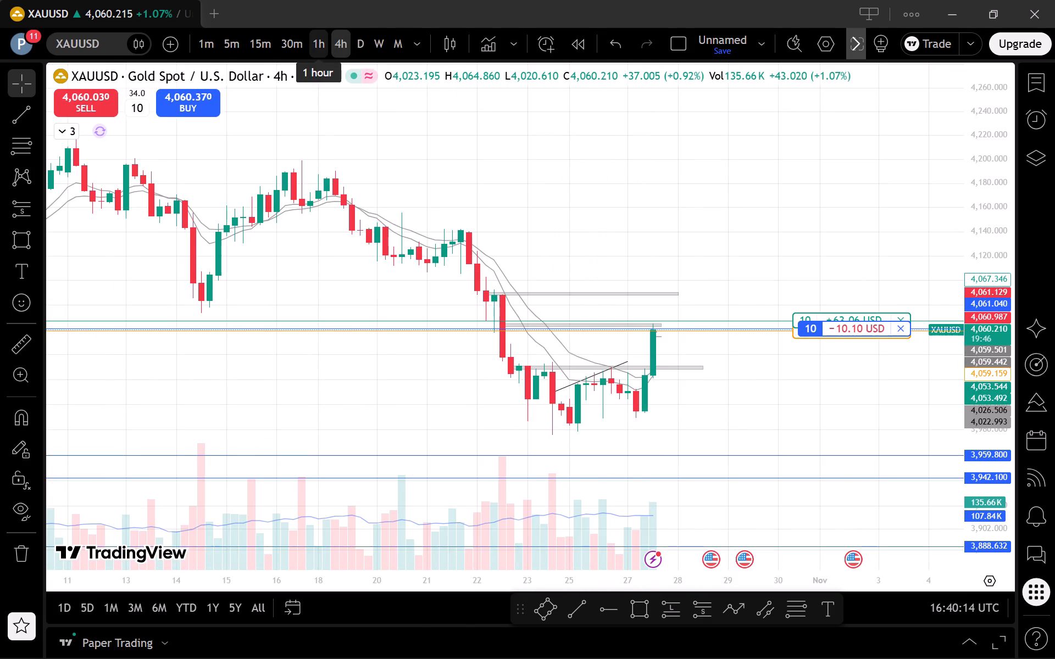
{"action": "left_click", "coordinate": [314, 45]}
{"action": "left_click_drag", "start_coordinate": [989, 527], "coordinate": [1014, 102]}
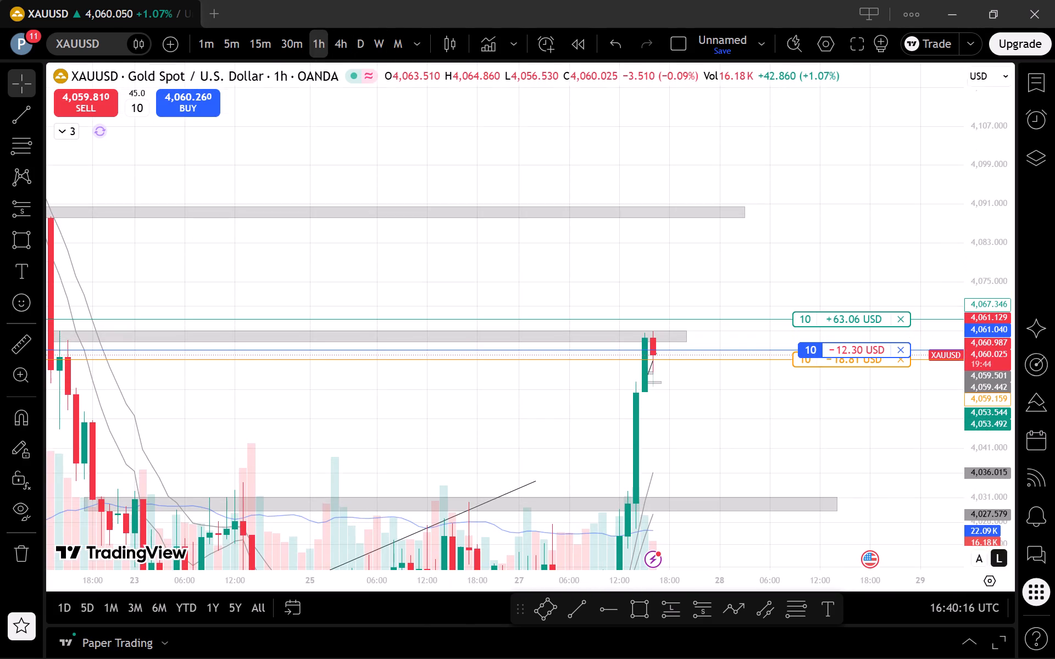
{"action": "scroll", "coordinate": [785, 351], "scroll_direction": "down", "scroll_amount": 2}
{"action": "left_click_drag", "start_coordinate": [803, 440], "coordinate": [815, 406]}
{"action": "left_click", "coordinate": [826, 443]}
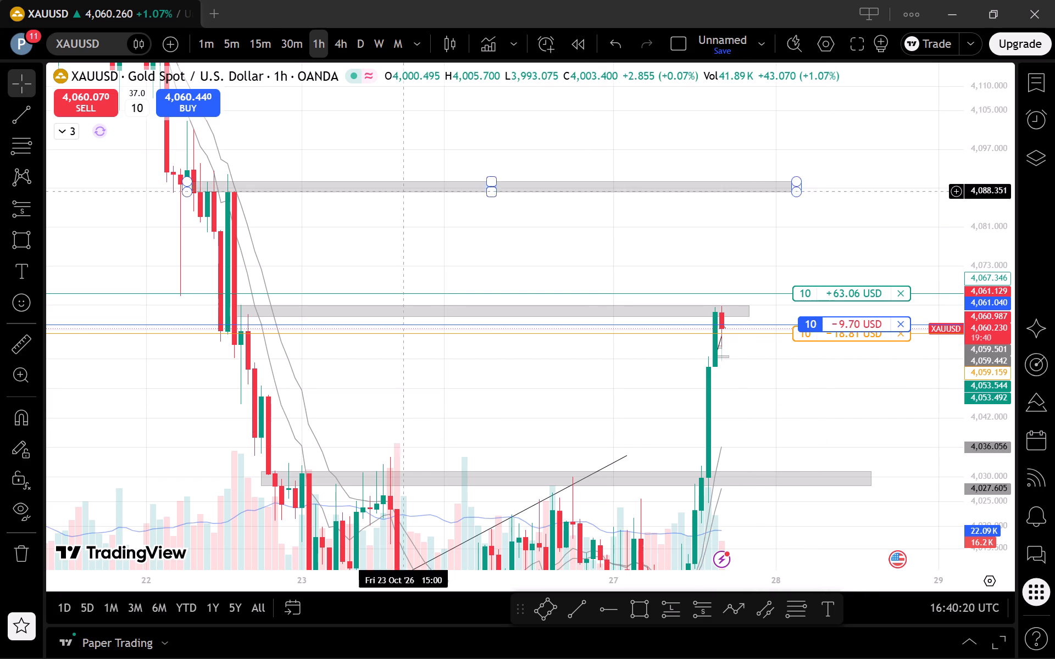
{"action": "left_click", "coordinate": [259, 41]}
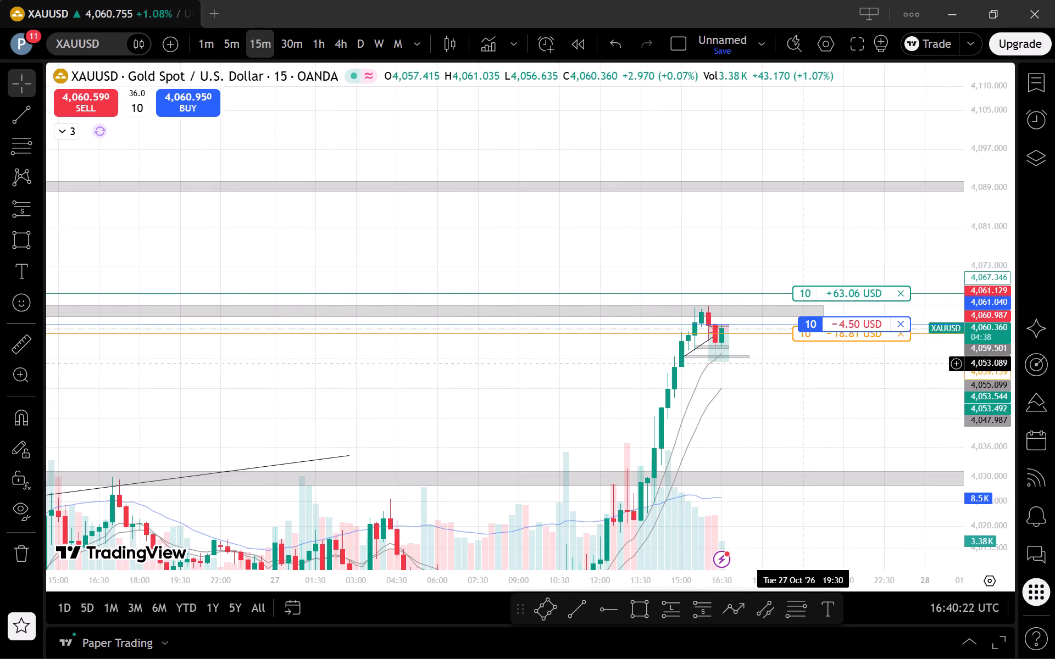
{"action": "left_click", "coordinate": [233, 39]}
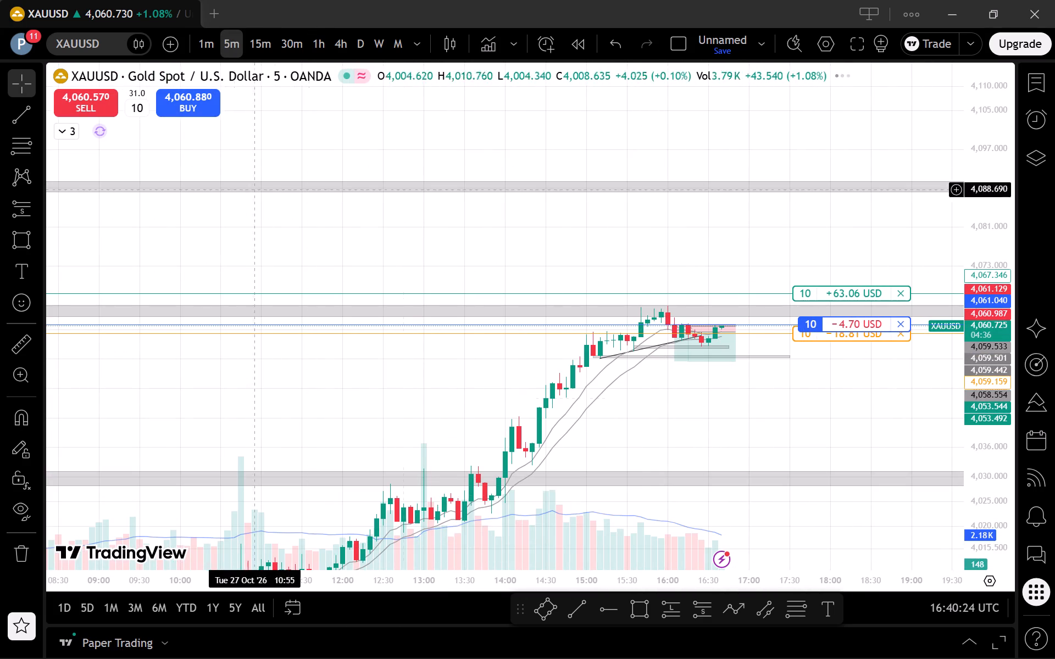
{"action": "left_click", "coordinate": [197, 44]}
{"action": "left_click_drag", "start_coordinate": [579, 537], "coordinate": [577, 530]}
{"action": "scroll", "coordinate": [672, 450], "scroll_direction": "up", "scroll_amount": 6}
{"action": "left_click_drag", "start_coordinate": [501, 354], "coordinate": [484, 350]}
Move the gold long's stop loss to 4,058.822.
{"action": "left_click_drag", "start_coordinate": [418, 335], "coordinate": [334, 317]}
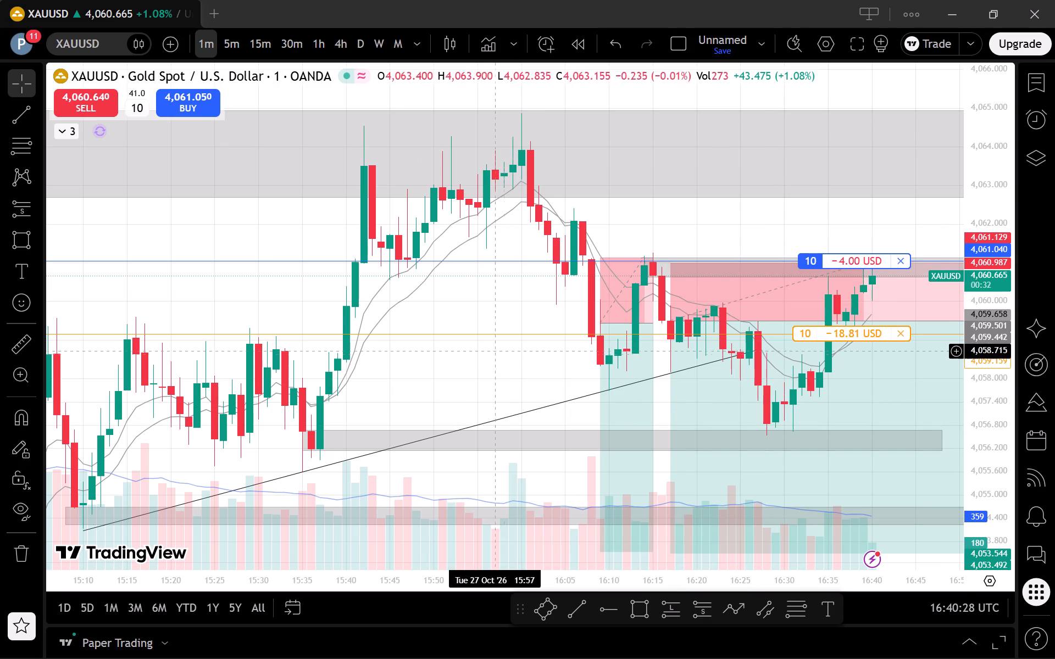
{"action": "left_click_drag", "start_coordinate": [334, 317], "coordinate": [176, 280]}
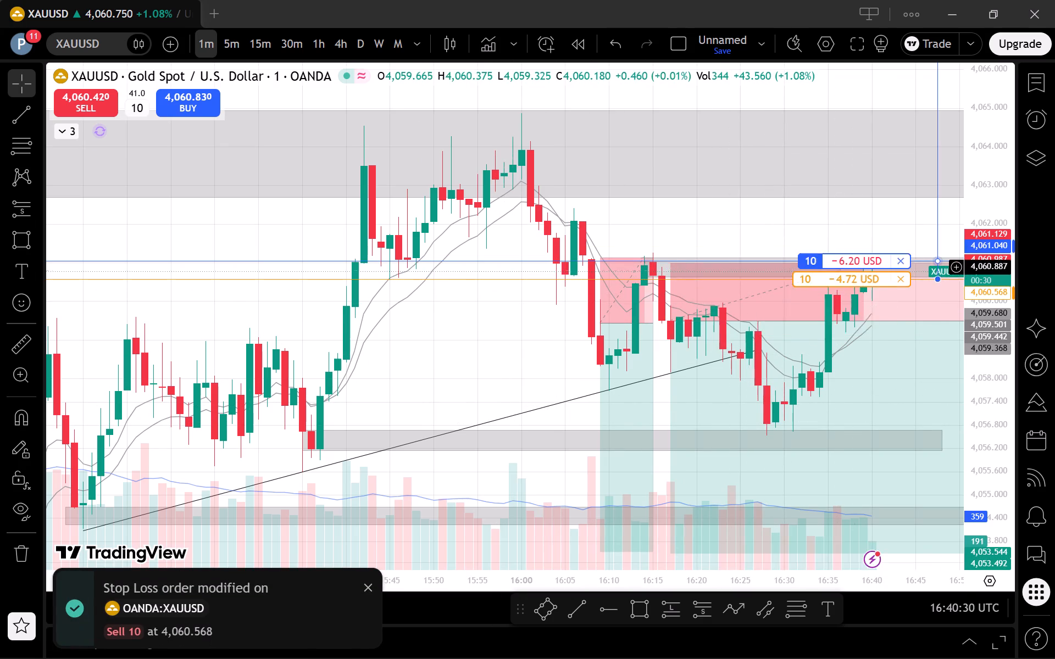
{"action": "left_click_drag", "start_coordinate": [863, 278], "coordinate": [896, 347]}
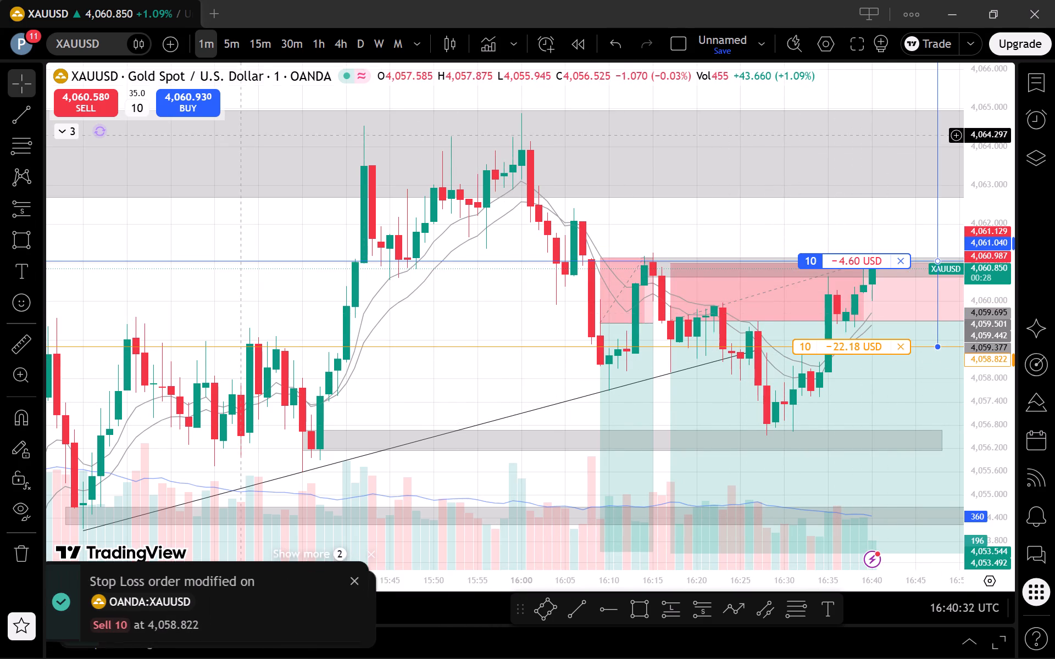
Check gold on the 5-minute and 1-minute timeframes, examining the latest candles around the long's entry and stop loss.
{"action": "left_click", "coordinate": [228, 53]}
{"action": "left_click", "coordinate": [208, 53]}
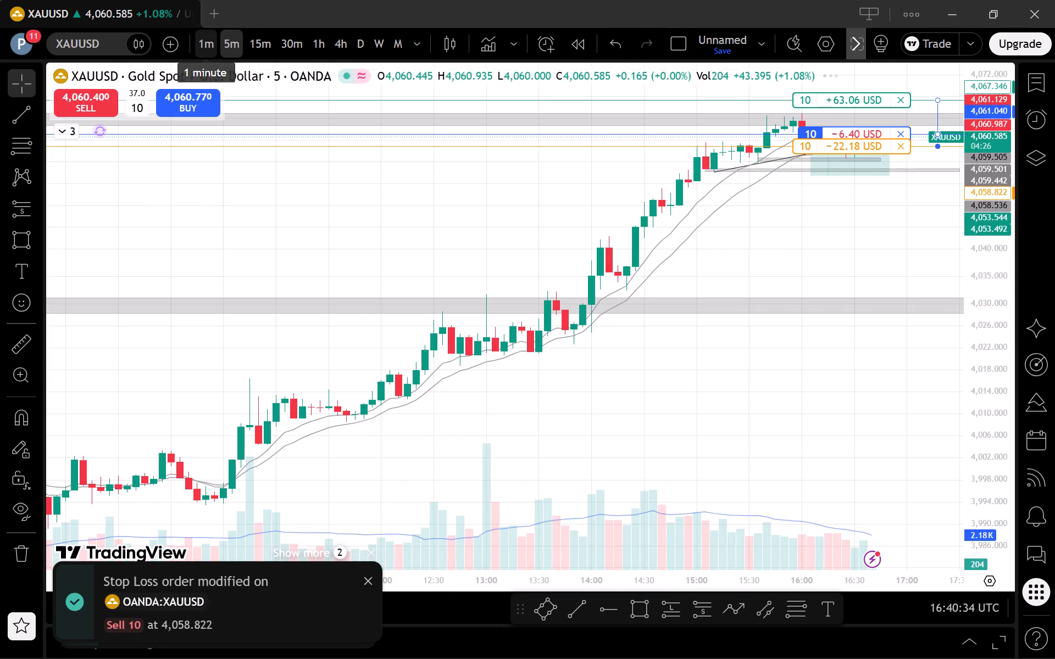
{"action": "left_click", "coordinate": [574, 525]}
{"action": "scroll", "coordinate": [594, 416], "scroll_direction": "up", "scroll_amount": 4}
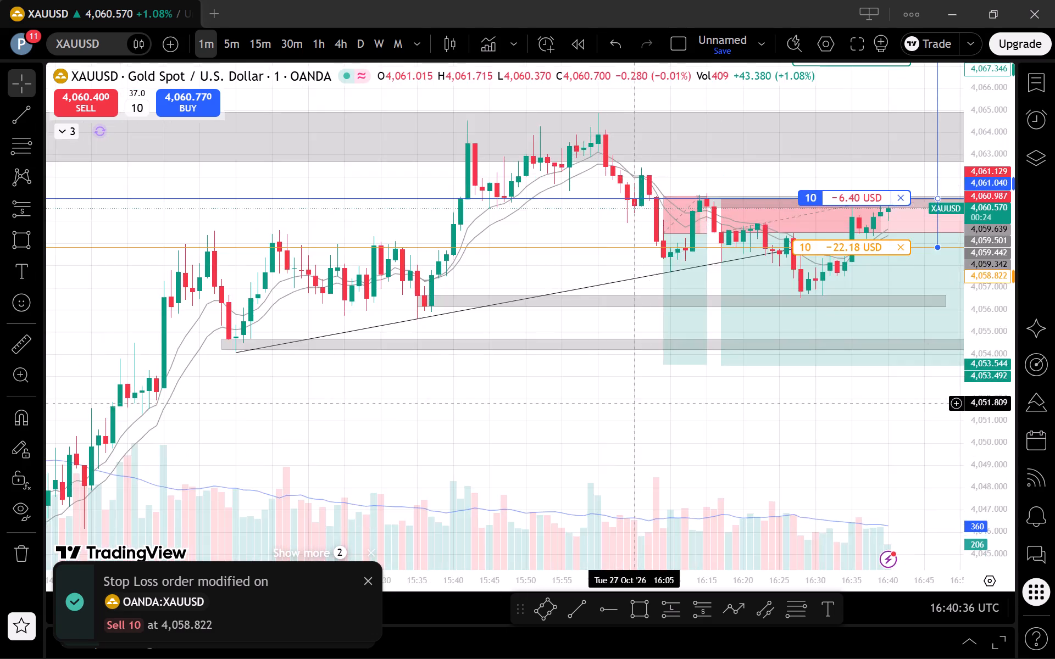
{"action": "scroll", "coordinate": [656, 401], "scroll_direction": "up", "scroll_amount": 3}
{"action": "left_click_drag", "start_coordinate": [993, 377], "coordinate": [986, 407]}
{"action": "left_click_drag", "start_coordinate": [819, 260], "coordinate": [484, 226]}
{"action": "scroll", "coordinate": [790, 308], "scroll_direction": "down", "scroll_amount": 3}
{"action": "scroll", "coordinate": [842, 454], "scroll_direction": "down", "scroll_amount": 1}
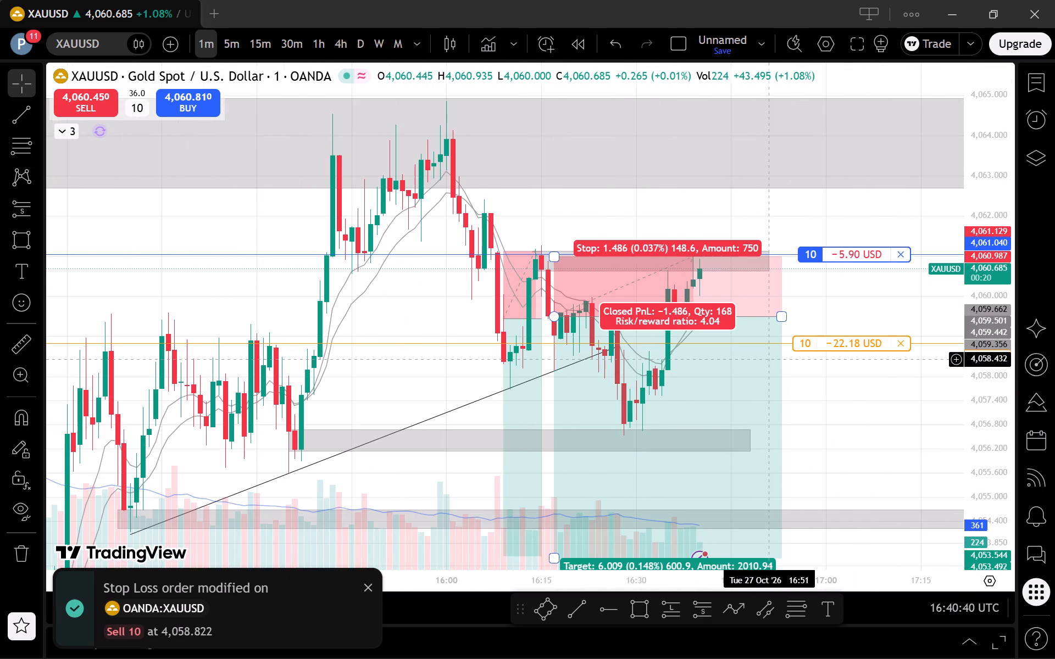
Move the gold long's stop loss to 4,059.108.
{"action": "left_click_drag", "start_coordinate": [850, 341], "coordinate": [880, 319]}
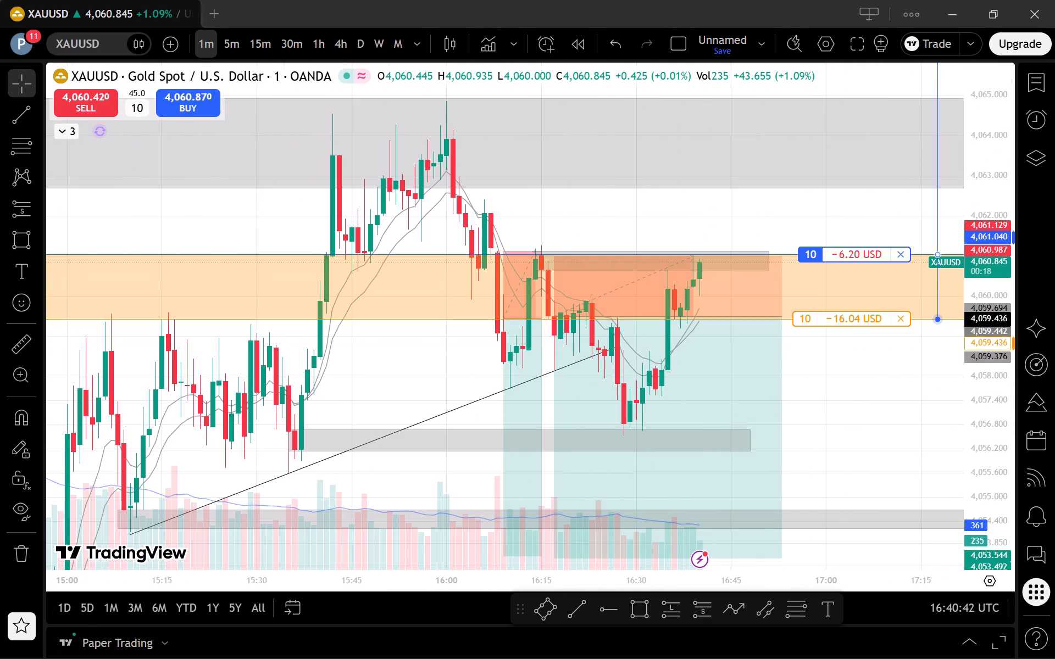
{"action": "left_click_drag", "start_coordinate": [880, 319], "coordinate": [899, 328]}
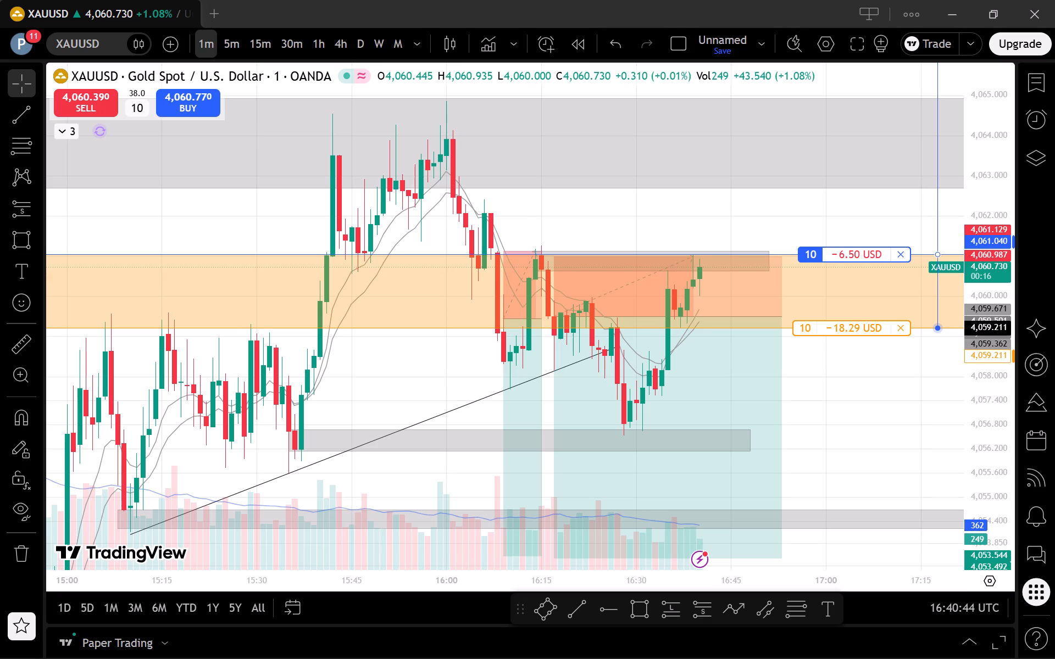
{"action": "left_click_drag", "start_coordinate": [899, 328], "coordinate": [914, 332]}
Examine gold on the 1-minute and 5-minute timeframes against the marked zones and the long's entry, stop and target levels.
{"action": "left_click_drag", "start_coordinate": [894, 474], "coordinate": [846, 483]}
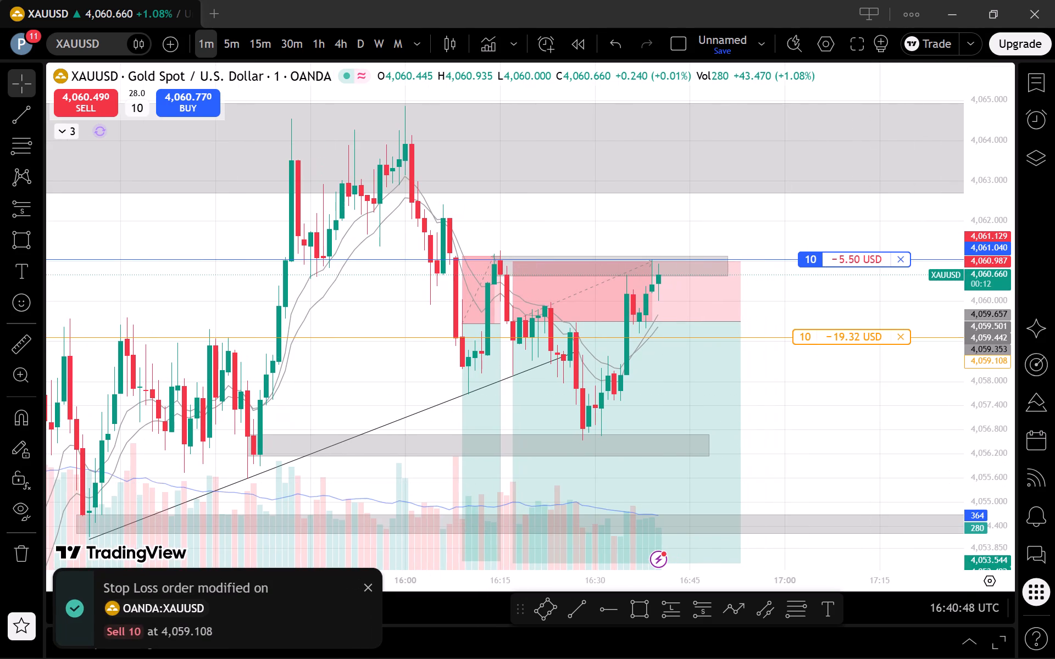
{"action": "left_click_drag", "start_coordinate": [988, 304], "coordinate": [976, 440]}
{"action": "scroll", "coordinate": [880, 380], "scroll_direction": "down", "scroll_amount": 2}
{"action": "left_click_drag", "start_coordinate": [878, 384], "coordinate": [780, 393]}
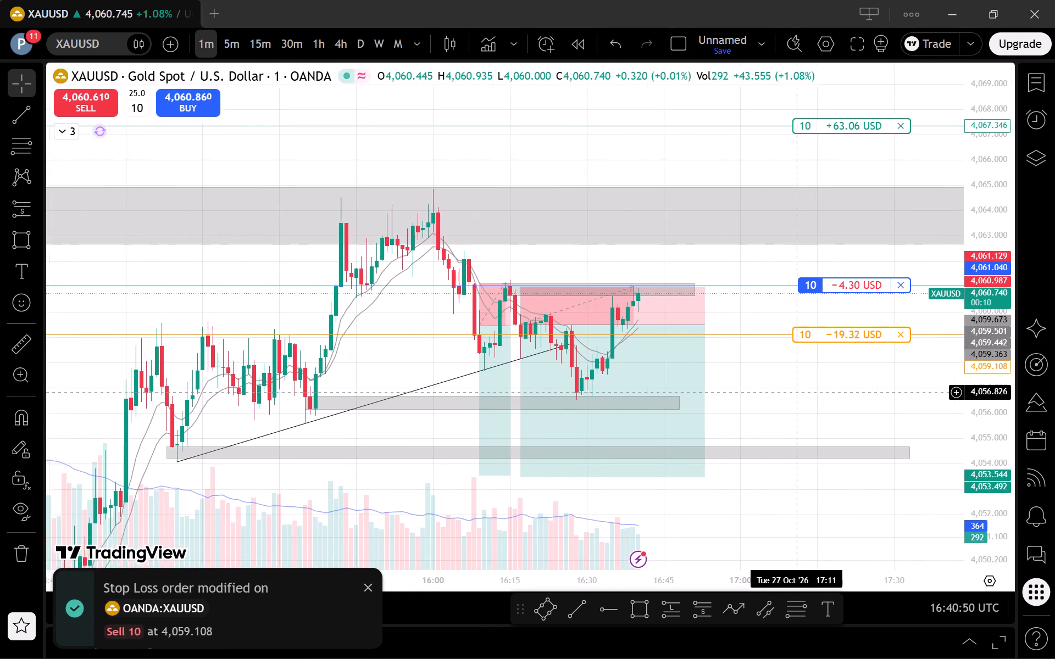
{"action": "left_click_drag", "start_coordinate": [780, 393], "coordinate": [769, 395]}
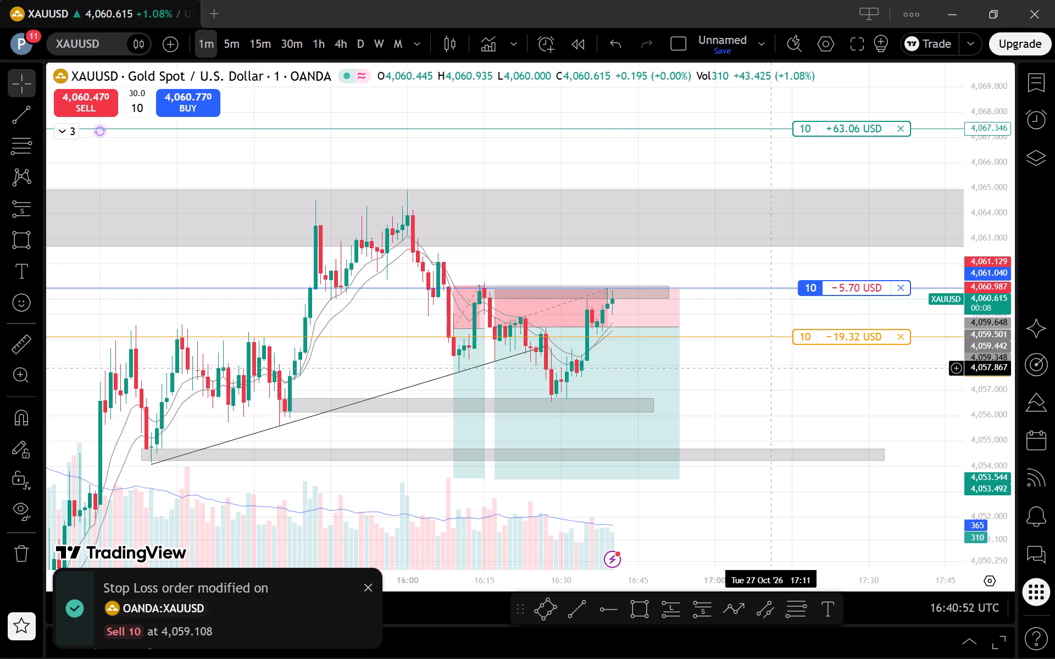
{"action": "left_click", "coordinate": [230, 50]}
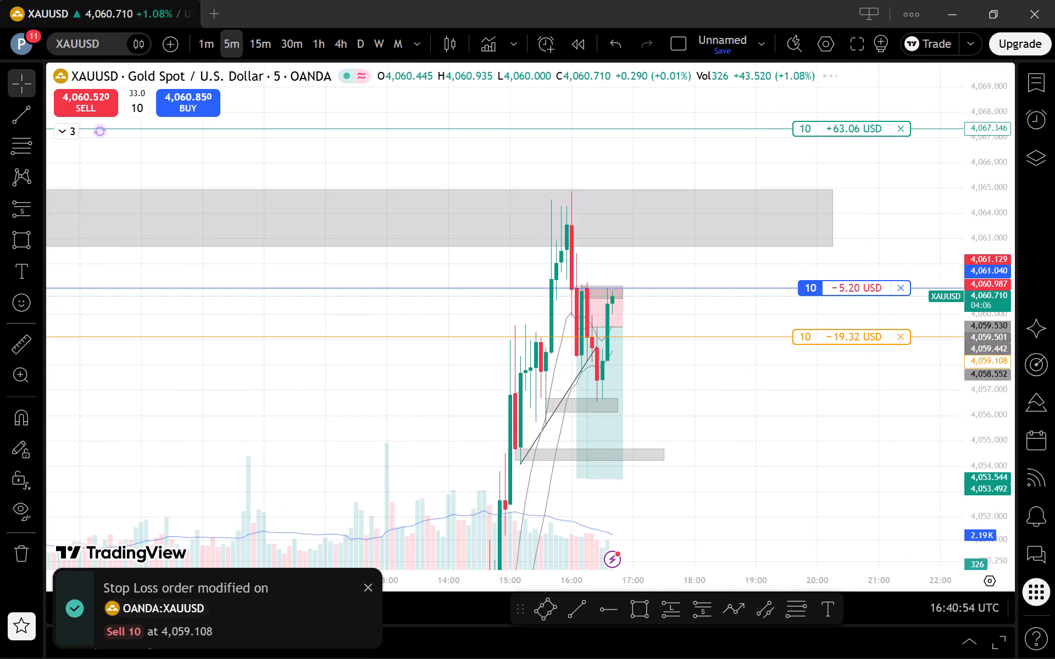
{"action": "left_click_drag", "start_coordinate": [996, 210], "coordinate": [979, 421]}
{"action": "scroll", "coordinate": [815, 403], "scroll_direction": "up", "scroll_amount": 2}
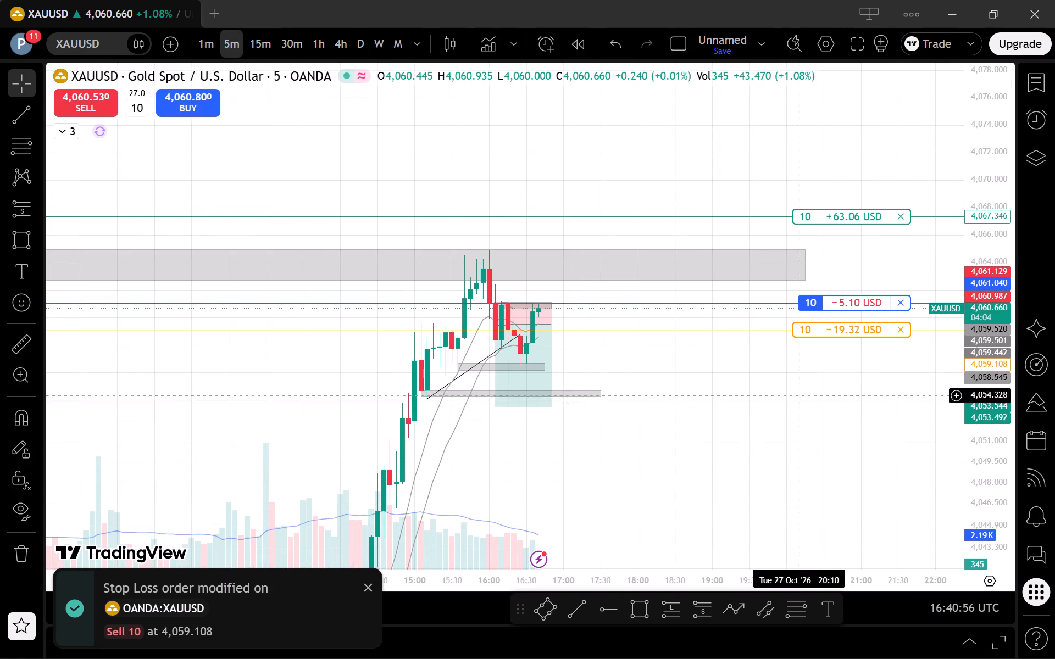
{"action": "left_click_drag", "start_coordinate": [749, 433], "coordinate": [793, 401]}
Open the US30 chart from the watchlist and examine its 5-minute candles around the trend lines and zones.
{"action": "left_click", "coordinate": [1037, 77]}
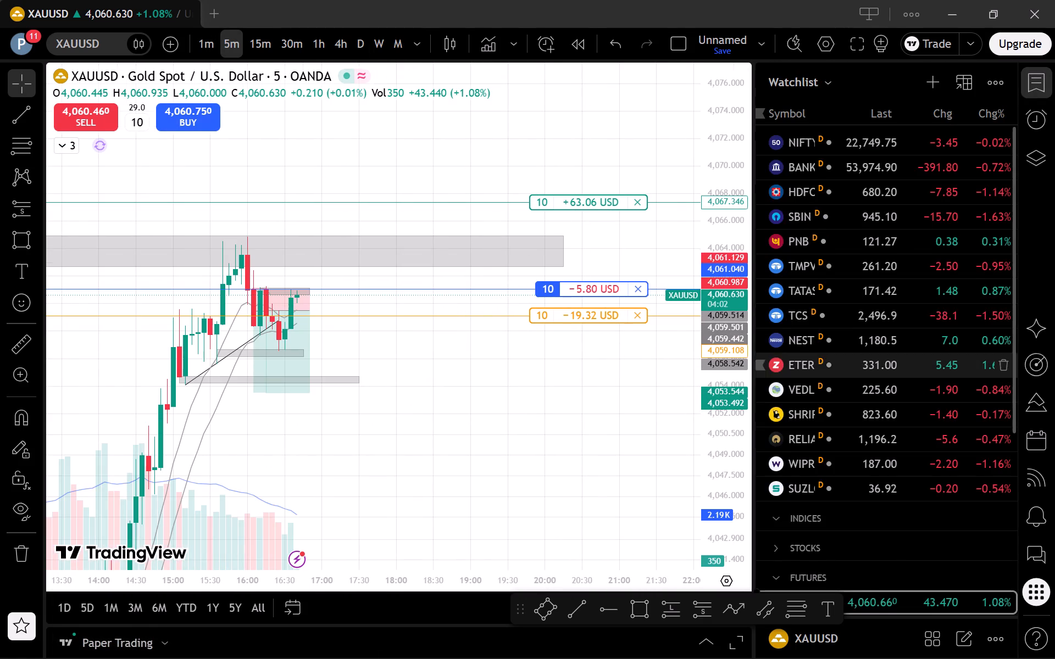
{"action": "scroll", "coordinate": [963, 465], "scroll_direction": "down", "scroll_amount": 5}
{"action": "left_click", "coordinate": [924, 518]}
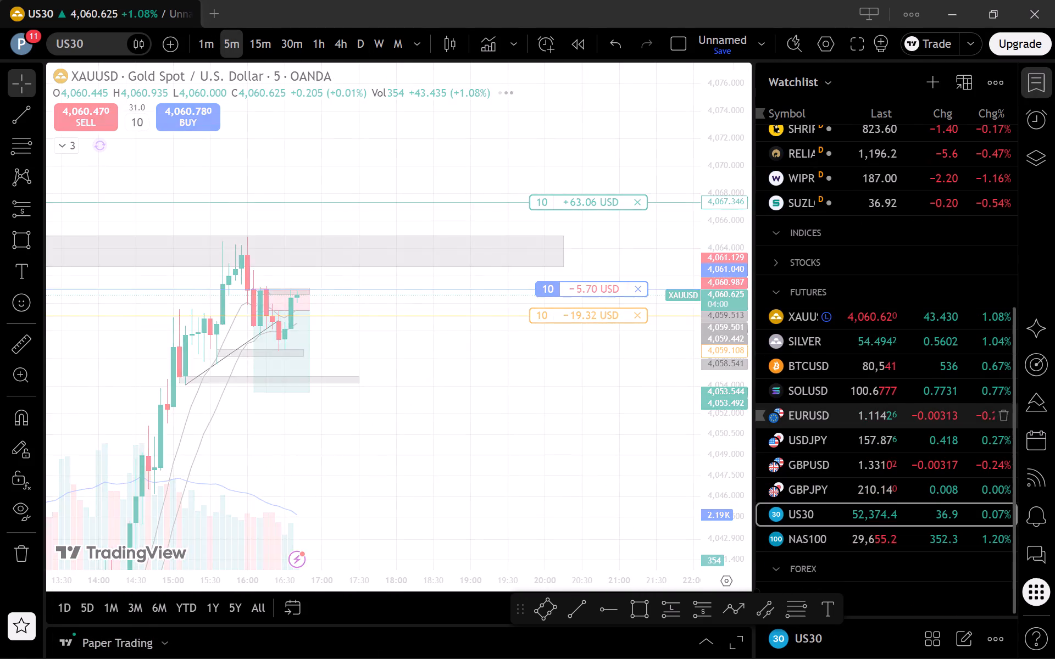
{"action": "left_click", "coordinate": [699, 393]}
{"action": "left_click_drag", "start_coordinate": [613, 347], "coordinate": [618, 344]}
{"action": "left_click", "coordinate": [1035, 79]}
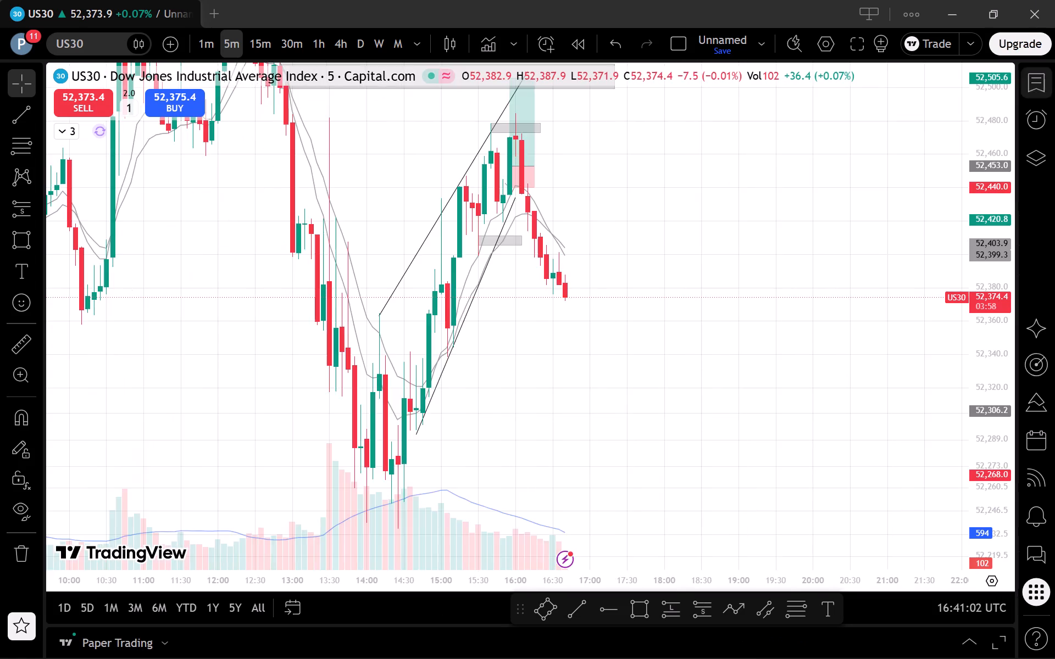
{"action": "scroll", "coordinate": [883, 191], "scroll_direction": "down", "scroll_amount": 3}
{"action": "scroll", "coordinate": [826, 294], "scroll_direction": "up", "scroll_amount": 2}
{"action": "scroll", "coordinate": [719, 332], "scroll_direction": "up", "scroll_amount": 1}
{"action": "left_click_drag", "start_coordinate": [722, 333], "coordinate": [934, 384]}
{"action": "scroll", "coordinate": [928, 377], "scroll_direction": "up", "scroll_amount": 2}
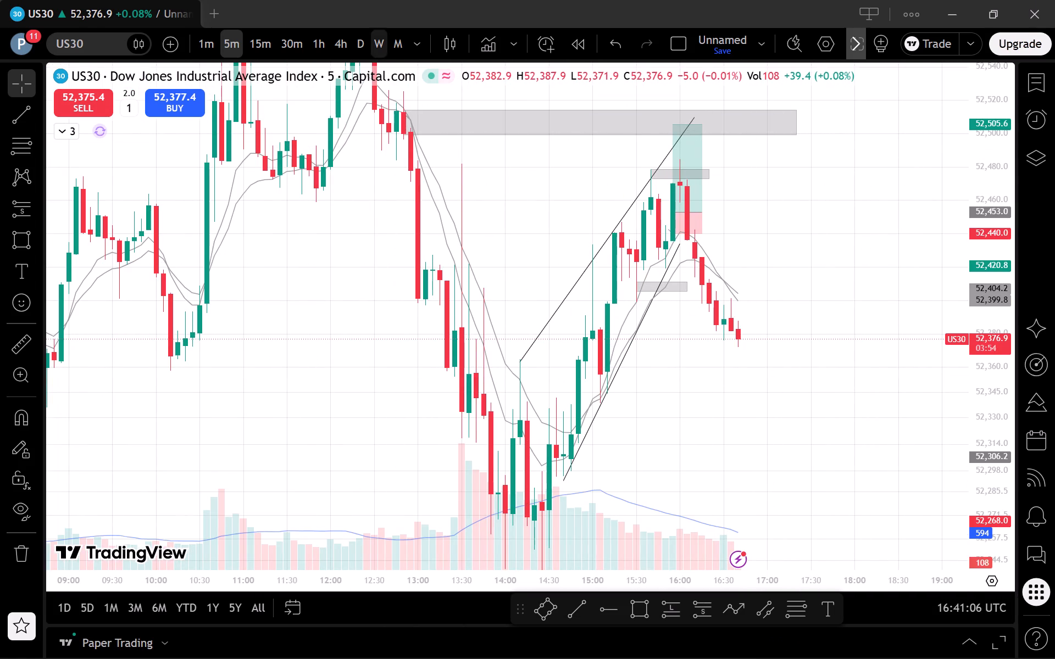
Compare US30 on the 1-minute and 5-minute timeframes, examining the latest price move against the drawn channel and zones.
{"action": "left_click", "coordinate": [212, 40]}
{"action": "scroll", "coordinate": [787, 394], "scroll_direction": "down", "scroll_amount": 4}
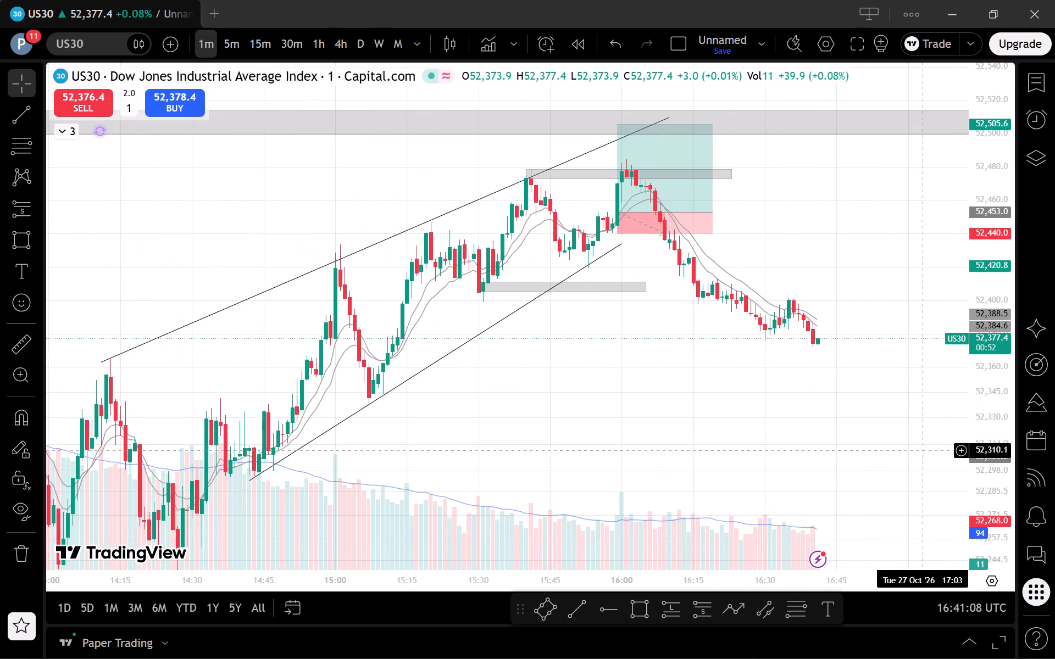
{"action": "left_click_drag", "start_coordinate": [983, 502], "coordinate": [984, 445]}
{"action": "left_click_drag", "start_coordinate": [865, 280], "coordinate": [891, 423]}
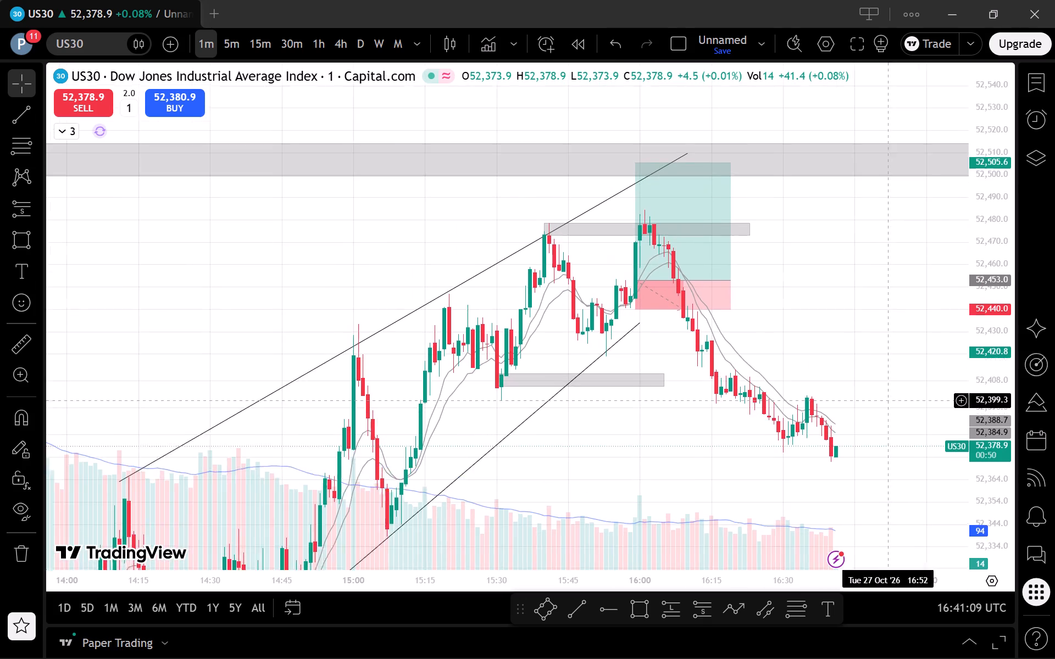
{"action": "left_click_drag", "start_coordinate": [891, 423], "coordinate": [889, 429]}
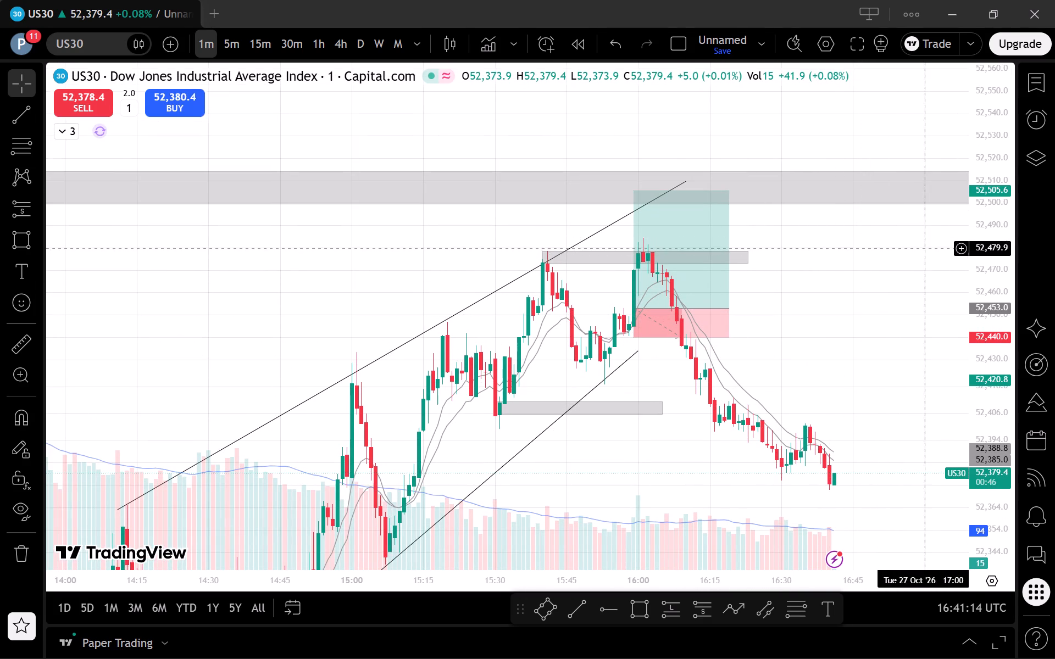
{"action": "left_click", "coordinate": [231, 44]}
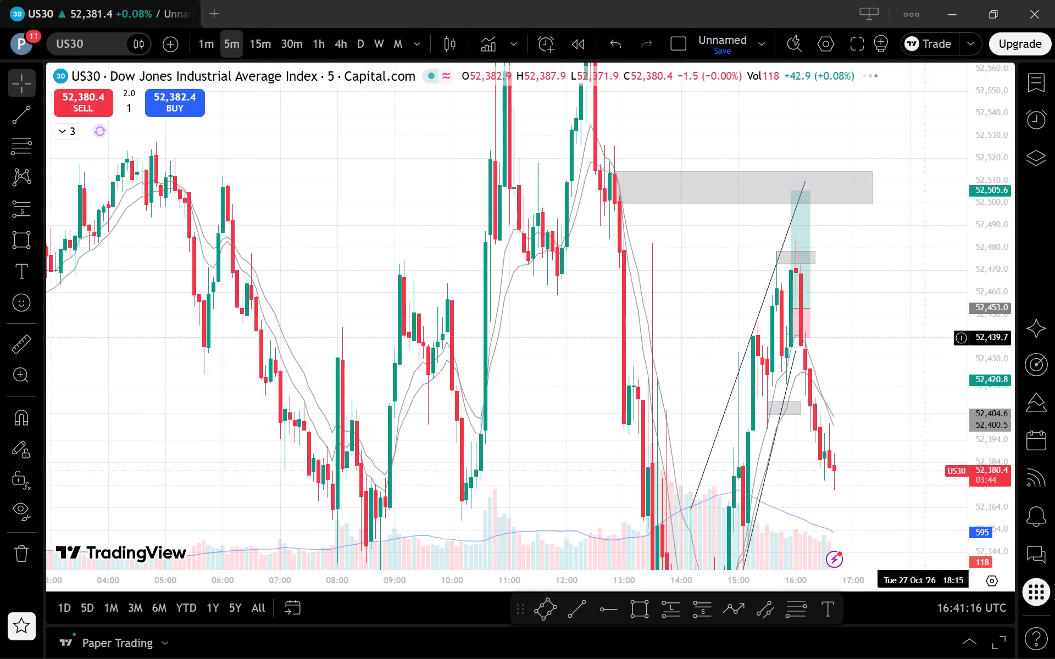
{"action": "scroll", "coordinate": [954, 329], "scroll_direction": "down", "scroll_amount": 2}
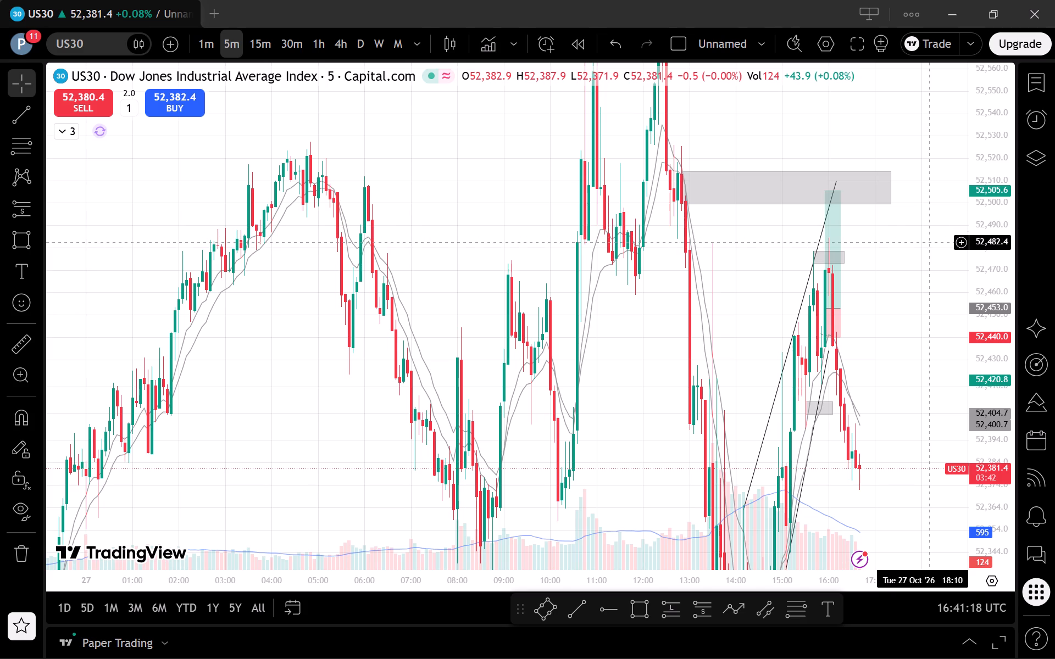
{"action": "scroll", "coordinate": [920, 232], "scroll_direction": "up", "scroll_amount": 2}
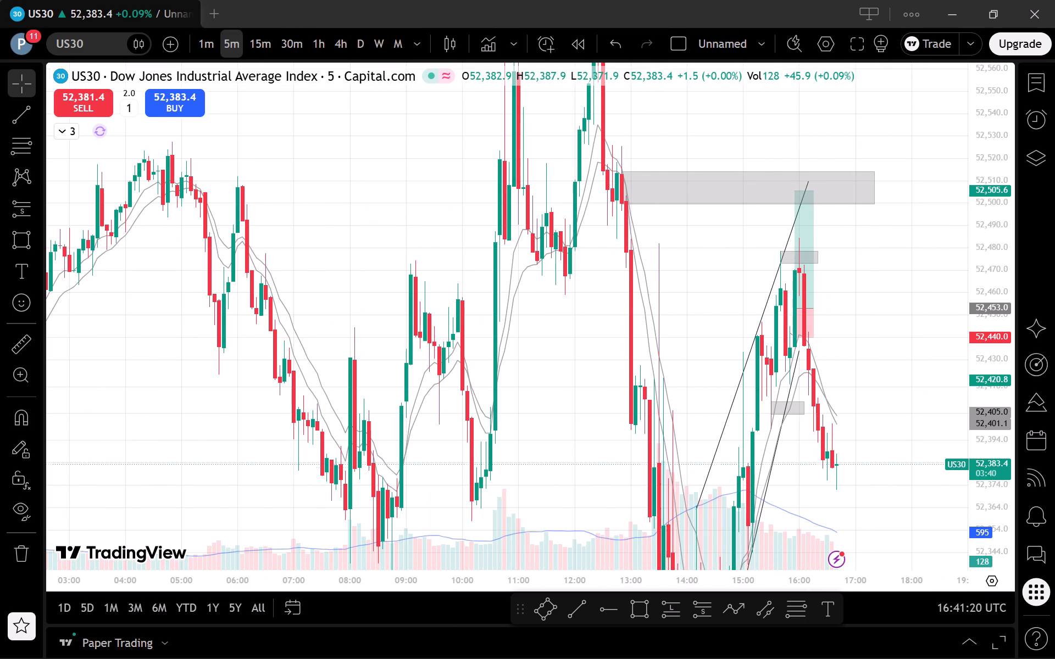
Switch the chart back to XAUUSD from the watchlist, reset its view and dismiss the promotional notice.
{"action": "left_click", "coordinate": [1042, 75]}
{"action": "left_click", "coordinate": [917, 409]}
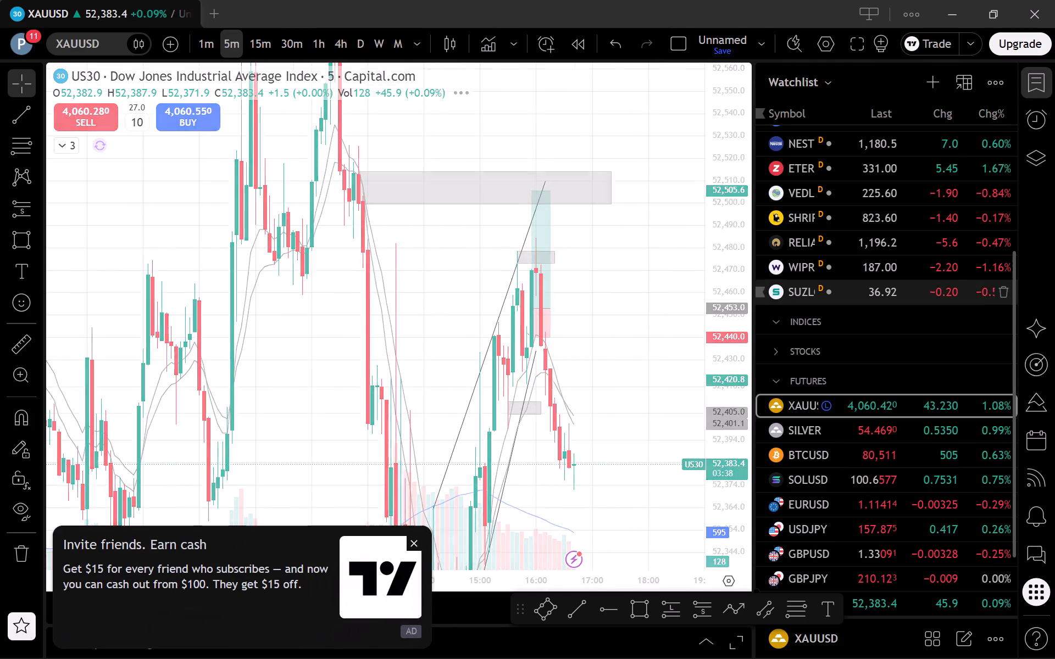
{"action": "left_click", "coordinate": [1037, 86]}
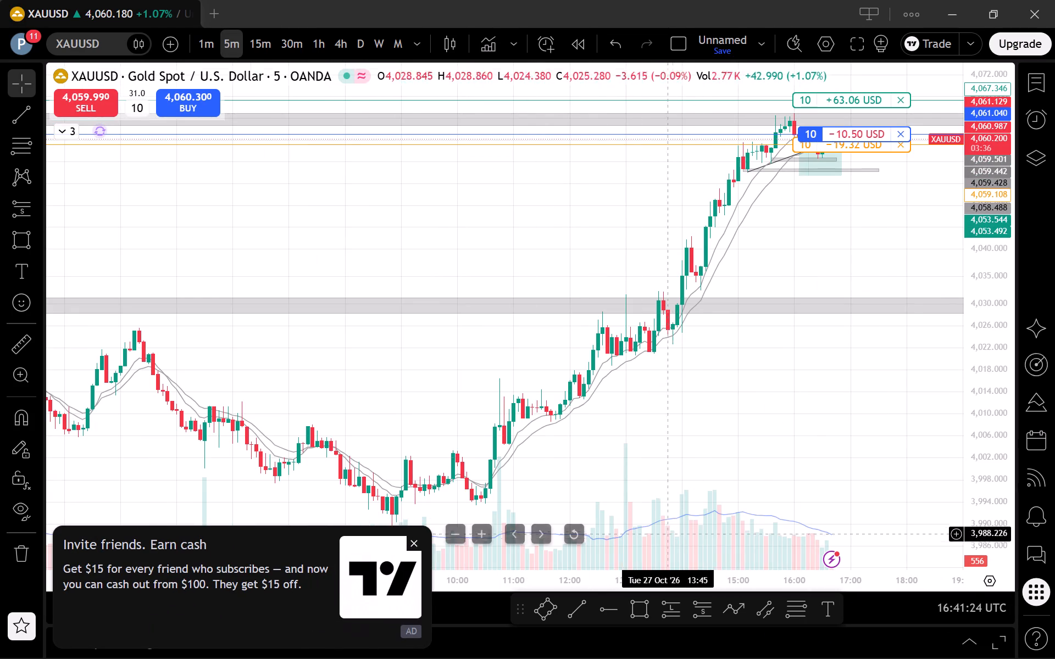
{"action": "left_click", "coordinate": [572, 528]}
{"action": "left_click", "coordinate": [413, 539]}
Examine gold's 5-minute candles around the long's entry, stop loss, take profit and the nearby zones.
{"action": "scroll", "coordinate": [666, 448], "scroll_direction": "up", "scroll_amount": 2}
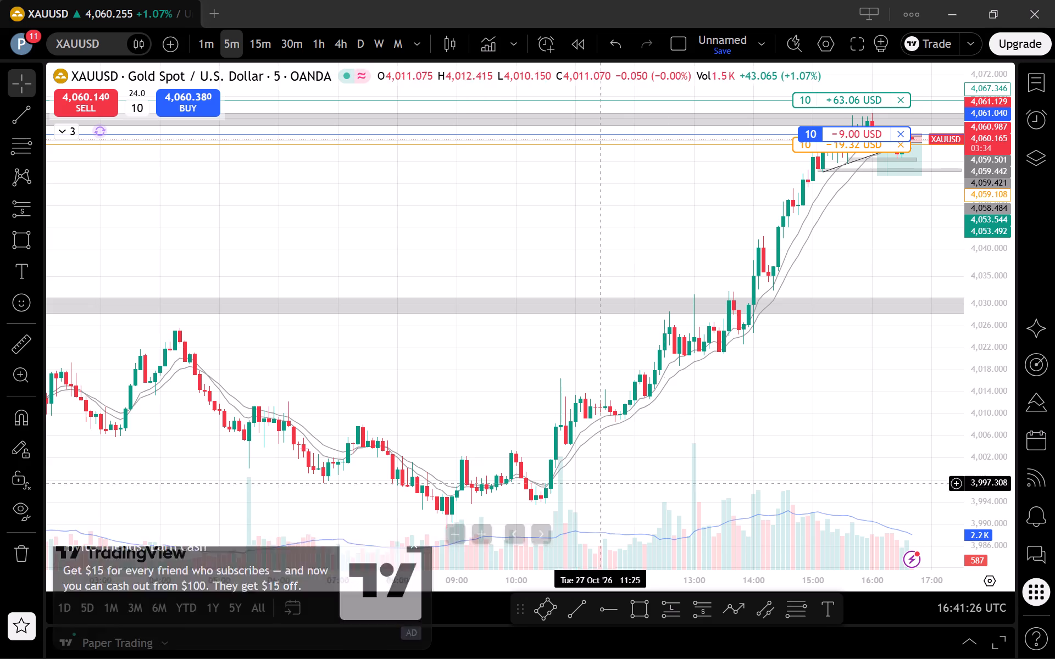
{"action": "scroll", "coordinate": [687, 442], "scroll_direction": "up", "scroll_amount": 5}
{"action": "left_click_drag", "start_coordinate": [867, 427], "coordinate": [769, 485]}
{"action": "left_click_drag", "start_coordinate": [991, 488], "coordinate": [991, 467]}
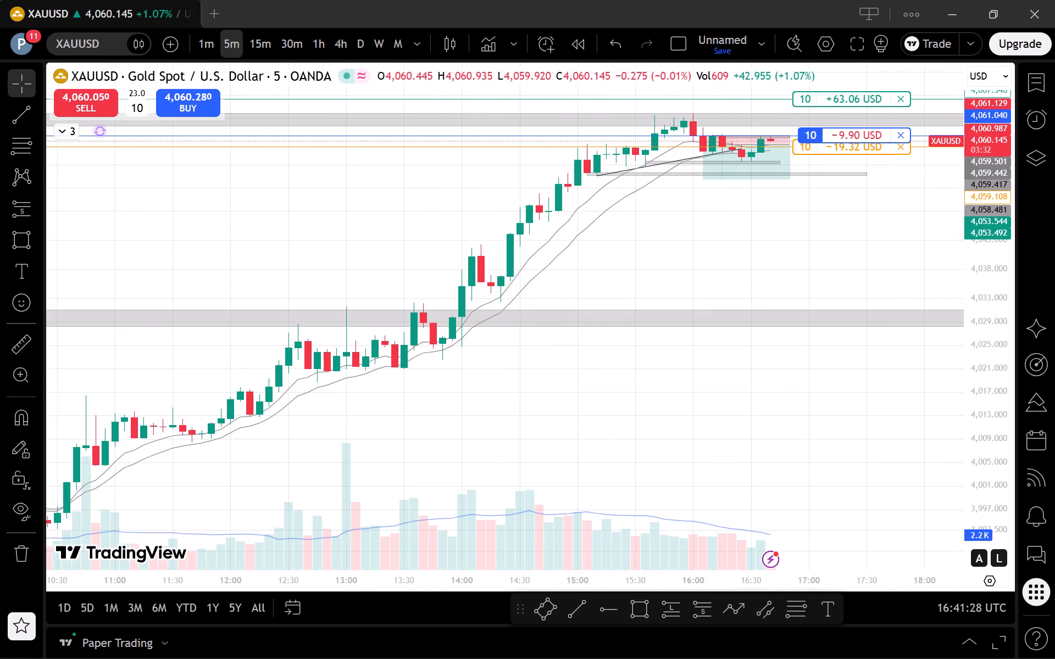
{"action": "left_click_drag", "start_coordinate": [991, 467], "coordinate": [990, 448]}
{"action": "left_click_drag", "start_coordinate": [906, 204], "coordinate": [820, 526]}
{"action": "scroll", "coordinate": [849, 502], "scroll_direction": "down", "scroll_amount": 2}
{"action": "left_click_drag", "start_coordinate": [1003, 559], "coordinate": [952, 295]}
{"action": "left_click_drag", "start_coordinate": [890, 367], "coordinate": [892, 27]}
{"action": "scroll", "coordinate": [894, 398], "scroll_direction": "up", "scroll_amount": 2}
{"action": "left_click_drag", "start_coordinate": [817, 492], "coordinate": [833, 465]}
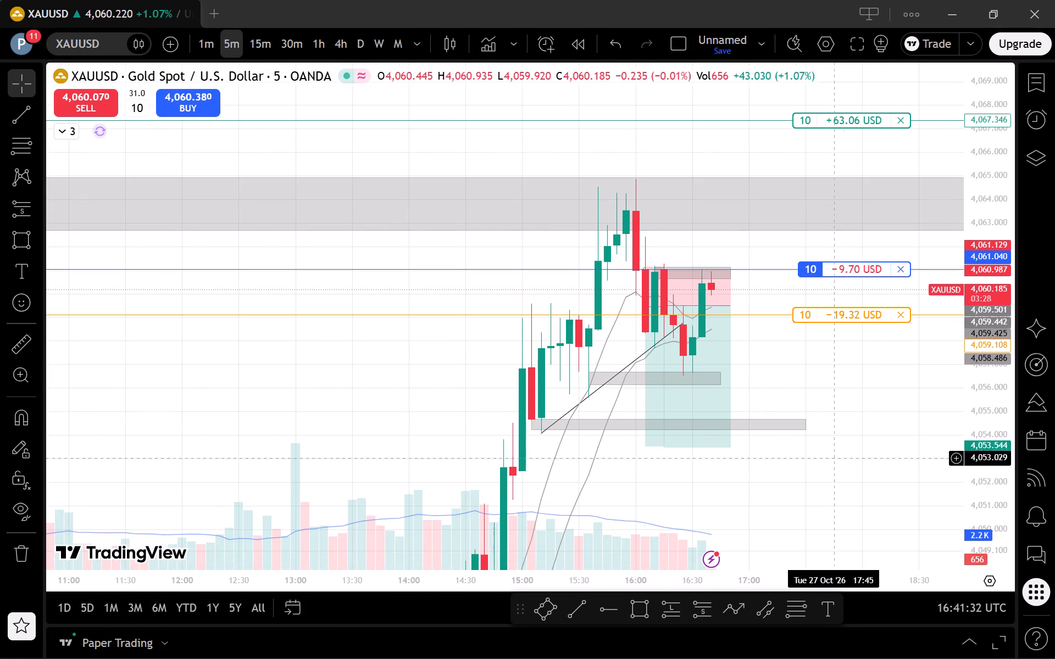
{"action": "scroll", "coordinate": [837, 448], "scroll_direction": "up", "scroll_amount": 1}
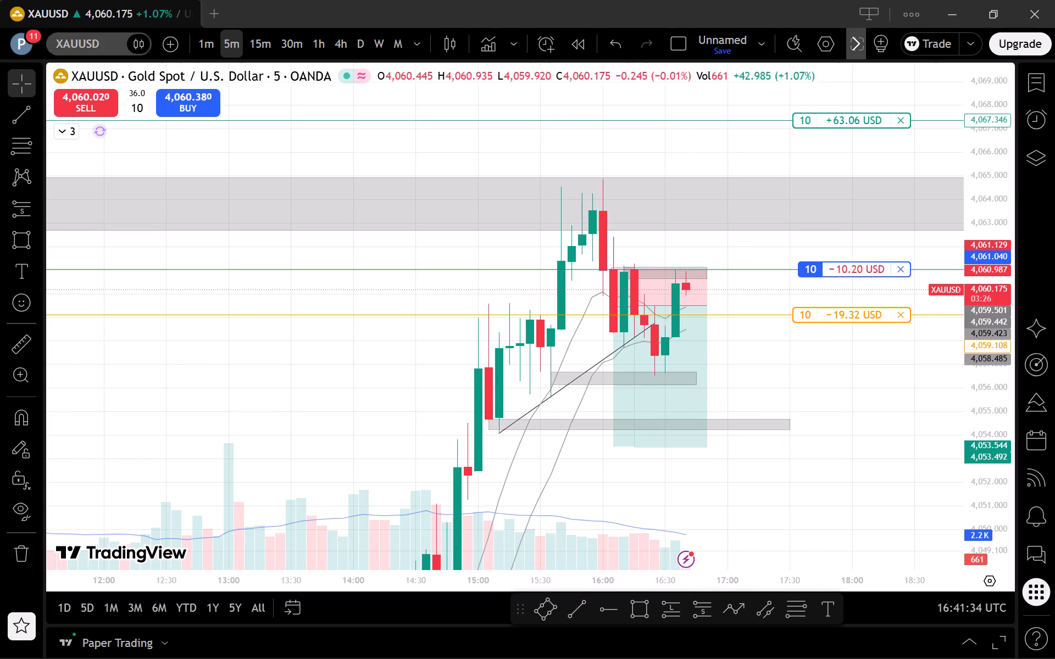
On the 1-minute gold chart, move the long's stop loss to 4,059.174.
{"action": "left_click", "coordinate": [204, 38]}
{"action": "scroll", "coordinate": [724, 461], "scroll_direction": "down", "scroll_amount": 3}
{"action": "left_click_drag", "start_coordinate": [873, 498], "coordinate": [630, 487]}
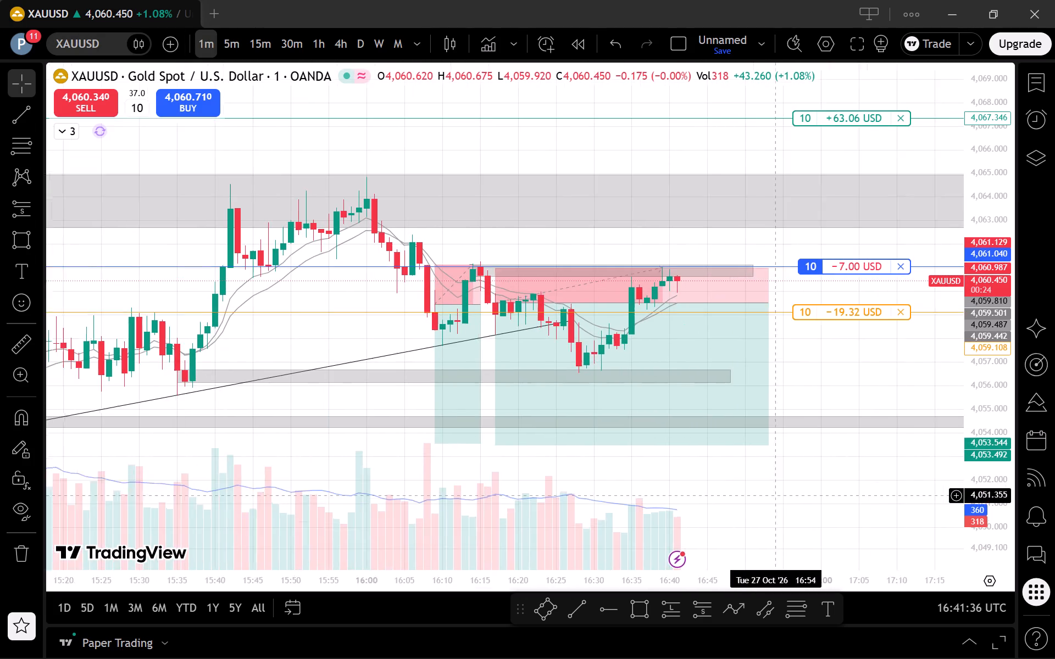
{"action": "left_click_drag", "start_coordinate": [630, 487], "coordinate": [597, 482]}
{"action": "scroll", "coordinate": [674, 486], "scroll_direction": "down", "scroll_amount": 4}
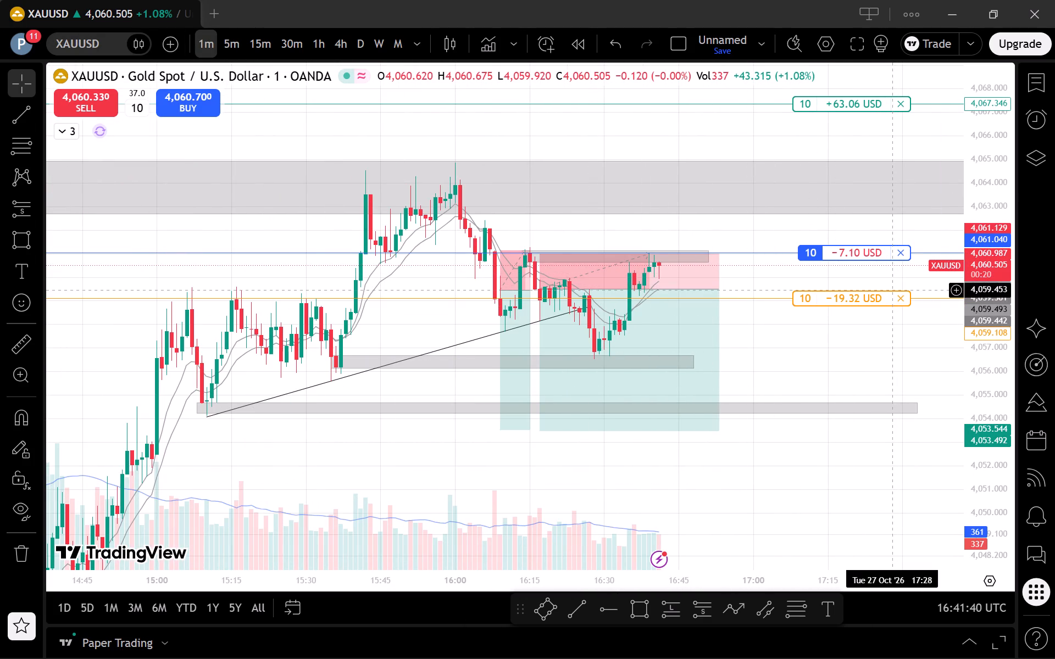
{"action": "left_click_drag", "start_coordinate": [875, 299], "coordinate": [898, 296]}
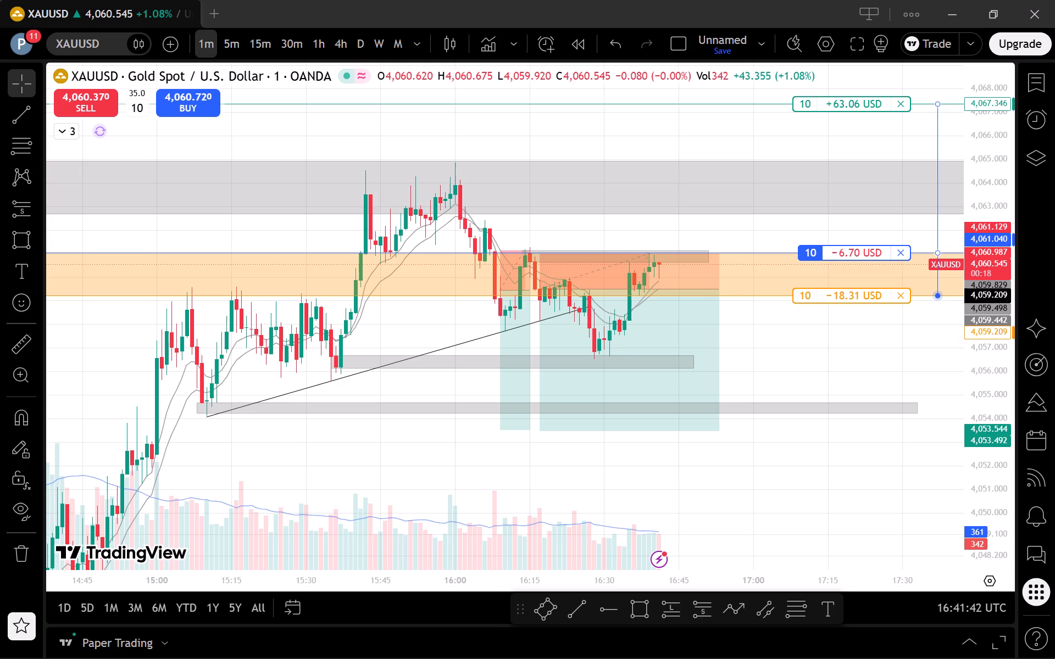
{"action": "left_click_drag", "start_coordinate": [898, 296], "coordinate": [901, 297]}
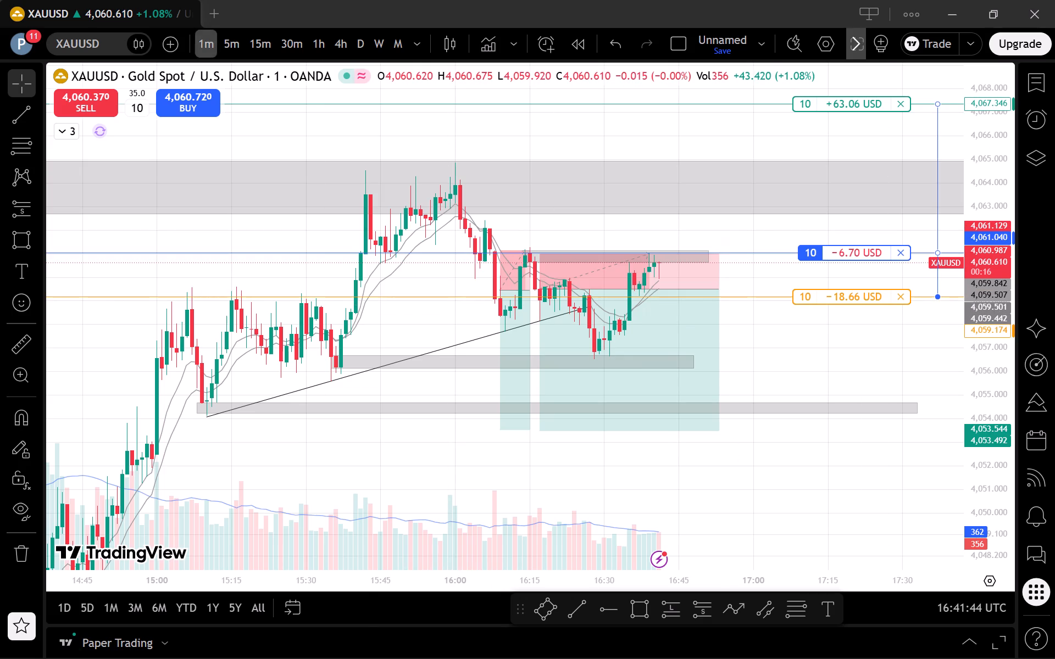
Review gold on the 5-minute timeframe, examining recent candles against the support and resistance zones and the order levels.
{"action": "left_click", "coordinate": [233, 48]}
{"action": "left_click_drag", "start_coordinate": [1022, 193], "coordinate": [1004, 280]}
{"action": "left_click_drag", "start_coordinate": [1002, 210], "coordinate": [991, 315]}
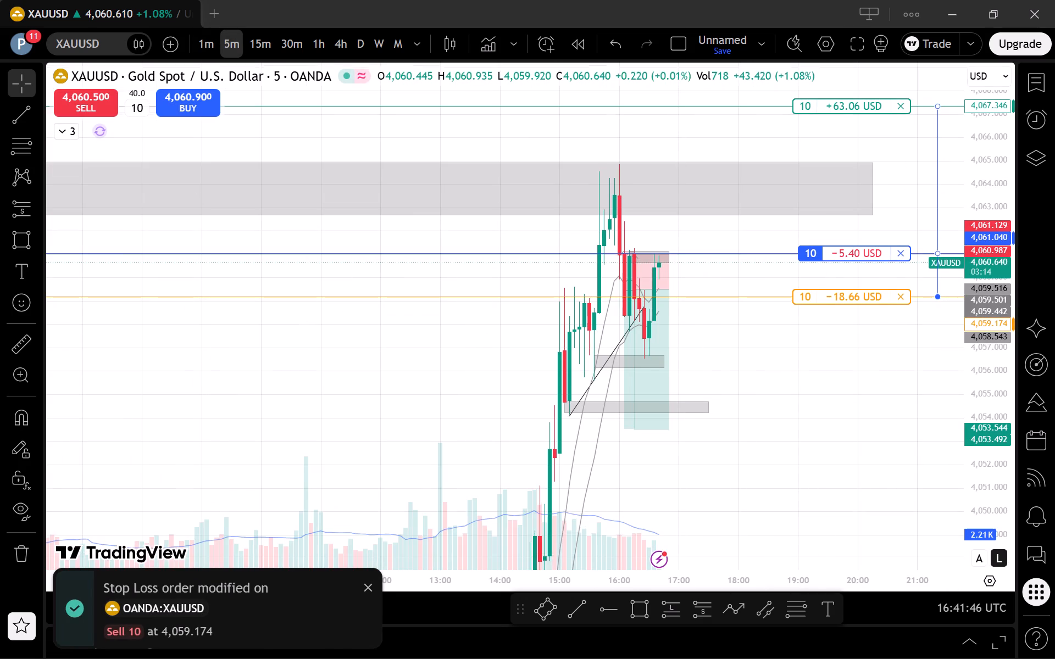
{"action": "left_click_drag", "start_coordinate": [991, 315], "coordinate": [971, 389]}
{"action": "scroll", "coordinate": [913, 402], "scroll_direction": "up", "scroll_amount": 3}
{"action": "left_click_drag", "start_coordinate": [788, 416], "coordinate": [781, 417]}
{"action": "left_click_drag", "start_coordinate": [645, 426], "coordinate": [777, 410]}
{"action": "scroll", "coordinate": [793, 393], "scroll_direction": "up", "scroll_amount": 2}
{"action": "left_click_drag", "start_coordinate": [753, 443], "coordinate": [756, 395]}
{"action": "scroll", "coordinate": [765, 379], "scroll_direction": "up", "scroll_amount": 1}
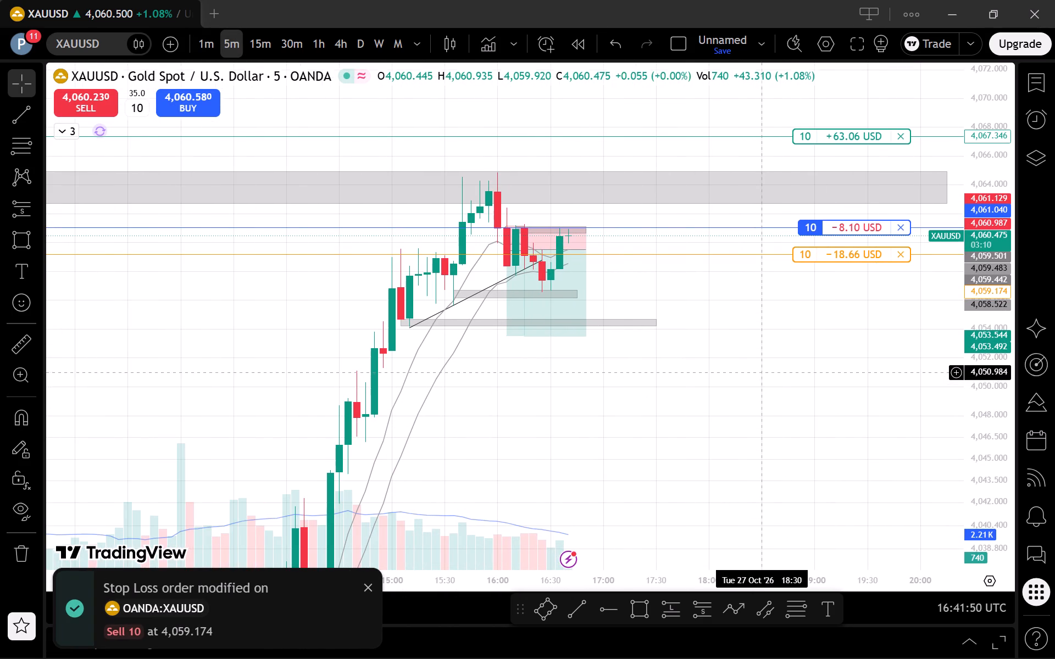
{"action": "scroll", "coordinate": [757, 388], "scroll_direction": "down", "scroll_amount": 1}
{"action": "left_click_drag", "start_coordinate": [650, 412], "coordinate": [678, 390]}
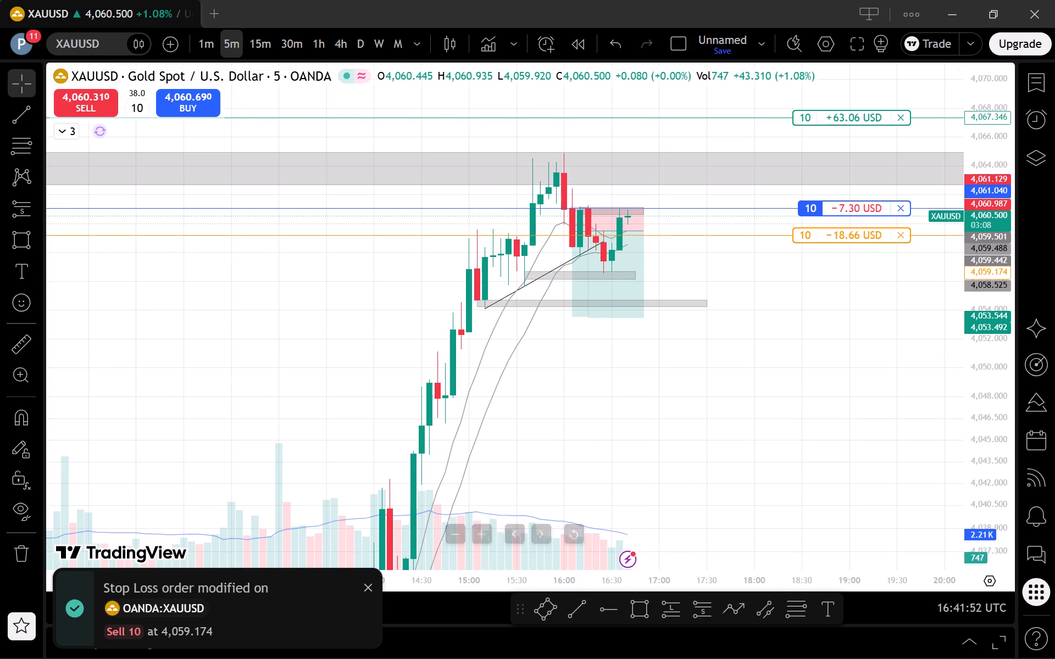
{"action": "left_click", "coordinate": [364, 590]}
{"action": "scroll", "coordinate": [560, 483], "scroll_direction": "up", "scroll_amount": 1}
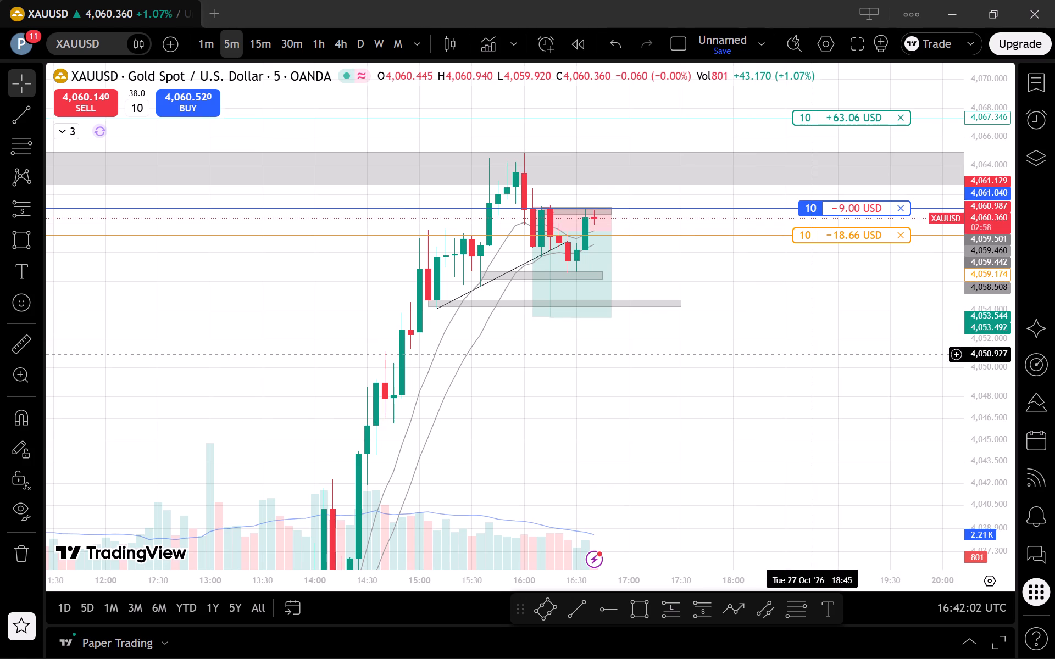
{"action": "scroll", "coordinate": [815, 354], "scroll_direction": "up", "scroll_amount": 2}
{"action": "scroll", "coordinate": [815, 354], "scroll_direction": "down", "scroll_amount": 2}
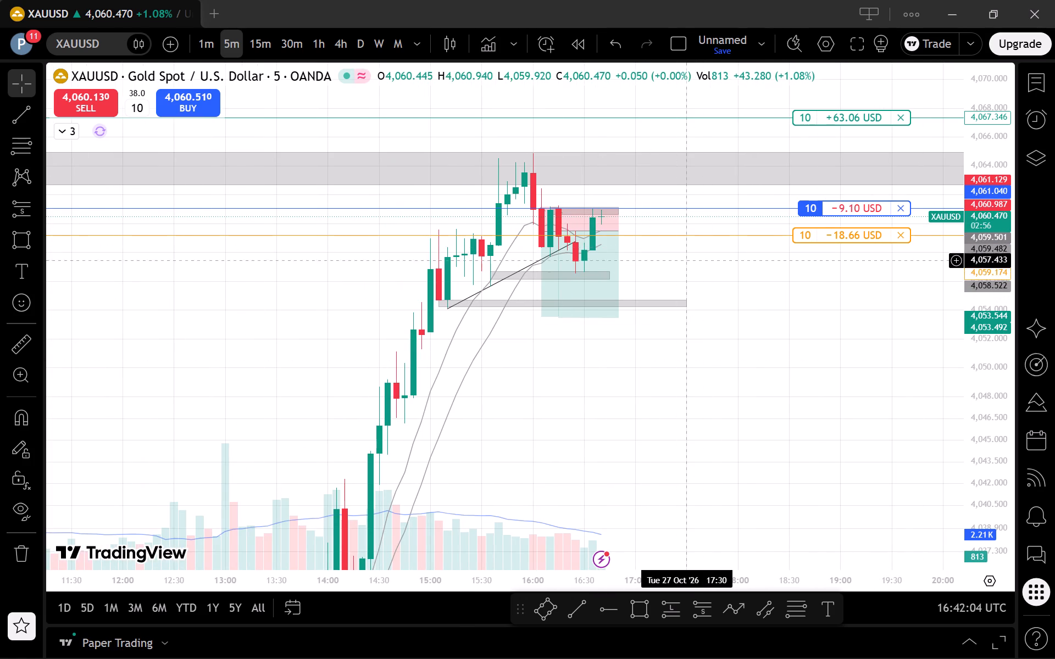
{"action": "scroll", "coordinate": [707, 289], "scroll_direction": "down", "scroll_amount": 1}
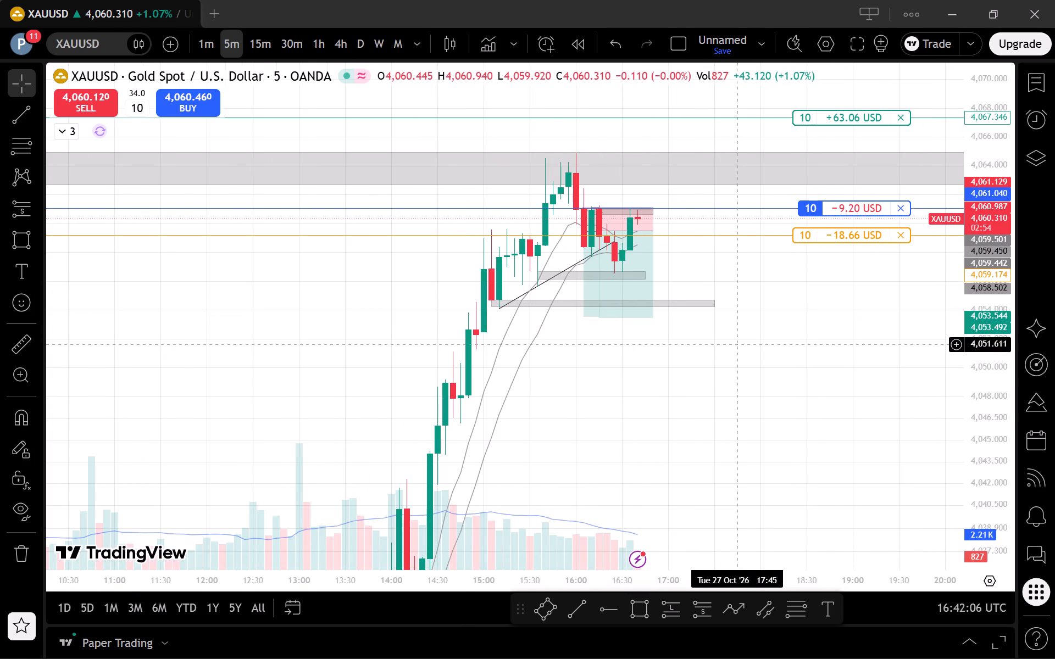
Check gold on the 1-minute timeframe, examining the latest candles between the long's stop loss and take profit.
{"action": "left_click", "coordinate": [213, 48]}
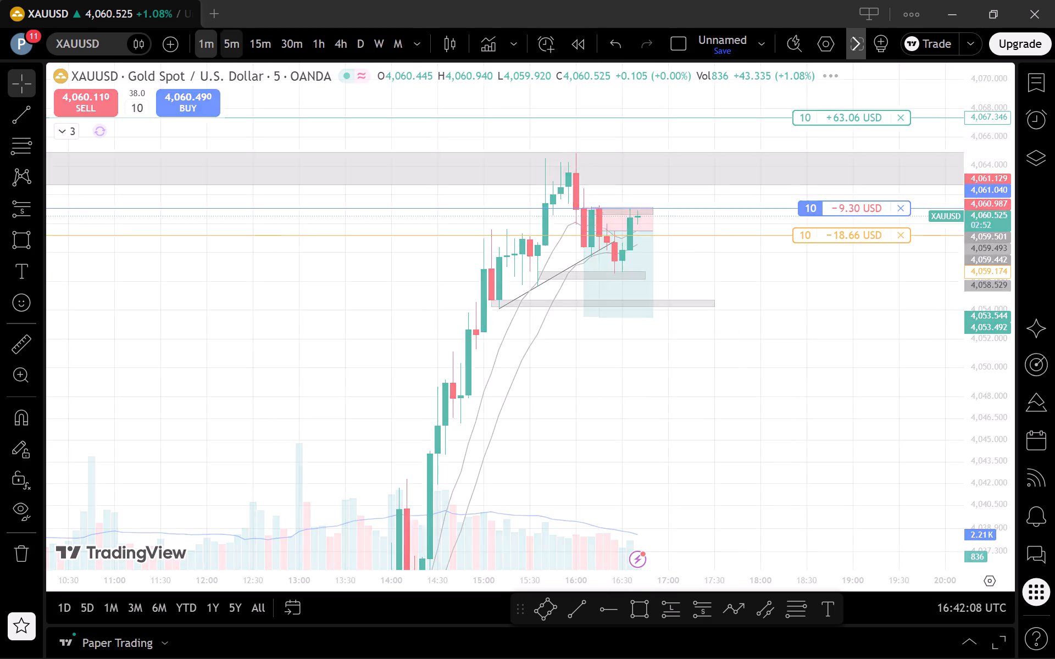
{"action": "scroll", "coordinate": [793, 382], "scroll_direction": "down", "scroll_amount": 3}
{"action": "left_click_drag", "start_coordinate": [978, 498], "coordinate": [984, 386]}
{"action": "scroll", "coordinate": [906, 298], "scroll_direction": "down", "scroll_amount": 3}
{"action": "left_click_drag", "start_coordinate": [879, 237], "coordinate": [688, 415]}
{"action": "left_click_drag", "start_coordinate": [683, 406], "coordinate": [681, 403]}
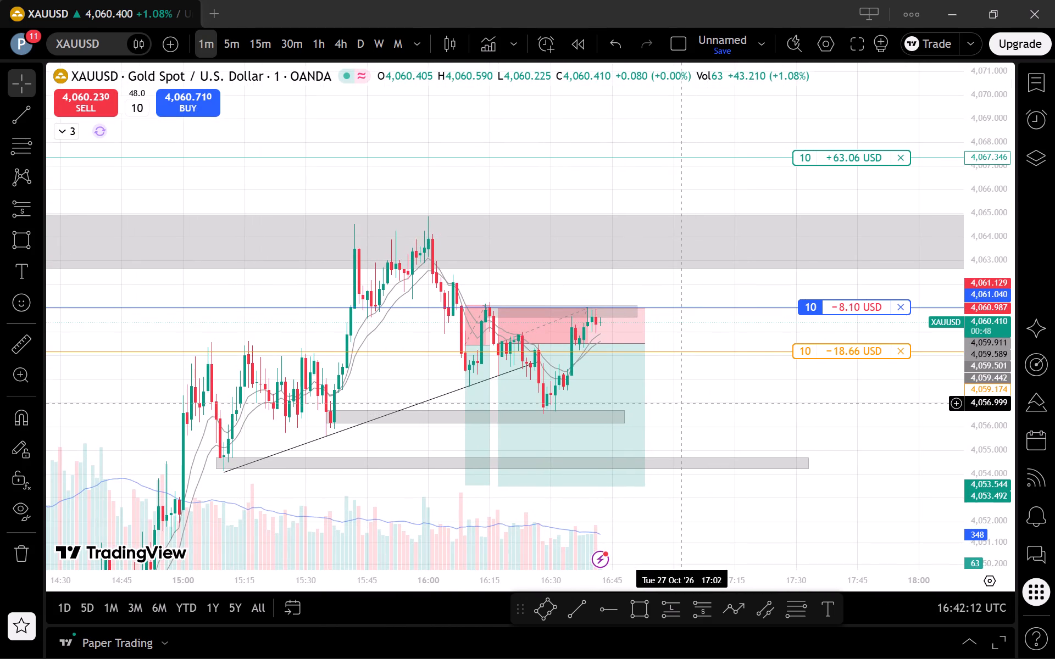
Examine gold's latest 1-minute candles around the long's entry, stop loss and the nearby support and resistance zones.
{"action": "left_click_drag", "start_coordinate": [681, 403], "coordinate": [659, 367]}
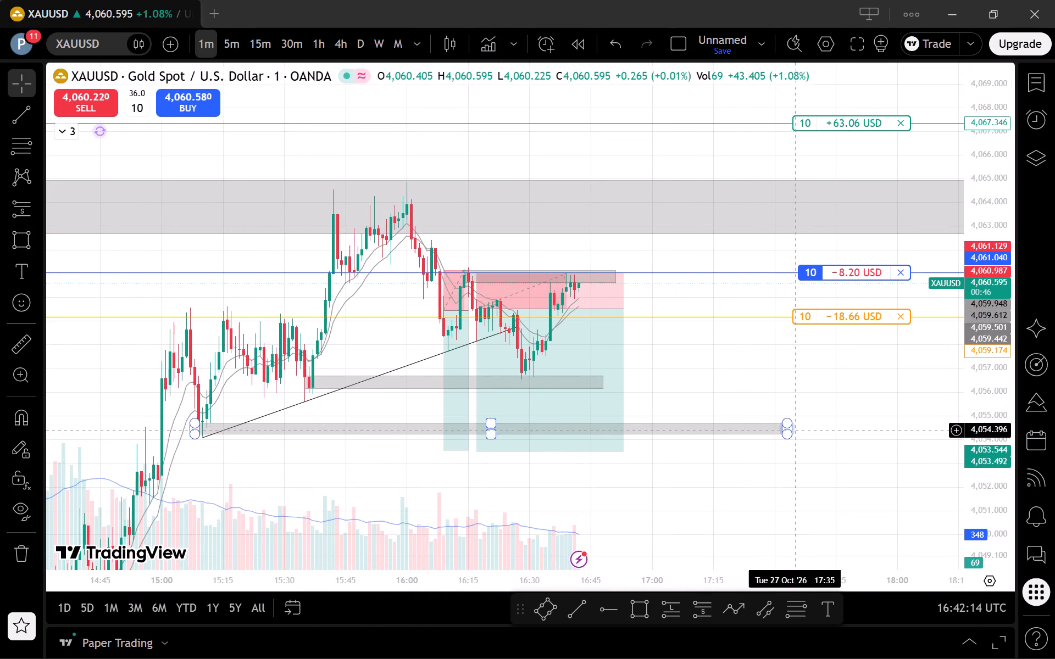
{"action": "scroll", "coordinate": [822, 422], "scroll_direction": "down", "scroll_amount": 1}
{"action": "scroll", "coordinate": [867, 433], "scroll_direction": "up", "scroll_amount": 2}
{"action": "left_click_drag", "start_coordinate": [818, 396], "coordinate": [860, 369]}
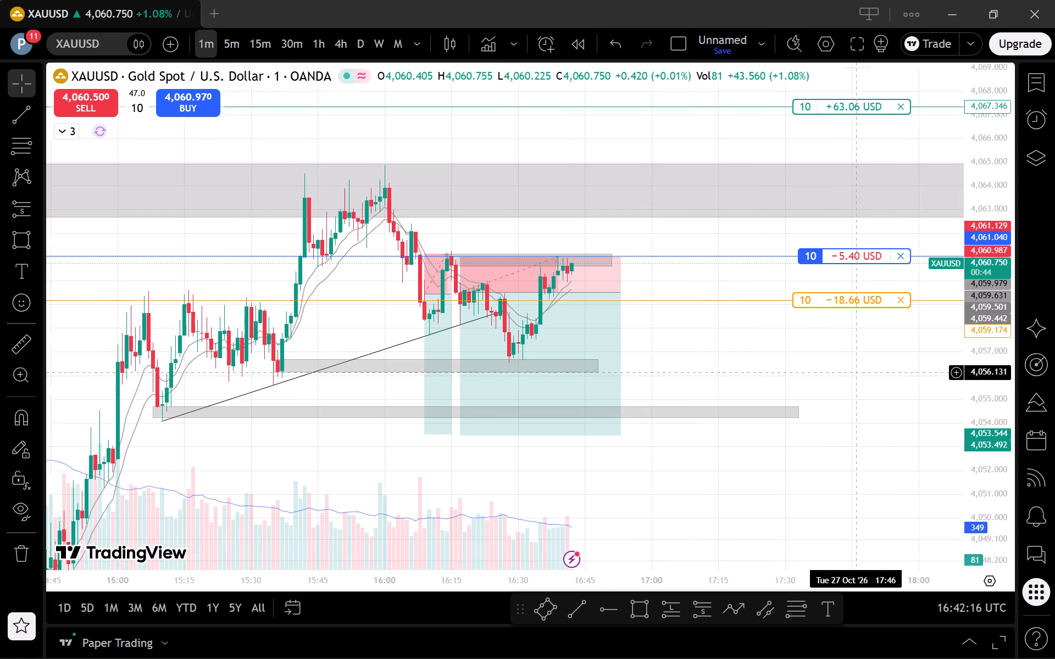
{"action": "left_click_drag", "start_coordinate": [860, 369], "coordinate": [839, 334]}
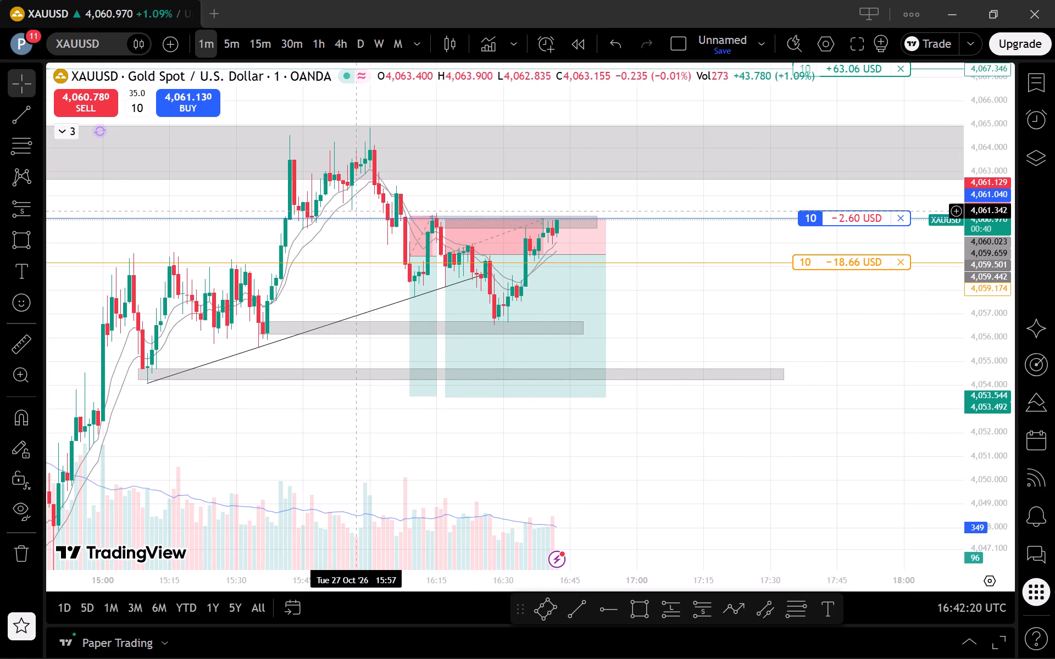
Review gold on the 5-minute timeframe, examining recent candles against the order levels and the marked zones.
{"action": "left_click", "coordinate": [236, 49]}
{"action": "scroll", "coordinate": [918, 407], "scroll_direction": "up", "scroll_amount": 1}
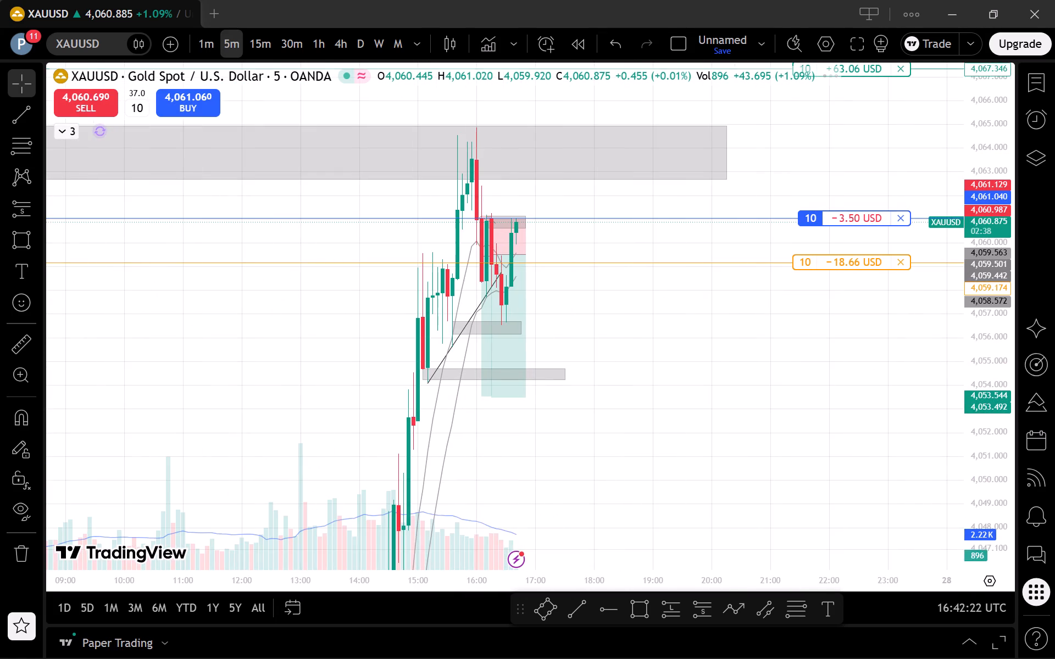
{"action": "left_click_drag", "start_coordinate": [998, 232], "coordinate": [956, 453]}
{"action": "left_click_drag", "start_coordinate": [681, 433], "coordinate": [890, 384]}
{"action": "scroll", "coordinate": [828, 383], "scroll_direction": "up", "scroll_amount": 3}
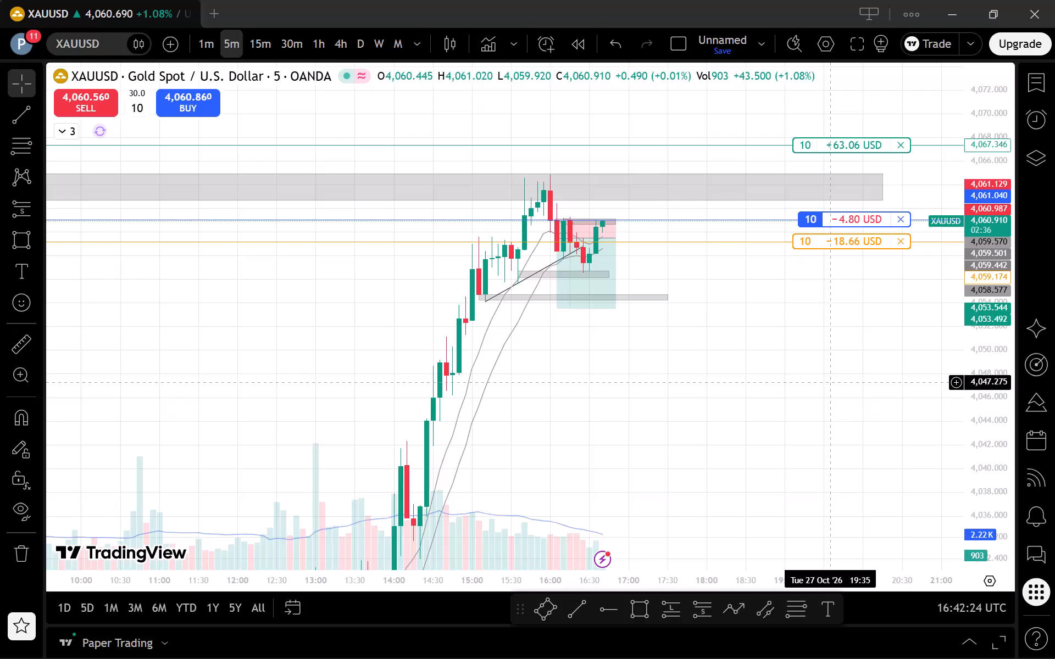
{"action": "left_click_drag", "start_coordinate": [793, 389], "coordinate": [815, 428]}
{"action": "left_click_drag", "start_coordinate": [1001, 500], "coordinate": [952, 365]}
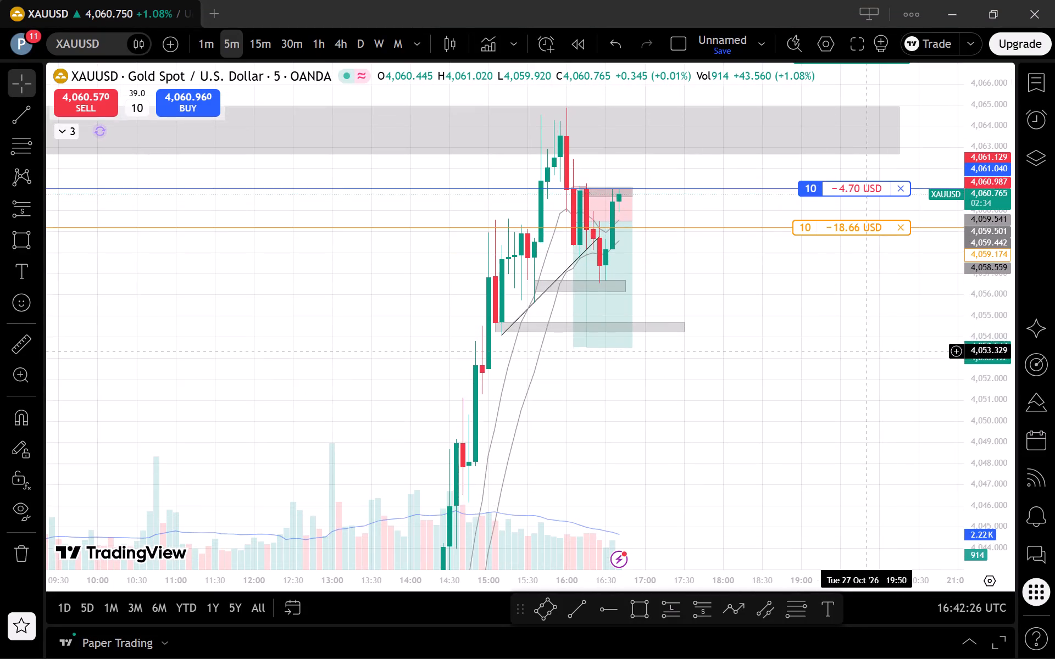
{"action": "left_click_drag", "start_coordinate": [851, 346], "coordinate": [876, 398]}
{"action": "scroll", "coordinate": [871, 388], "scroll_direction": "up", "scroll_amount": 1}
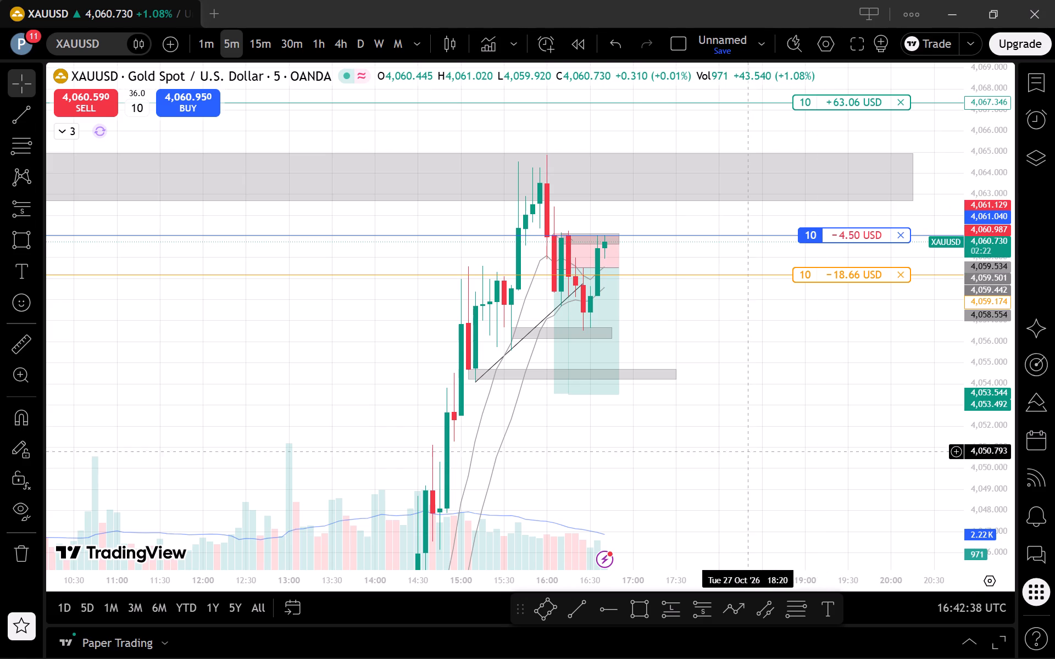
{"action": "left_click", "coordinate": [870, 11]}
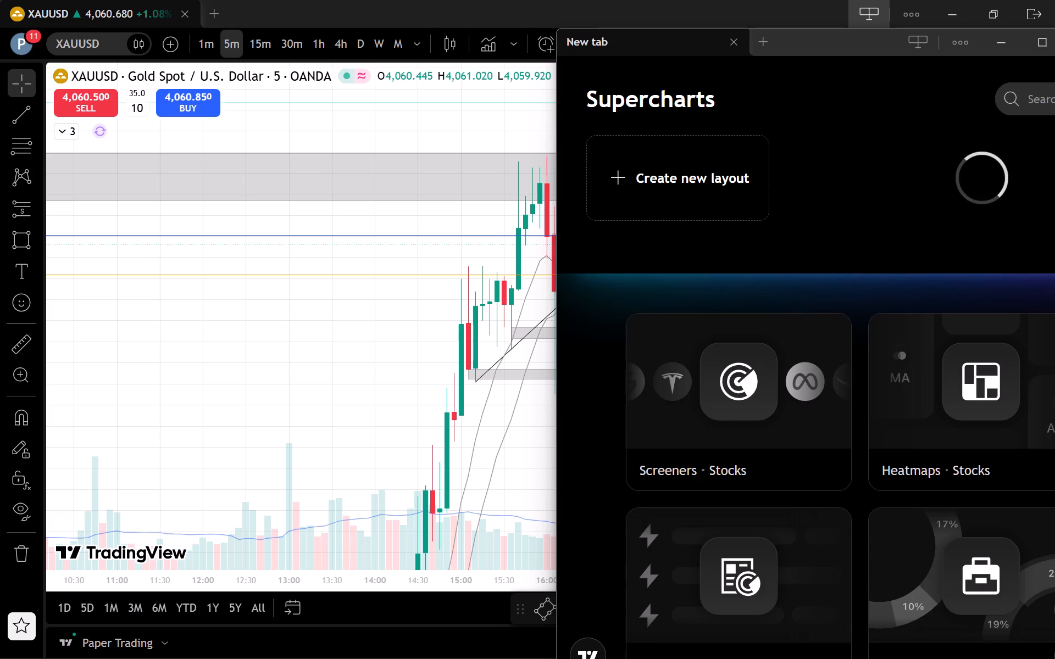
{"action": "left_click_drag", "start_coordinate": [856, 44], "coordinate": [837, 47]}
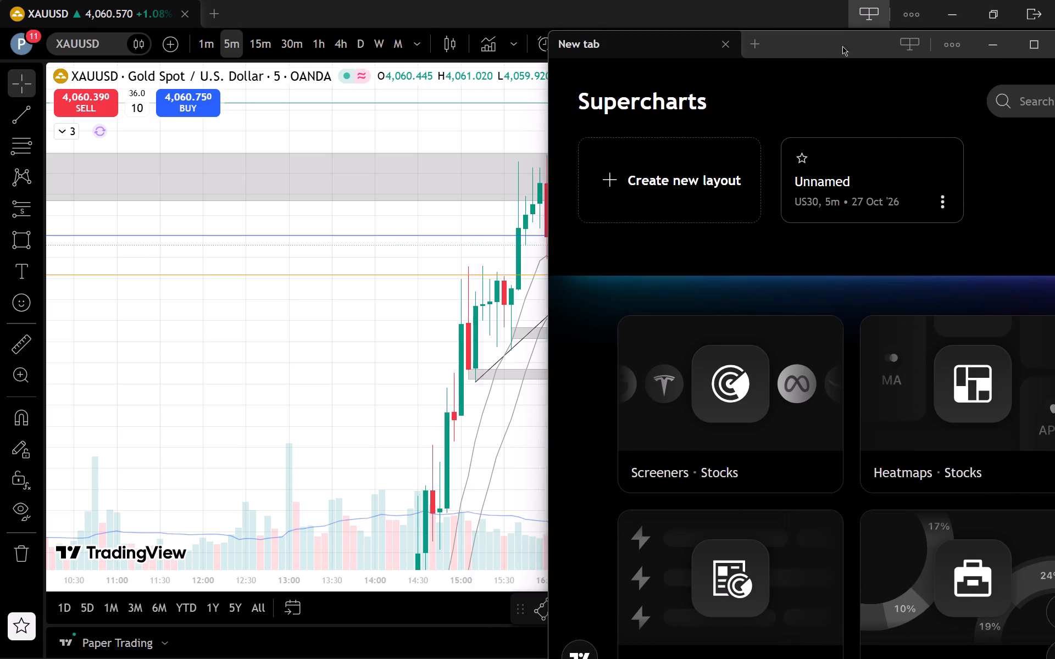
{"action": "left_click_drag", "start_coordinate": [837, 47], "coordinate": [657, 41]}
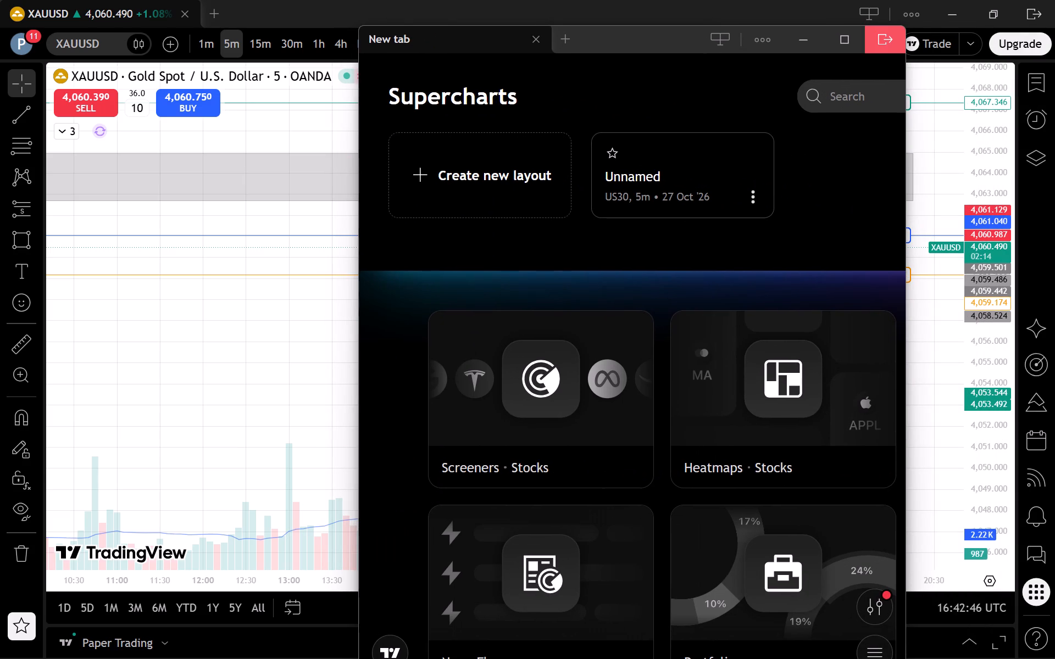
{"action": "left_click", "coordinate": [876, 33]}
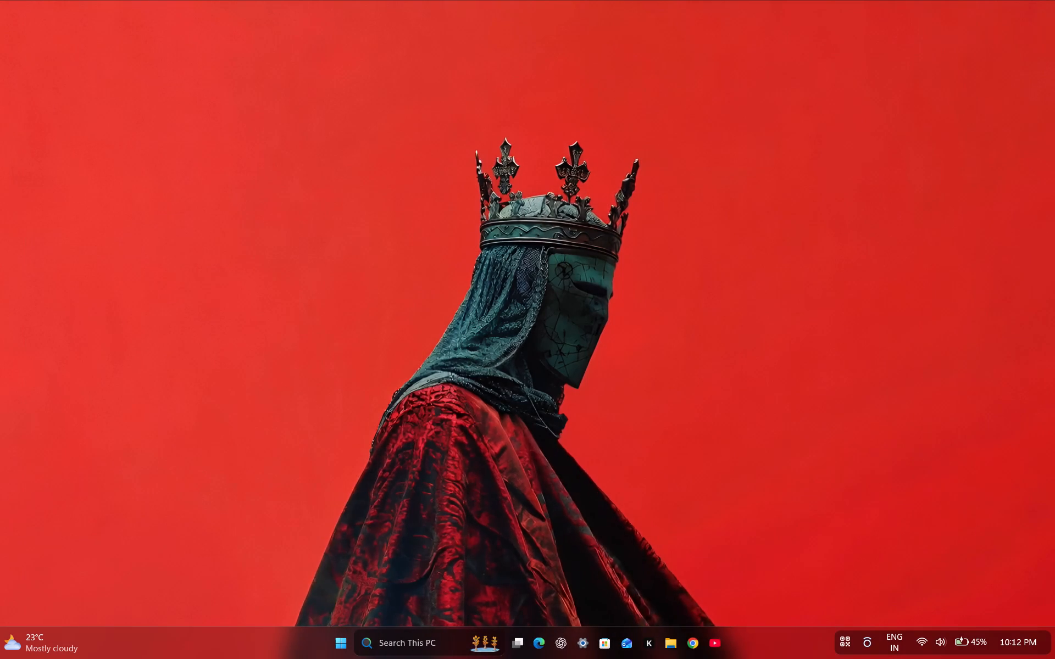
Relaunch TradingView and minimise the extra new-tab window to get back to the gold chart.
{"action": "left_click", "coordinate": [334, 645]}
{"action": "left_click", "coordinate": [359, 376]}
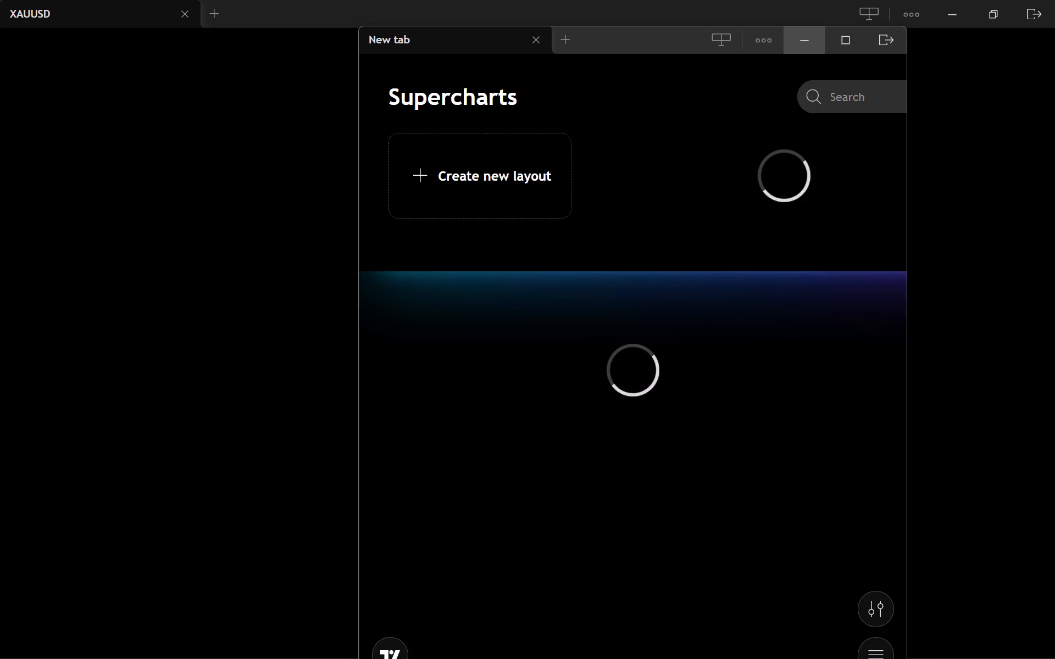
{"action": "left_click", "coordinate": [806, 46]}
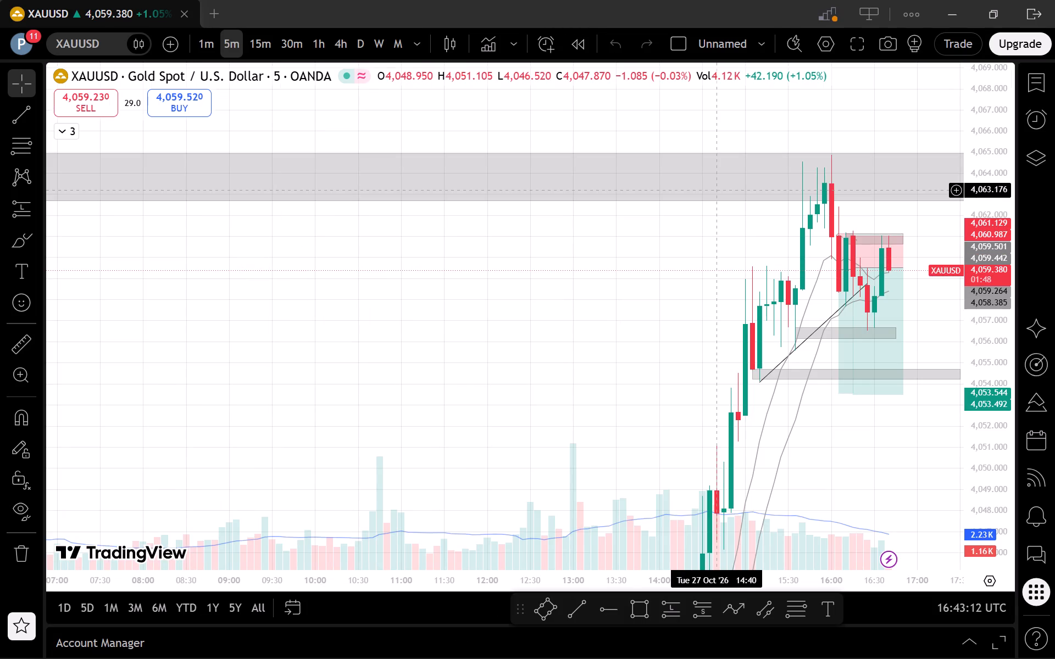
Check gold on the 1-minute timeframe, examining the newest candles against the long's stop loss and the nearby zones.
{"action": "scroll", "coordinate": [834, 511], "scroll_direction": "up", "scroll_amount": 6}
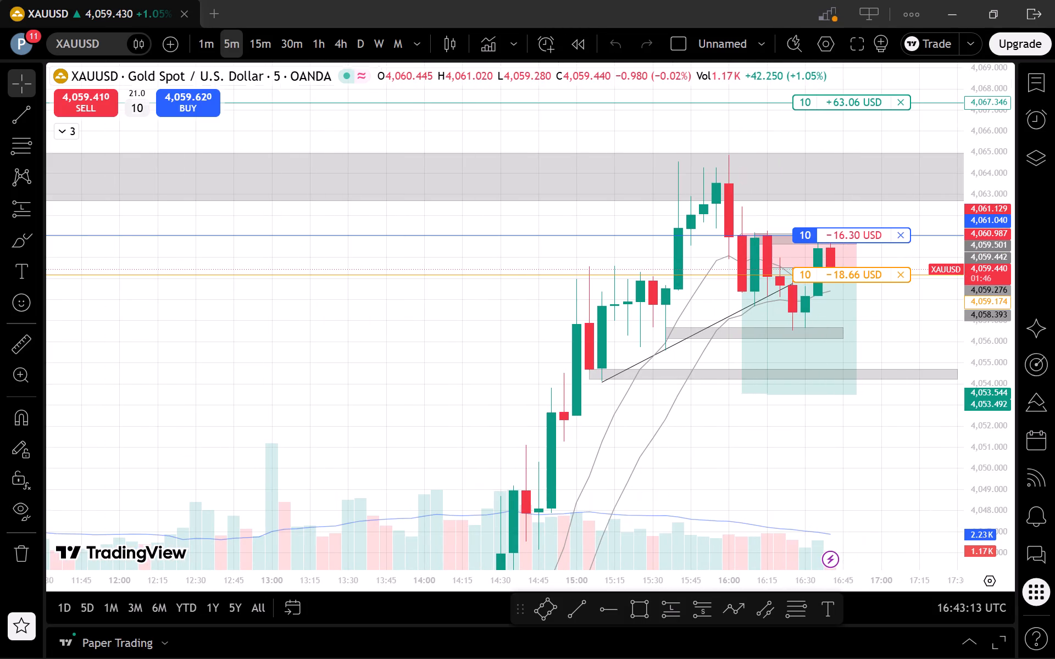
{"action": "left_click", "coordinate": [203, 40]}
{"action": "left_click", "coordinate": [836, 442]}
{"action": "left_click_drag", "start_coordinate": [797, 446], "coordinate": [441, 450]}
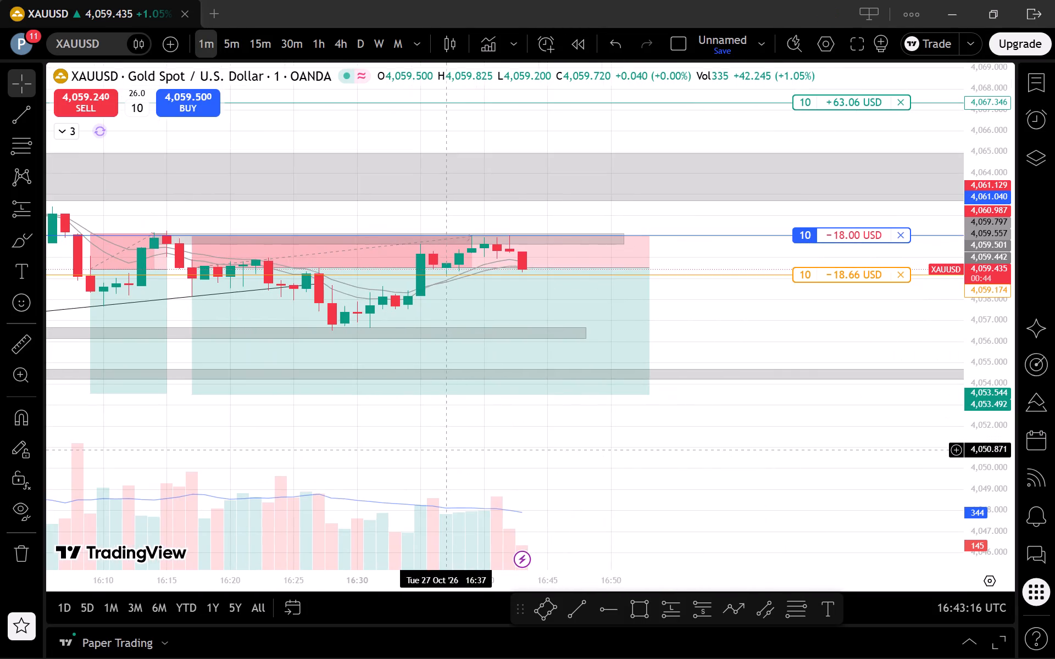
{"action": "scroll", "coordinate": [724, 456], "scroll_direction": "down", "scroll_amount": 3}
{"action": "left_click_drag", "start_coordinate": [981, 530], "coordinate": [962, 371]}
{"action": "scroll", "coordinate": [874, 329], "scroll_direction": "down", "scroll_amount": 2}
{"action": "left_click_drag", "start_coordinate": [874, 329], "coordinate": [870, 347]}
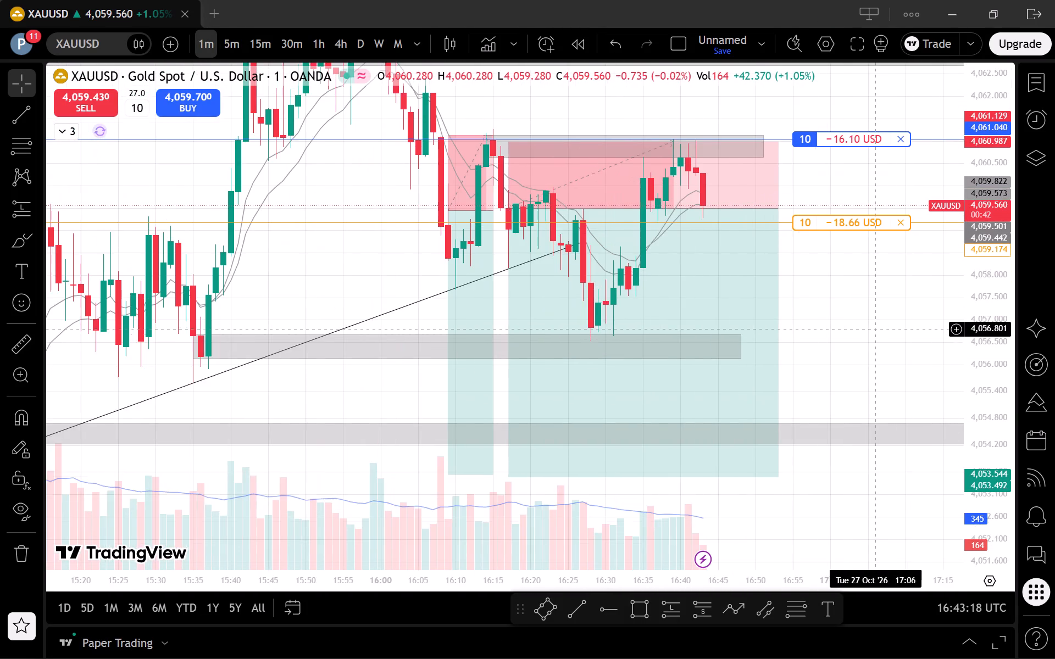
{"action": "left_click_drag", "start_coordinate": [870, 347], "coordinate": [778, 438]}
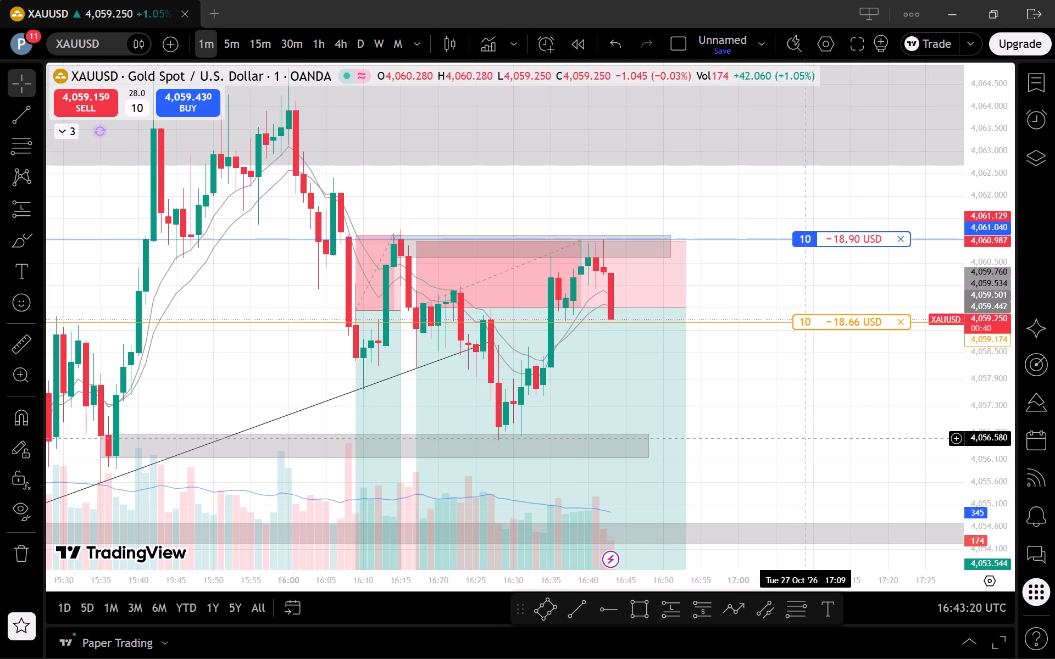
{"action": "left_click_drag", "start_coordinate": [993, 300], "coordinate": [995, 333]}
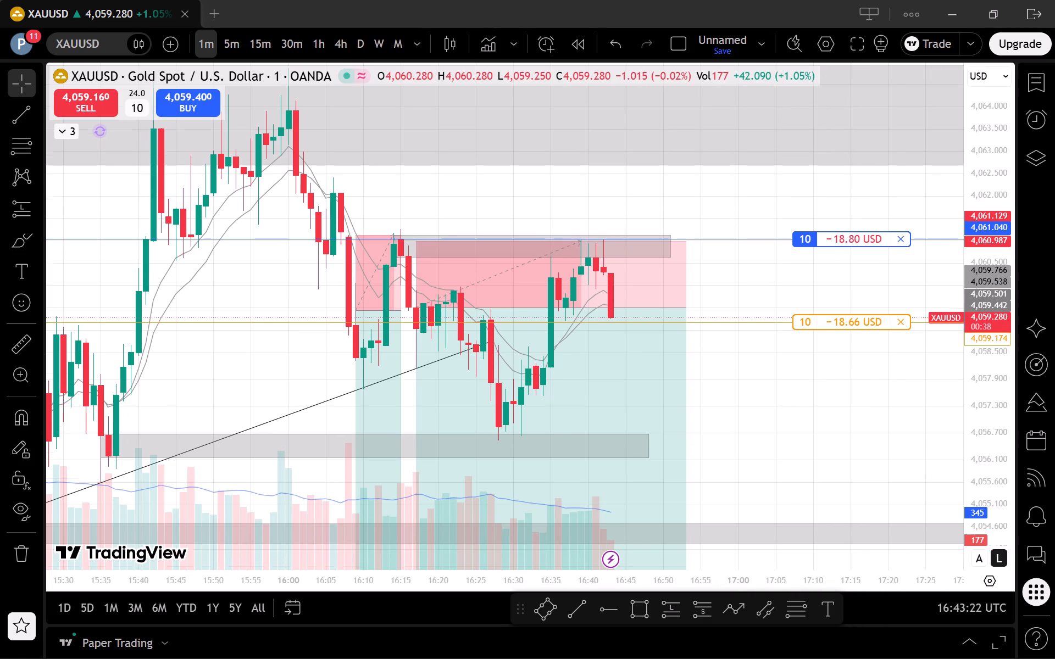
{"action": "left_click_drag", "start_coordinate": [995, 333], "coordinate": [995, 418]}
{"action": "scroll", "coordinate": [924, 381], "scroll_direction": "down", "scroll_amount": 2}
{"action": "left_click_drag", "start_coordinate": [918, 396], "coordinate": [862, 463]}
{"action": "left_click", "coordinate": [862, 463]}
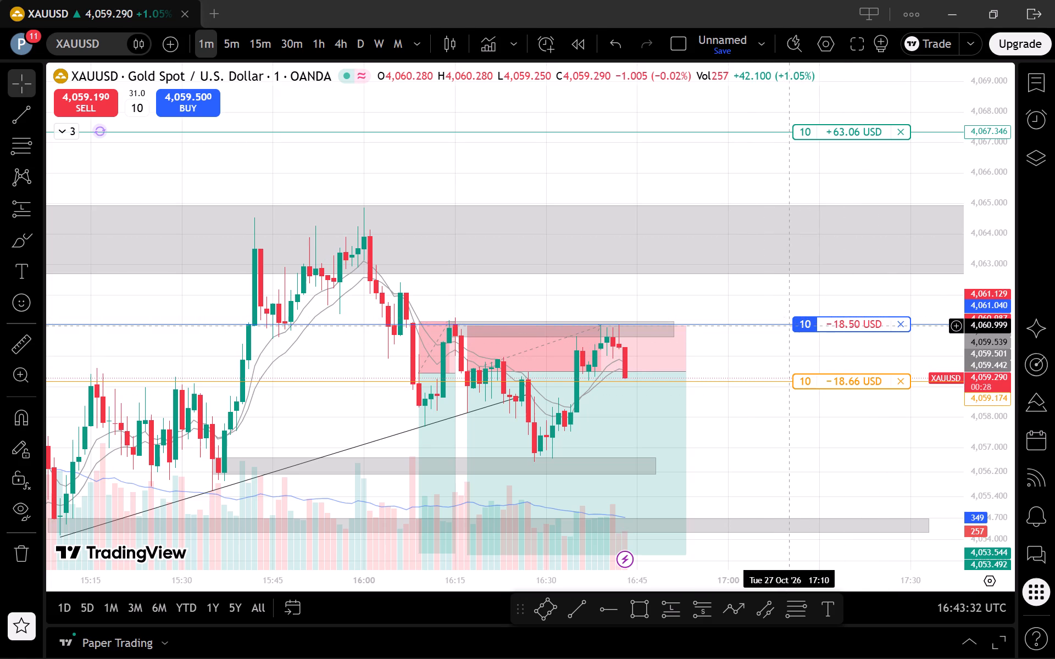
Review gold on the 5-minute timeframe, examining the current candle against the long's stop loss and the marked zones.
{"action": "left_click", "coordinate": [230, 47]}
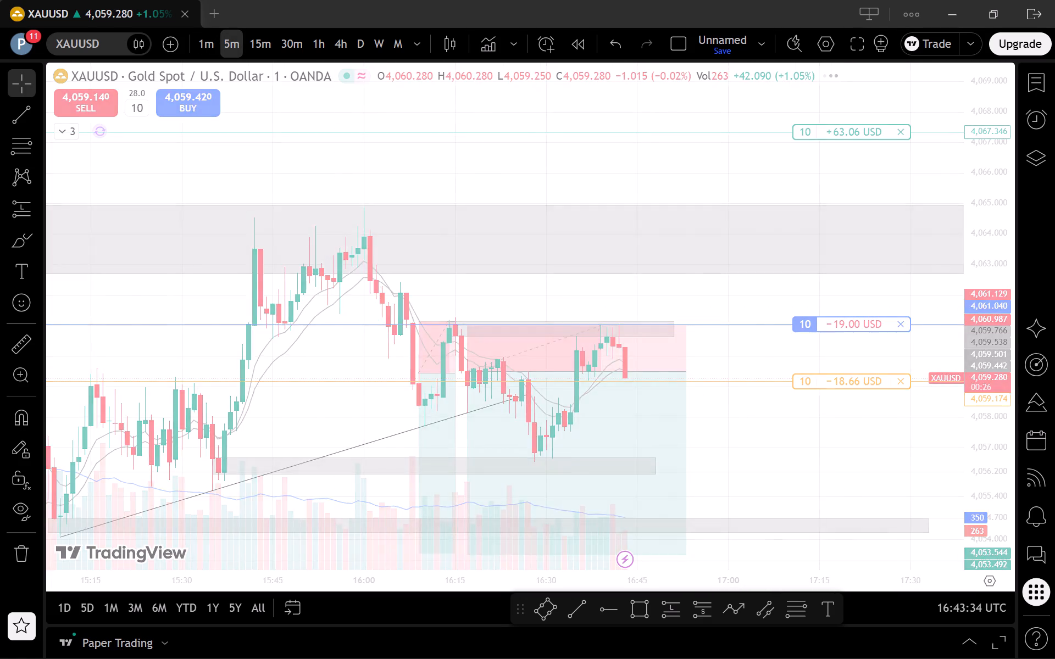
{"action": "left_click_drag", "start_coordinate": [991, 283], "coordinate": [1001, 451]}
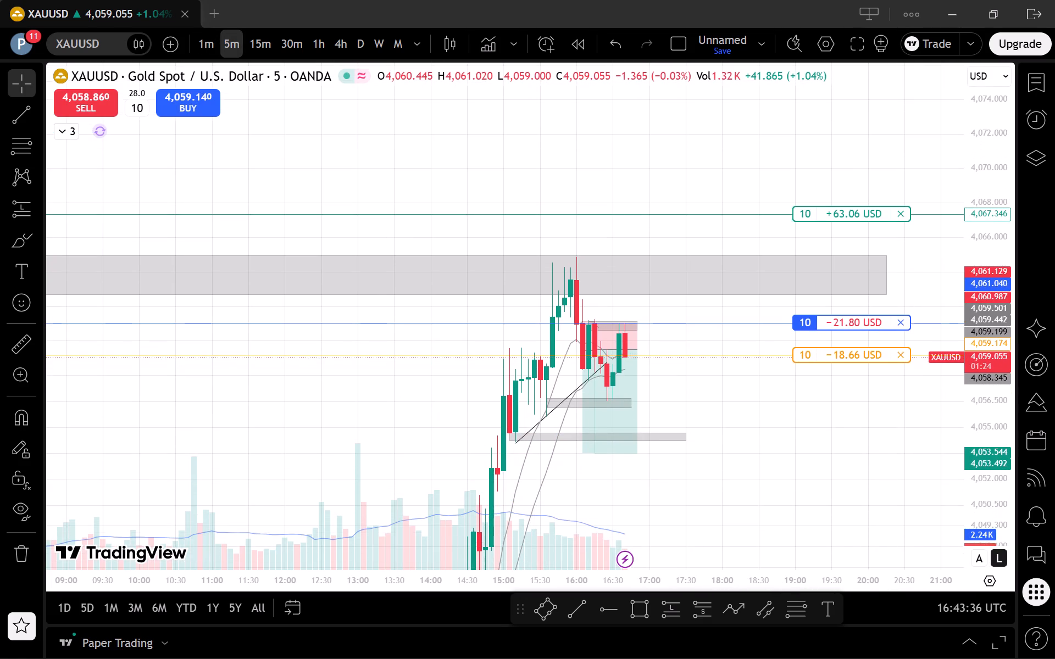
{"action": "scroll", "coordinate": [895, 440], "scroll_direction": "up", "scroll_amount": 1}
{"action": "left_click_drag", "start_coordinate": [773, 481], "coordinate": [874, 451]}
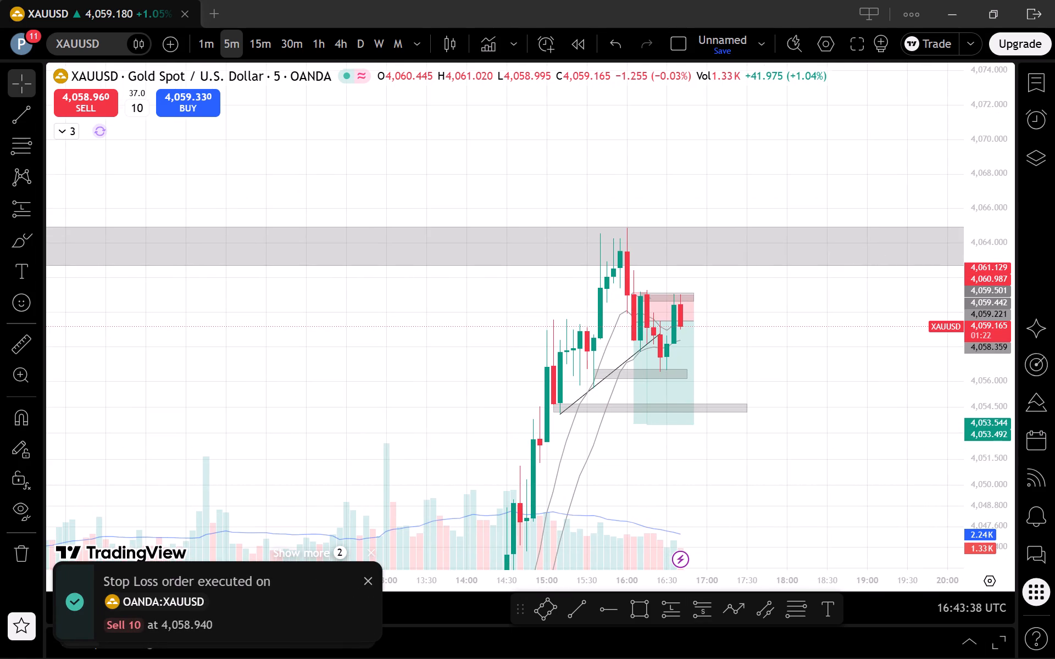
Maximise the paper trading account view and read through the trade history, from the latest gold long back to the September trades.
{"action": "left_click", "coordinate": [1003, 650]}
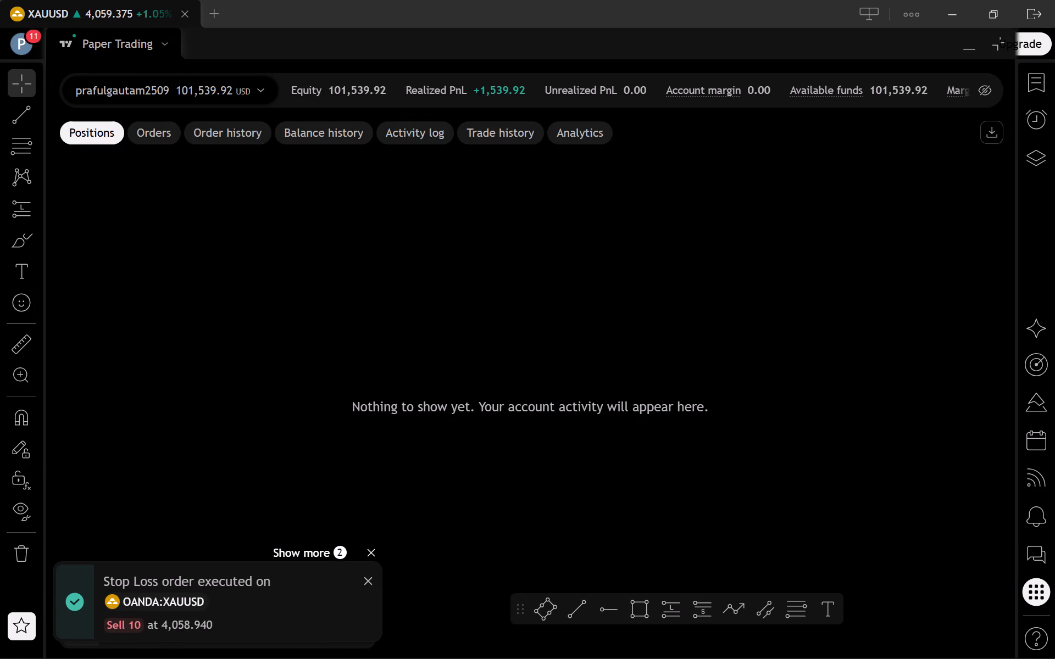
{"action": "left_click", "coordinate": [492, 138]}
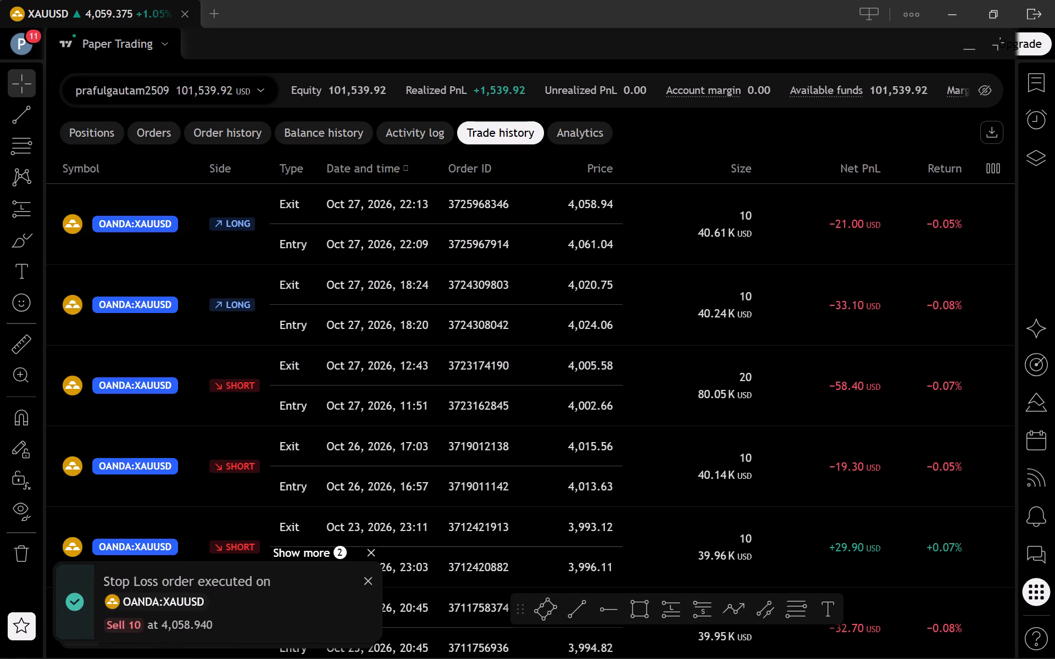
{"action": "scroll", "coordinate": [721, 359], "scroll_direction": "down", "scroll_amount": 5}
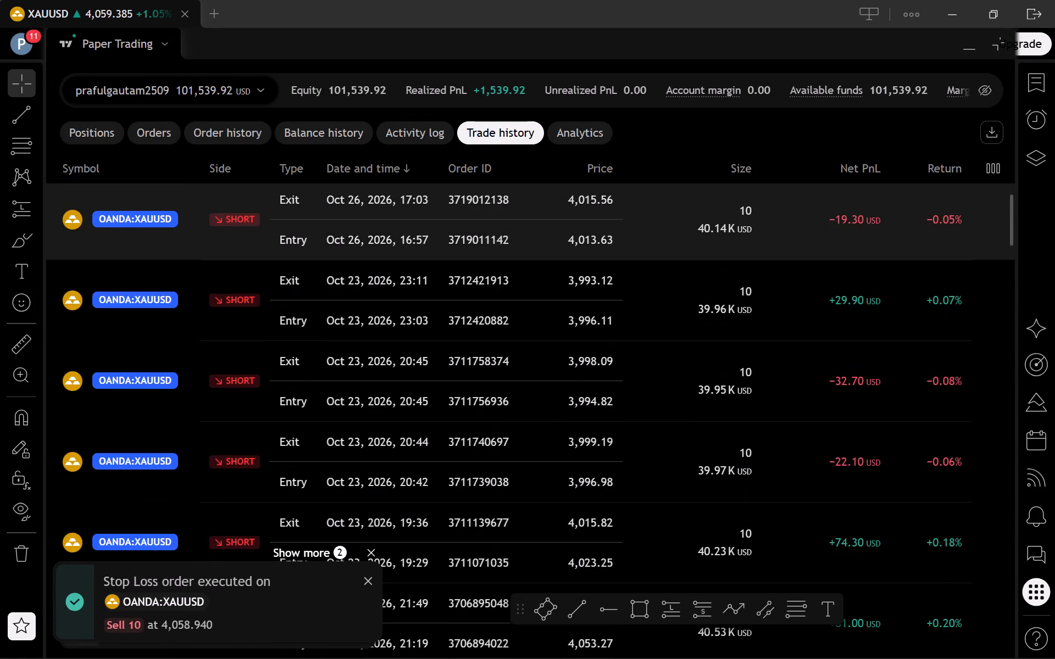
{"action": "scroll", "coordinate": [728, 370], "scroll_direction": "down", "scroll_amount": 4}
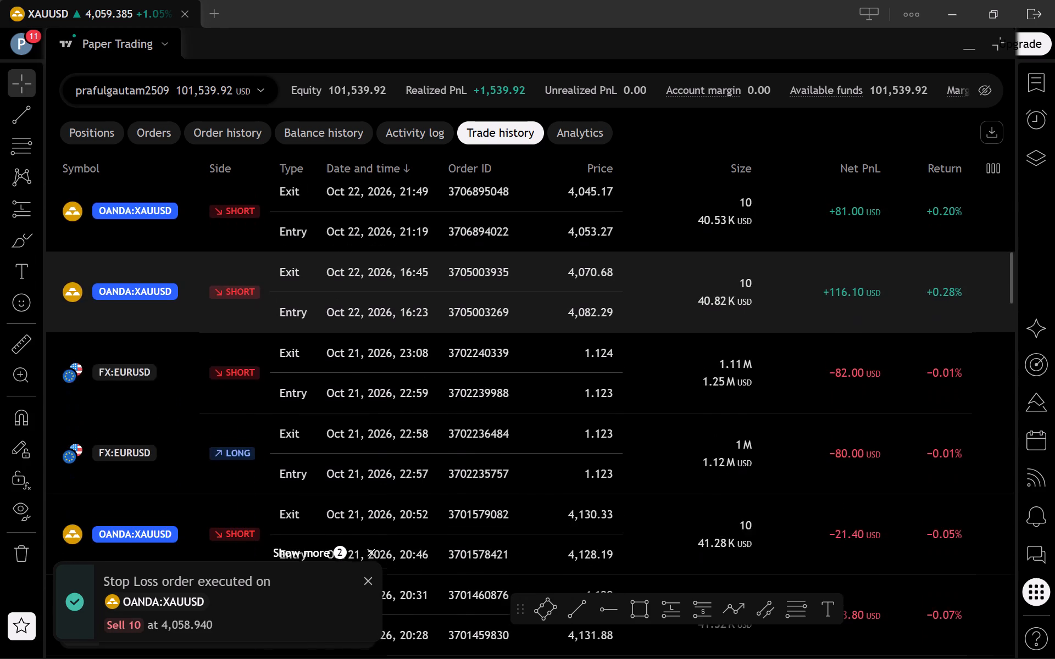
{"action": "scroll", "coordinate": [728, 375], "scroll_direction": "down", "scroll_amount": 18}
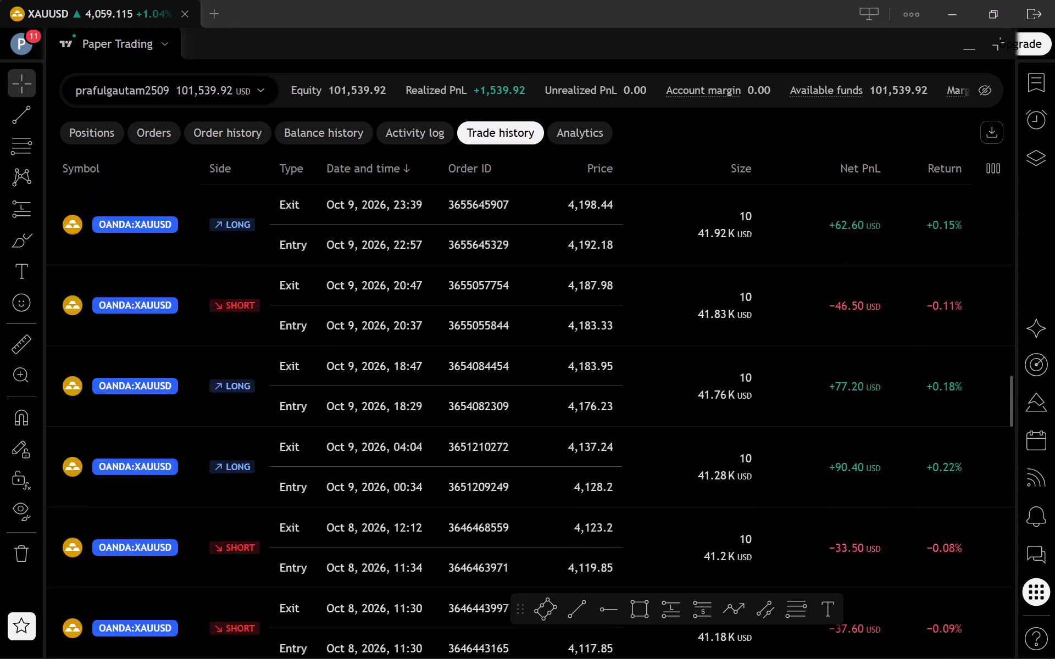
{"action": "scroll", "coordinate": [731, 381], "scroll_direction": "down", "scroll_amount": 16}
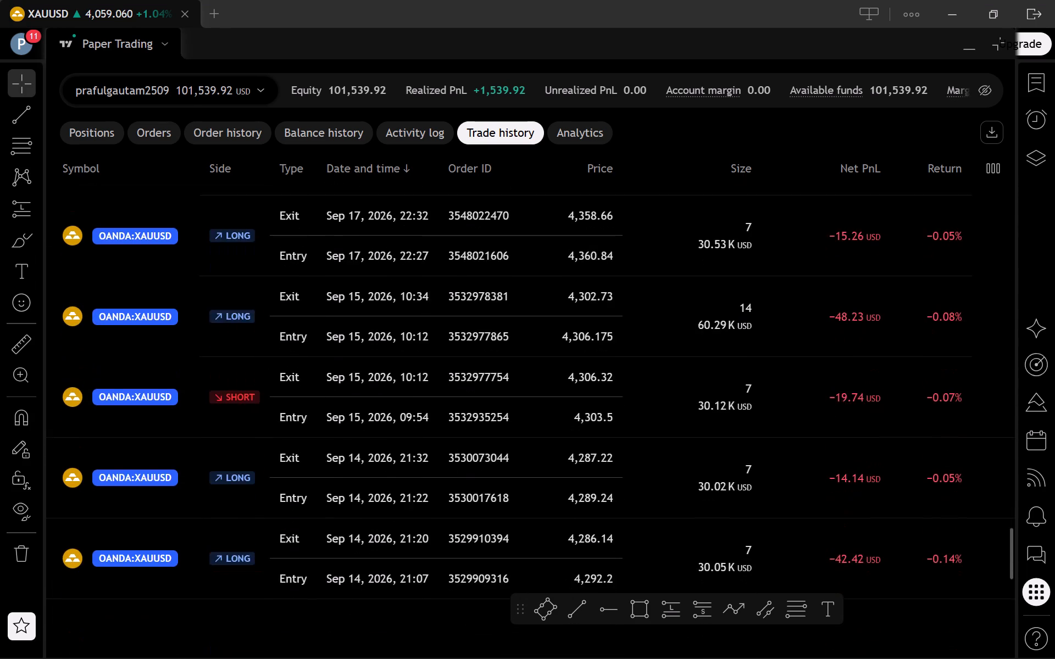
{"action": "scroll", "coordinate": [731, 382], "scroll_direction": "down", "scroll_amount": 13}
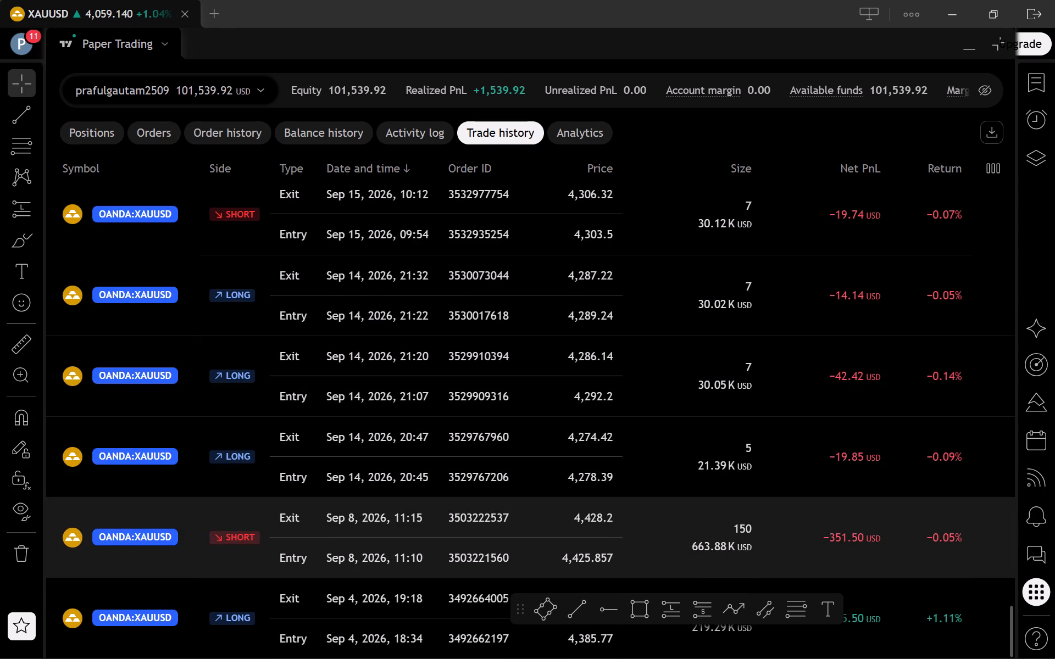
Shift the floating drawing toolbar slightly over the trade history list.
{"action": "left_click_drag", "start_coordinate": [523, 613], "coordinate": [521, 594]}
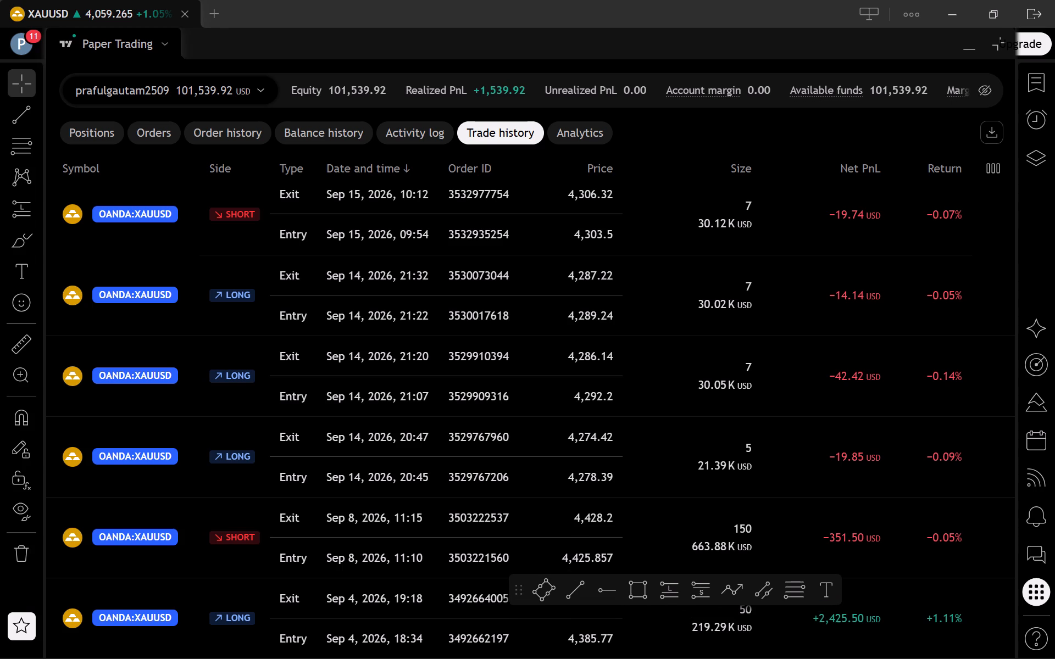
{"action": "left_click_drag", "start_coordinate": [521, 594], "coordinate": [535, 620]}
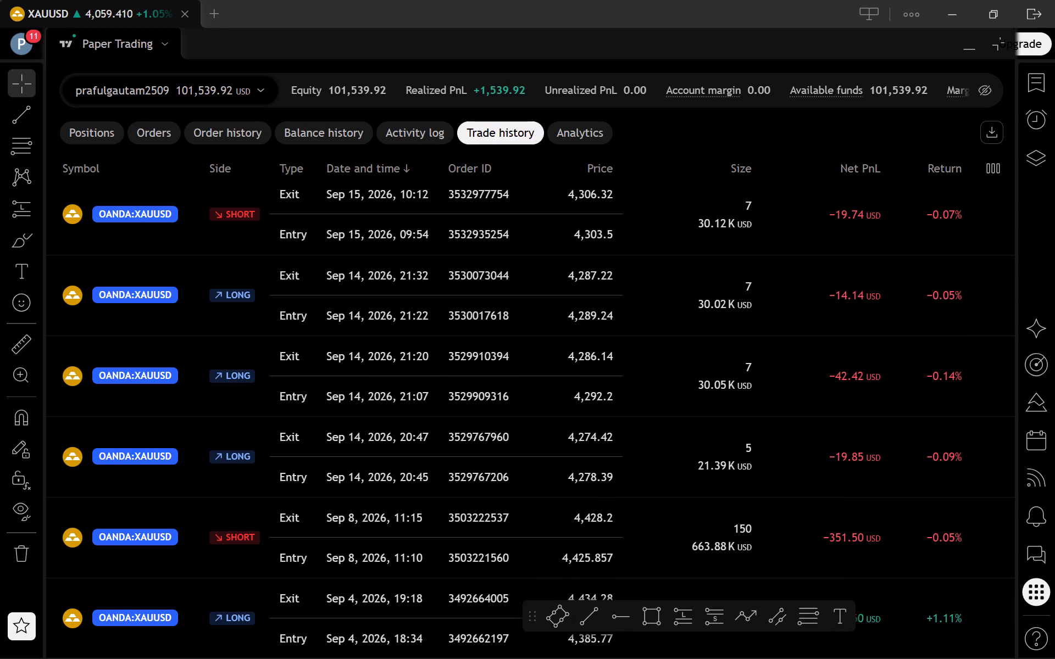
Collapse the maximised paper trading account view to bring back the gold chart.
{"action": "left_click", "coordinate": [968, 46]}
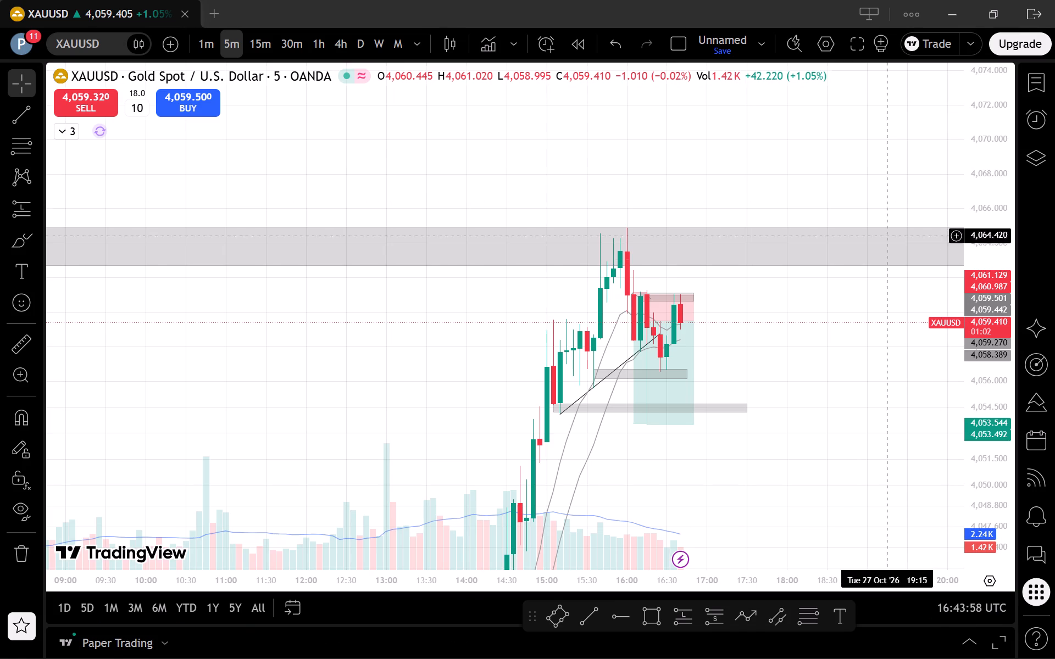
Examine gold on the 1-minute timeframe, reading the newest candles against the marked zones and the short-position drawings.
{"action": "scroll", "coordinate": [809, 413], "scroll_direction": "up", "scroll_amount": 1}
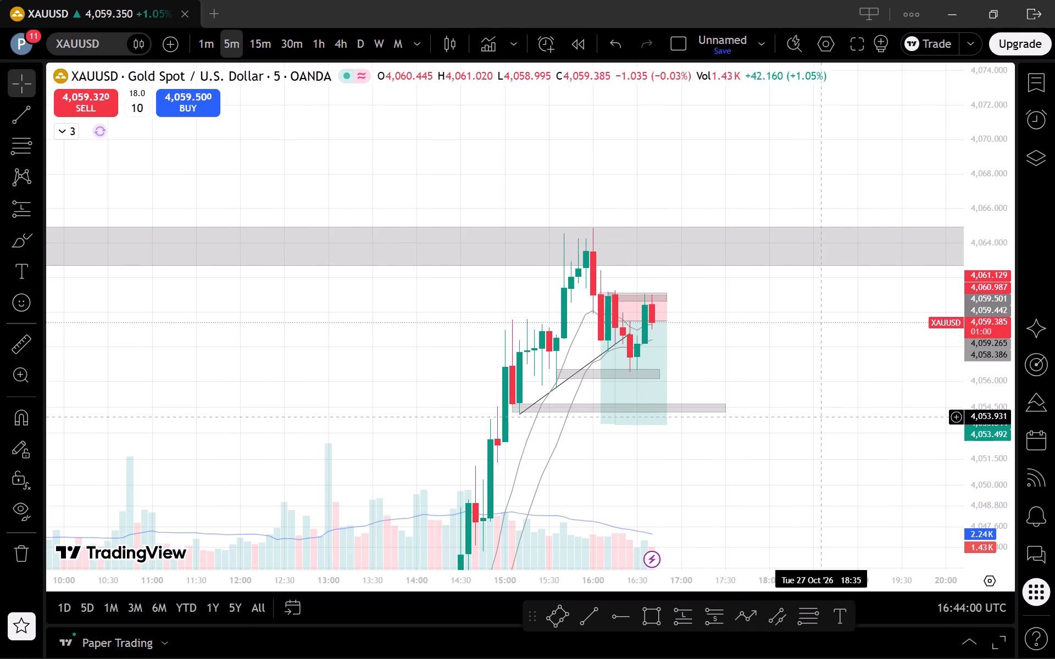
{"action": "left_click", "coordinate": [214, 32]}
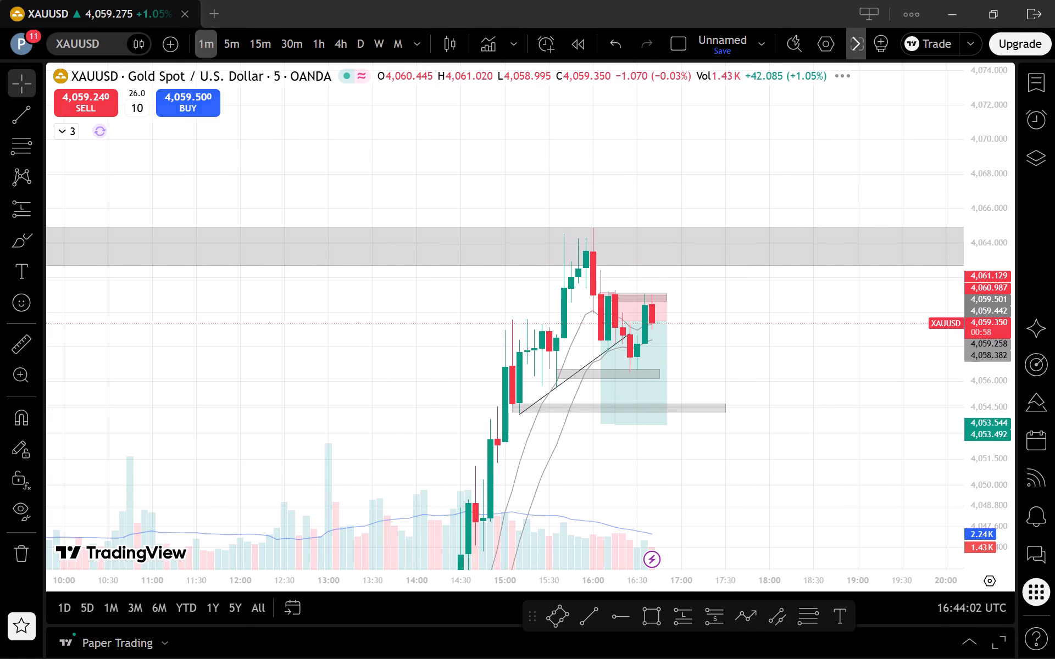
{"action": "scroll", "coordinate": [764, 433], "scroll_direction": "down", "scroll_amount": 2}
{"action": "left_click_drag", "start_coordinate": [832, 467], "coordinate": [744, 472]}
{"action": "left_click_drag", "start_coordinate": [992, 548], "coordinate": [991, 547]}
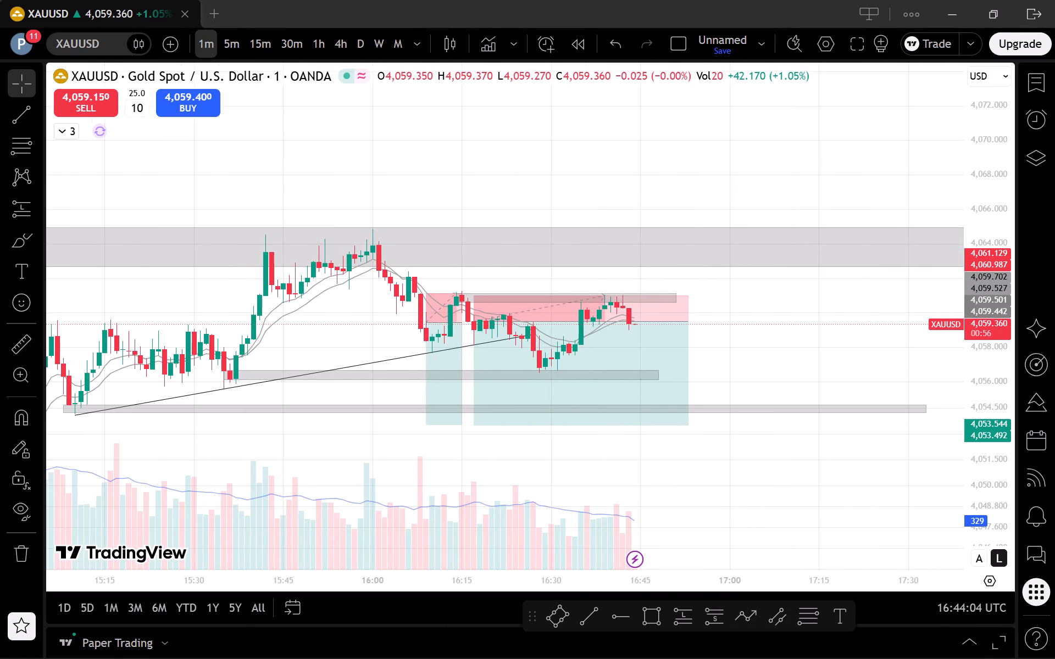
{"action": "left_click_drag", "start_coordinate": [991, 547], "coordinate": [958, 413]}
{"action": "scroll", "coordinate": [859, 371], "scroll_direction": "down", "scroll_amount": 2}
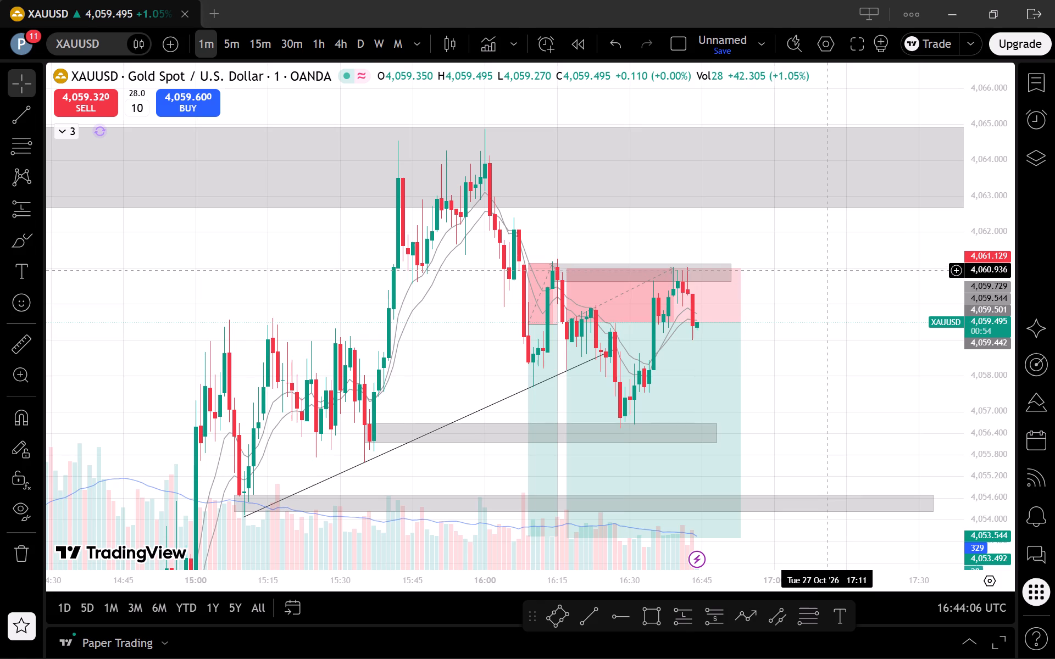
{"action": "left_click_drag", "start_coordinate": [973, 378], "coordinate": [979, 417]}
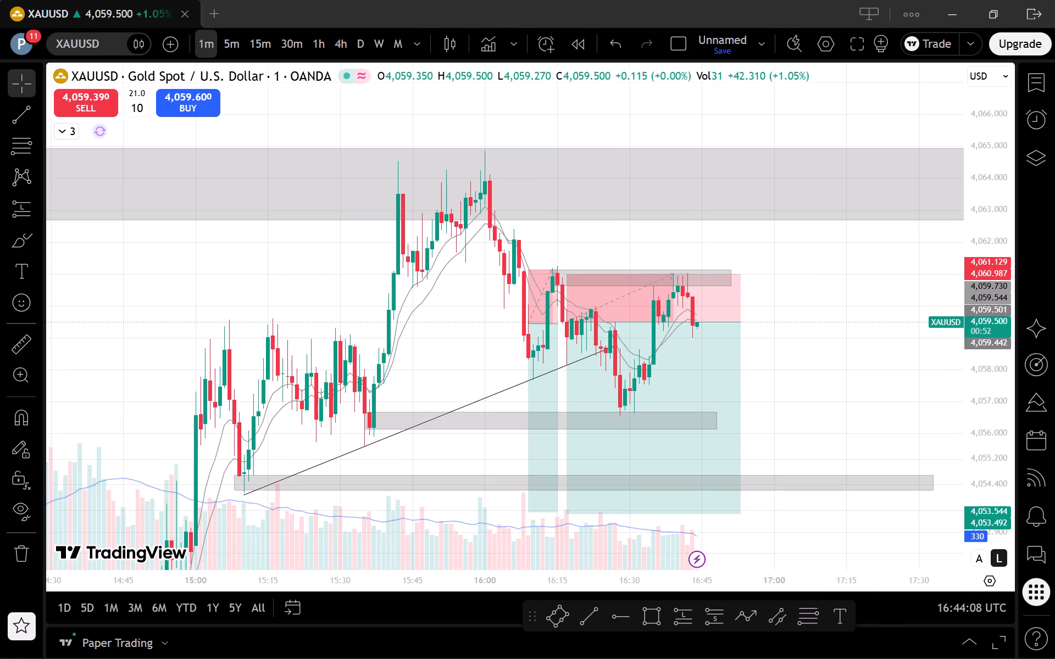
{"action": "left_click_drag", "start_coordinate": [979, 417], "coordinate": [966, 425]}
{"action": "left_click_drag", "start_coordinate": [892, 428], "coordinate": [899, 402]}
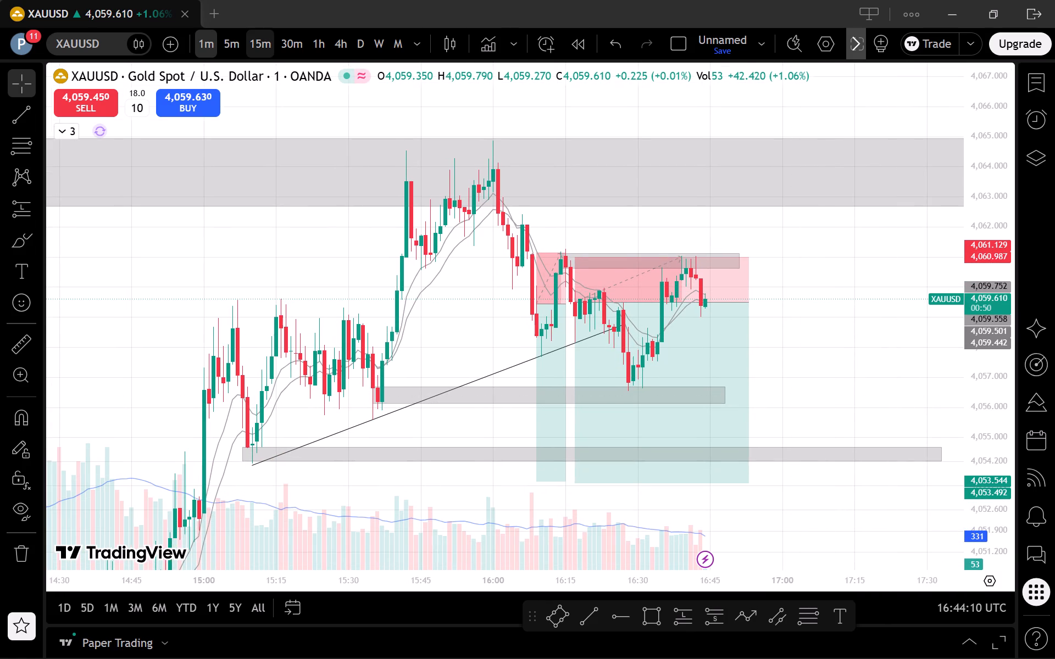
Compare gold on the 15-minute and 1-minute timeframes around the current price and the small resistance zone.
{"action": "left_click", "coordinate": [232, 38]}
{"action": "left_click", "coordinate": [208, 44]}
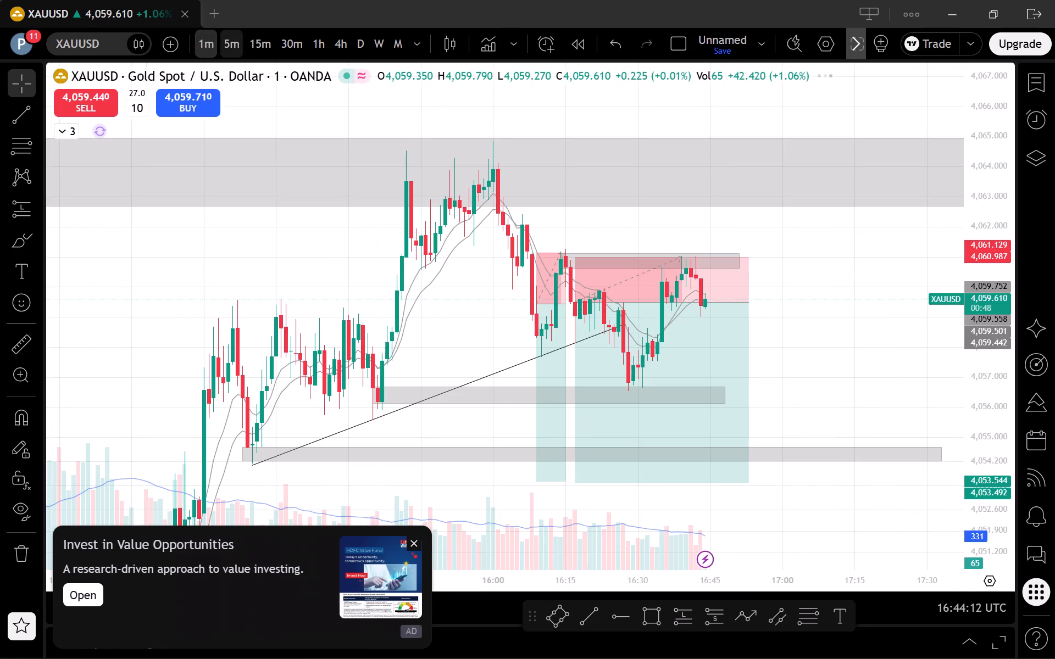
{"action": "left_click", "coordinate": [237, 49]}
{"action": "left_click", "coordinate": [256, 49]}
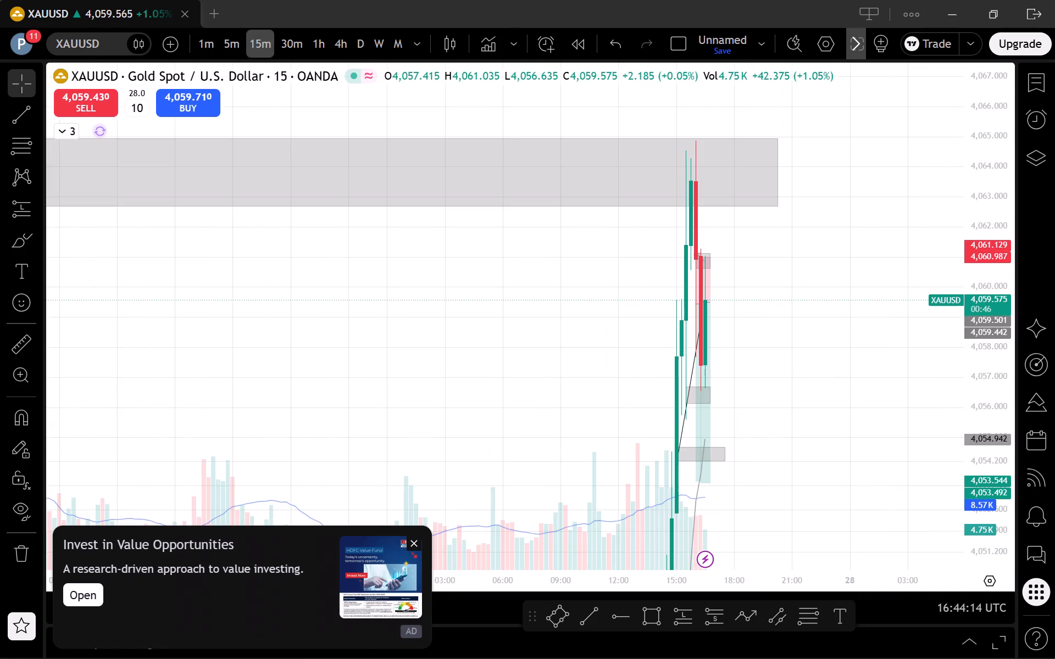
{"action": "double_click", "coordinate": [240, 38]}
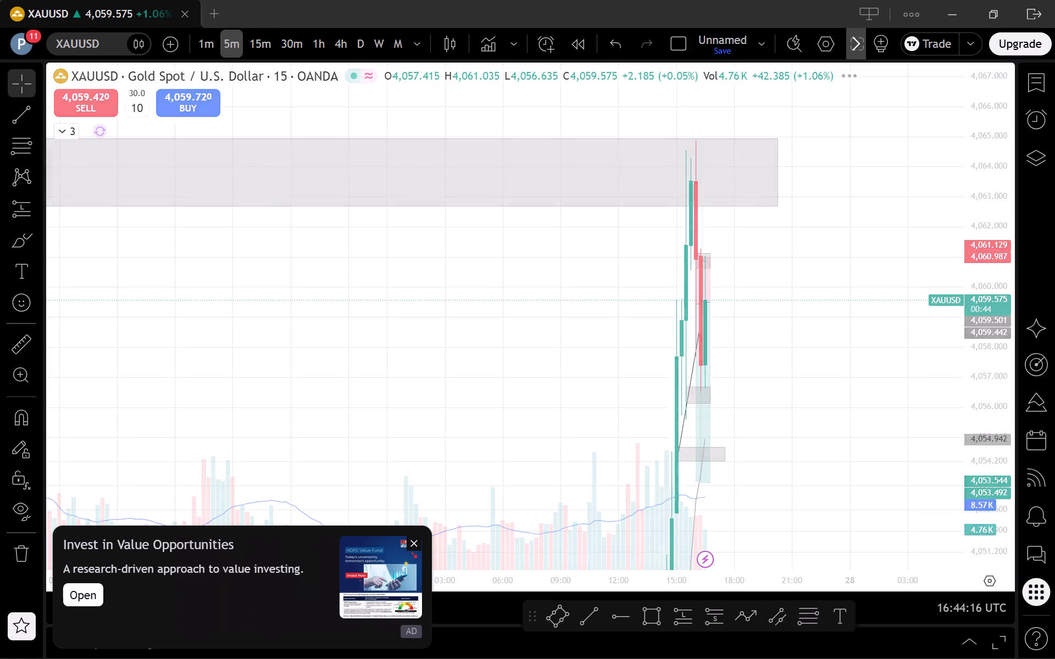
{"action": "left_click", "coordinate": [214, 38]}
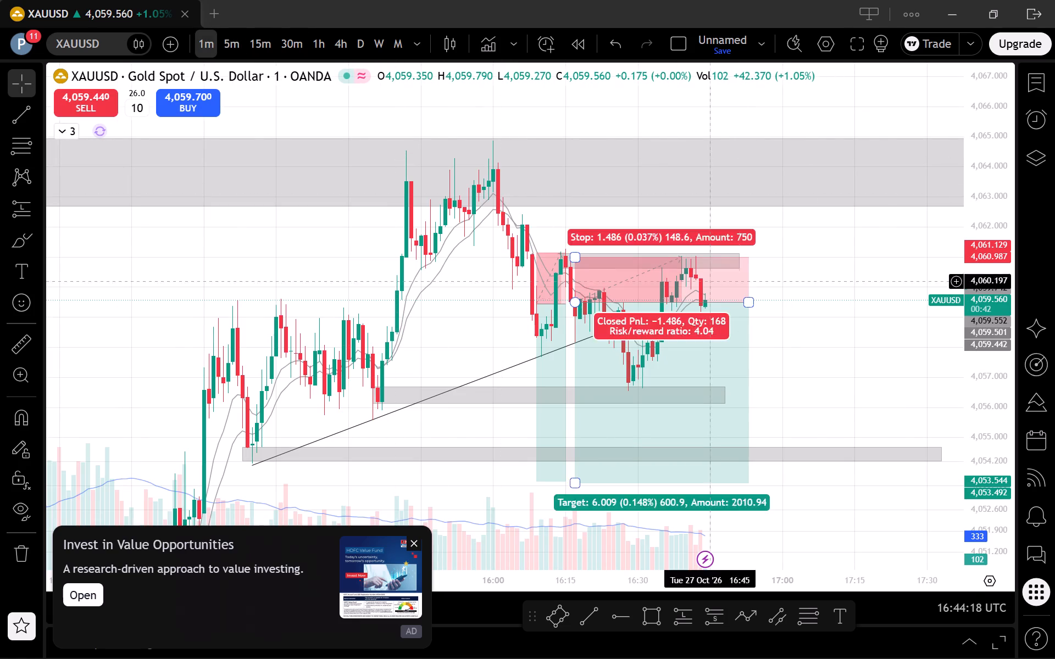
Open a new paper long on gold with a market buy of 10 units from the 1-minute chart.
{"action": "left_click_drag", "start_coordinate": [989, 468], "coordinate": [980, 385]}
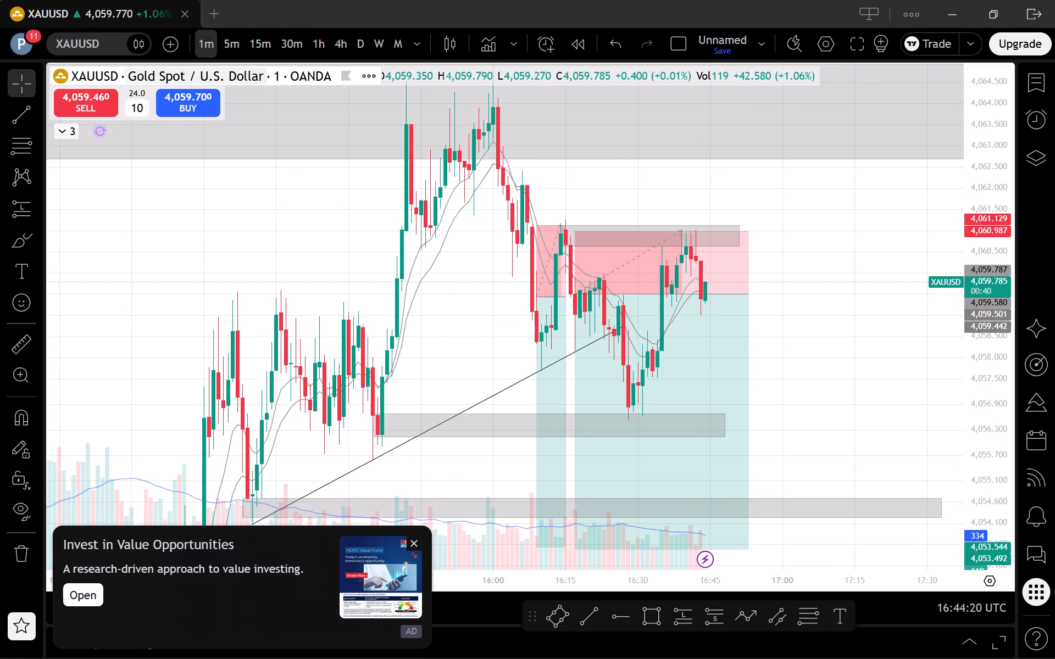
{"action": "left_click", "coordinate": [207, 97]}
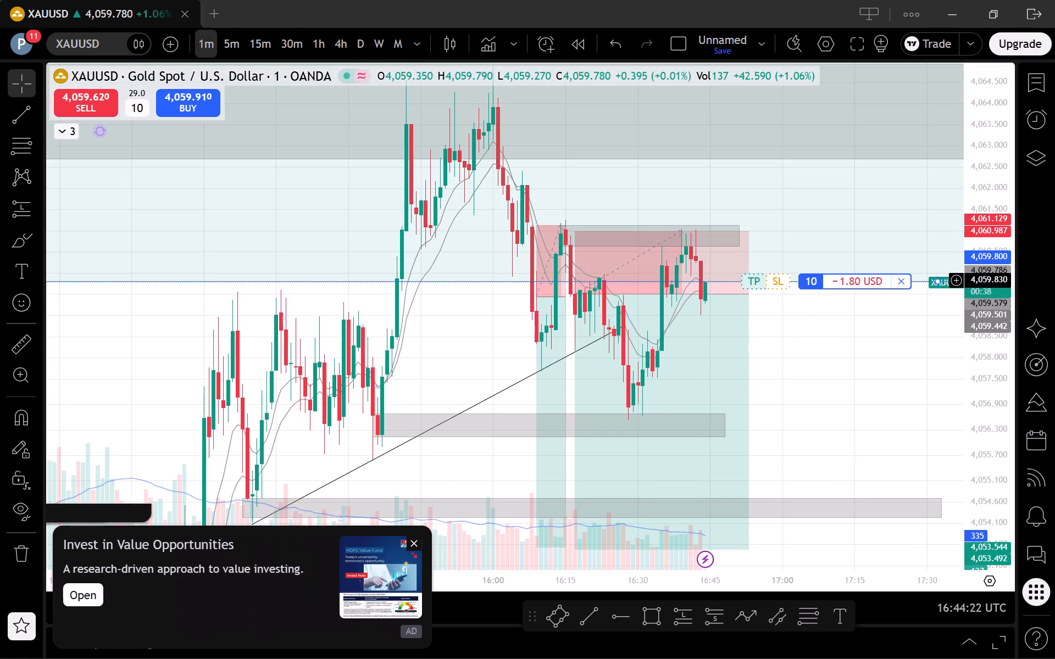
Add a stop loss to the new gold long at 4,058.975, just below the latest candle lows.
{"action": "left_click_drag", "start_coordinate": [788, 334], "coordinate": [734, 344]}
{"action": "left_click_drag", "start_coordinate": [776, 288], "coordinate": [778, 289]}
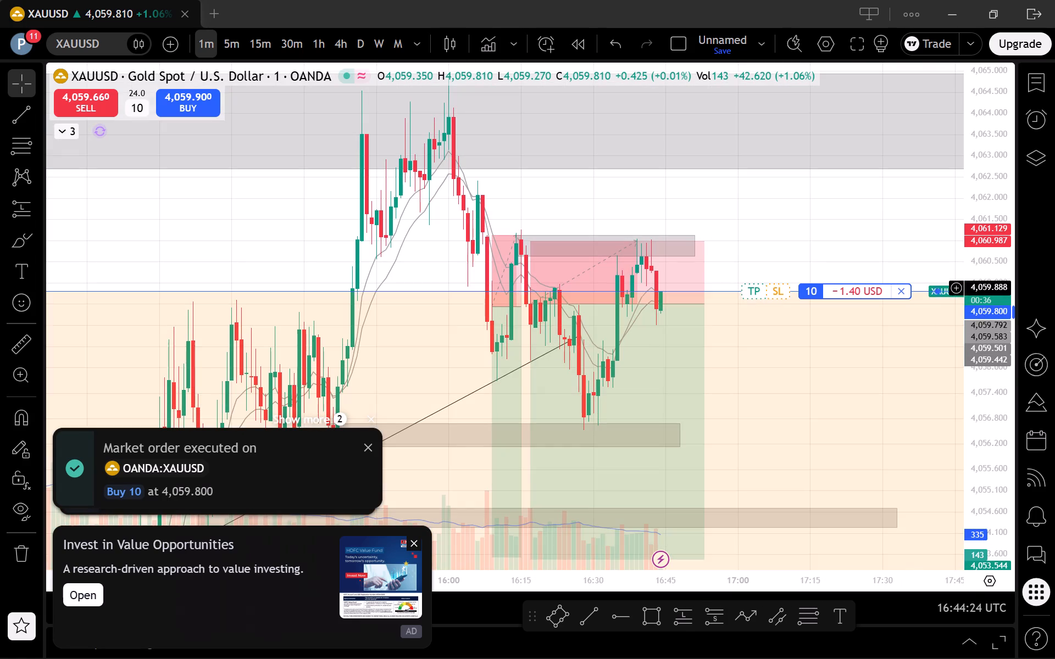
{"action": "left_click_drag", "start_coordinate": [778, 289], "coordinate": [809, 327]}
Add a take profit to the gold long at 4,065.352, just above the wide resistance zone.
{"action": "left_click_drag", "start_coordinate": [777, 289], "coordinate": [779, 287]}
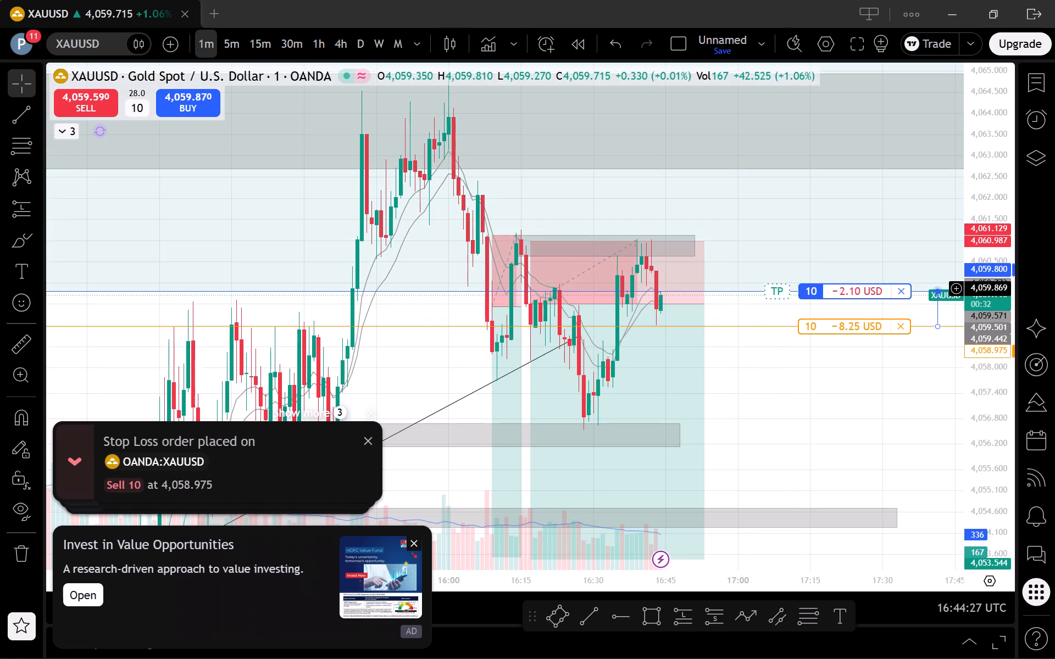
{"action": "left_click_drag", "start_coordinate": [779, 287], "coordinate": [918, 135]}
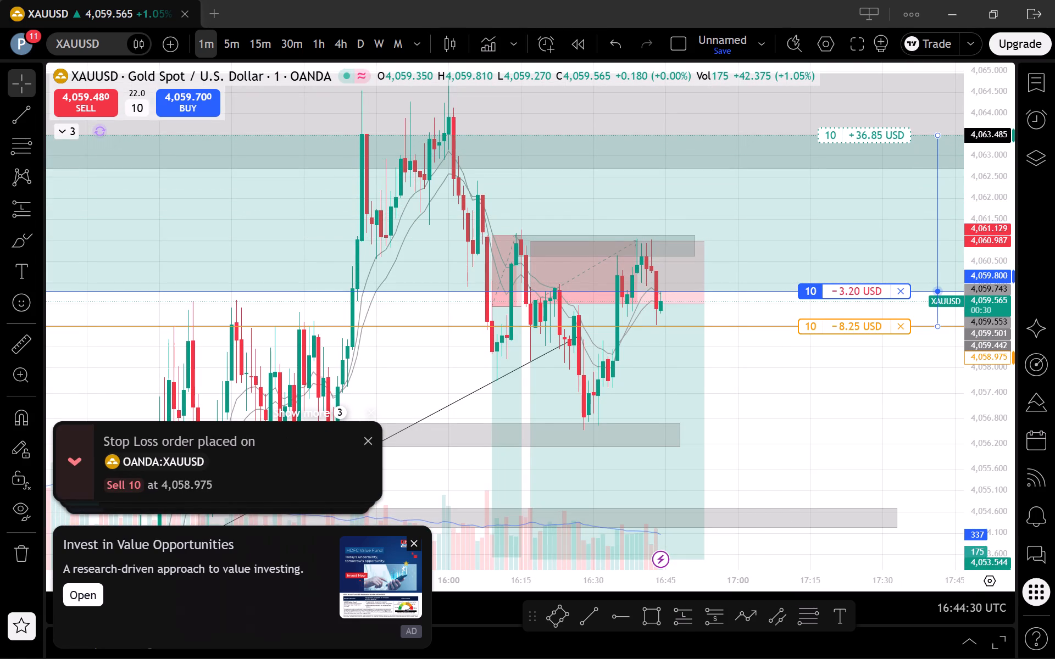
{"action": "left_click_drag", "start_coordinate": [918, 135], "coordinate": [943, 113]}
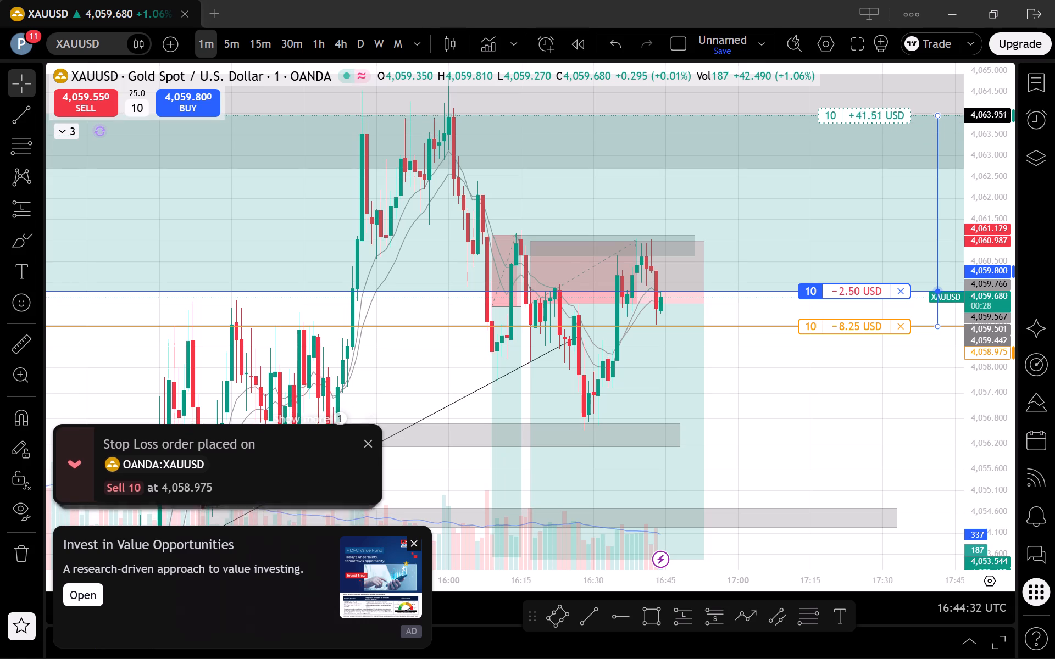
{"action": "left_click_drag", "start_coordinate": [943, 113], "coordinate": [946, 83]}
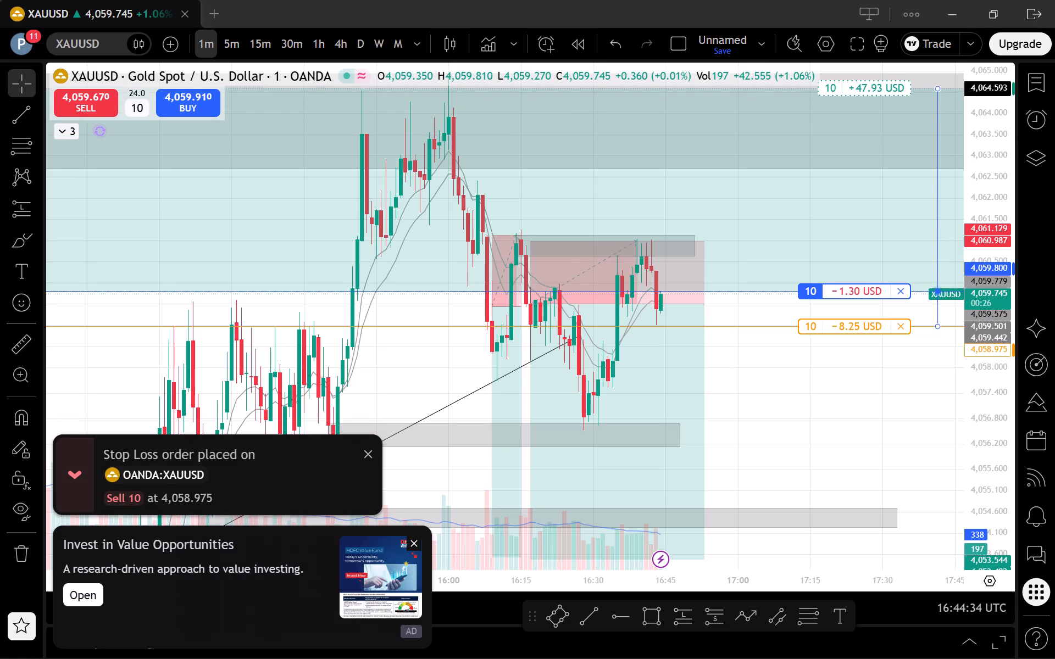
{"action": "left_click_drag", "start_coordinate": [946, 83], "coordinate": [932, 57]}
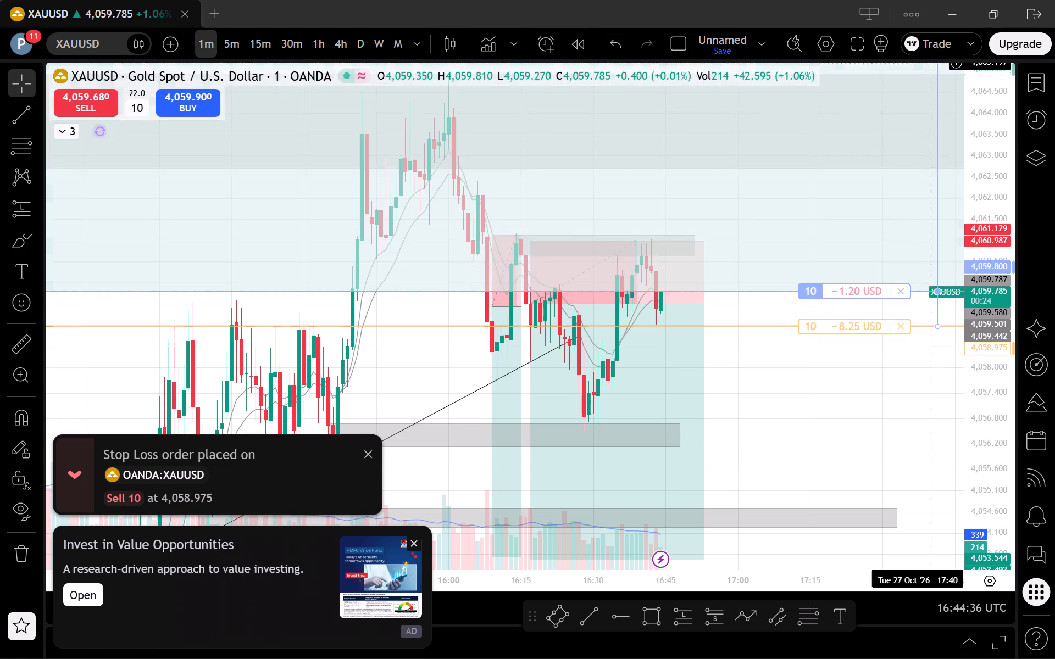
Raise the gold long's take profit to 4,065.936, further above the wide resistance zone.
{"action": "left_click_drag", "start_coordinate": [834, 412], "coordinate": [817, 495]}
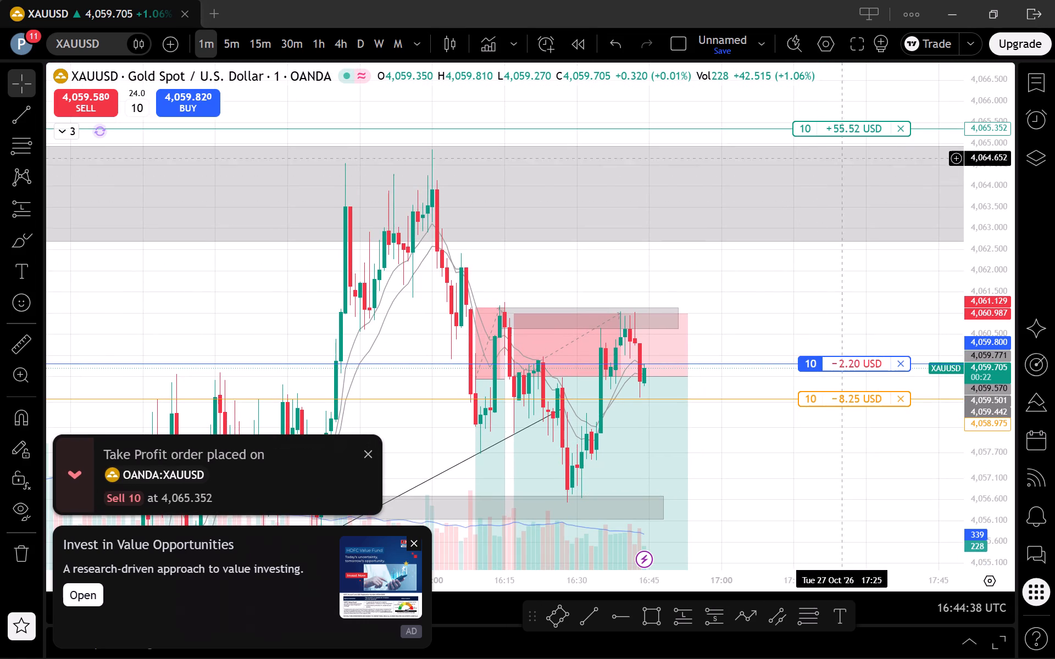
{"action": "left_click_drag", "start_coordinate": [860, 129], "coordinate": [884, 117]}
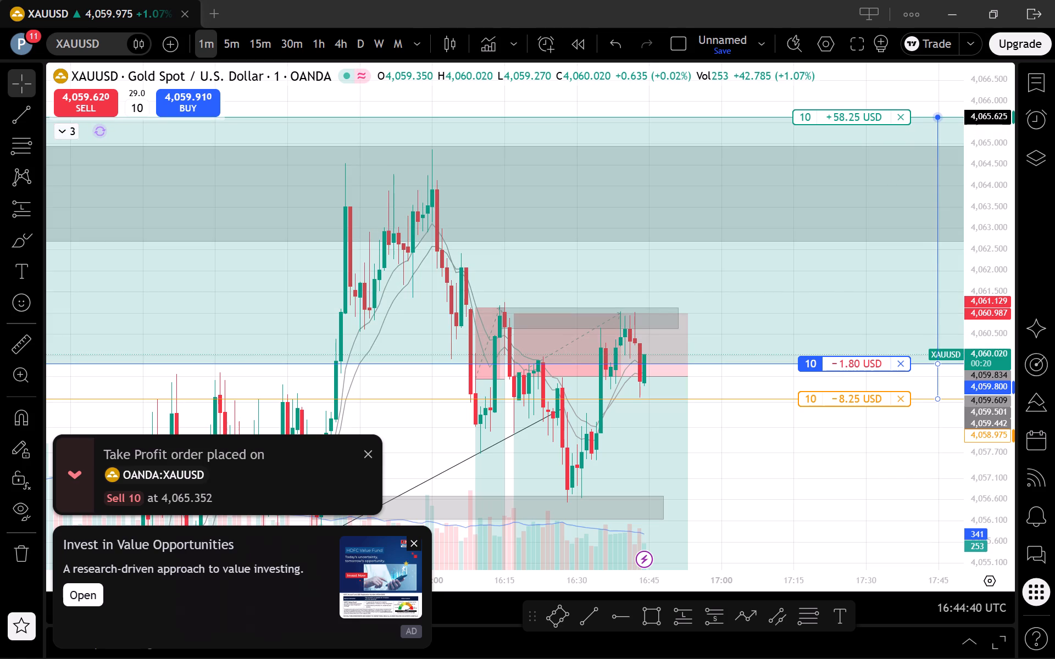
{"action": "left_click_drag", "start_coordinate": [884, 117], "coordinate": [903, 104]}
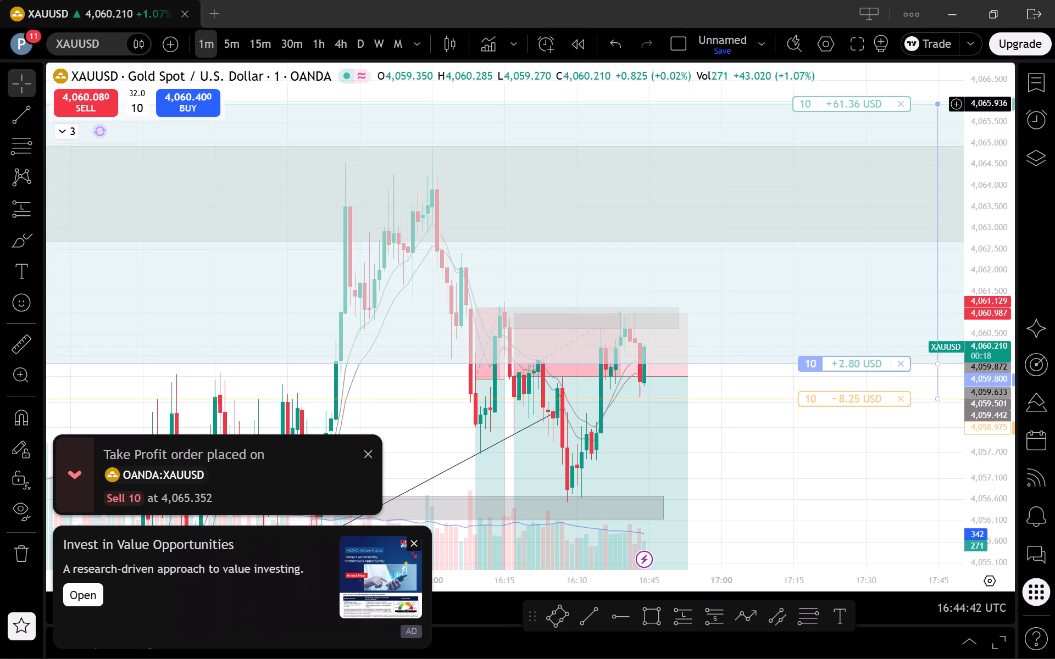
Review gold on the 5-minute timeframe, viewing the long's entry, stop loss and take profit against the marked zones.
{"action": "left_click", "coordinate": [234, 42]}
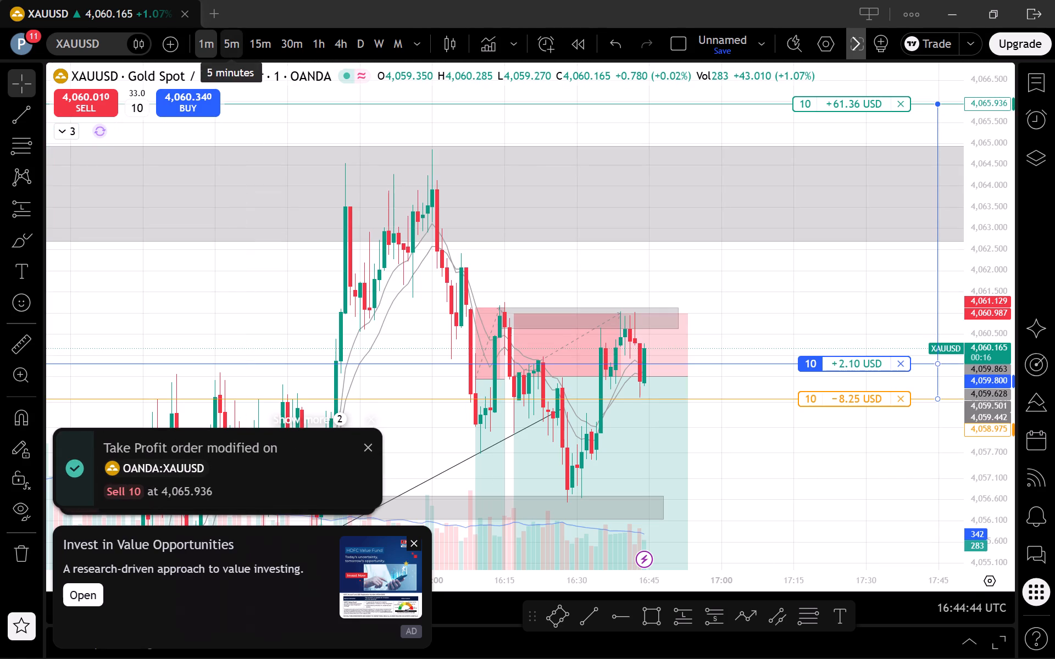
{"action": "scroll", "coordinate": [730, 418], "scroll_direction": "up", "scroll_amount": 2}
{"action": "left_click", "coordinate": [789, 439]}
{"action": "left_click_drag", "start_coordinate": [740, 504], "coordinate": [791, 478]}
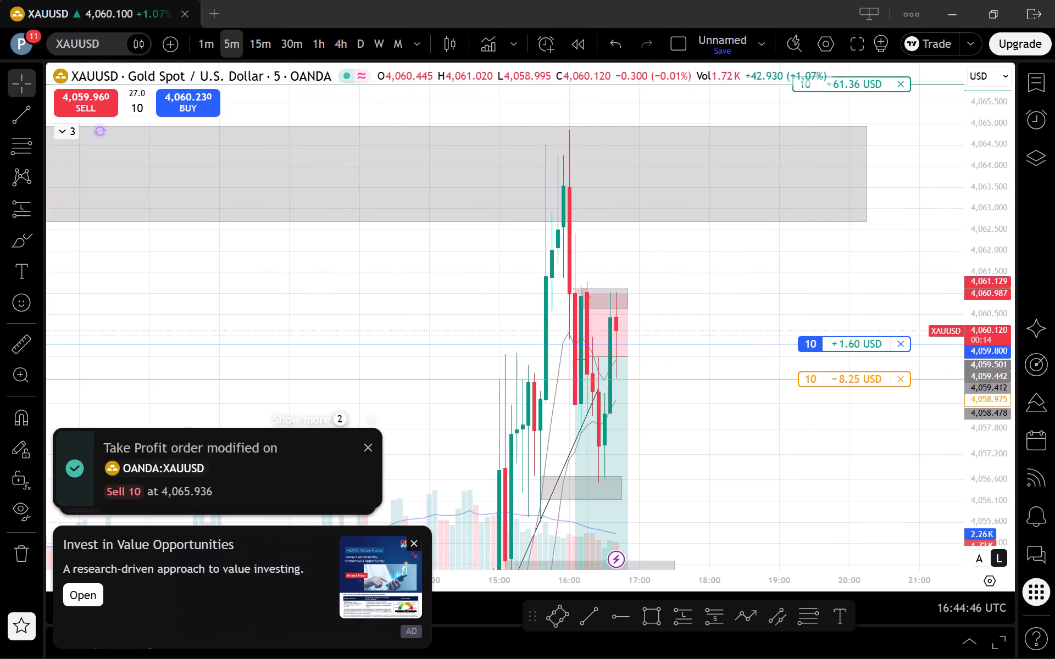
{"action": "left_click_drag", "start_coordinate": [999, 289], "coordinate": [997, 507]}
{"action": "scroll", "coordinate": [859, 453], "scroll_direction": "up", "scroll_amount": 2}
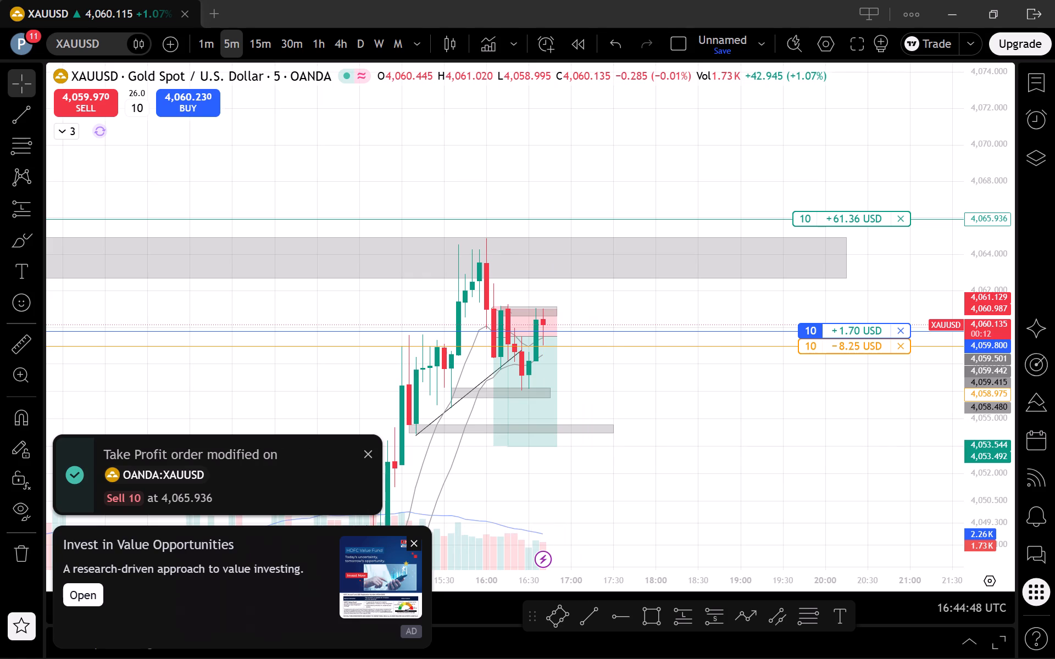
Dismiss the advertisement and the order notification covering the chart.
{"action": "left_click", "coordinate": [417, 543]}
{"action": "left_click", "coordinate": [365, 587]}
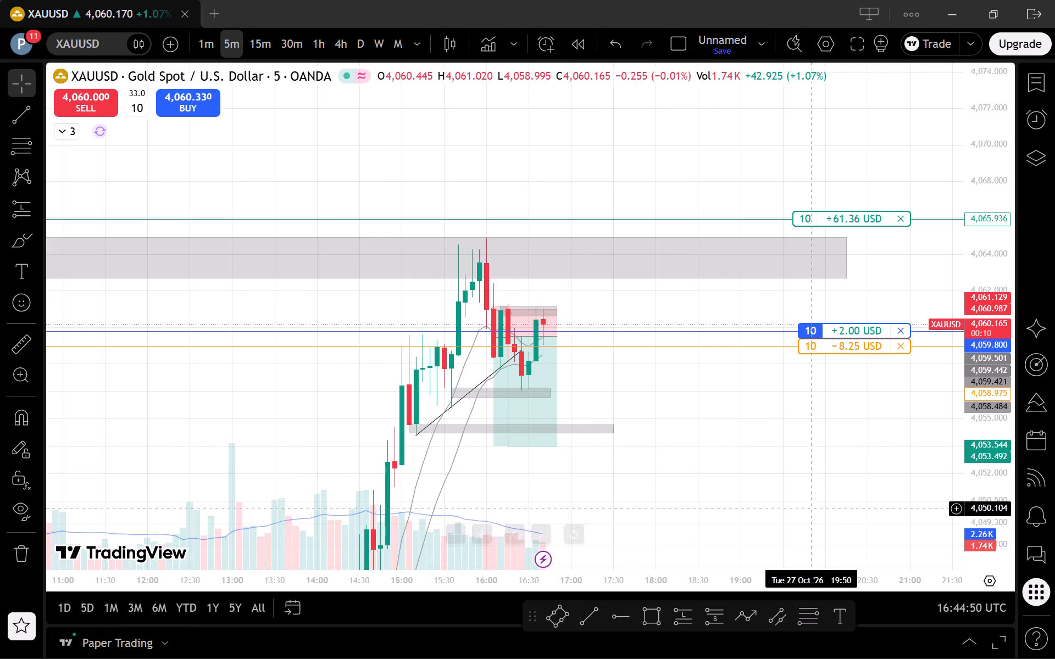
Compare gold on the 5-minute and 1-minute timeframes, checking the newest candles against the long's entry and stop loss.
{"action": "scroll", "coordinate": [896, 492], "scroll_direction": "down", "scroll_amount": 1}
{"action": "left_click_drag", "start_coordinate": [789, 511], "coordinate": [882, 463]}
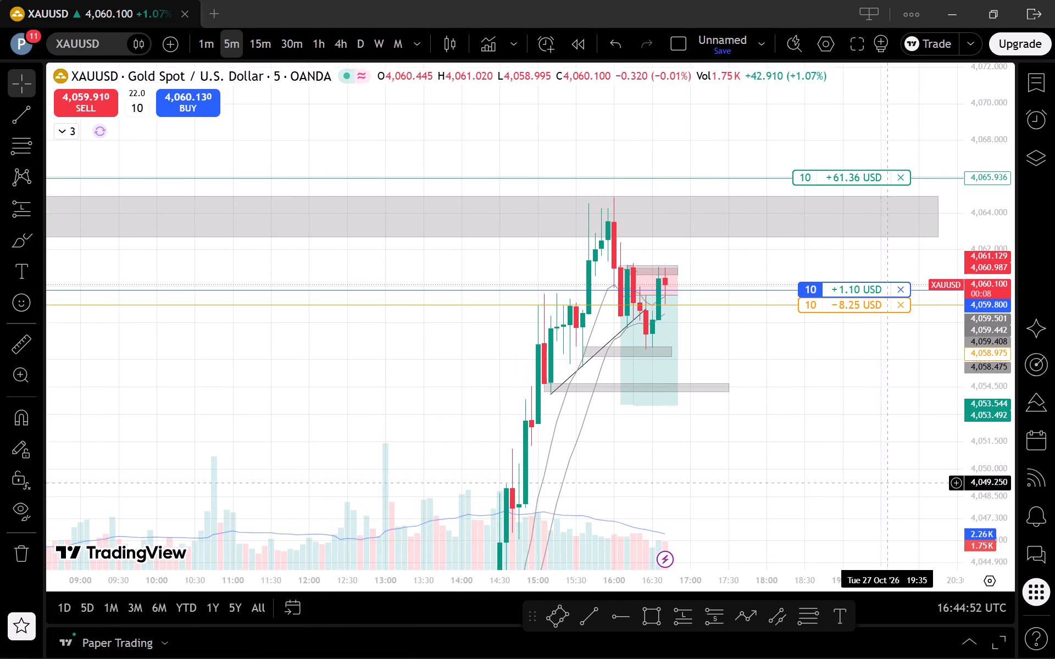
{"action": "left_click_drag", "start_coordinate": [986, 512], "coordinate": [969, 412]}
{"action": "scroll", "coordinate": [815, 410], "scroll_direction": "up", "scroll_amount": 2}
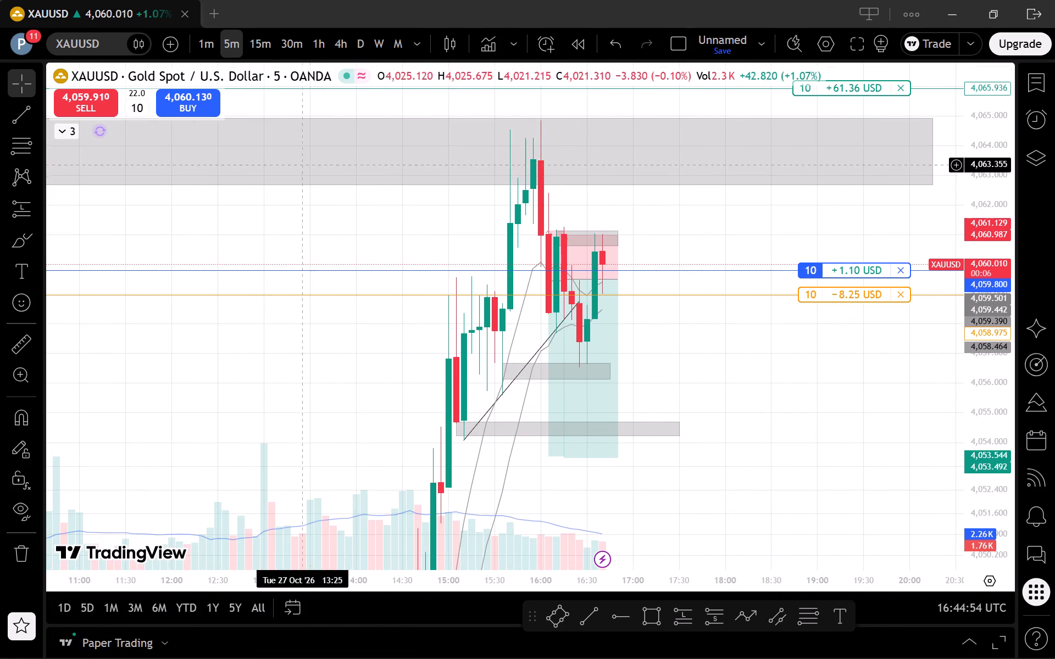
{"action": "left_click", "coordinate": [208, 52]}
{"action": "scroll", "coordinate": [937, 605], "scroll_direction": "down", "scroll_amount": 1}
{"action": "left_click_drag", "start_coordinate": [976, 525], "coordinate": [964, 366]}
{"action": "left_click_drag", "start_coordinate": [887, 379], "coordinate": [797, 560]}
{"action": "scroll", "coordinate": [828, 521], "scroll_direction": "down", "scroll_amount": 2}
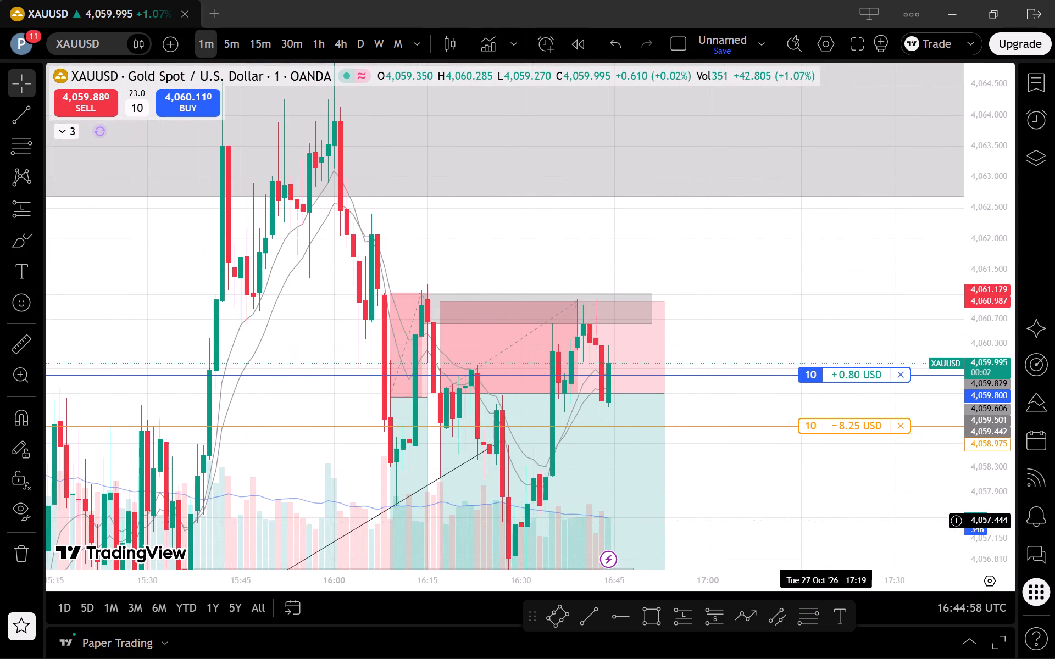
{"action": "left_click_drag", "start_coordinate": [1001, 368], "coordinate": [974, 474]}
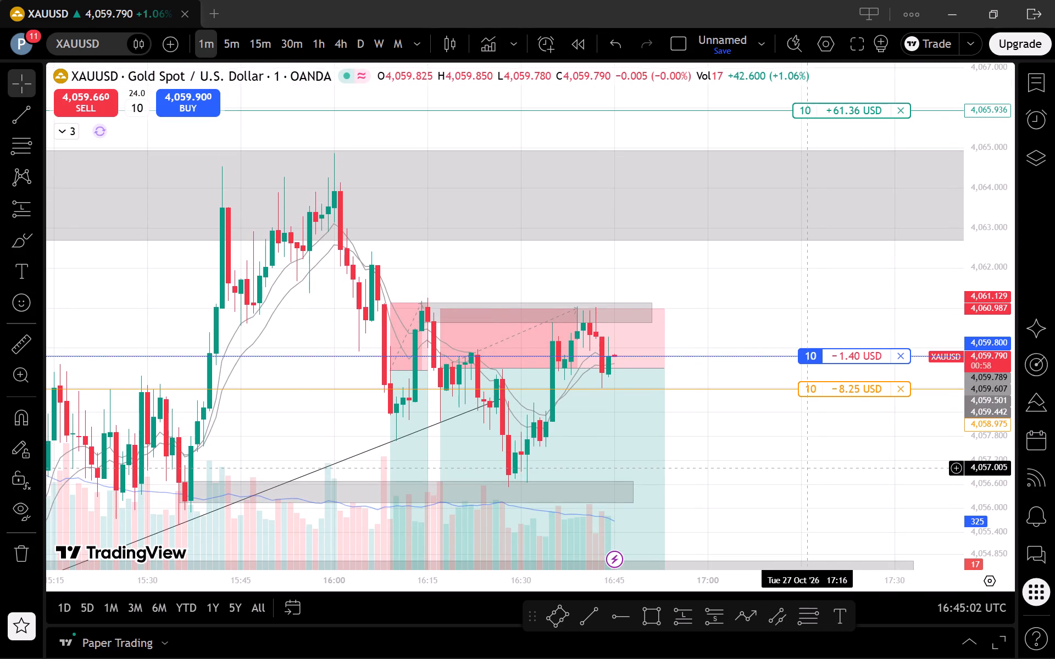
{"action": "scroll", "coordinate": [807, 467], "scroll_direction": "down", "scroll_amount": 1}
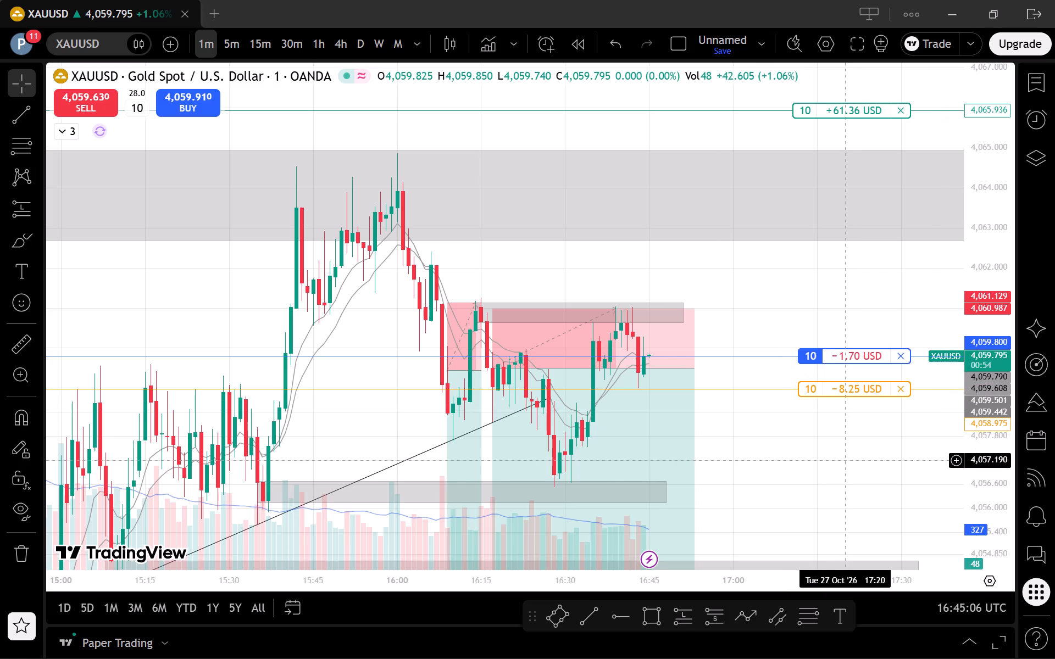
{"action": "left_click_drag", "start_coordinate": [831, 473], "coordinate": [784, 524]}
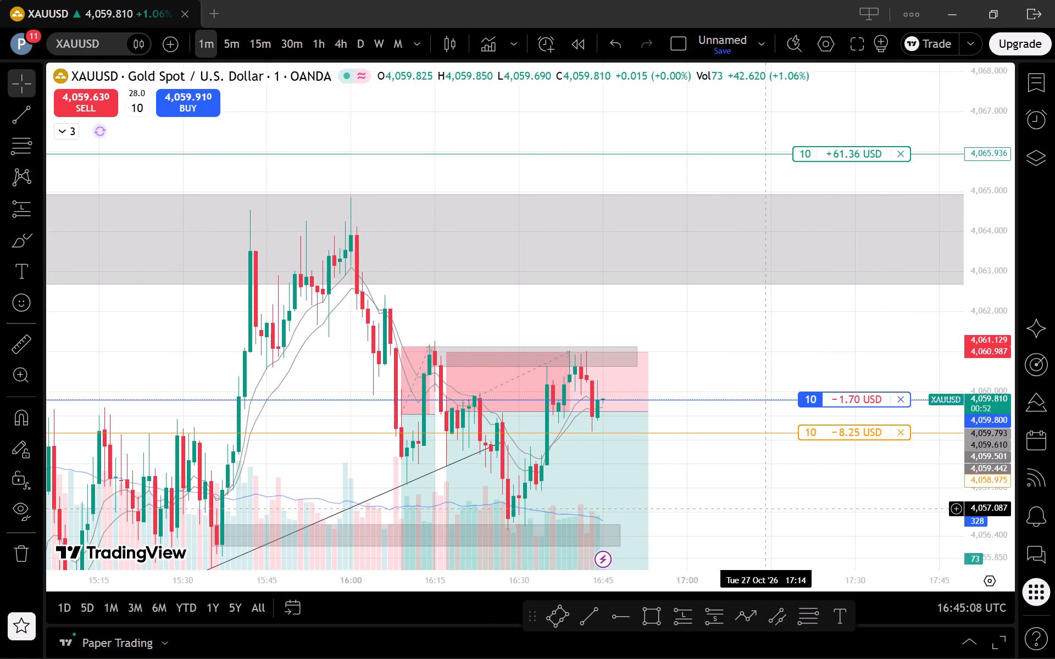
Review gold on the 5-minute timeframe, examining the newly opened candle against the long's entry, stop loss and nearby zones.
{"action": "left_click", "coordinate": [228, 55]}
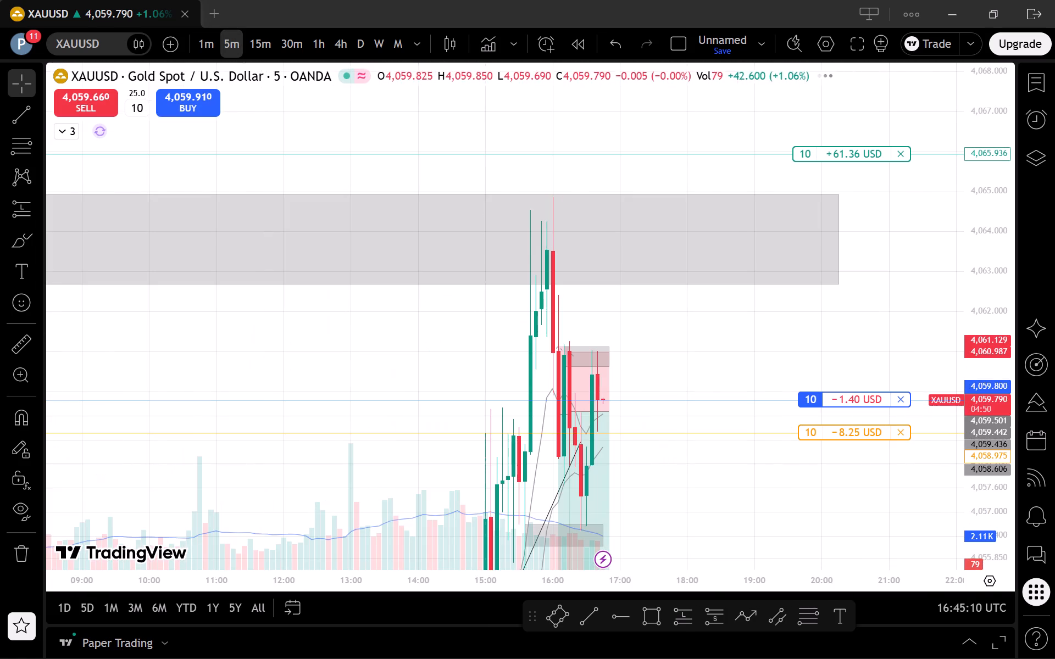
{"action": "left_click_drag", "start_coordinate": [994, 185], "coordinate": [968, 446]}
{"action": "left_click", "coordinate": [821, 498]}
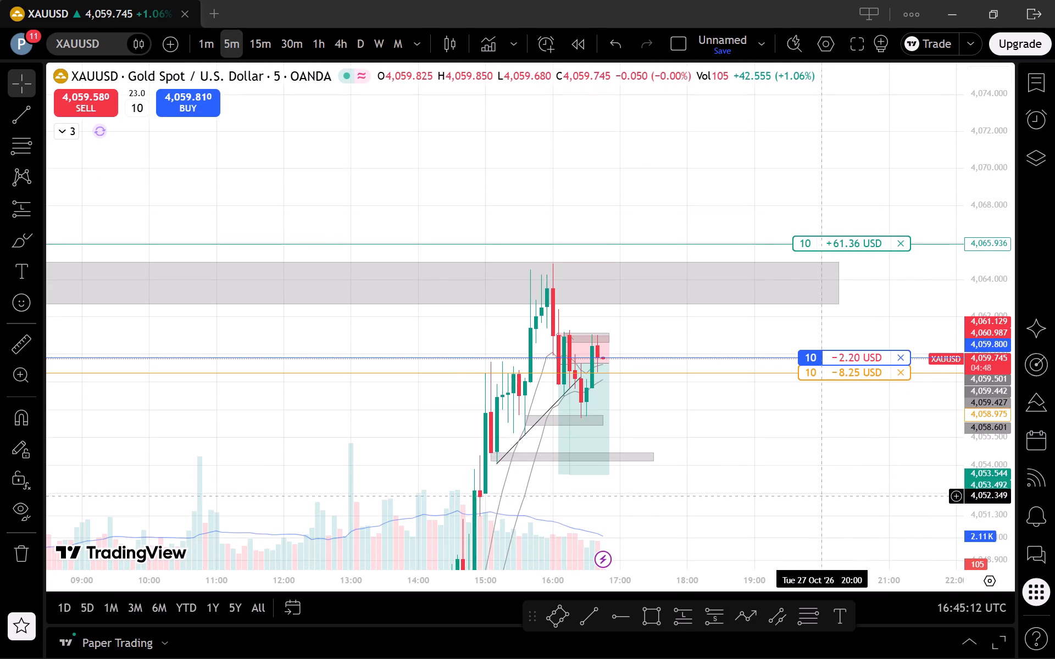
{"action": "scroll", "coordinate": [756, 446], "scroll_direction": "up", "scroll_amount": 2}
{"action": "left_click_drag", "start_coordinate": [687, 482], "coordinate": [771, 477]}
{"action": "scroll", "coordinate": [867, 467], "scroll_direction": "up", "scroll_amount": 1}
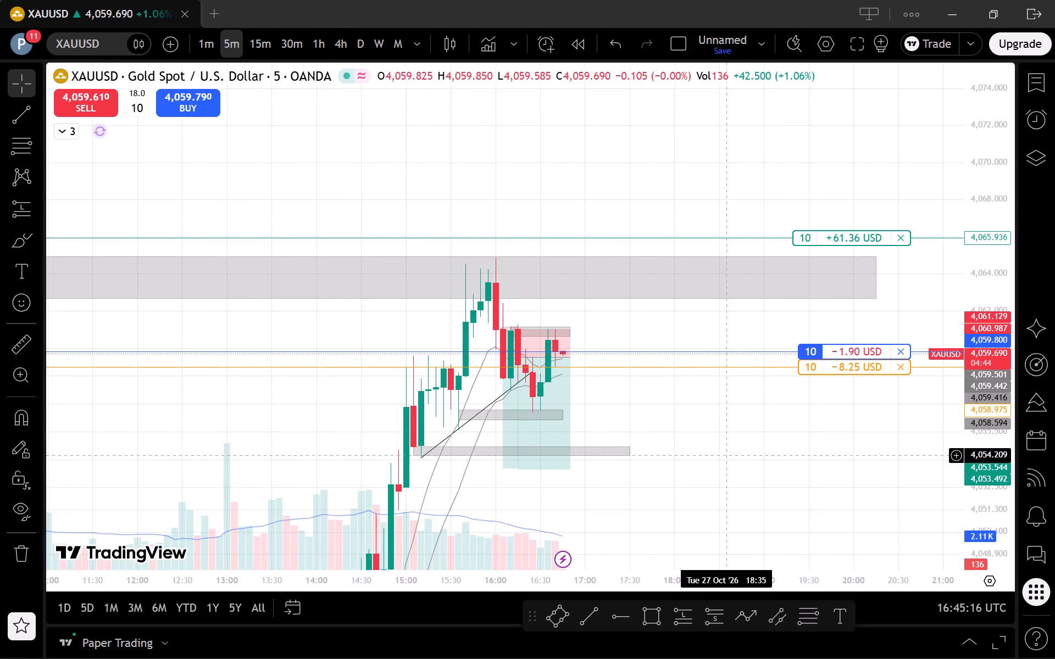
Review gold on the 5-minute and 1-minute timeframes, examining the newest candles against the open long's entry and stop loss.
{"action": "left_click_drag", "start_coordinate": [750, 489], "coordinate": [846, 290]}
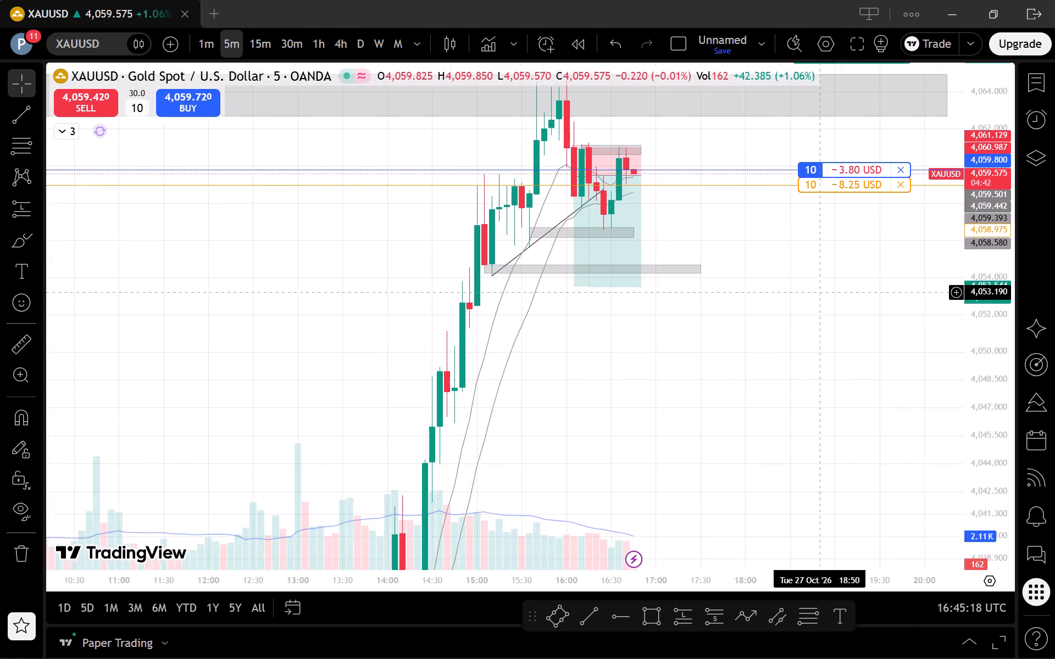
{"action": "left_click_drag", "start_coordinate": [846, 290], "coordinate": [792, 361]}
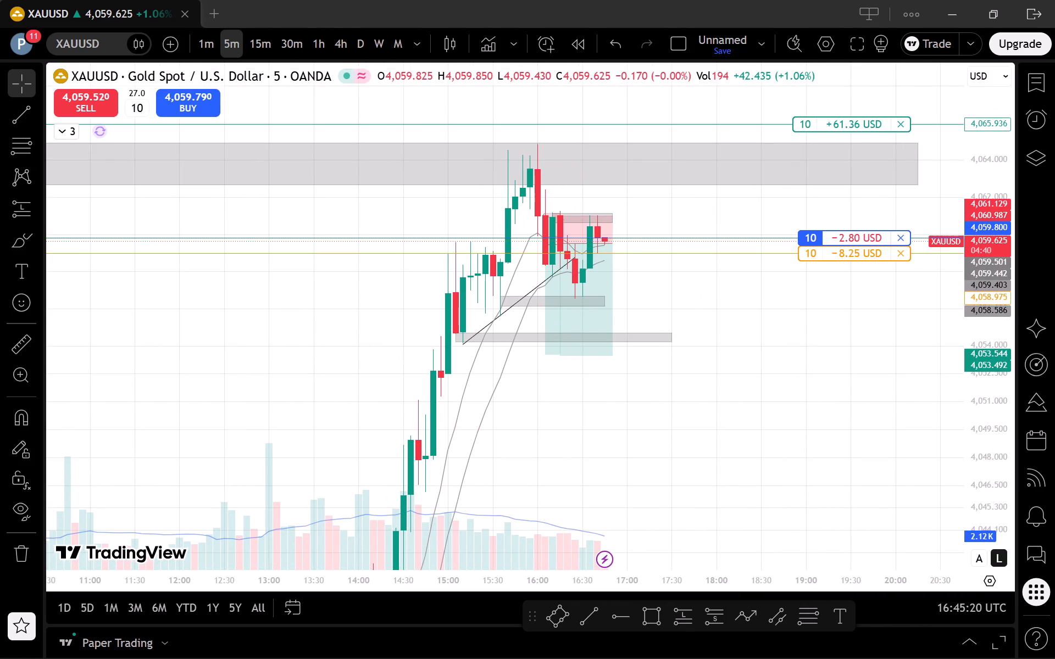
{"action": "left_click", "coordinate": [199, 49]}
{"action": "scroll", "coordinate": [676, 401], "scroll_direction": "down", "scroll_amount": 2}
{"action": "left_click_drag", "start_coordinate": [996, 555], "coordinate": [997, 492]}
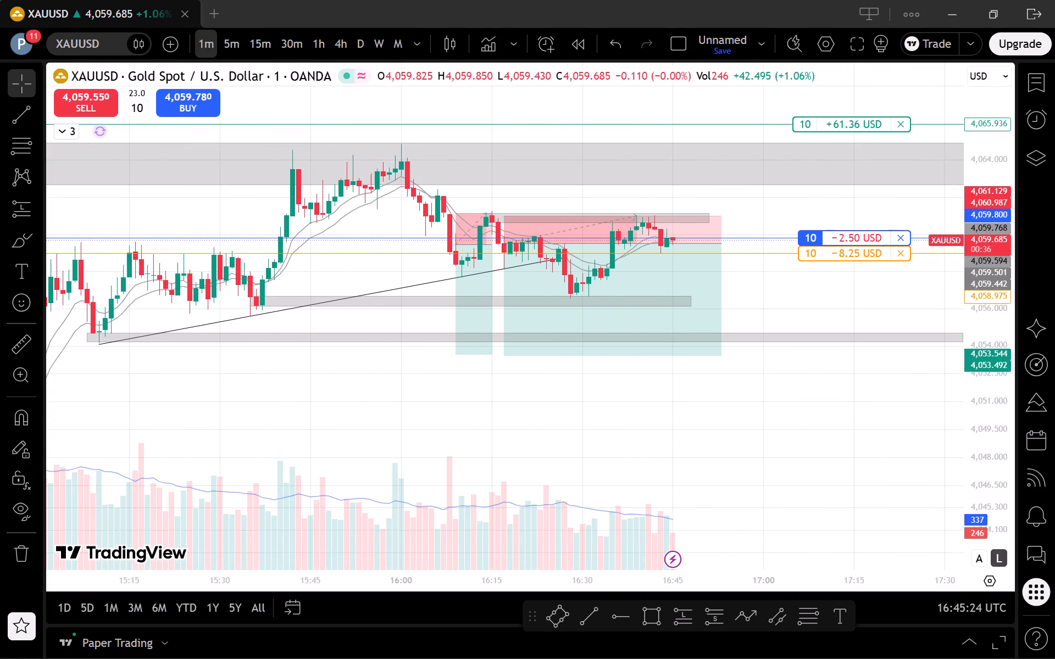
{"action": "left_click_drag", "start_coordinate": [997, 492], "coordinate": [896, 304]}
{"action": "left_click_drag", "start_coordinate": [839, 273], "coordinate": [797, 543]}
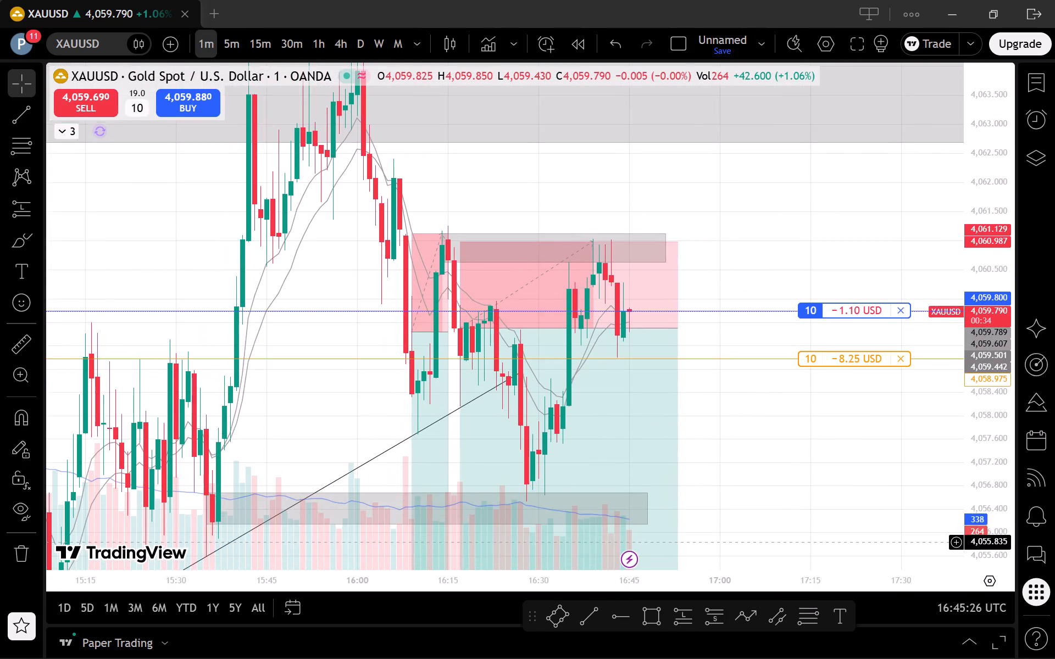
{"action": "scroll", "coordinate": [787, 513], "scroll_direction": "up", "scroll_amount": 2}
{"action": "scroll", "coordinate": [817, 476], "scroll_direction": "up", "scroll_amount": 1}
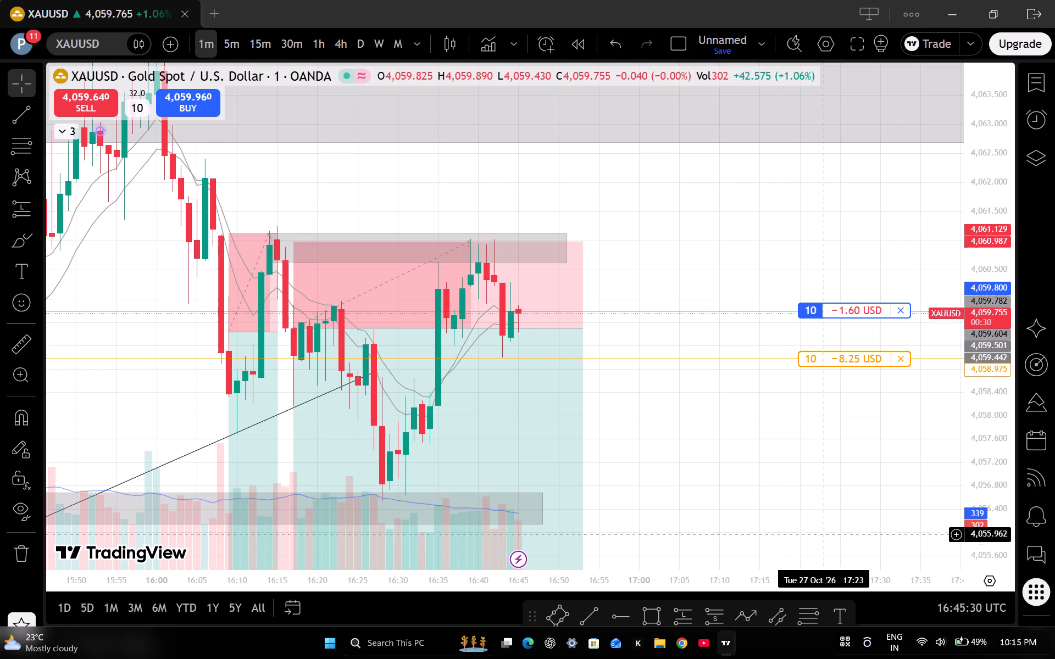
Raise the open gold long's stop loss to 4,059.016 on the 1-minute chart.
{"action": "left_click_drag", "start_coordinate": [691, 477], "coordinate": [790, 417]}
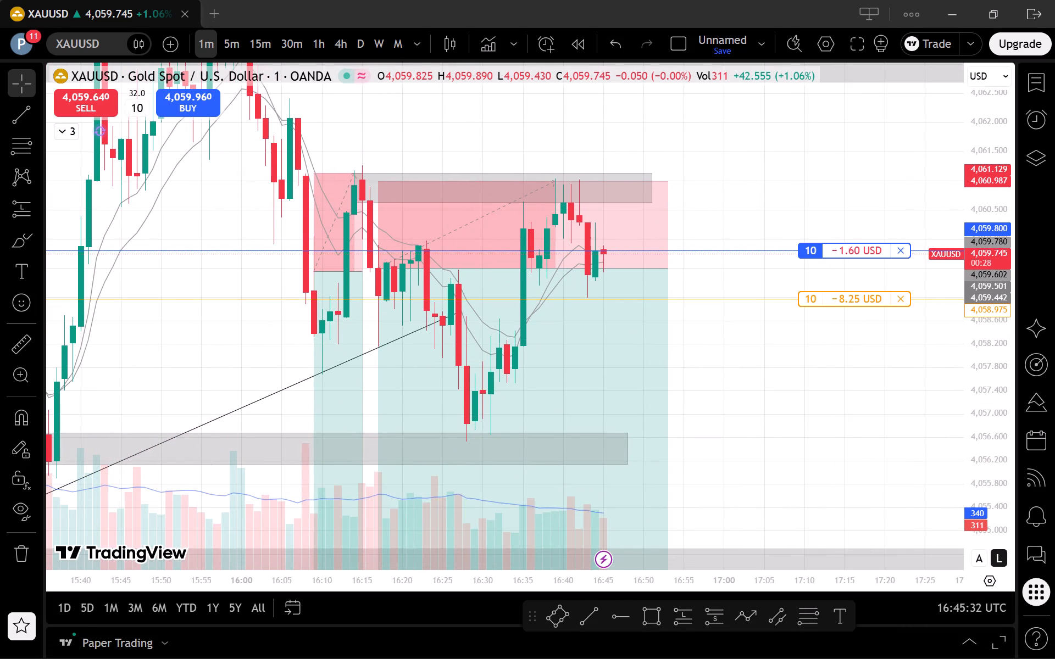
{"action": "left_click_drag", "start_coordinate": [1009, 310], "coordinate": [985, 387]}
{"action": "left_click_drag", "start_coordinate": [907, 414], "coordinate": [831, 480]}
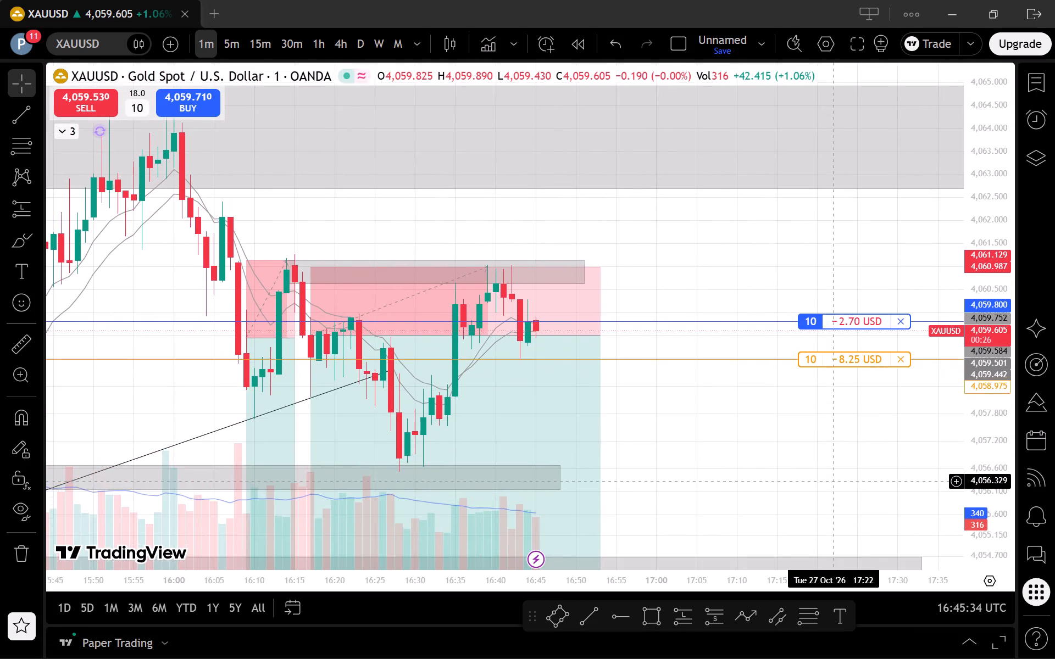
{"action": "left_click_drag", "start_coordinate": [831, 480], "coordinate": [828, 446]}
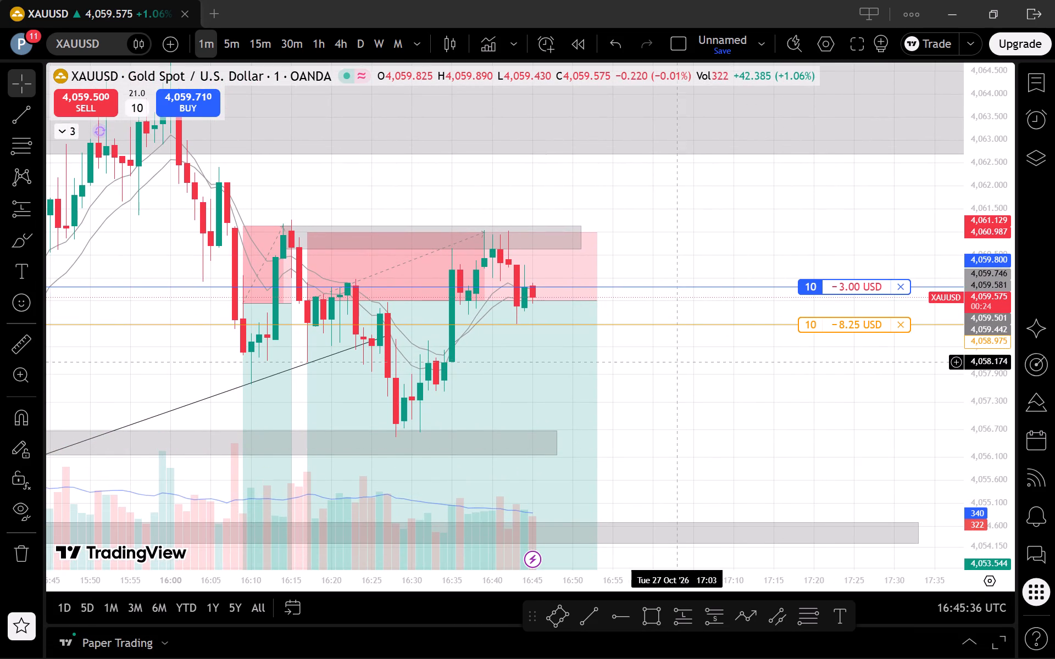
{"action": "left_click_drag", "start_coordinate": [839, 328], "coordinate": [868, 314]}
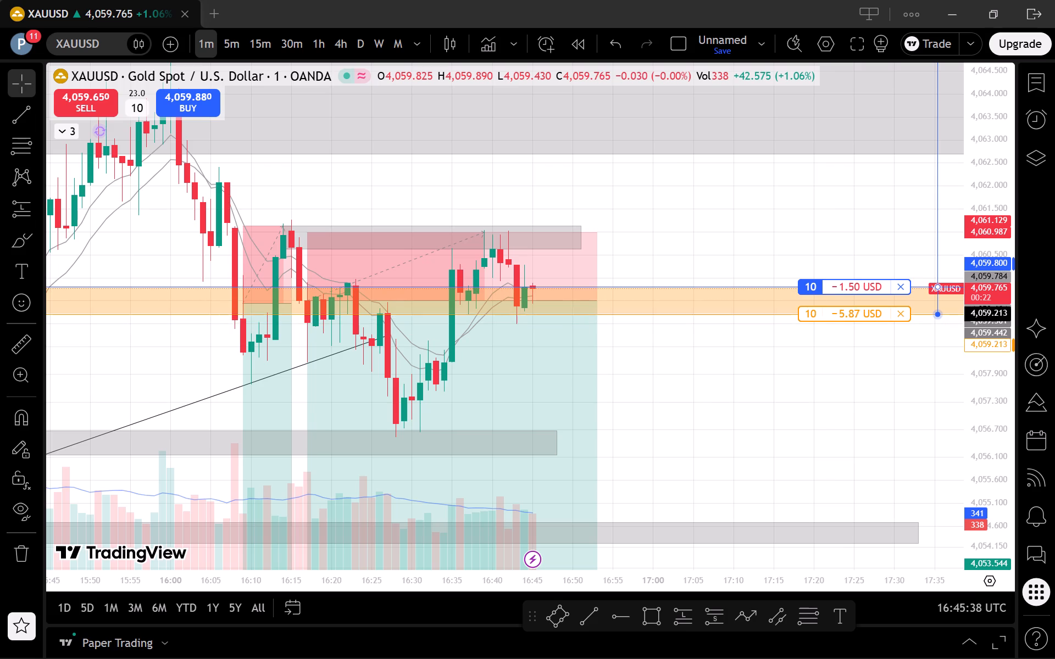
{"action": "left_click_drag", "start_coordinate": [868, 314], "coordinate": [875, 311]}
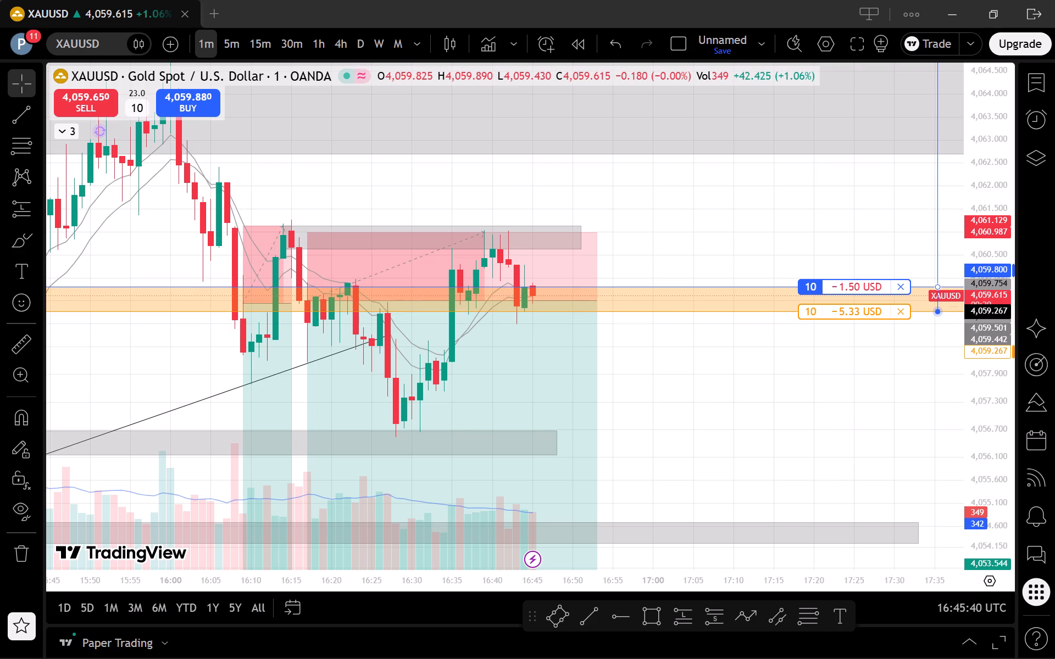
{"action": "left_click_drag", "start_coordinate": [875, 311], "coordinate": [881, 324]}
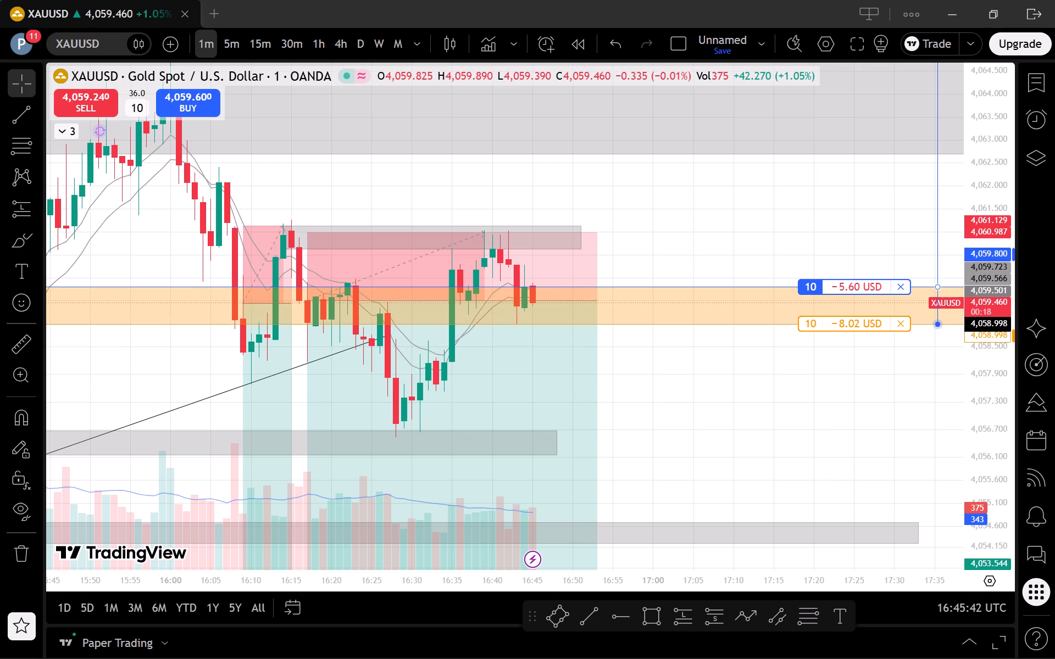
{"action": "left_click_drag", "start_coordinate": [881, 324], "coordinate": [885, 323]}
Compare gold on the 5-minute and 15-minute timeframes, examining the newest candle against the long's entry, stop loss, take profit and marked zones.
{"action": "left_click_drag", "start_coordinate": [834, 481], "coordinate": [828, 511]}
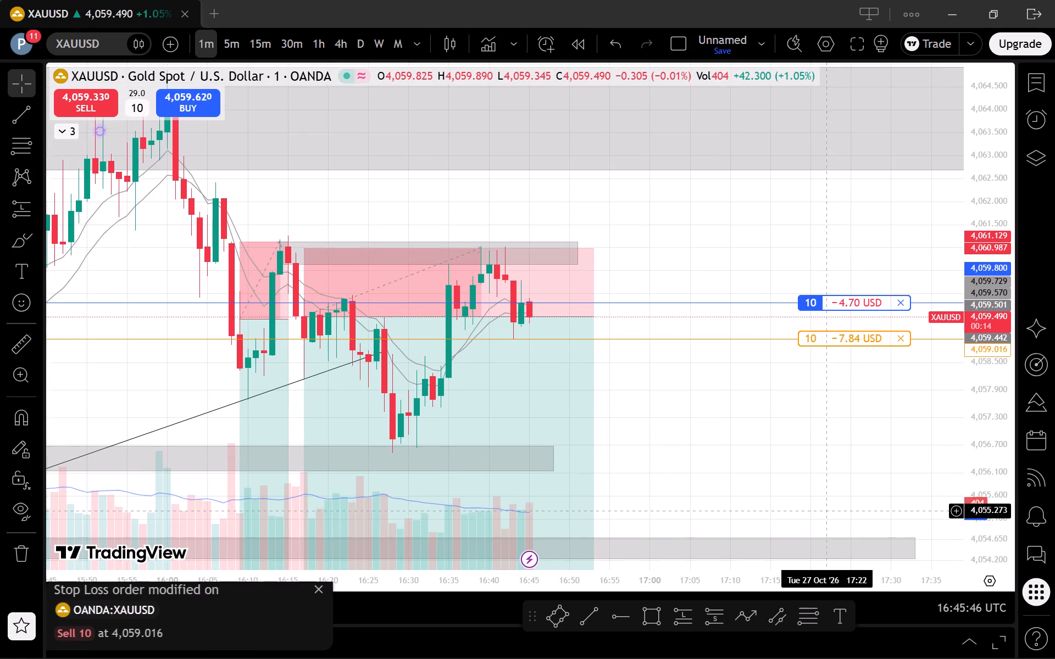
{"action": "left_click", "coordinate": [233, 42]}
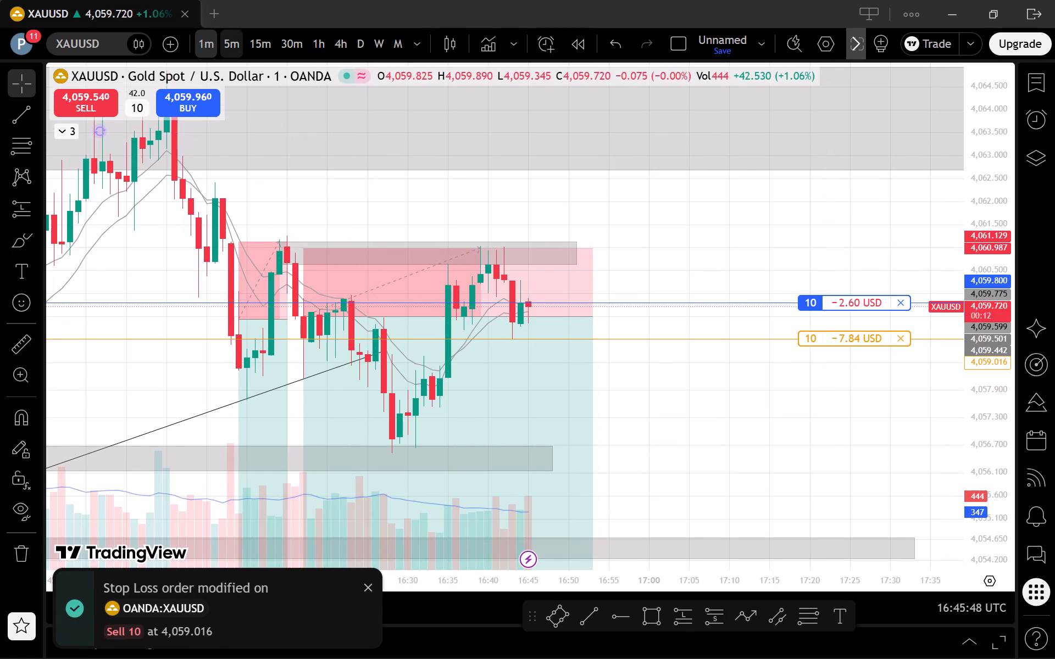
{"action": "scroll", "coordinate": [912, 403], "scroll_direction": "up", "scroll_amount": 1}
{"action": "left_click_drag", "start_coordinate": [1000, 327], "coordinate": [1002, 351]}
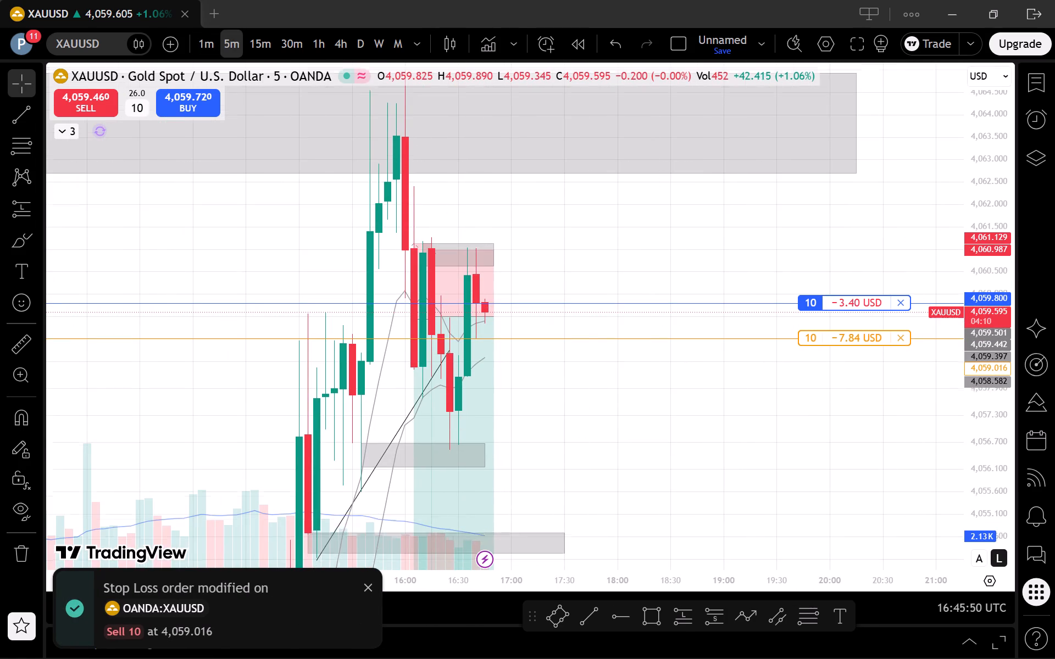
{"action": "left_click_drag", "start_coordinate": [1002, 351], "coordinate": [997, 415]}
{"action": "left_click", "coordinate": [268, 35]}
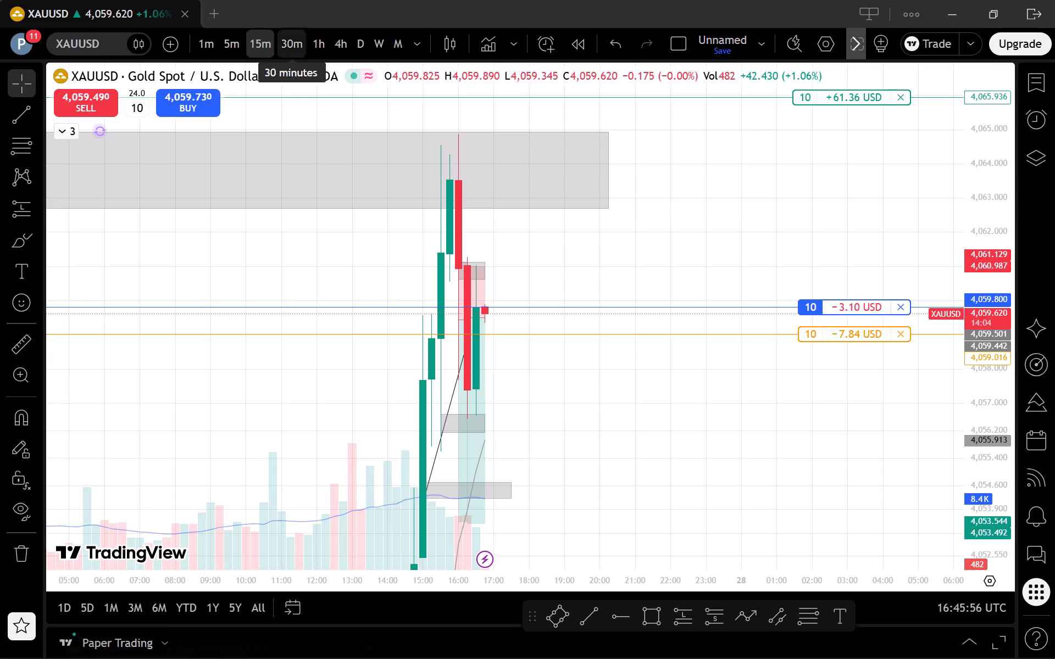
{"action": "scroll", "coordinate": [725, 517], "scroll_direction": "up", "scroll_amount": 4}
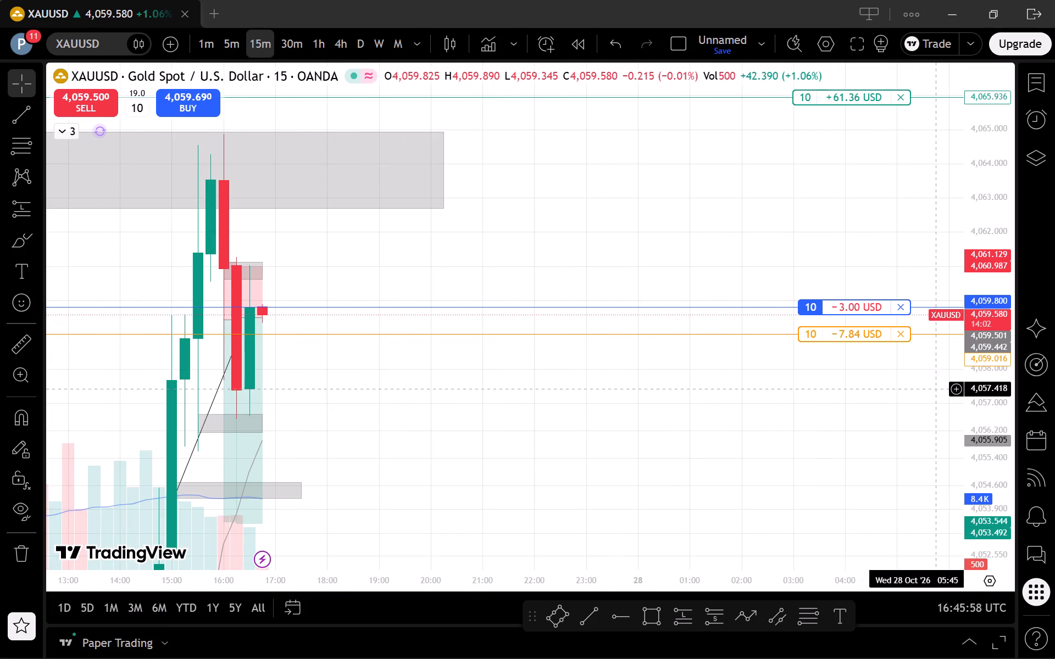
{"action": "left_click_drag", "start_coordinate": [994, 313], "coordinate": [937, 533]}
{"action": "left_click_drag", "start_coordinate": [530, 464], "coordinate": [917, 469]}
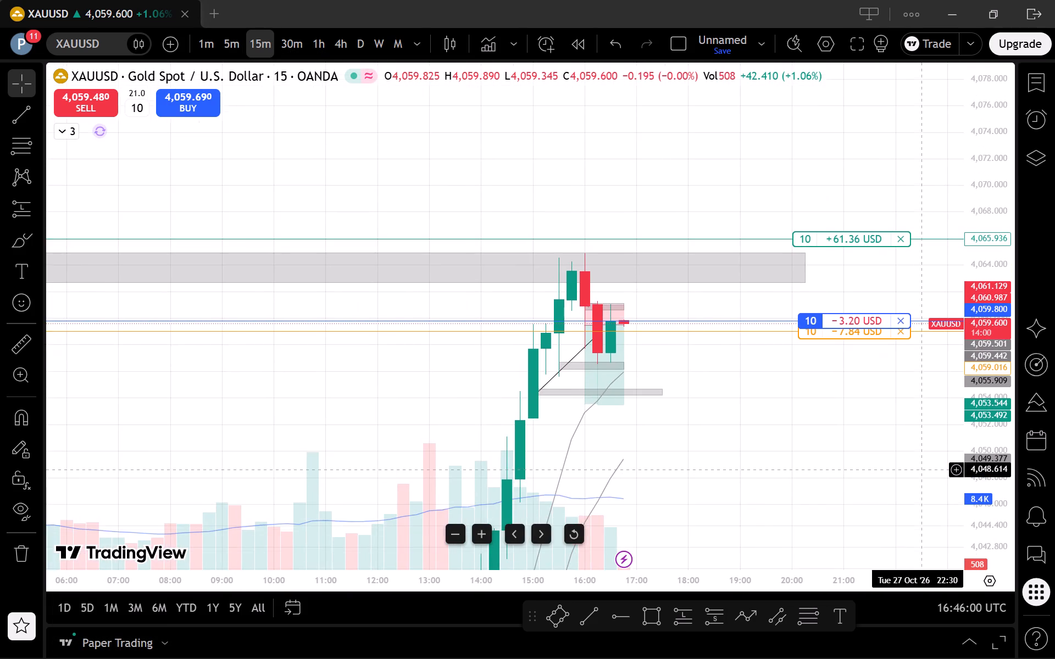
{"action": "left_click_drag", "start_coordinate": [917, 469], "coordinate": [920, 460]}
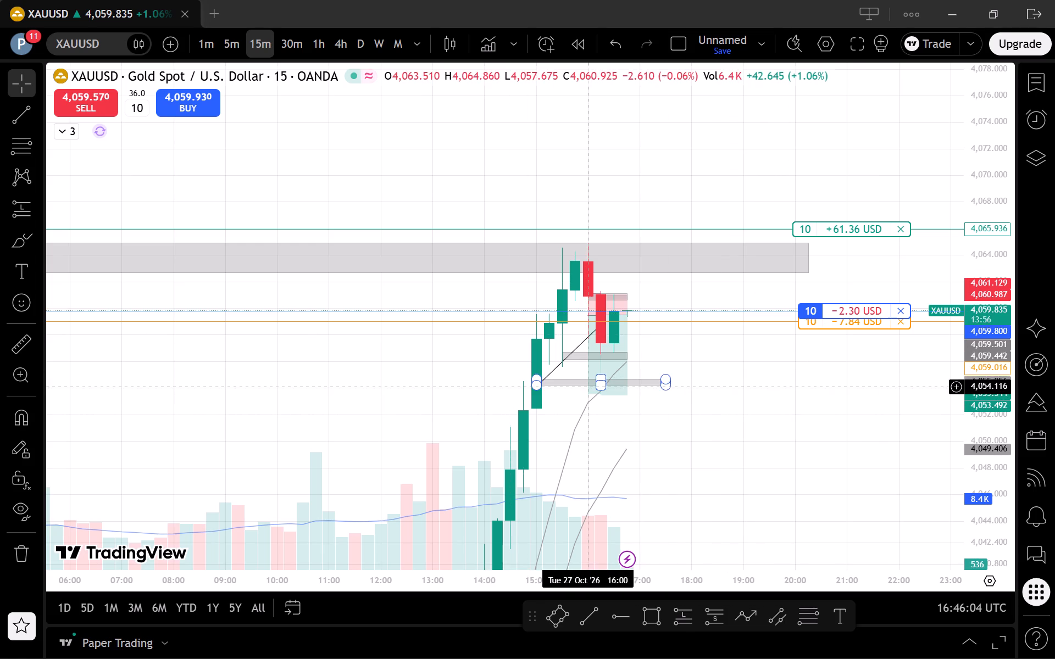
Reset the chart view on the 1-minute timeframe and examine the newest candle against the long's entry and the small resistance zone above it.
{"action": "left_click", "coordinate": [199, 35]}
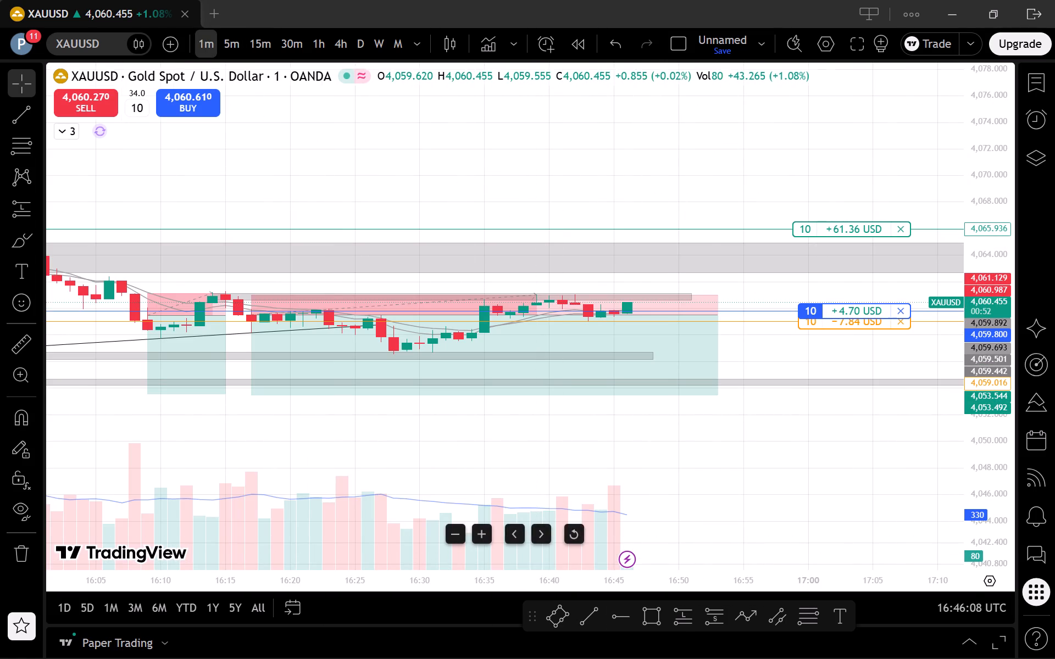
{"action": "left_click", "coordinate": [567, 528]}
{"action": "scroll", "coordinate": [687, 485], "scroll_direction": "up", "scroll_amount": 9}
{"action": "scroll", "coordinate": [759, 419], "scroll_direction": "up", "scroll_amount": 3}
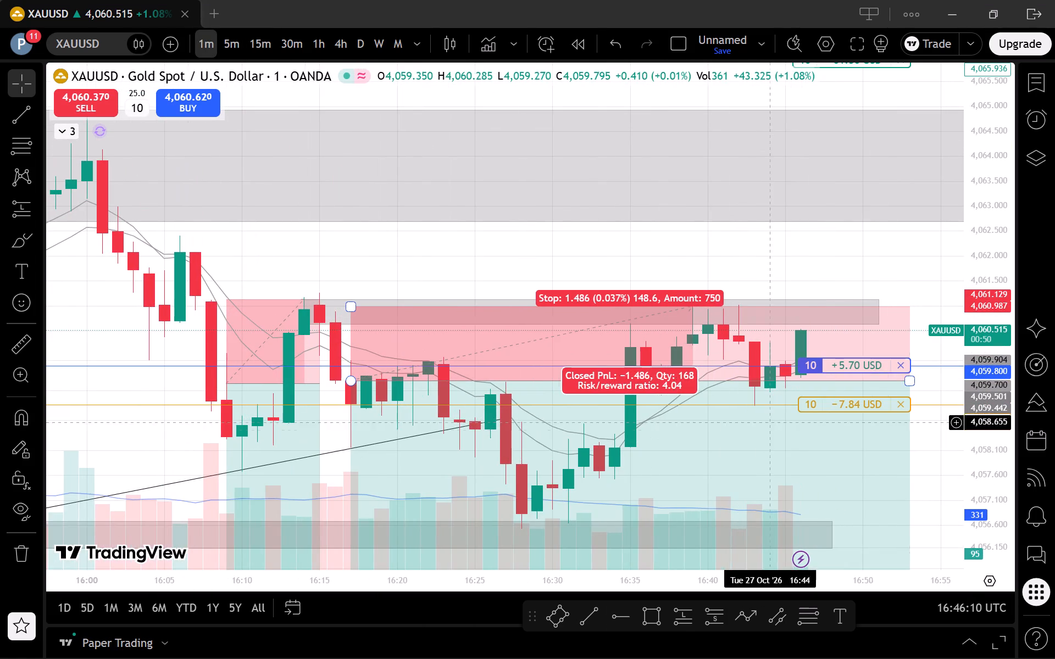
{"action": "left_click_drag", "start_coordinate": [992, 386], "coordinate": [984, 408]}
{"action": "left_click_drag", "start_coordinate": [935, 452], "coordinate": [619, 480]}
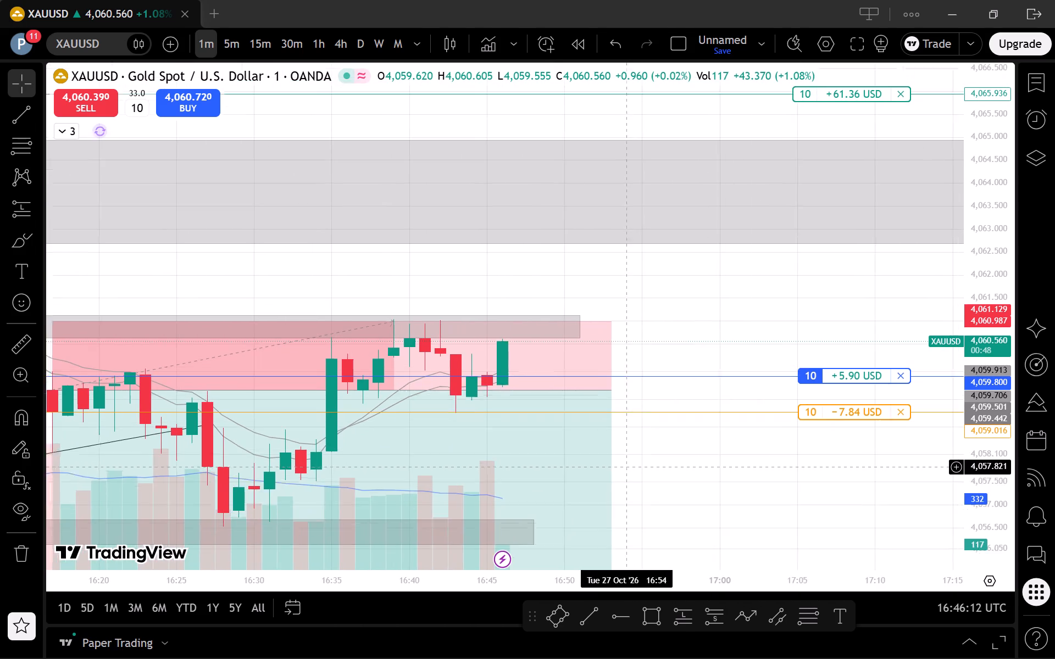
{"action": "left_click_drag", "start_coordinate": [619, 480], "coordinate": [619, 483]}
{"action": "scroll", "coordinate": [703, 479], "scroll_direction": "down", "scroll_amount": 3}
{"action": "scroll", "coordinate": [804, 495], "scroll_direction": "down", "scroll_amount": 2}
{"action": "left_click_drag", "start_coordinate": [807, 494], "coordinate": [697, 457]}
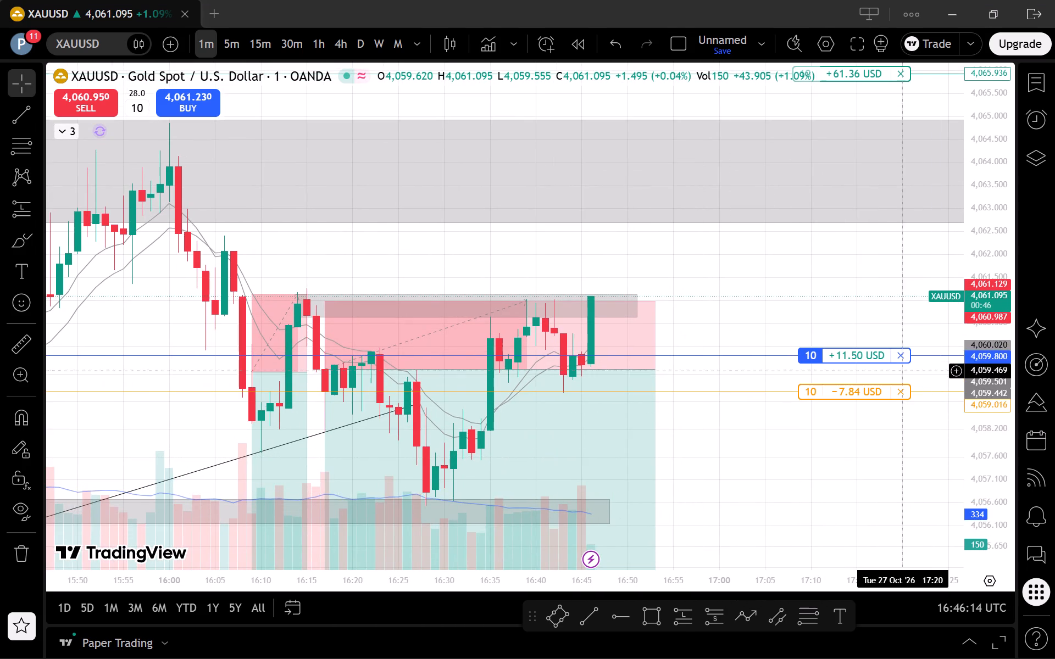
Examine the 1-minute price action with the long's take profit and the large upper resistance zone both in view.
{"action": "left_click_drag", "start_coordinate": [962, 355], "coordinate": [953, 458]}
{"action": "left_click_drag", "start_coordinate": [981, 383], "coordinate": [976, 488]}
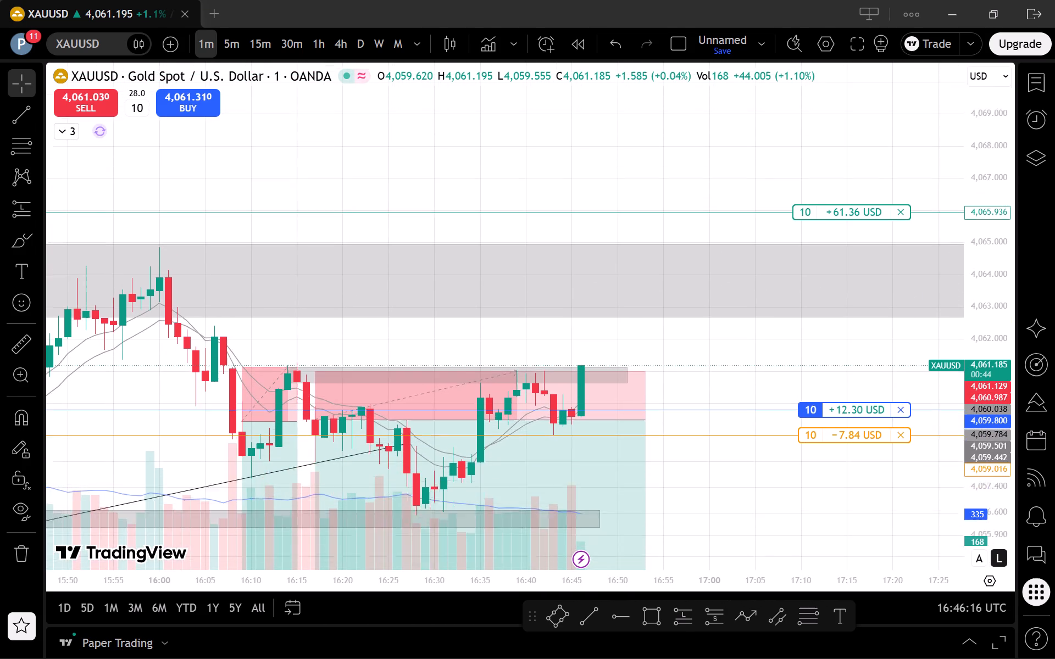
{"action": "left_click_drag", "start_coordinate": [976, 488], "coordinate": [975, 495]}
{"action": "scroll", "coordinate": [913, 473], "scroll_direction": "down", "scroll_amount": 3}
{"action": "left_click_drag", "start_coordinate": [899, 485], "coordinate": [849, 444]}
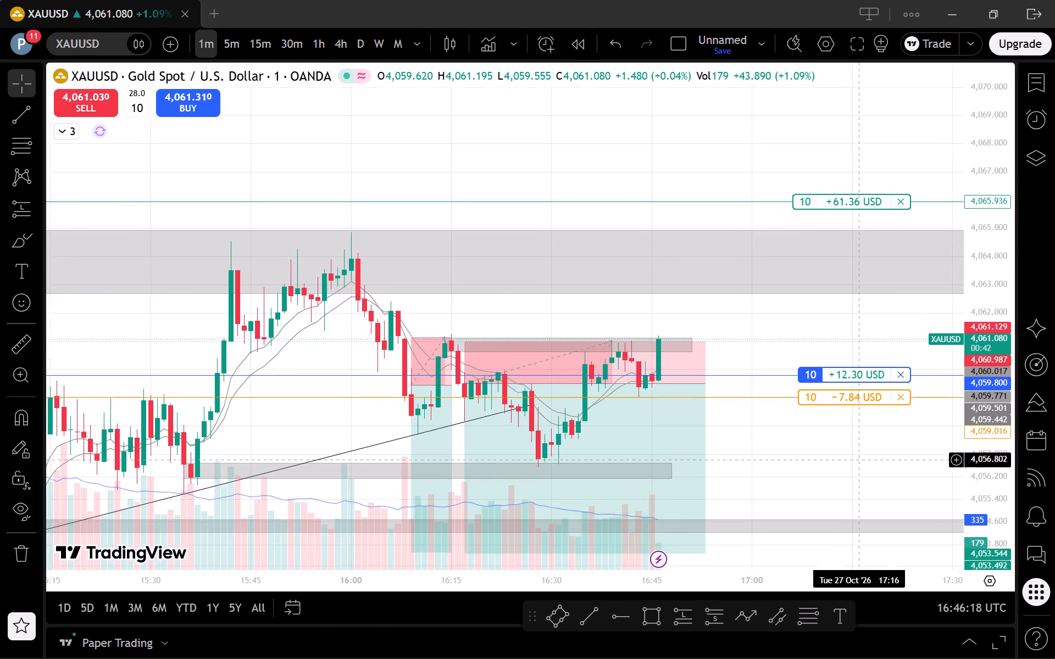
{"action": "left_click_drag", "start_coordinate": [849, 444], "coordinate": [814, 481]}
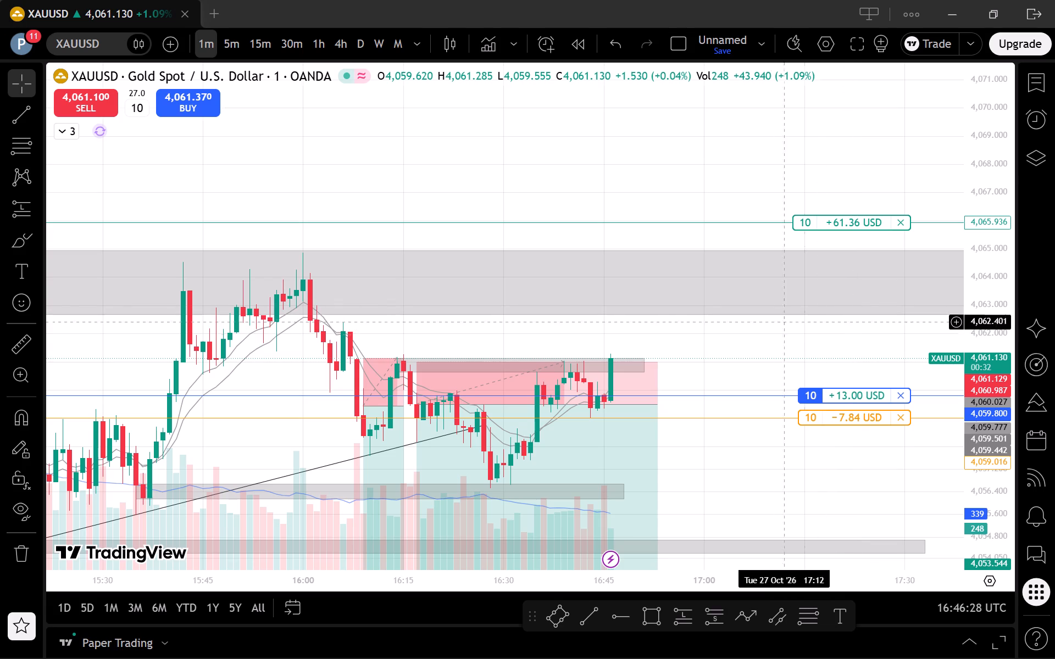
{"action": "left_click_drag", "start_coordinate": [756, 350], "coordinate": [768, 308]}
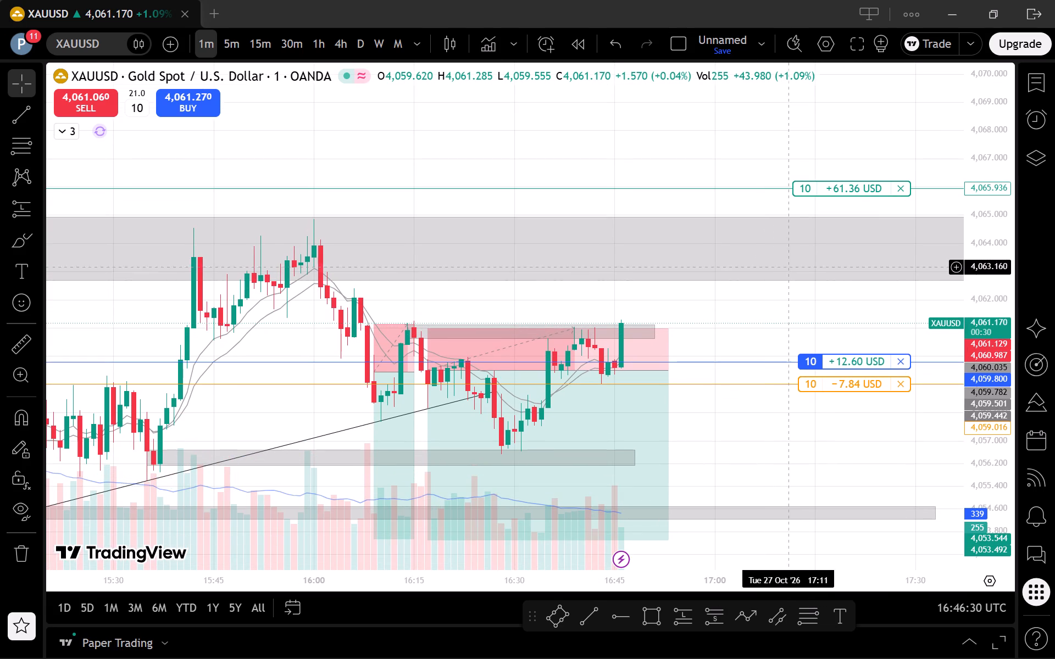
{"action": "scroll", "coordinate": [804, 260], "scroll_direction": "down", "scroll_amount": 1}
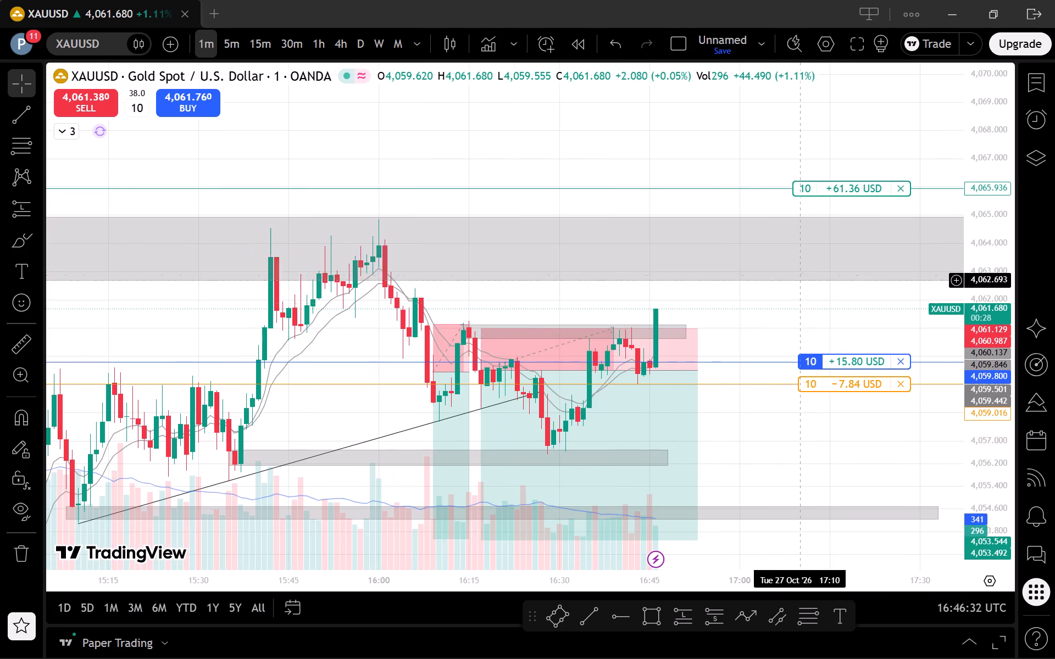
Compare gold on the 5-minute and 15-minute timeframes, examining the current candle against the upper resistance zone and the long's take profit.
{"action": "left_click", "coordinate": [235, 32]}
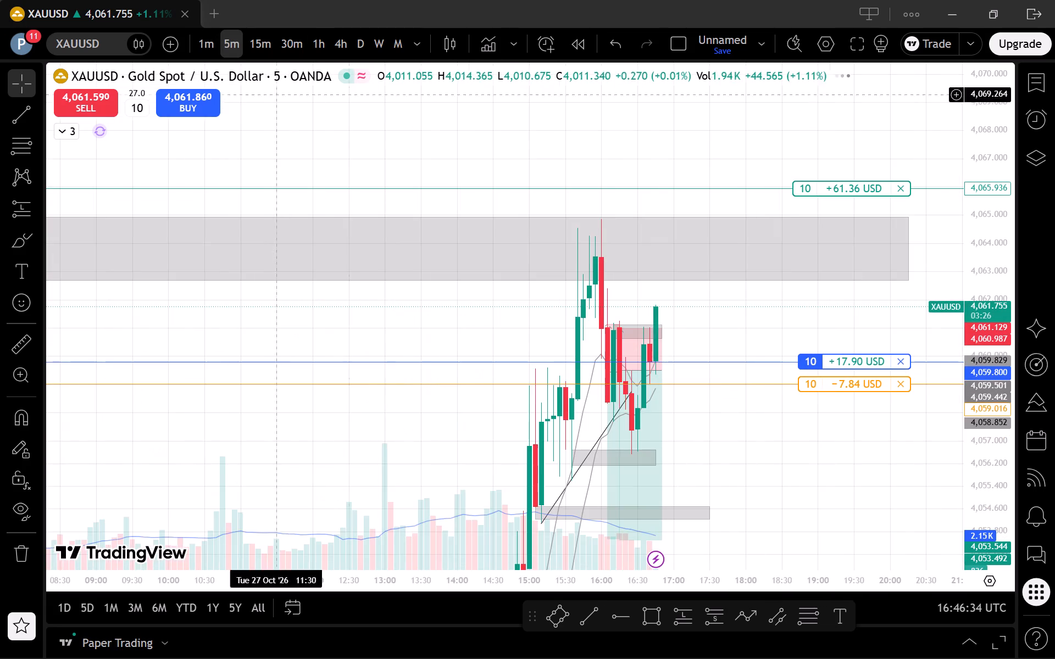
{"action": "scroll", "coordinate": [751, 398], "scroll_direction": "up", "scroll_amount": 2}
{"action": "left_click_drag", "start_coordinate": [1002, 290], "coordinate": [998, 431]}
{"action": "scroll", "coordinate": [898, 428], "scroll_direction": "up", "scroll_amount": 2}
{"action": "left_click_drag", "start_coordinate": [749, 454], "coordinate": [897, 460]}
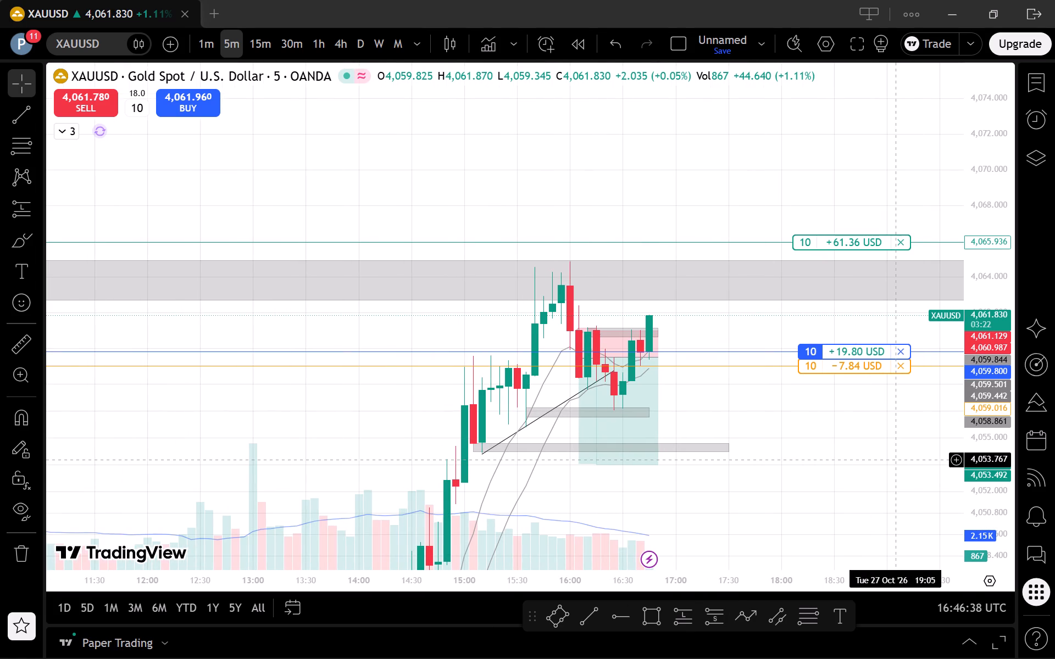
{"action": "left_click_drag", "start_coordinate": [897, 460], "coordinate": [842, 460]}
{"action": "left_click", "coordinate": [221, 38]}
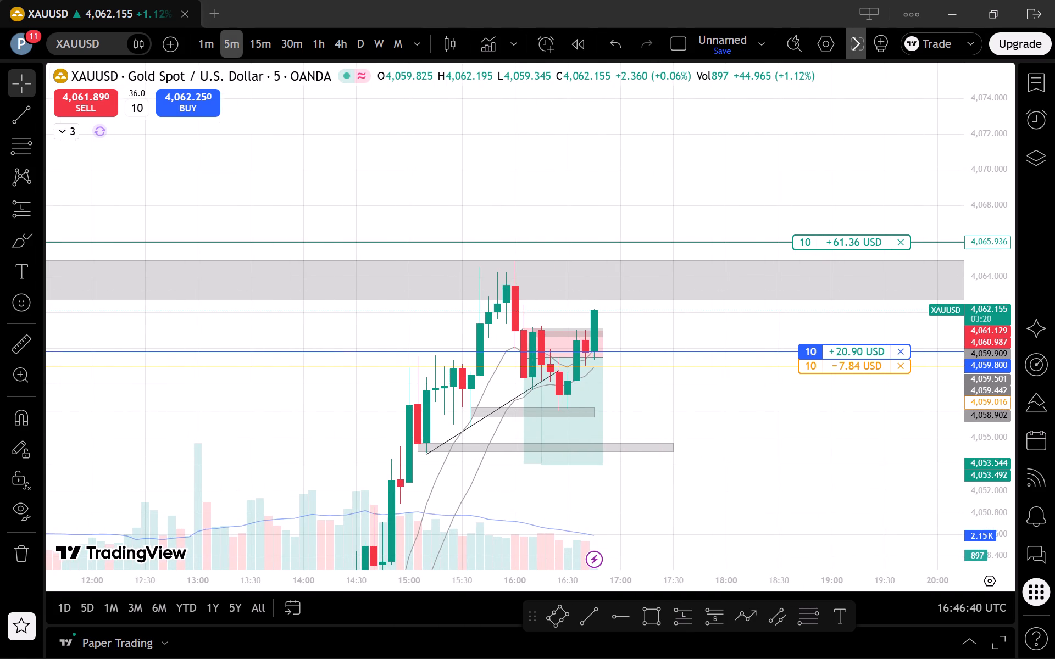
{"action": "left_click", "coordinate": [212, 39]}
{"action": "left_click", "coordinate": [271, 37]}
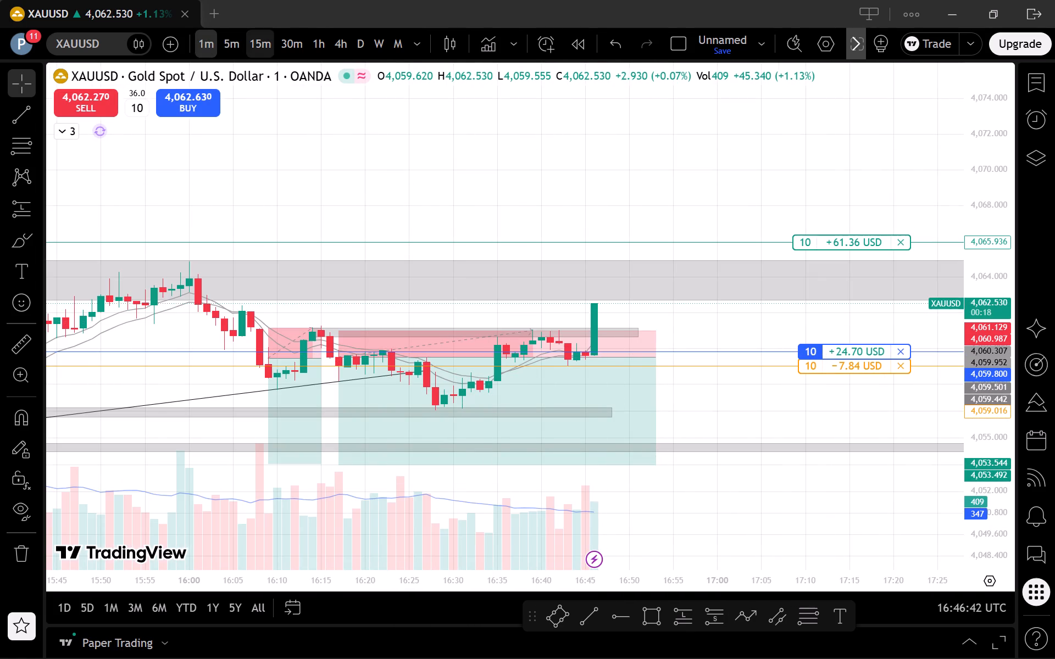
{"action": "scroll", "coordinate": [952, 380], "scroll_direction": "down", "scroll_amount": 1}
{"action": "left_click_drag", "start_coordinate": [978, 285], "coordinate": [1006, 467]}
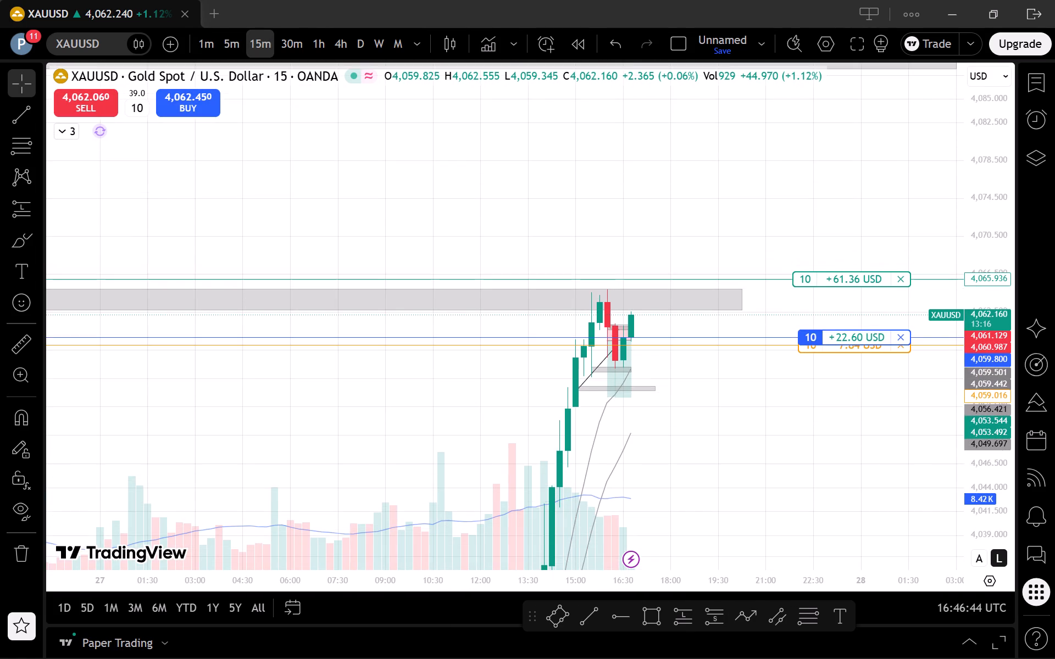
{"action": "scroll", "coordinate": [817, 462], "scroll_direction": "up", "scroll_amount": 3}
{"action": "left_click_drag", "start_coordinate": [713, 477], "coordinate": [815, 426]}
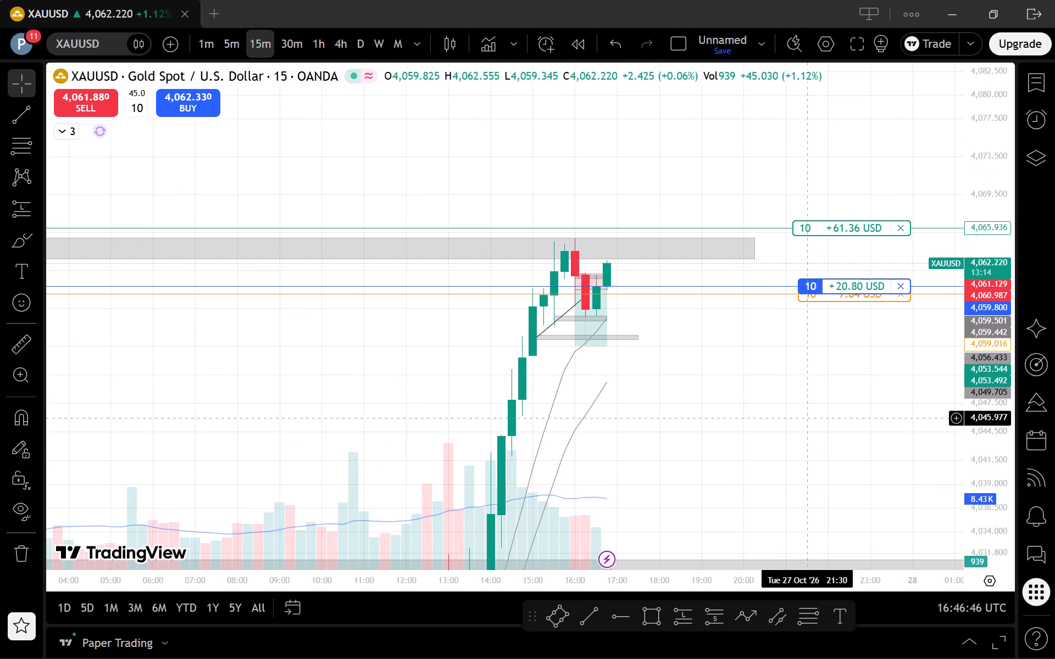
Examine gold on the 1-minute timeframe, following the newest candles against the long's entry, stop loss, take profit and marked zones.
{"action": "left_click", "coordinate": [207, 44]}
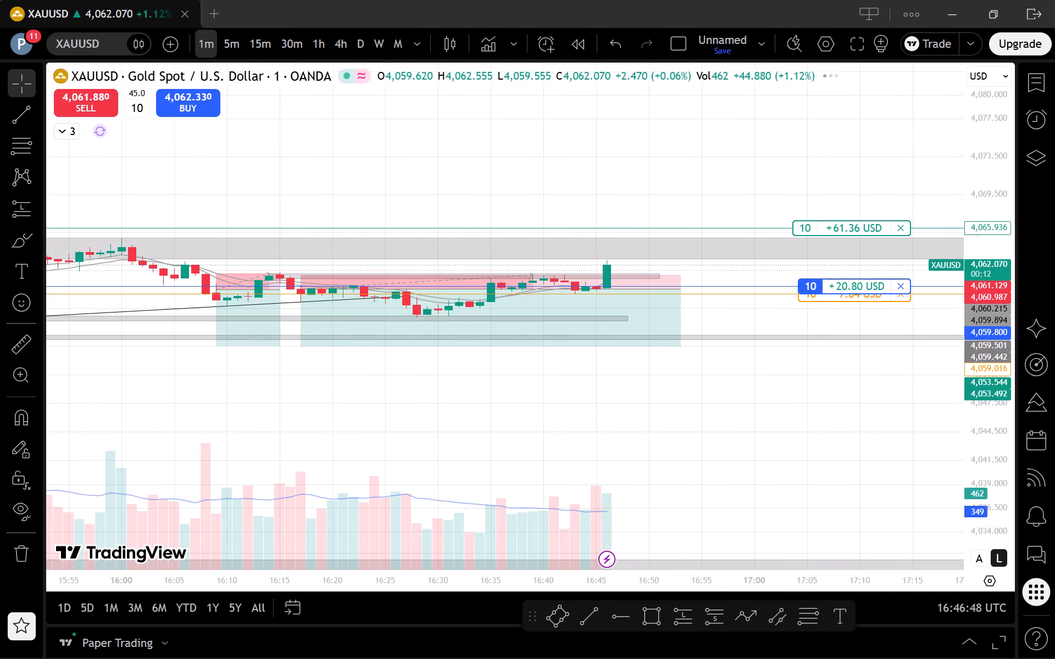
{"action": "left_click_drag", "start_coordinate": [997, 490], "coordinate": [942, 142]}
{"action": "left_click_drag", "start_coordinate": [867, 165], "coordinate": [734, 386]}
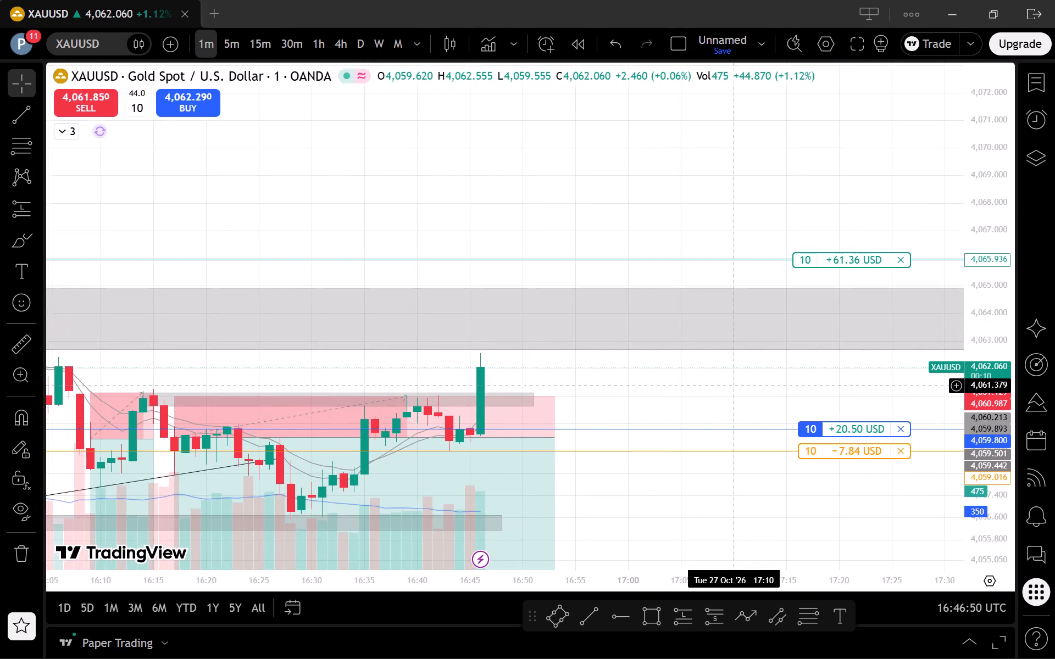
{"action": "left_click_drag", "start_coordinate": [734, 386], "coordinate": [769, 312]}
{"action": "scroll", "coordinate": [748, 280], "scroll_direction": "down", "scroll_amount": 2}
{"action": "left_click_drag", "start_coordinate": [741, 312], "coordinate": [742, 273]}
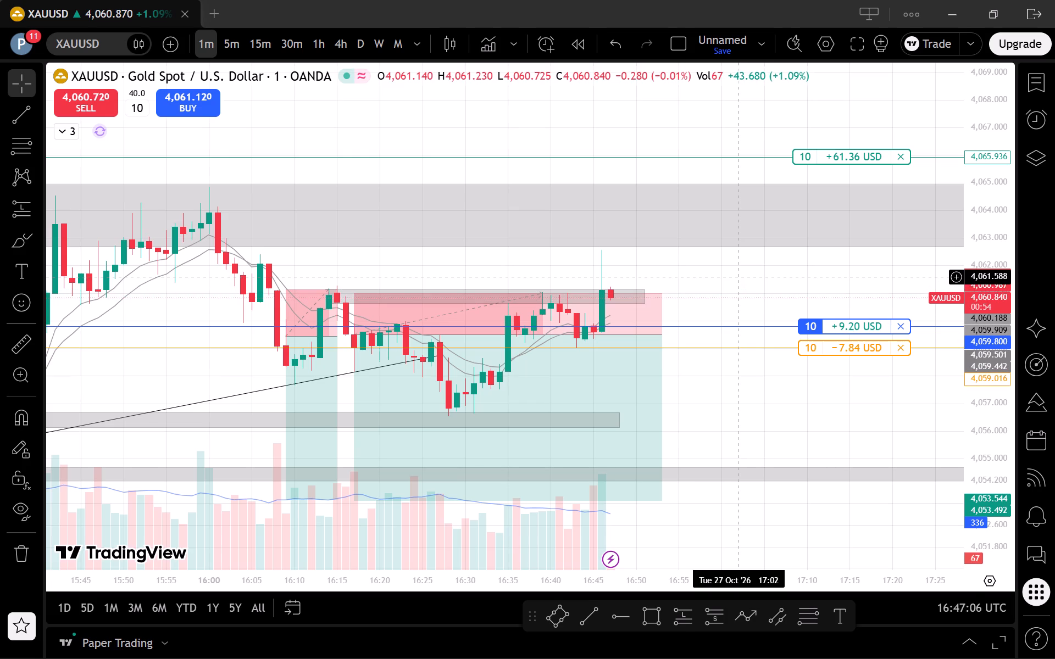
{"action": "scroll", "coordinate": [704, 329], "scroll_direction": "down", "scroll_amount": 2}
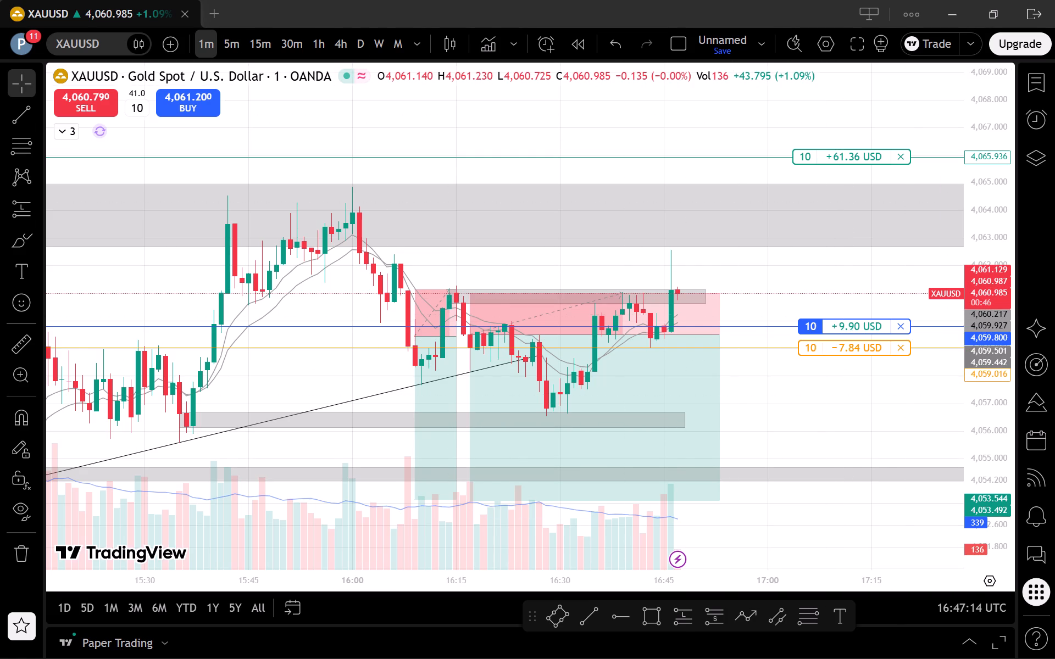
{"action": "left_click_drag", "start_coordinate": [868, 429], "coordinate": [780, 407]}
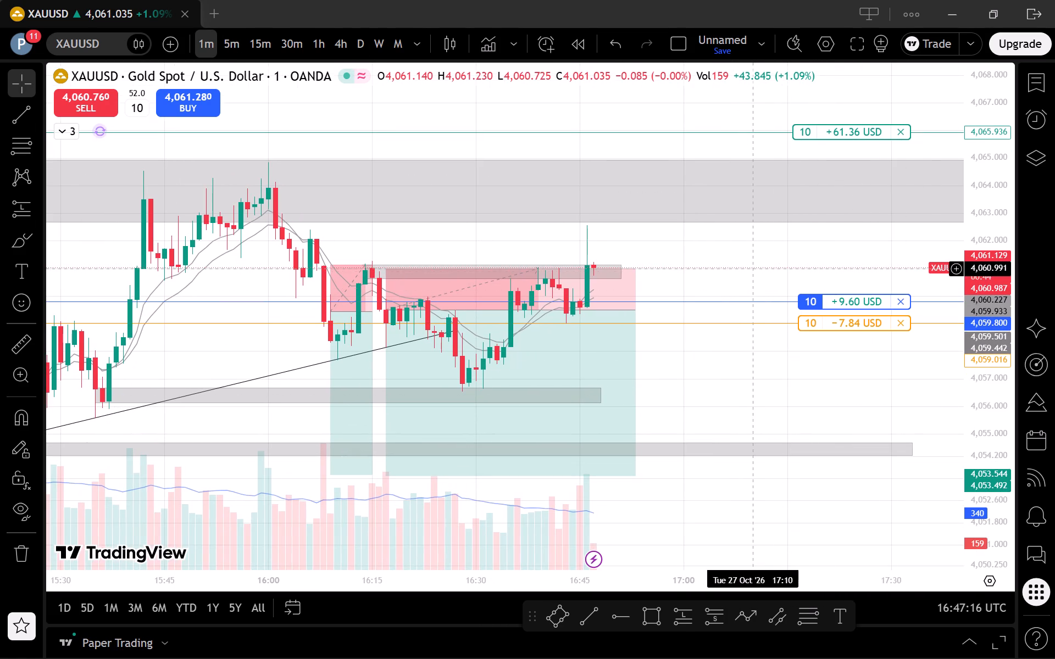
Delete the small resistance zone just above the long's entry, near 4,061.
{"action": "scroll", "coordinate": [739, 285], "scroll_direction": "down", "scroll_amount": 2}
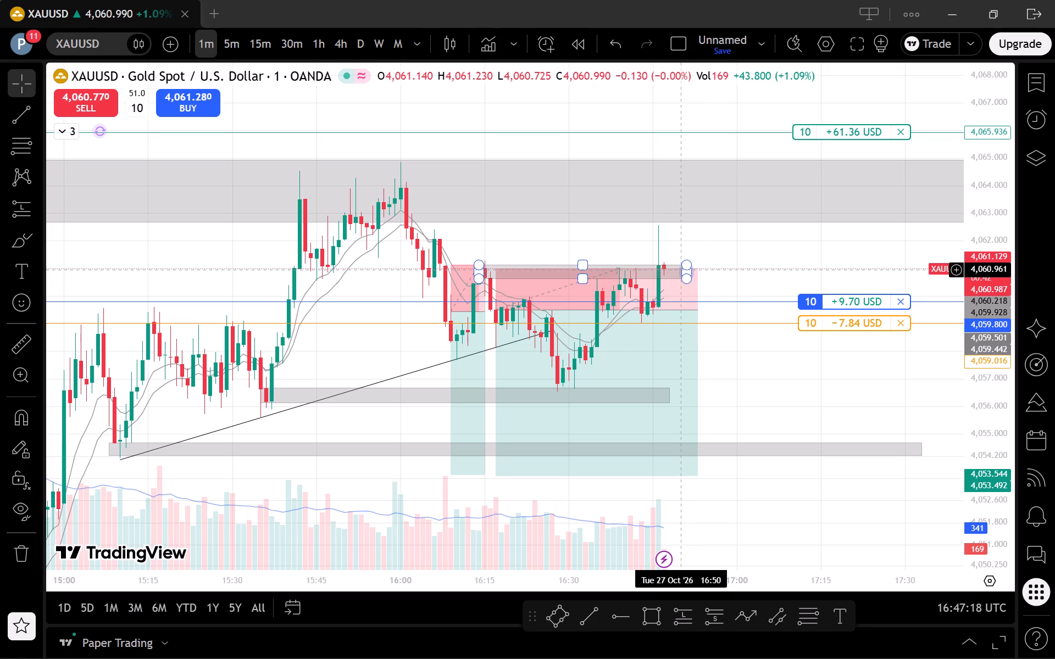
{"action": "left_click", "coordinate": [680, 270]}
{"action": "left_click", "coordinate": [770, 121]}
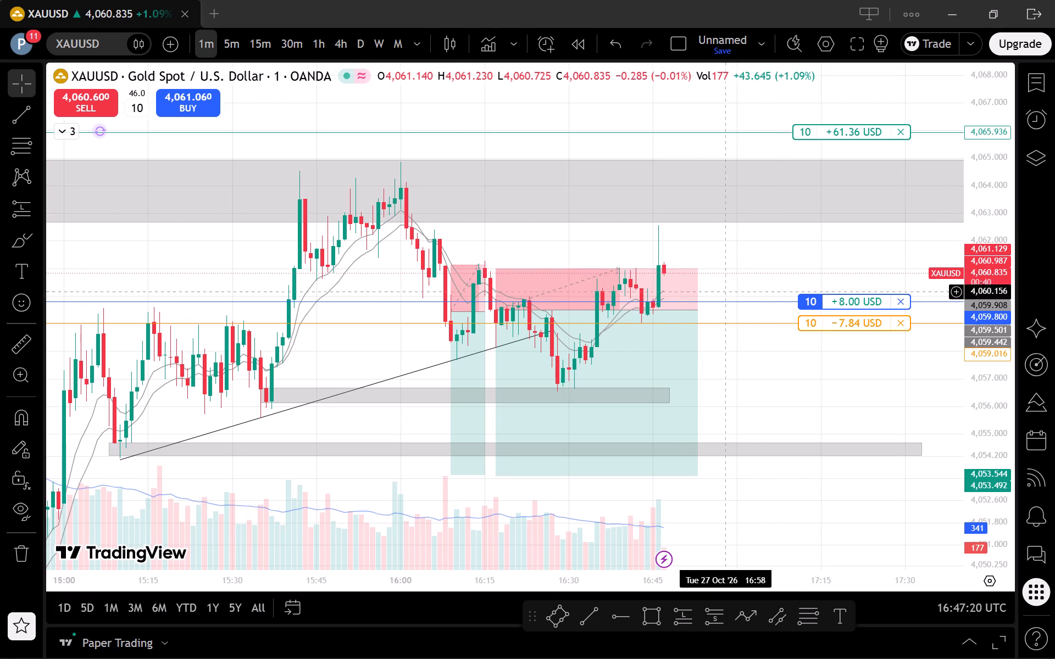
Delete the rising trend line that runs from the 15:10 low to 16:27.
{"action": "scroll", "coordinate": [733, 343], "scroll_direction": "down", "scroll_amount": 1}
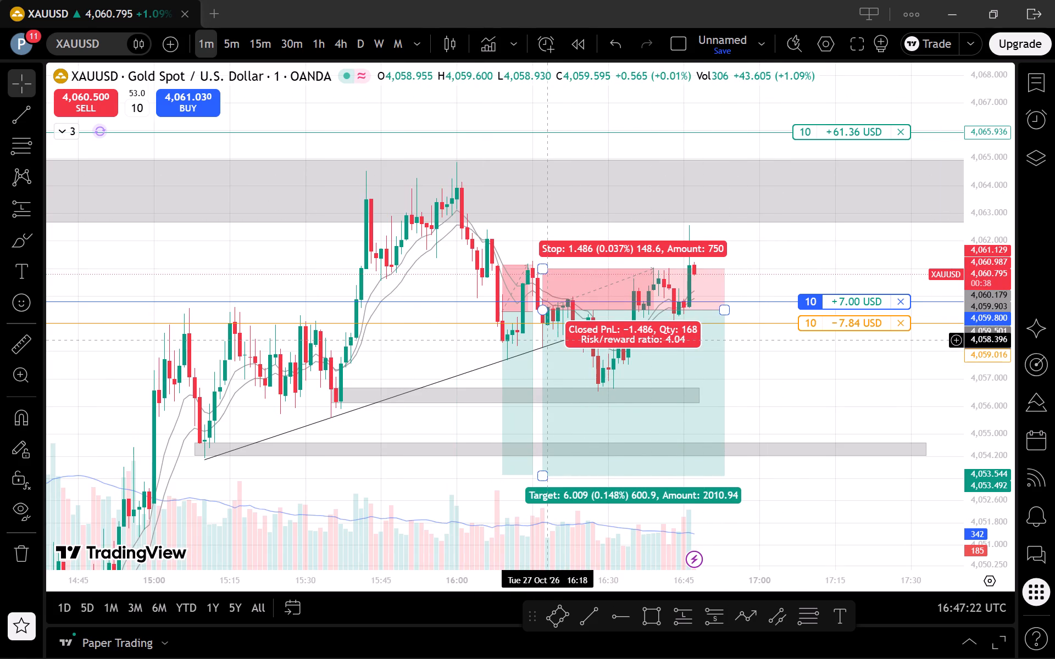
{"action": "left_click", "coordinate": [549, 341]}
{"action": "left_click", "coordinate": [551, 344]}
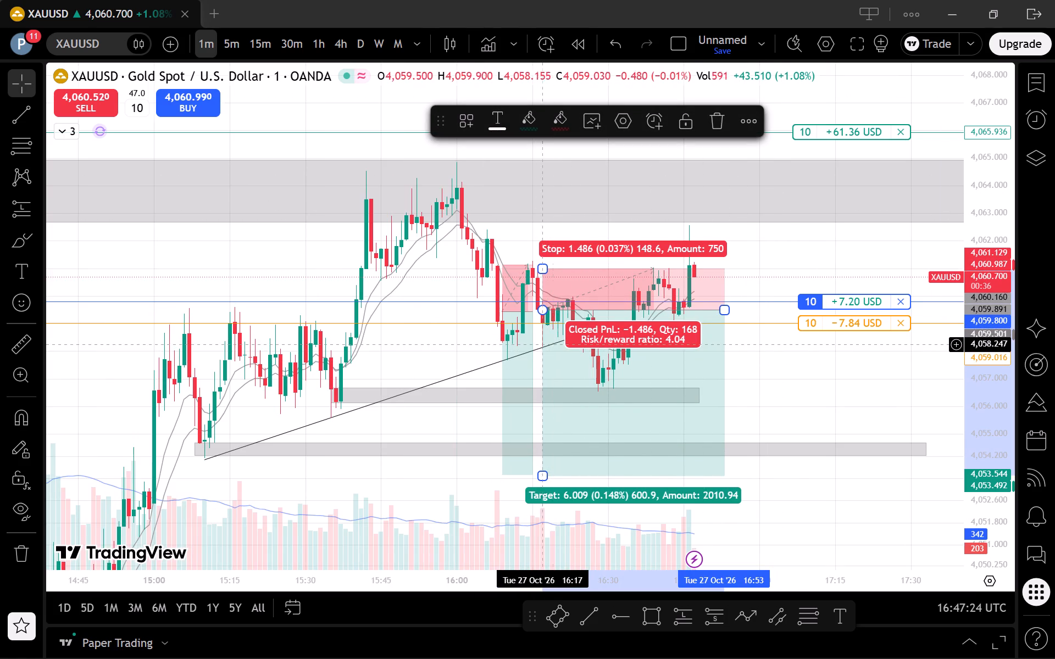
{"action": "left_click", "coordinate": [502, 365]}
{"action": "left_click", "coordinate": [489, 367]}
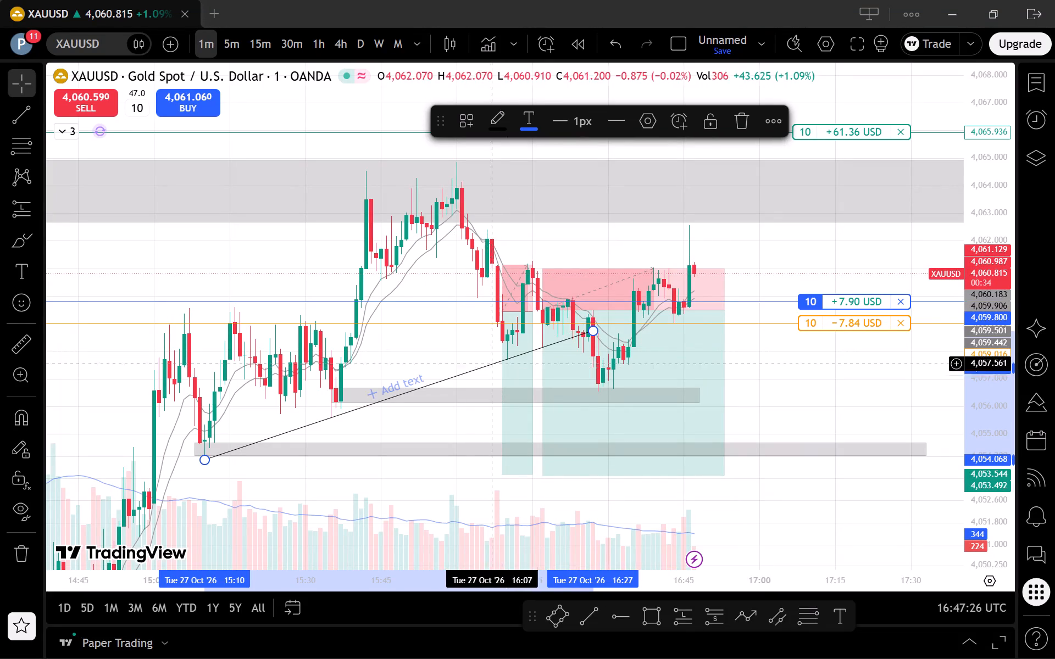
{"action": "left_click", "coordinate": [738, 122]}
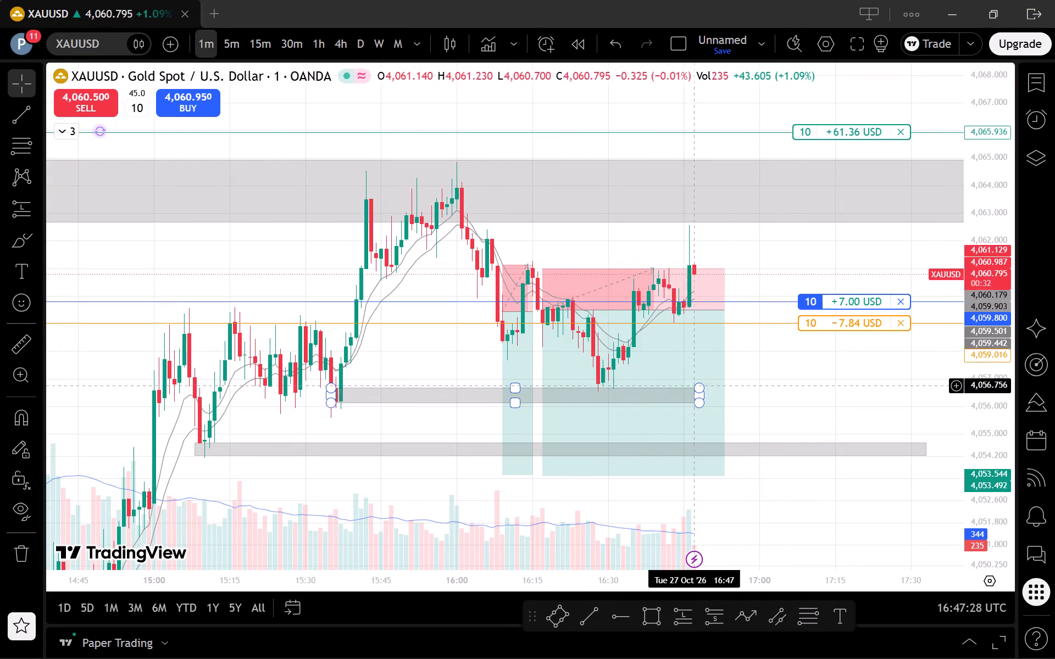
Delete the lowest support zone, the long grey rectangle starting at the 15:10 low near 4,054.
{"action": "left_click", "coordinate": [815, 458]}
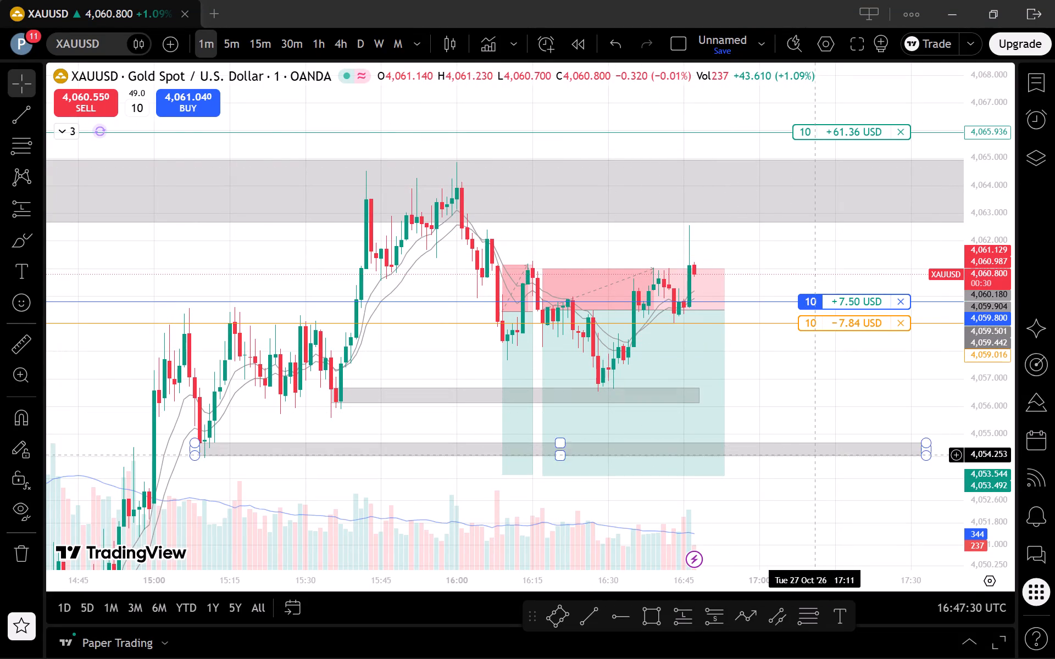
{"action": "left_click", "coordinate": [815, 449]}
{"action": "scroll", "coordinate": [754, 415], "scroll_direction": "down", "scroll_amount": 2}
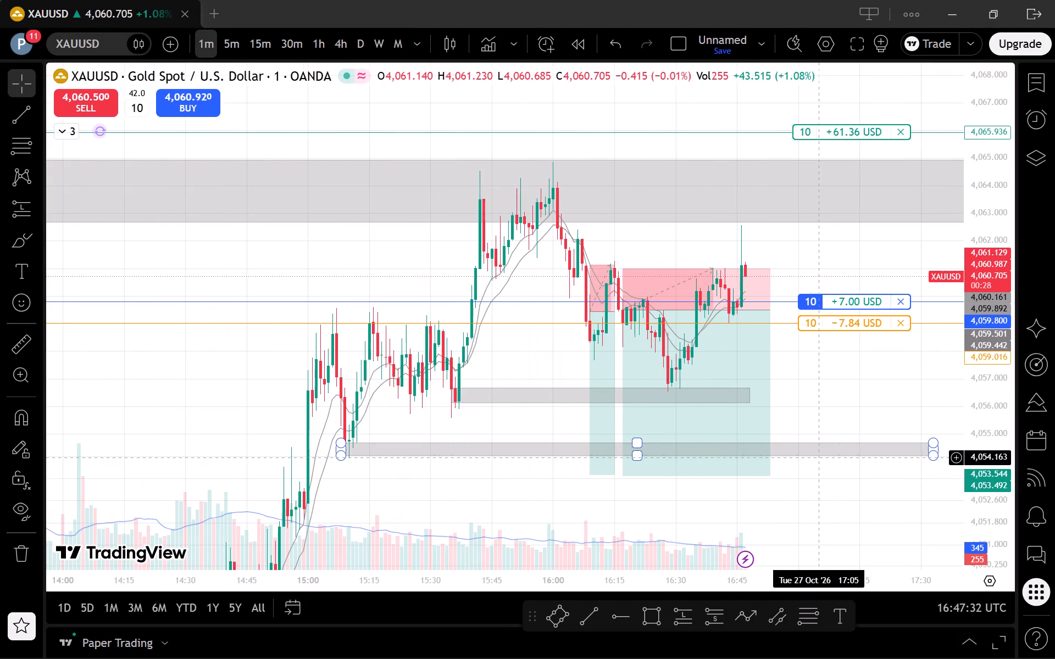
{"action": "left_click", "coordinate": [819, 457]}
{"action": "left_click", "coordinate": [770, 123]}
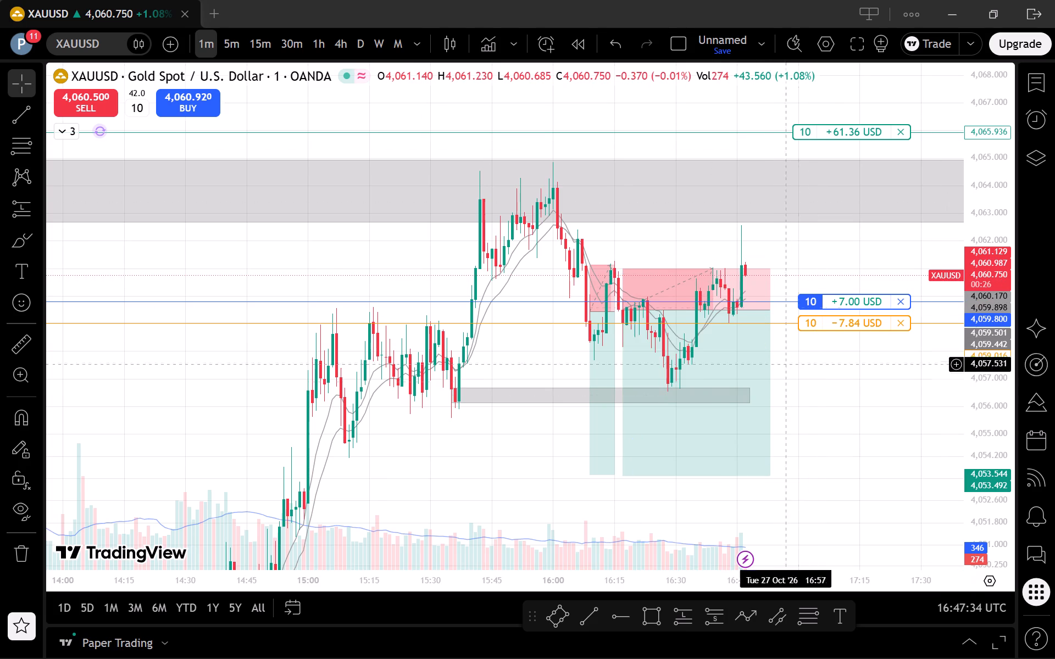
Examine gold on the 1-minute and 5-minute timeframes against the remaining support zone, the upper resistance zone and the long's levels.
{"action": "scroll", "coordinate": [811, 415], "scroll_direction": "up", "scroll_amount": 2}
{"action": "left_click_drag", "start_coordinate": [809, 422], "coordinate": [734, 425]}
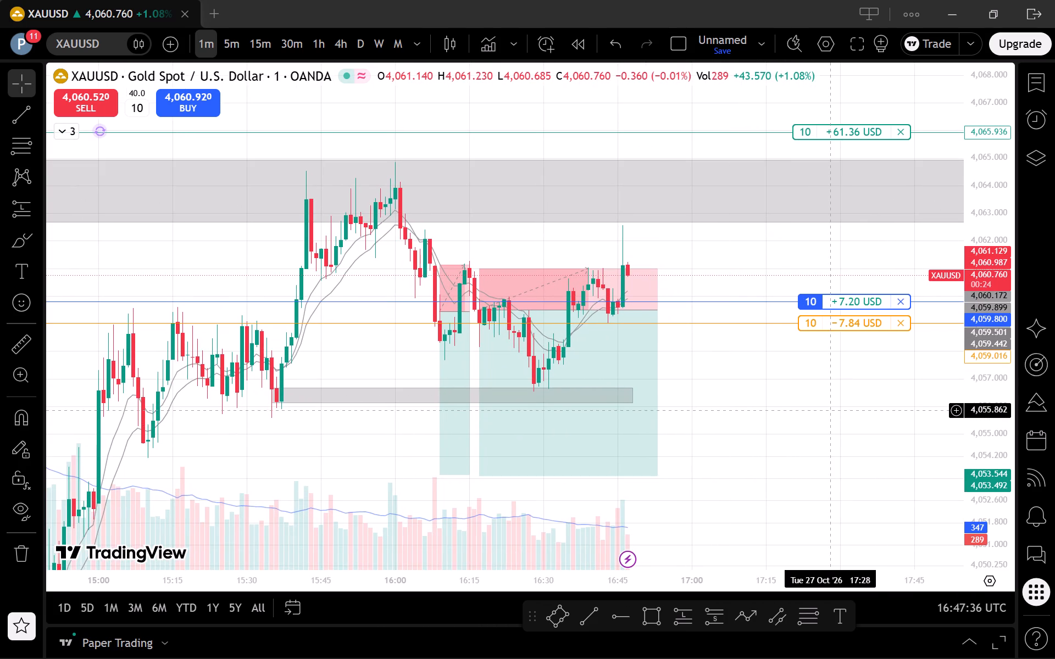
{"action": "scroll", "coordinate": [820, 442], "scroll_direction": "down", "scroll_amount": 1}
{"action": "scroll", "coordinate": [811, 447], "scroll_direction": "up", "scroll_amount": 2}
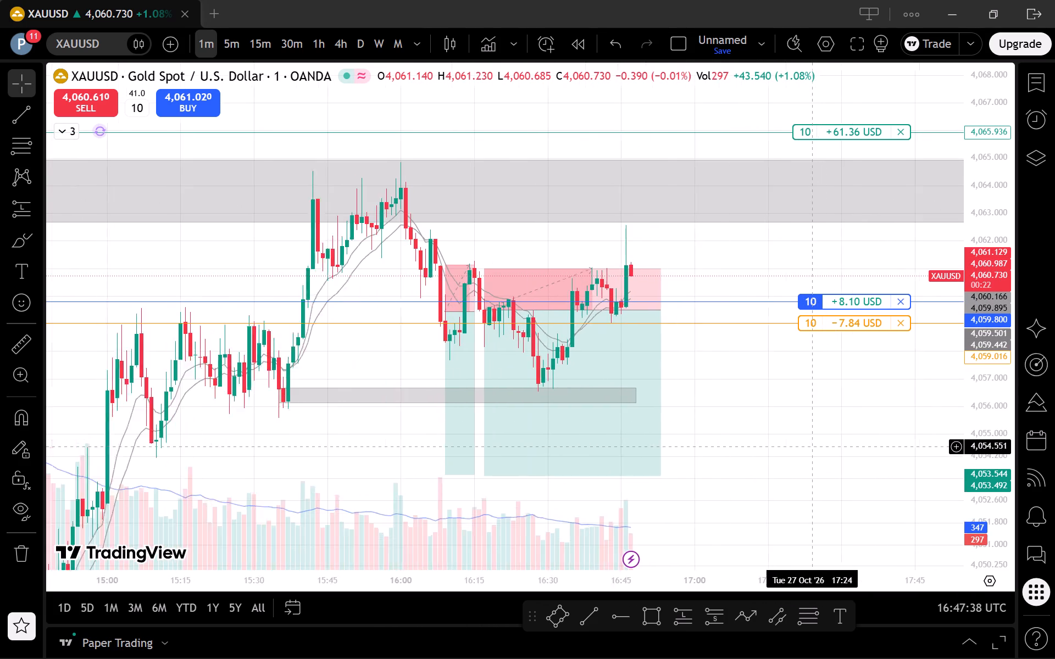
{"action": "left_click", "coordinate": [224, 45]}
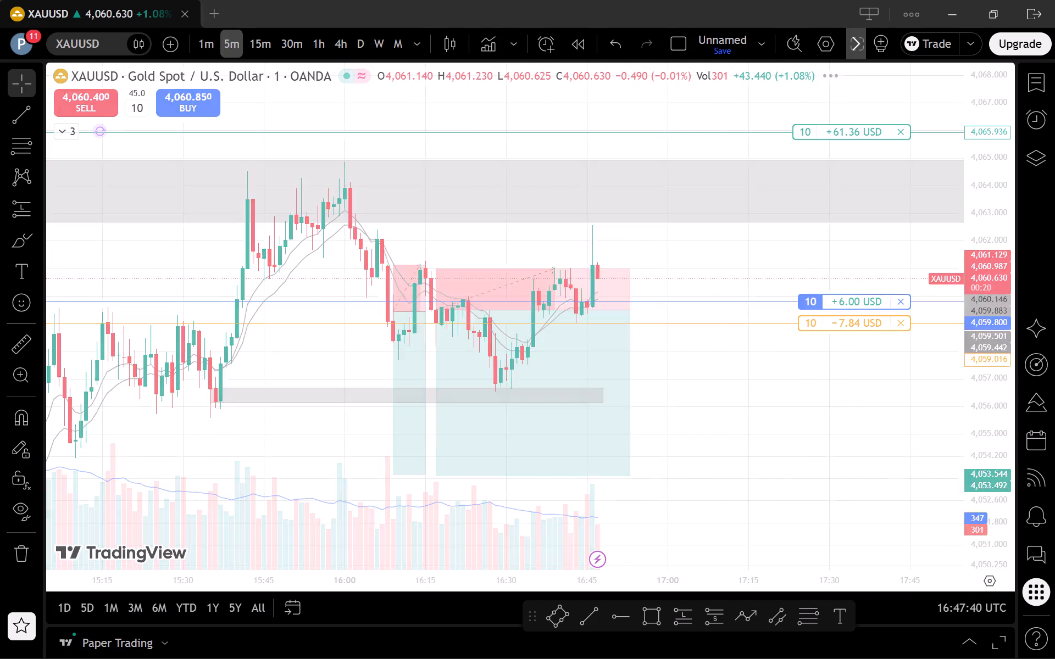
{"action": "scroll", "coordinate": [749, 510], "scroll_direction": "up", "scroll_amount": 2}
{"action": "left_click_drag", "start_coordinate": [1011, 437], "coordinate": [986, 499]}
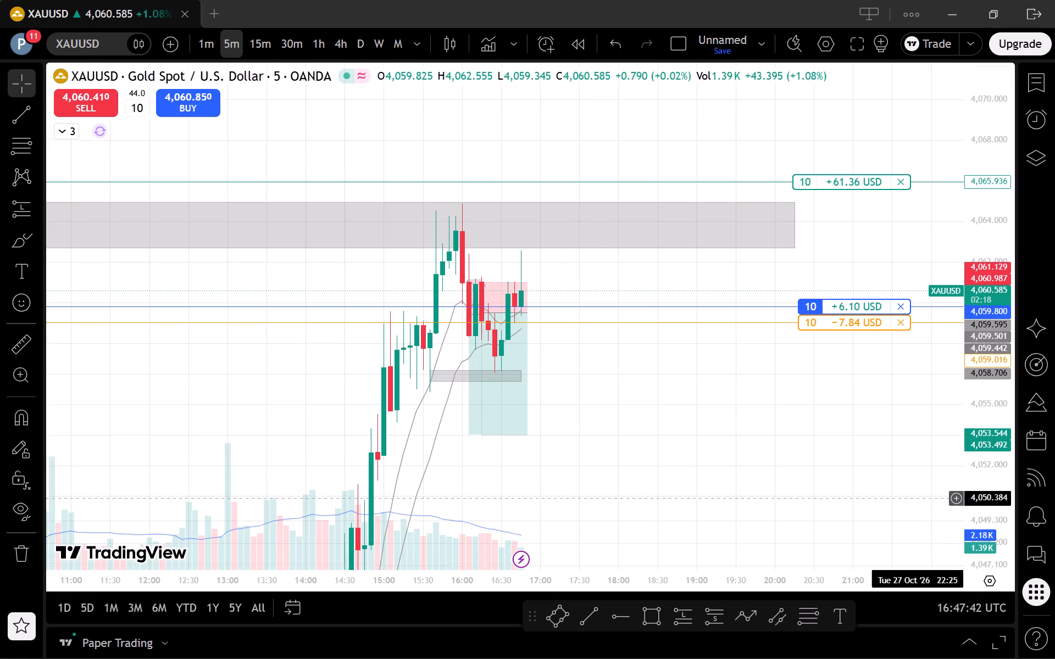
{"action": "left_click_drag", "start_coordinate": [782, 481], "coordinate": [858, 493]}
{"action": "scroll", "coordinate": [785, 418], "scroll_direction": "up", "scroll_amount": 3}
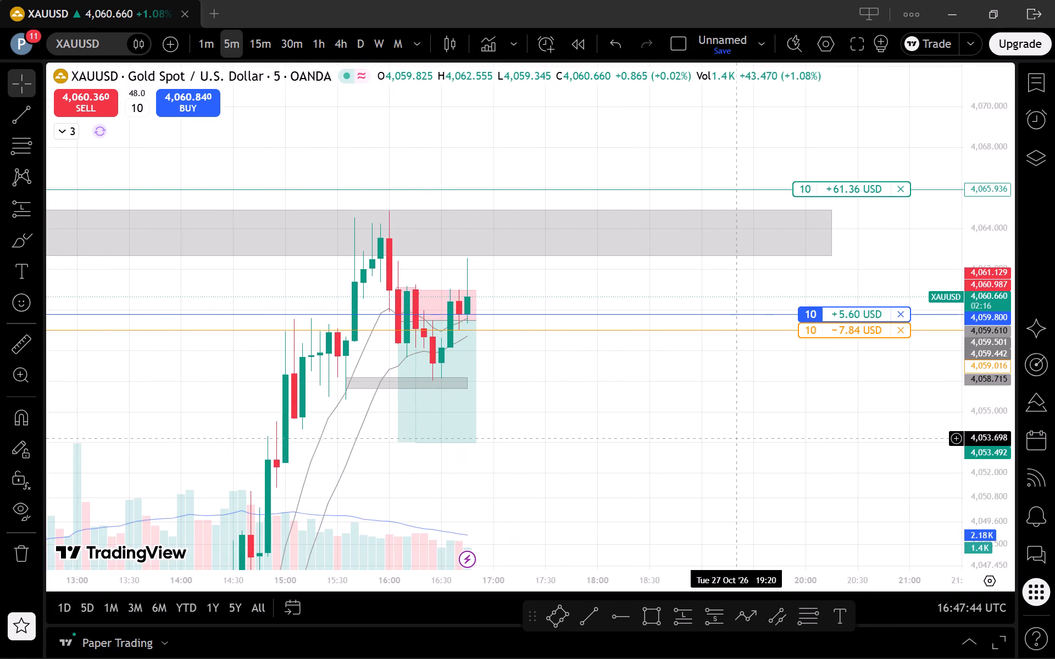
{"action": "left_click_drag", "start_coordinate": [652, 463], "coordinate": [717, 448]}
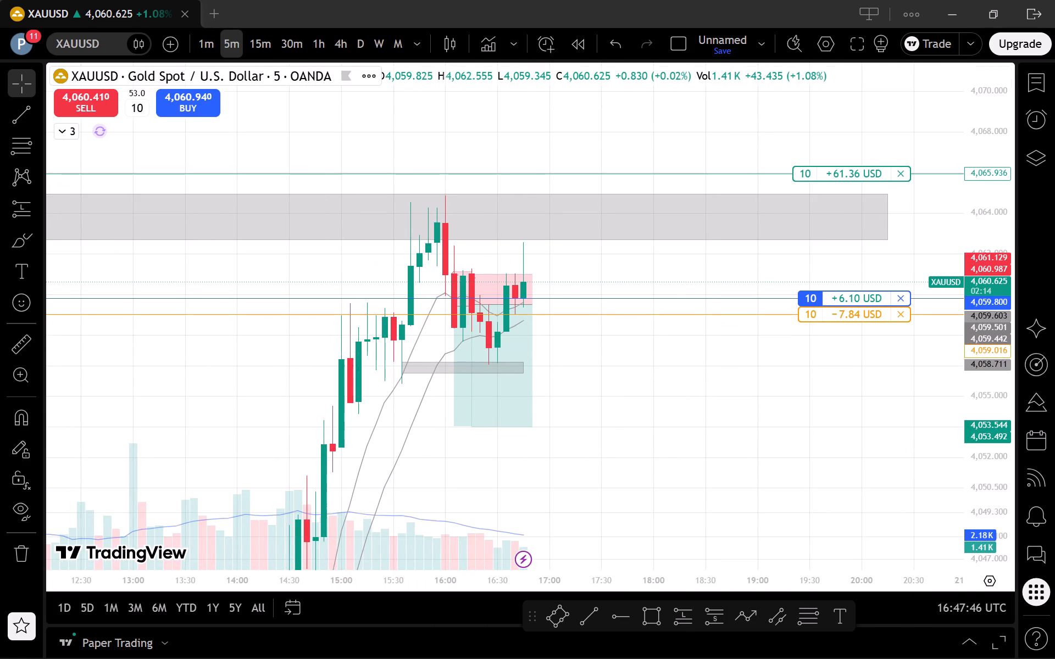
Compare gold on the 15-minute, 30-minute, 1-hour and 4-hour timeframes, then examine the 5-minute candles against the upper resistance zone.
{"action": "left_click", "coordinate": [271, 43]}
{"action": "left_click", "coordinate": [292, 49]}
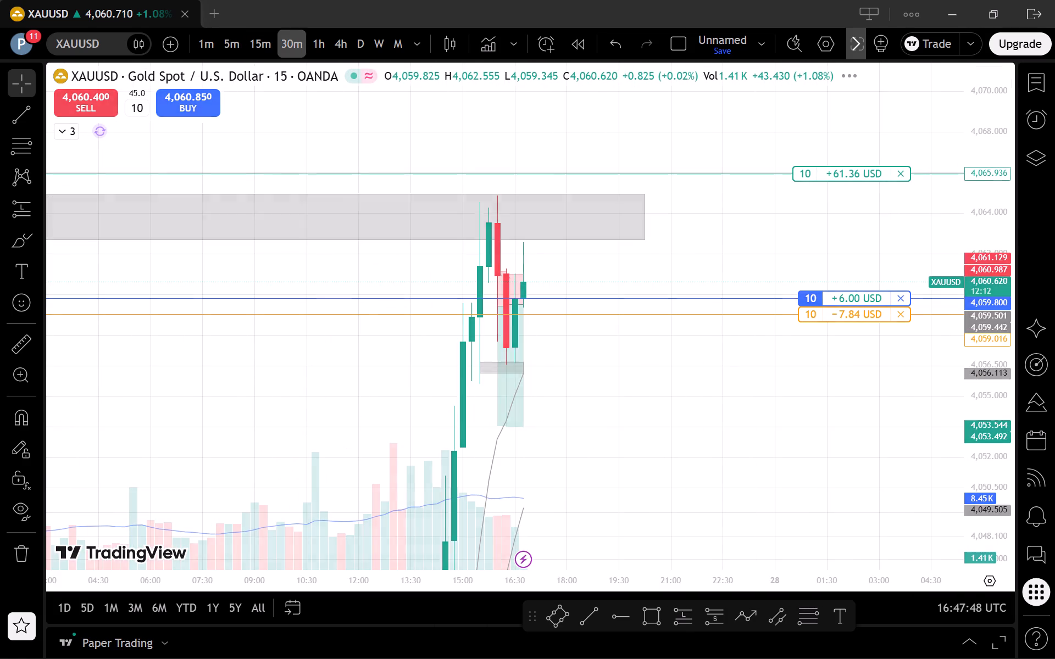
{"action": "left_click", "coordinate": [318, 39]}
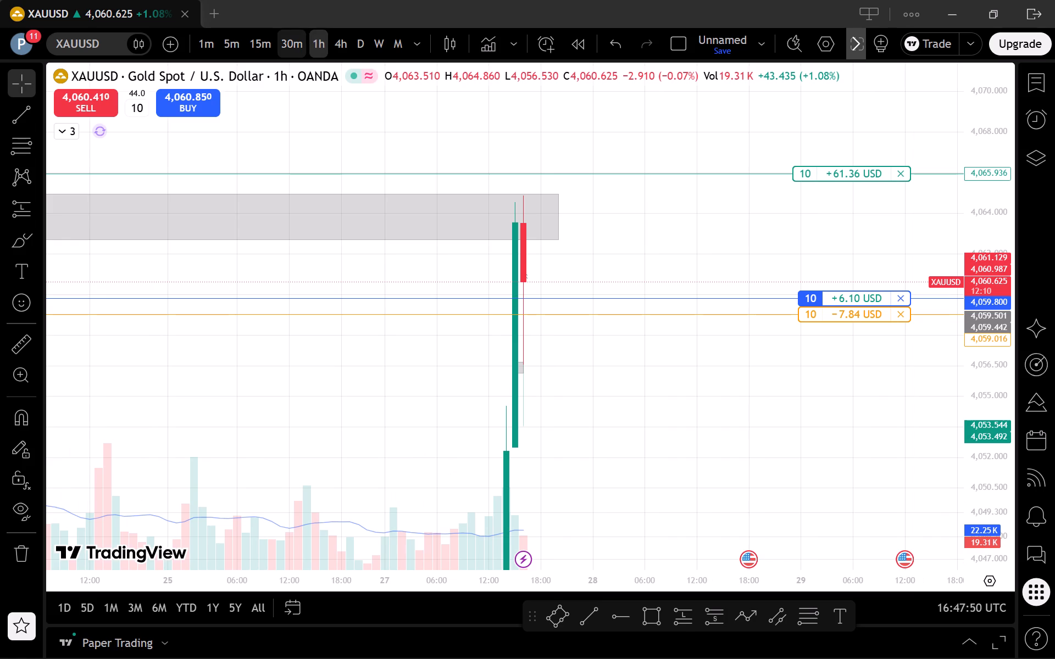
{"action": "left_click", "coordinate": [286, 44]}
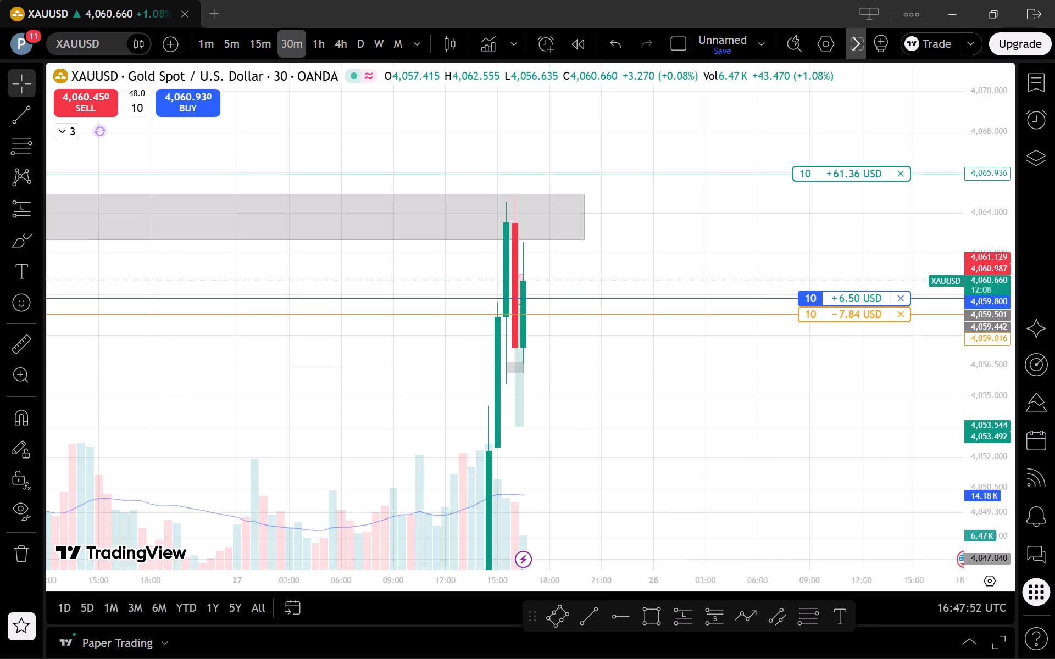
{"action": "left_click", "coordinate": [341, 42]}
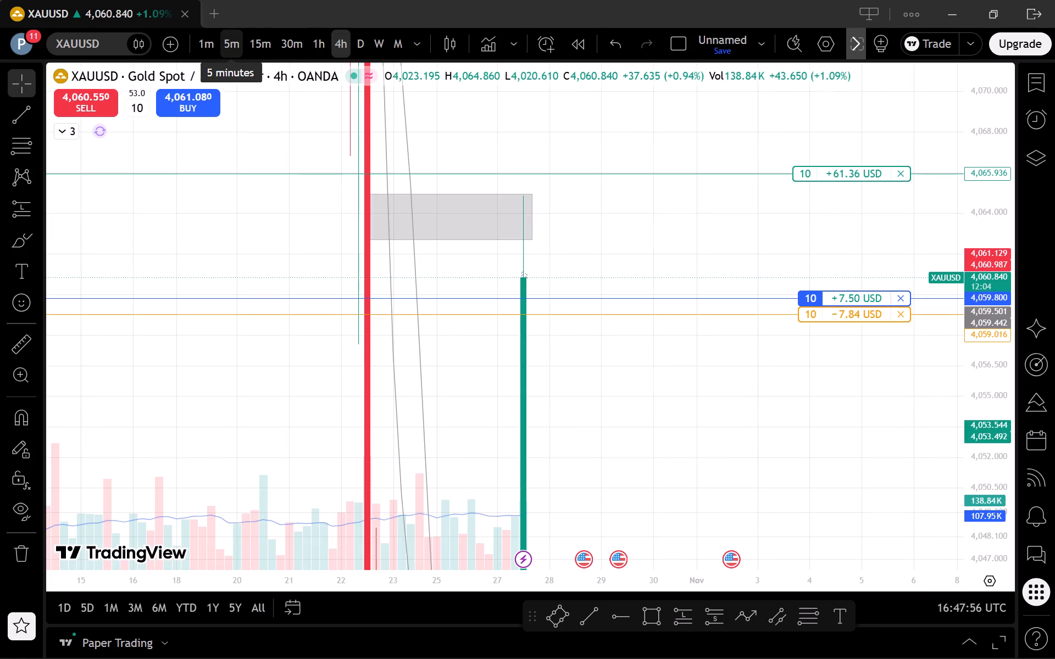
{"action": "left_click", "coordinate": [227, 43]}
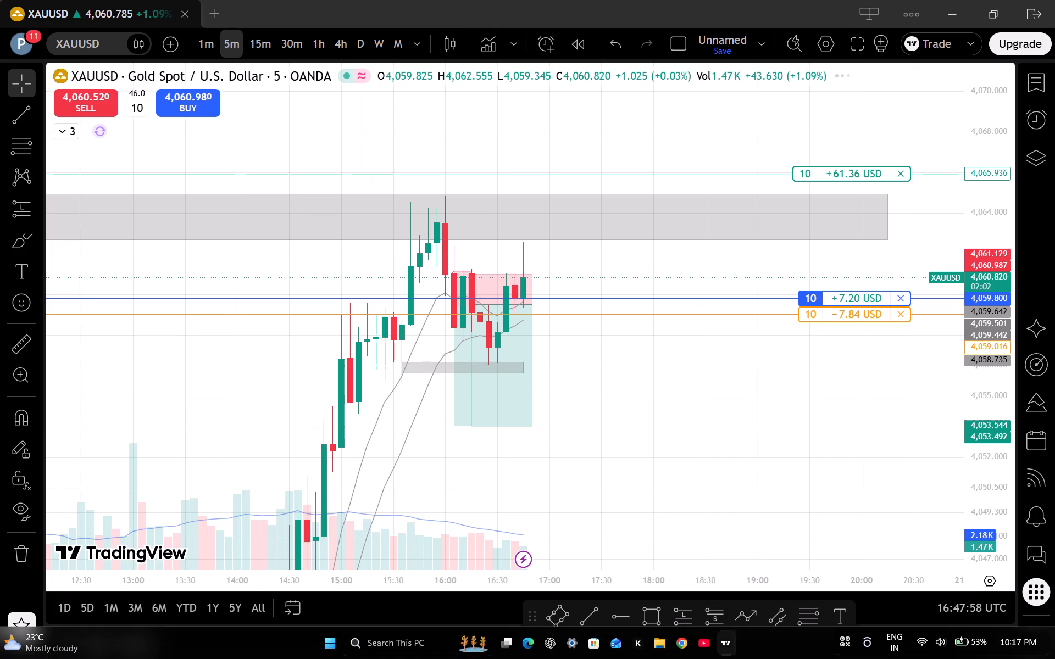
{"action": "scroll", "coordinate": [729, 433], "scroll_direction": "up", "scroll_amount": 1}
{"action": "left_click_drag", "start_coordinate": [709, 429], "coordinate": [725, 434]}
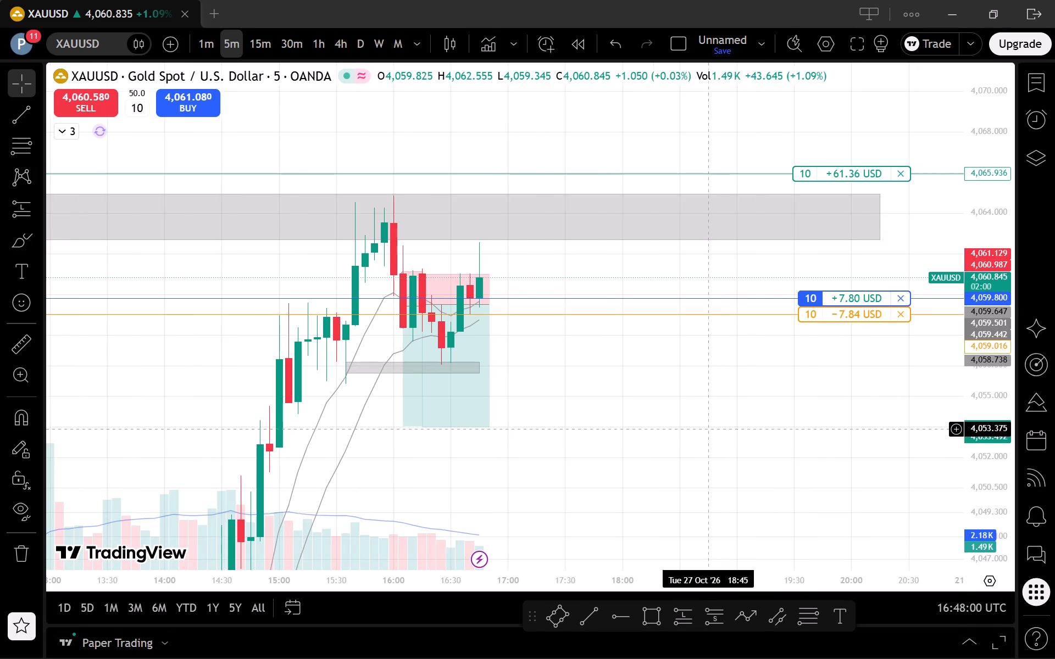
{"action": "left_click_drag", "start_coordinate": [725, 434], "coordinate": [843, 442]}
{"action": "left_click_drag", "start_coordinate": [981, 554], "coordinate": [966, 465]}
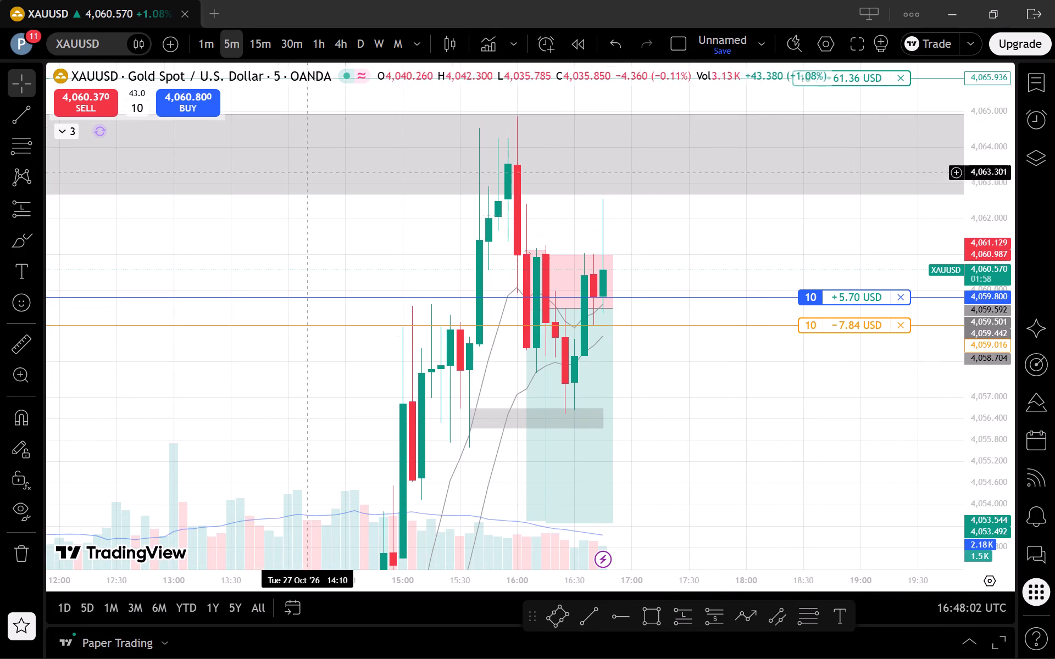
Examine the newest candles on the 1-minute and 5-minute timeframes against the long's entry, stop loss and upper resistance zone.
{"action": "left_click", "coordinate": [214, 54]}
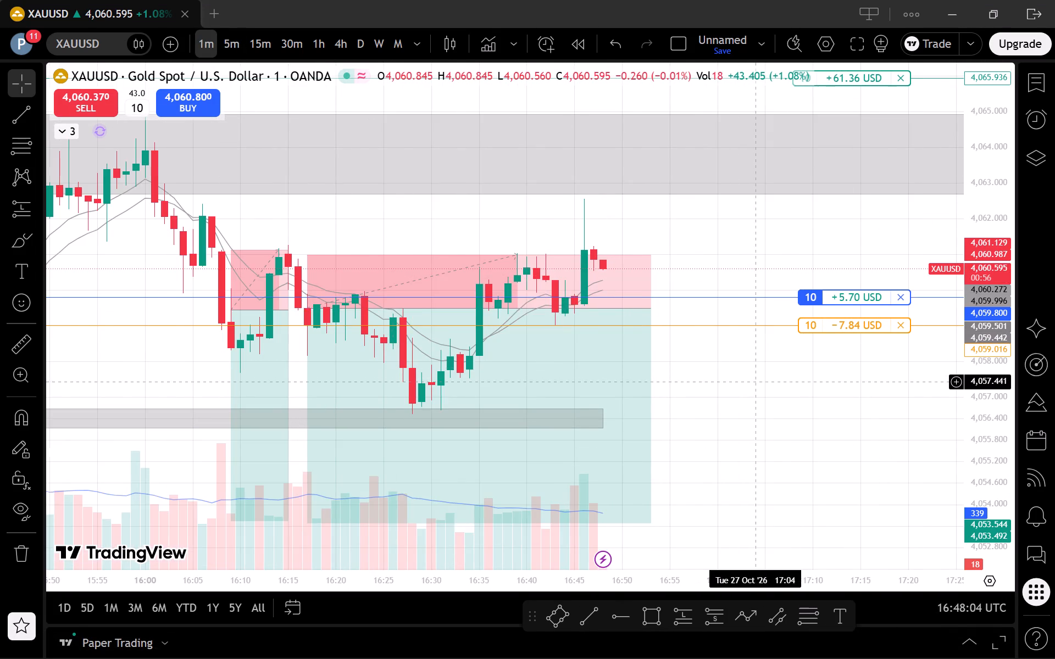
{"action": "scroll", "coordinate": [775, 400], "scroll_direction": "down", "scroll_amount": 2}
{"action": "left_click_drag", "start_coordinate": [807, 452], "coordinate": [681, 488]}
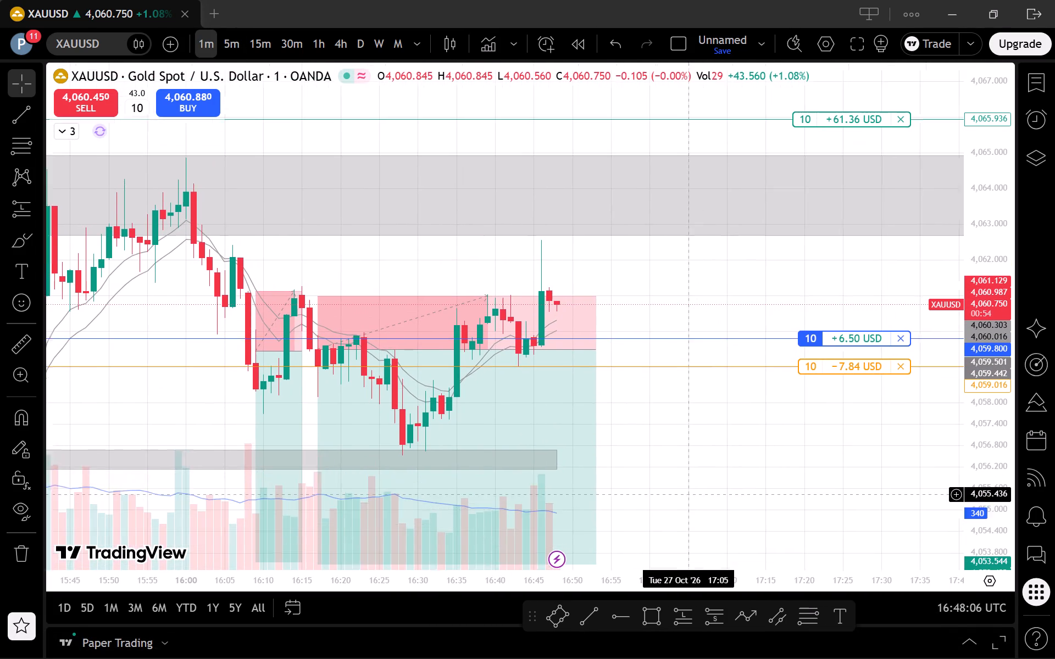
{"action": "left_click_drag", "start_coordinate": [681, 488], "coordinate": [681, 487]}
{"action": "scroll", "coordinate": [697, 478], "scroll_direction": "down", "scroll_amount": 2}
{"action": "scroll", "coordinate": [726, 476], "scroll_direction": "up", "scroll_amount": 1}
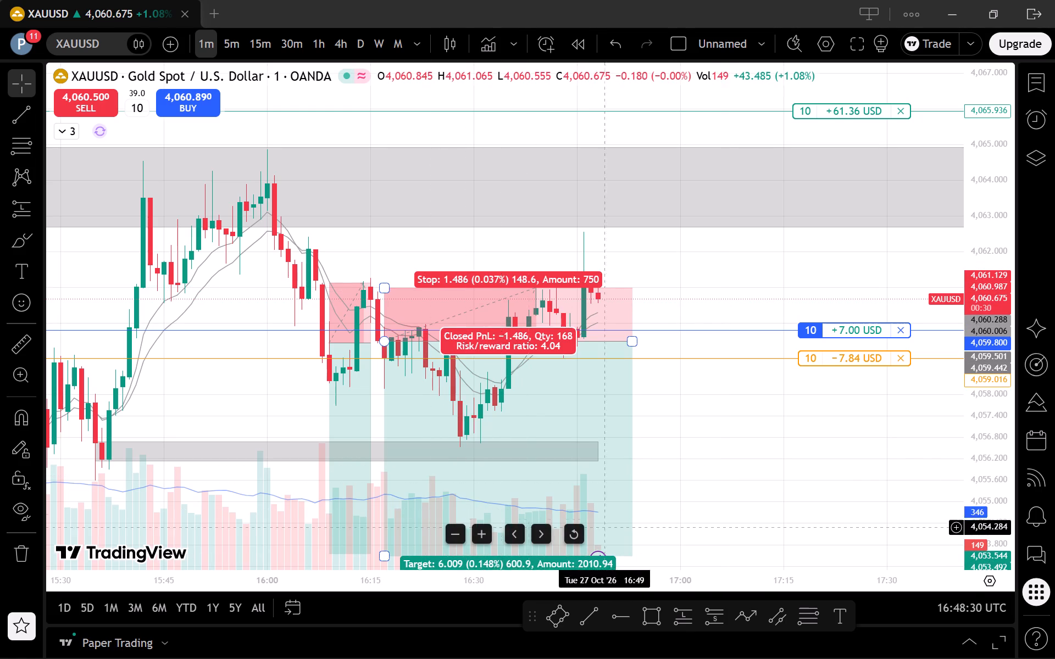
{"action": "scroll", "coordinate": [769, 435], "scroll_direction": "up", "scroll_amount": 2}
{"action": "scroll", "coordinate": [759, 450], "scroll_direction": "down", "scroll_amount": 2}
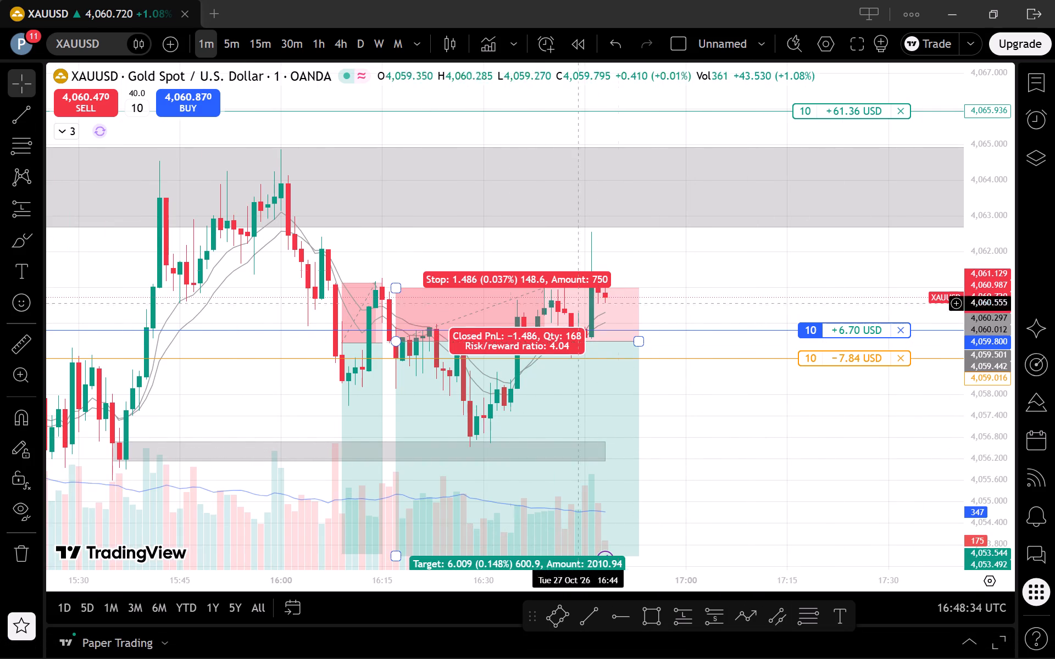
{"action": "left_click", "coordinate": [236, 33]}
{"action": "left_click_drag", "start_coordinate": [972, 277], "coordinate": [976, 459]}
{"action": "scroll", "coordinate": [874, 478], "scroll_direction": "up", "scroll_amount": 2}
{"action": "left_click_drag", "start_coordinate": [774, 482], "coordinate": [786, 453]}
Minimise the TradingView window to reach the desktop.
{"action": "left_click", "coordinate": [955, 10]}
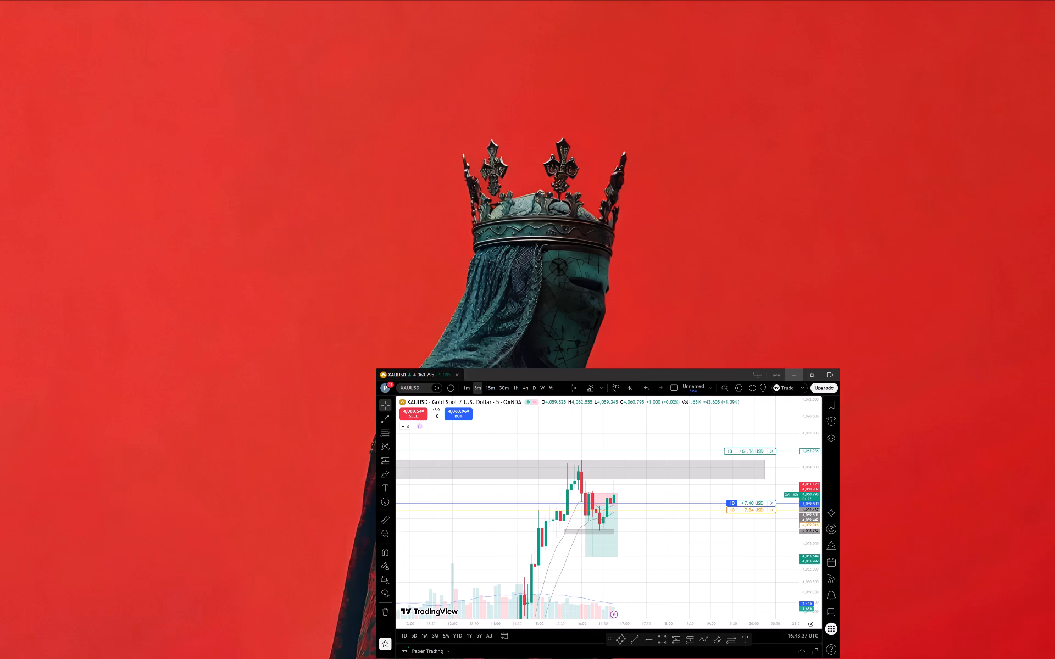
{"action": "left_click", "coordinate": [630, 644]}
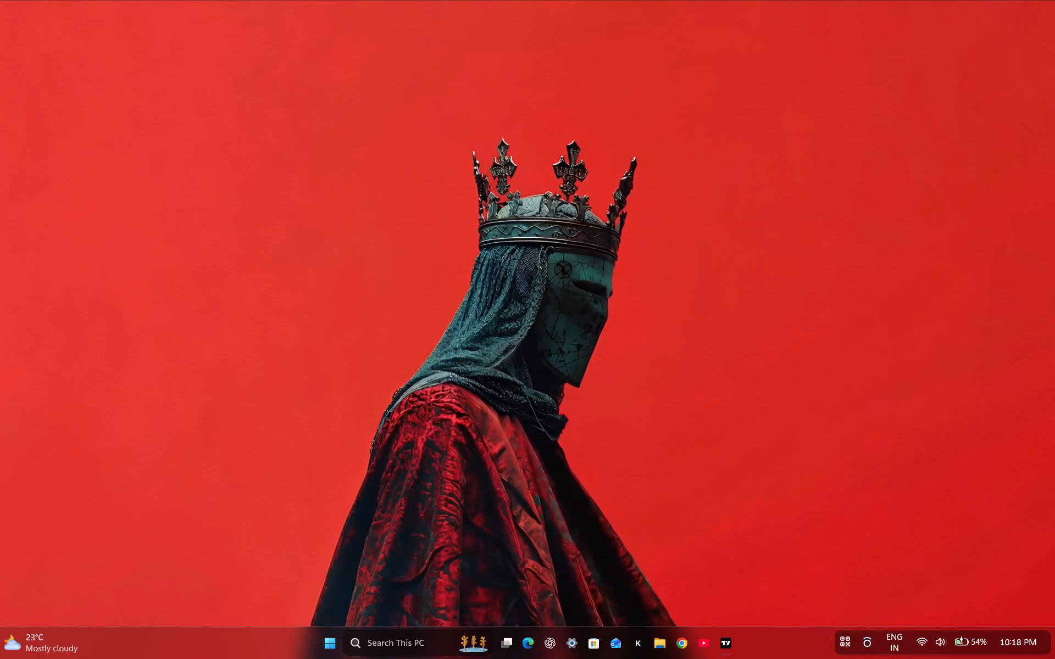
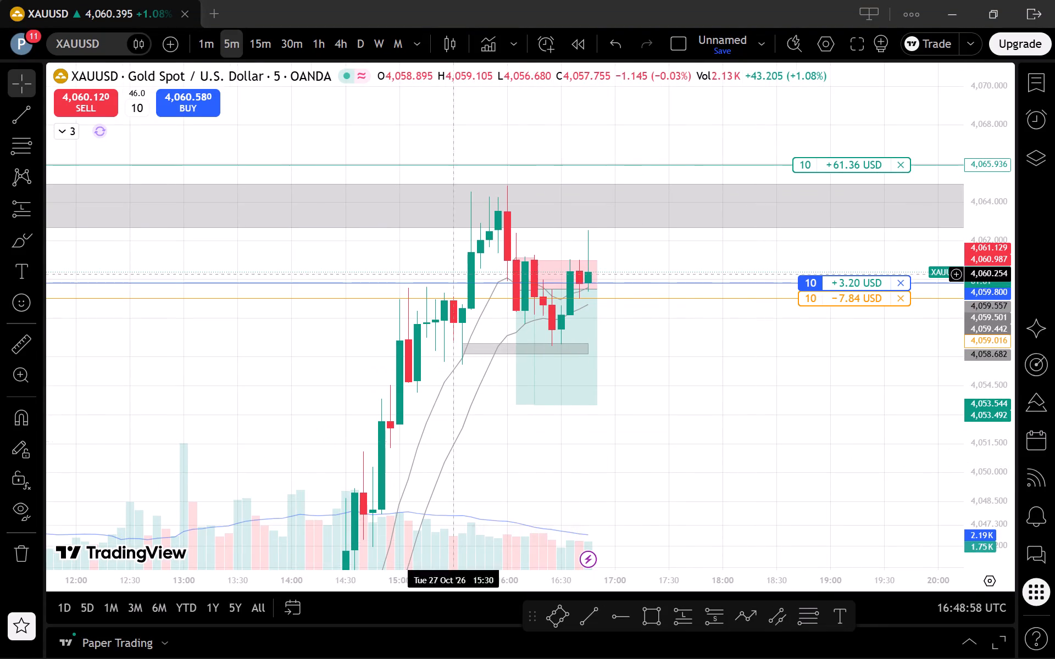
Switch the XAUUSD chart to the 1-minute timeframe and examine recent price action around the open position and the grey zones.
{"action": "left_click", "coordinate": [208, 41]}
{"action": "scroll", "coordinate": [742, 425], "scroll_direction": "down", "scroll_amount": 2}
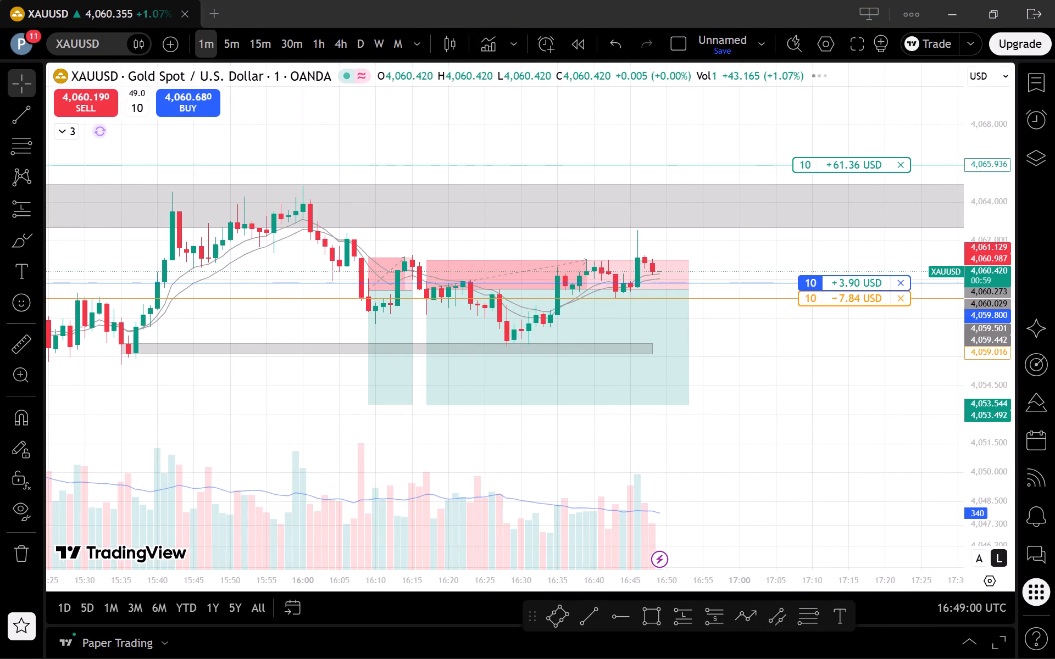
{"action": "left_click_drag", "start_coordinate": [987, 514], "coordinate": [947, 360]}
{"action": "left_click_drag", "start_coordinate": [882, 378], "coordinate": [786, 520]}
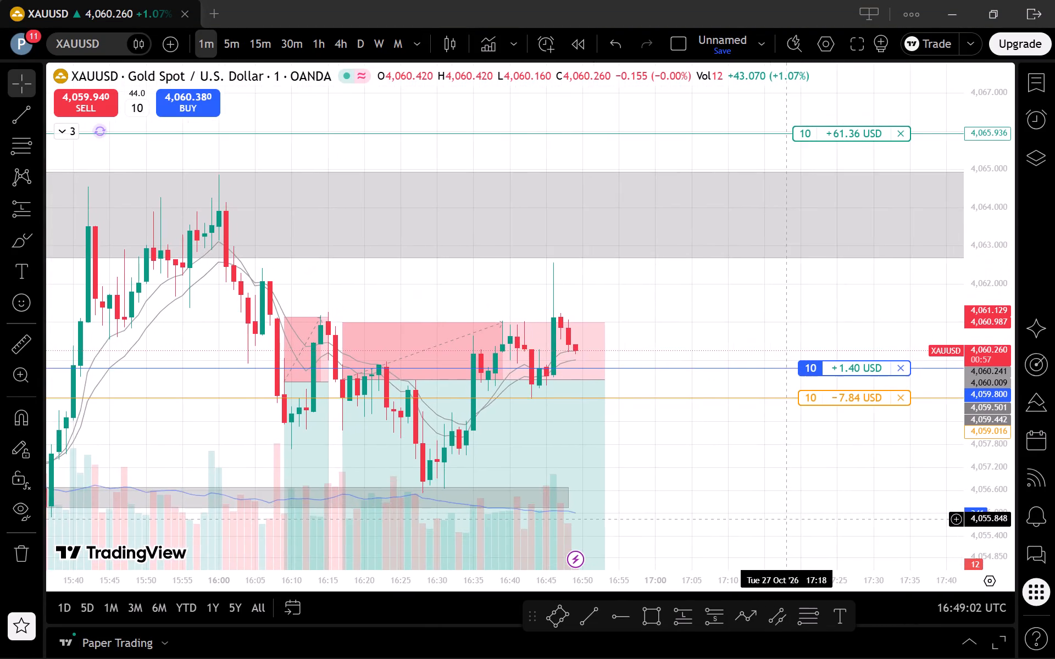
{"action": "left_click_drag", "start_coordinate": [786, 520], "coordinate": [734, 498]}
{"action": "scroll", "coordinate": [685, 431], "scroll_direction": "down", "scroll_amount": 3}
{"action": "scroll", "coordinate": [701, 444], "scroll_direction": "up", "scroll_amount": 2}
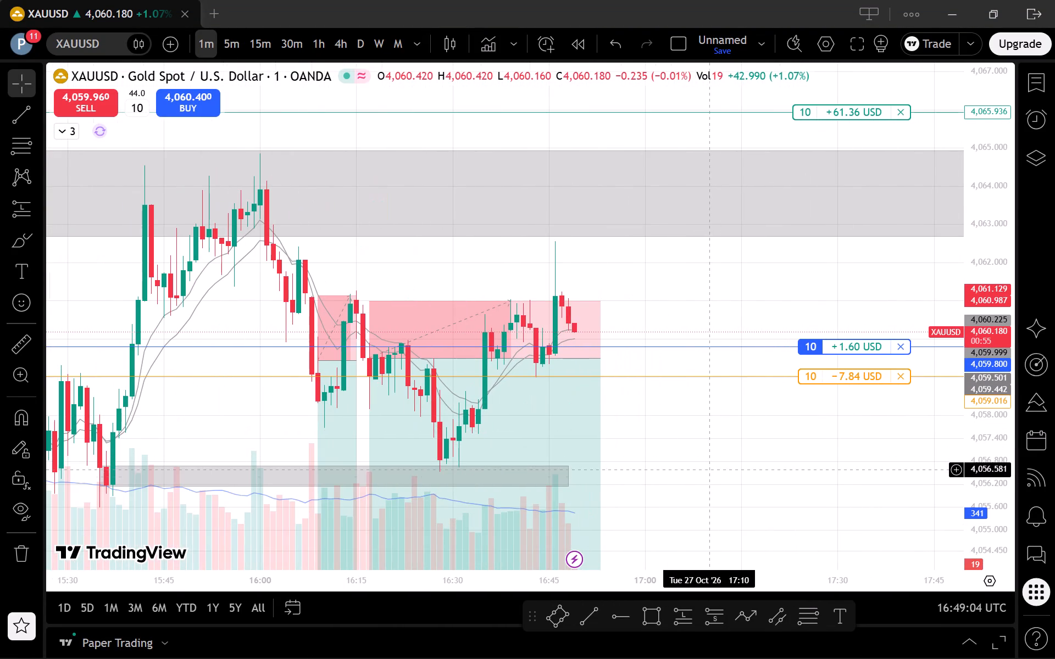
{"action": "left_click_drag", "start_coordinate": [754, 512], "coordinate": [743, 484]}
{"action": "left_click_drag", "start_coordinate": [994, 377], "coordinate": [989, 437]}
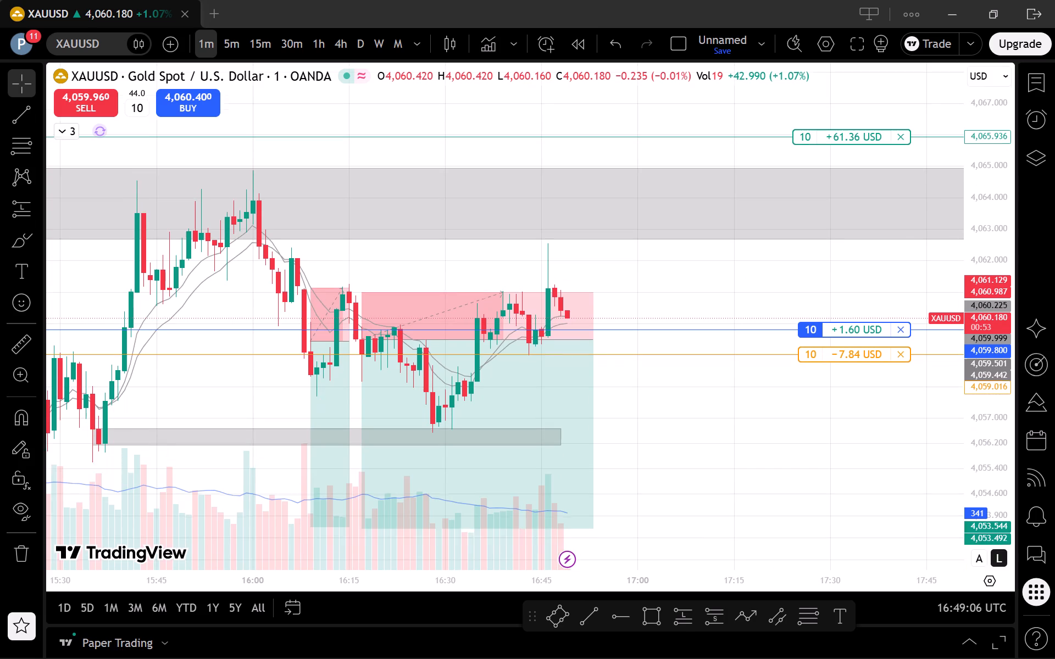
{"action": "left_click_drag", "start_coordinate": [989, 437], "coordinate": [986, 437]}
{"action": "scroll", "coordinate": [834, 409], "scroll_direction": "down", "scroll_amount": 1}
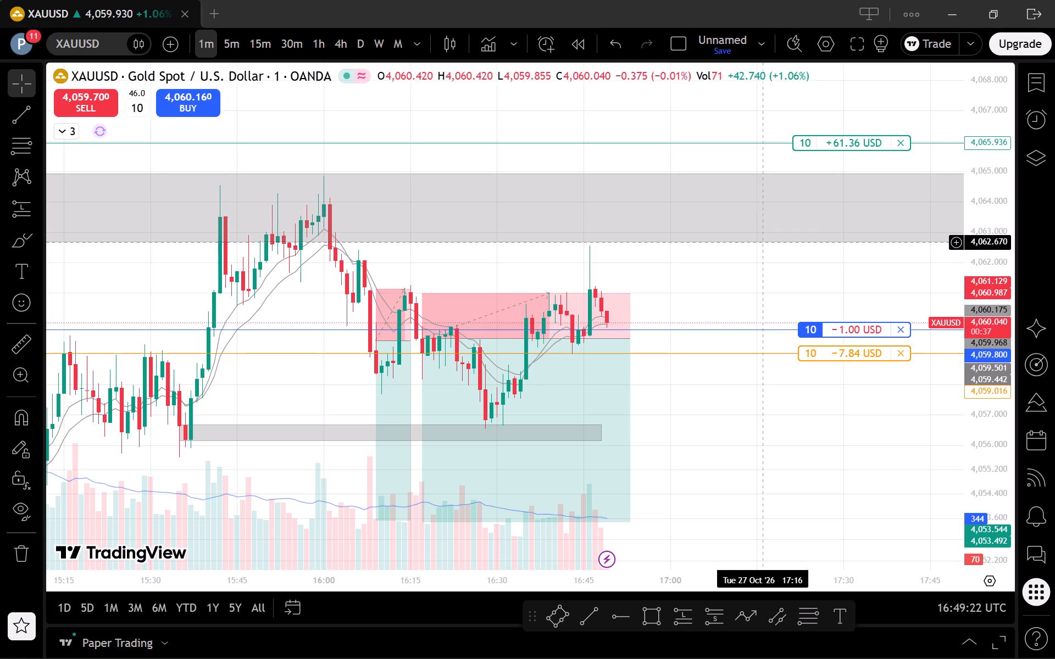
Return XAUUSD to the 5-minute timeframe and examine price against the grey zones and the position's levels.
{"action": "left_click", "coordinate": [235, 43]}
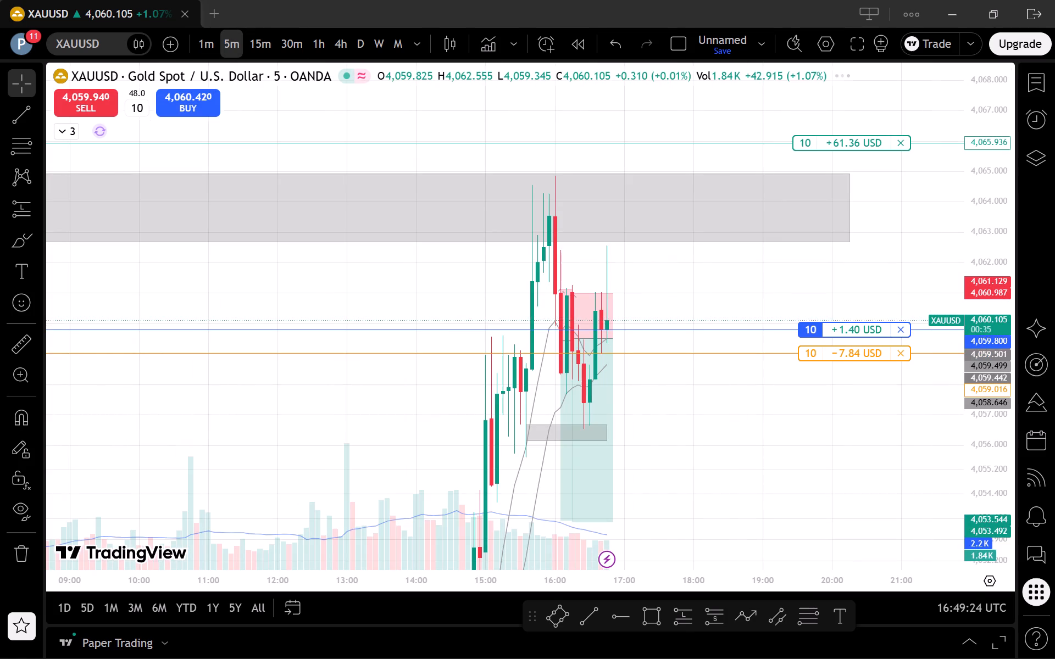
{"action": "left_click_drag", "start_coordinate": [995, 235], "coordinate": [971, 430]}
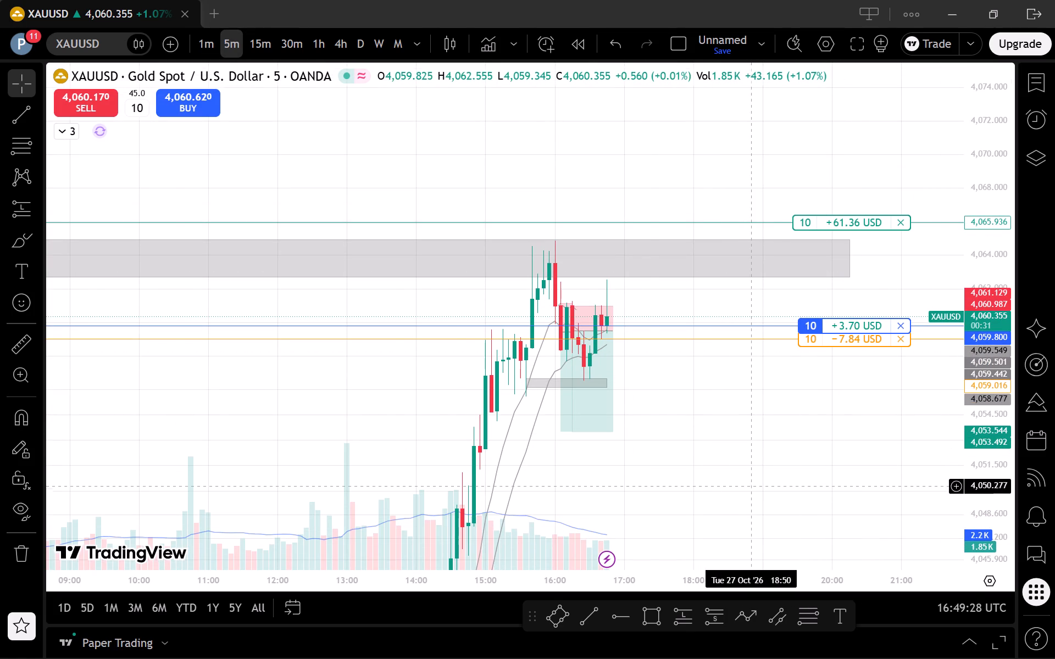
{"action": "scroll", "coordinate": [751, 488], "scroll_direction": "up", "scroll_amount": 3}
{"action": "left_click_drag", "start_coordinate": [603, 500], "coordinate": [806, 474]}
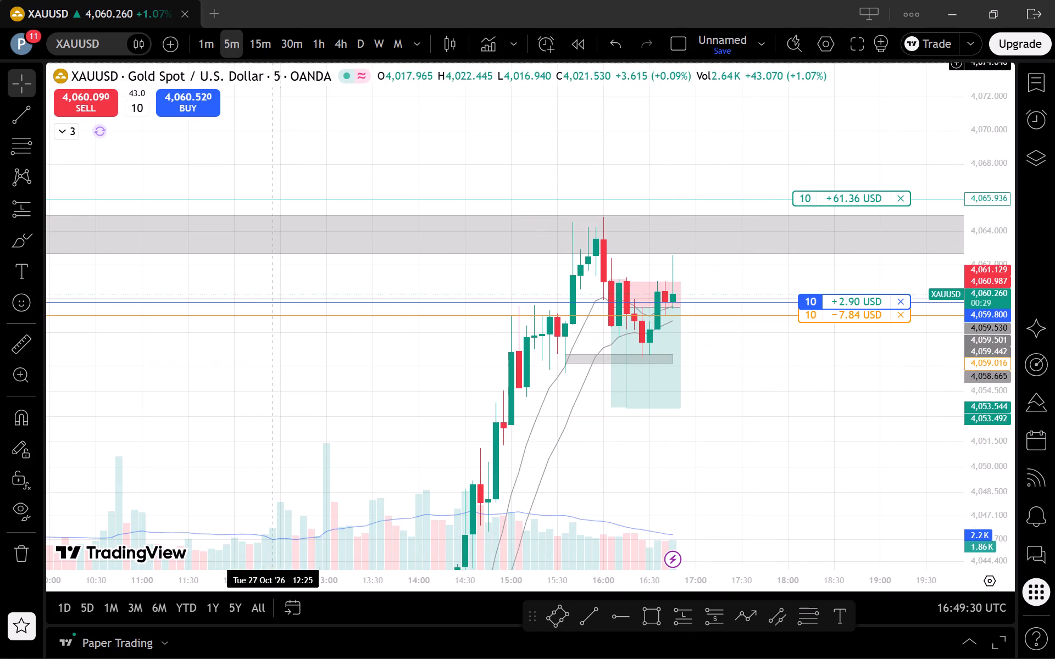
{"action": "left_click", "coordinate": [265, 51]}
{"action": "left_click", "coordinate": [225, 46]}
{"action": "scroll", "coordinate": [627, 394], "scroll_direction": "up", "scroll_amount": 1}
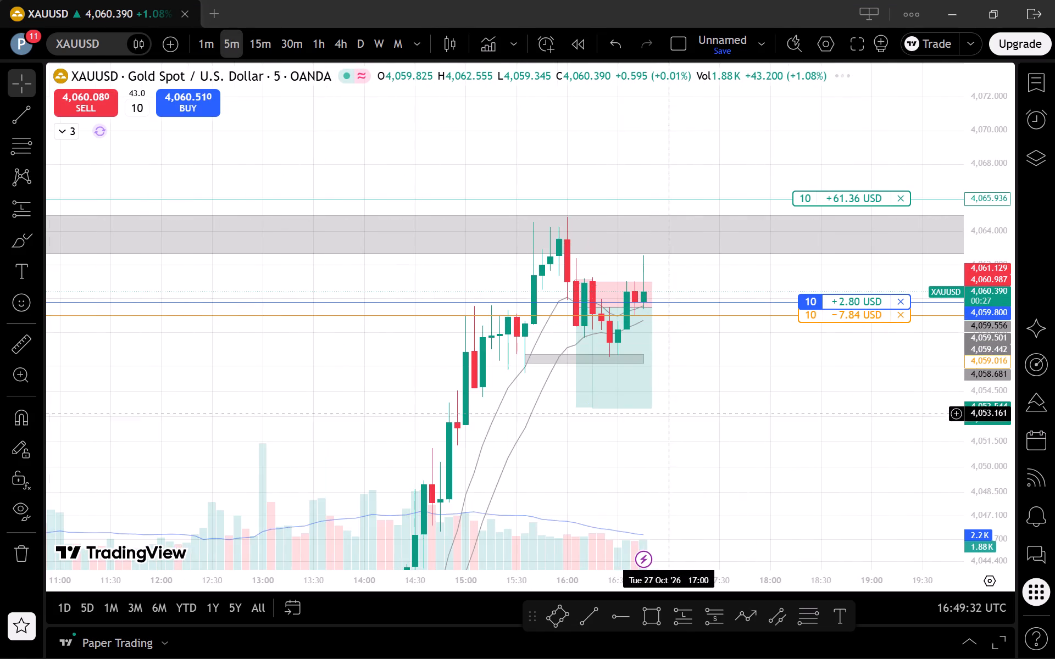
{"action": "scroll", "coordinate": [798, 496], "scroll_direction": "down", "scroll_amount": 2}
{"action": "left_click_drag", "start_coordinate": [899, 505], "coordinate": [826, 446]}
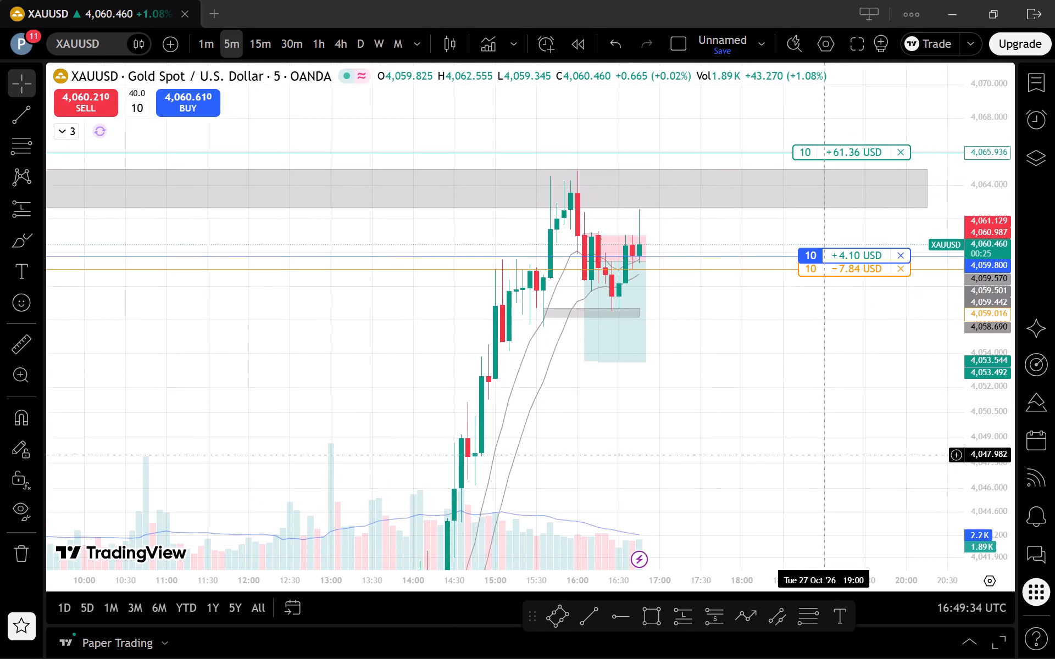
{"action": "left_click_drag", "start_coordinate": [826, 446], "coordinate": [819, 411]}
Load NIFTY from the watchlist on the daily timeframe and examine the candles around the green channel.
{"action": "left_click", "coordinate": [1043, 83]}
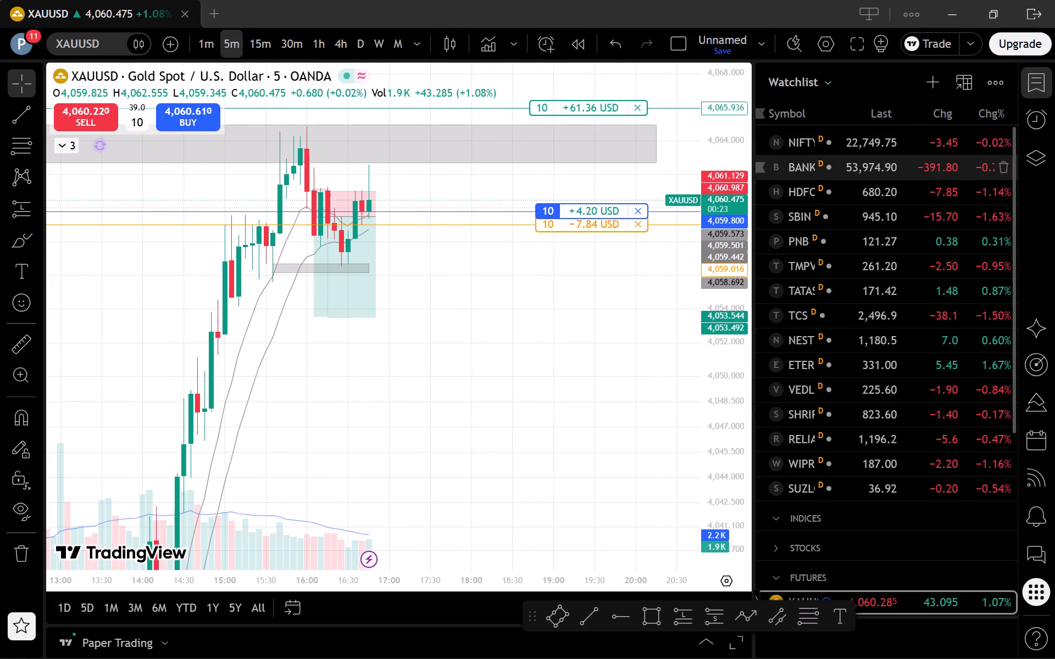
{"action": "left_click", "coordinate": [880, 153]}
{"action": "left_click", "coordinate": [362, 48]}
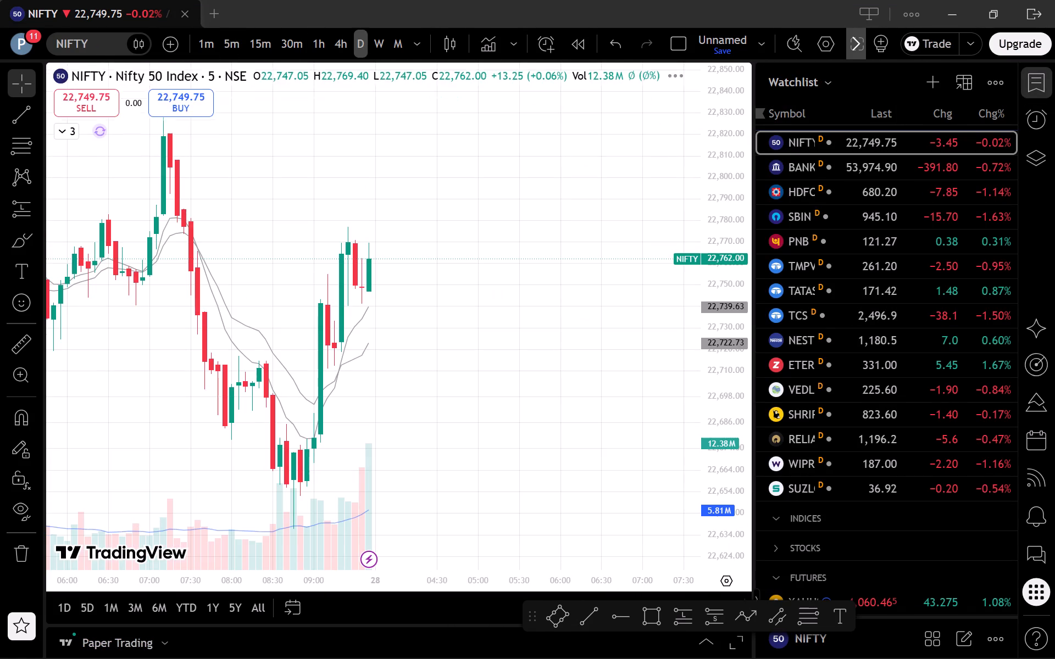
{"action": "left_click", "coordinate": [1043, 90]}
{"action": "left_click_drag", "start_coordinate": [980, 141], "coordinate": [1030, 499]}
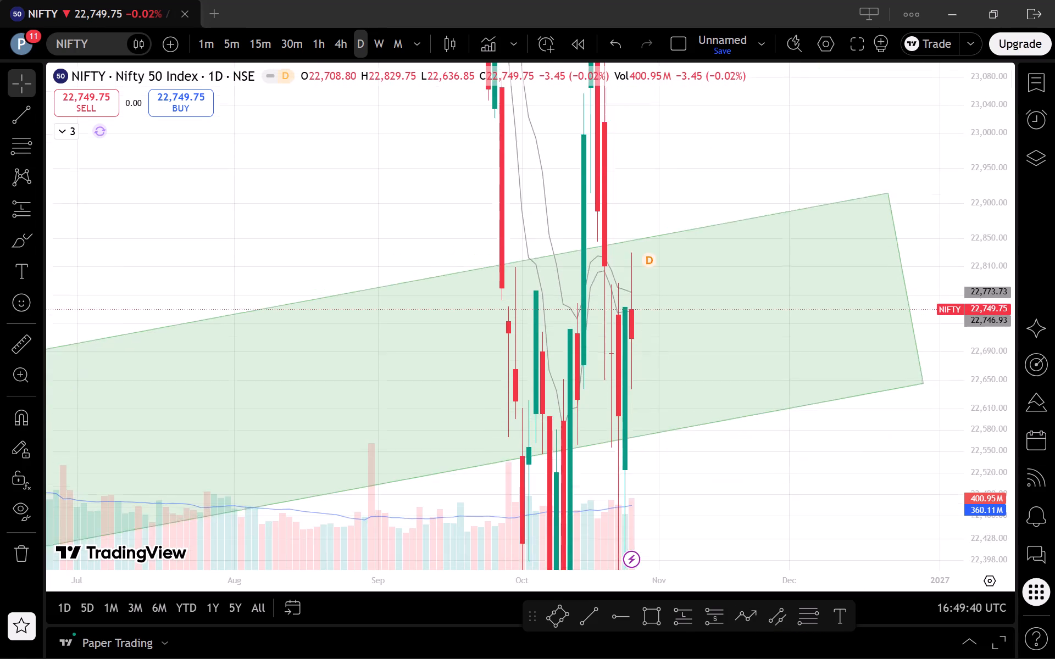
{"action": "left_click_drag", "start_coordinate": [1030, 499], "coordinate": [1028, 537]}
{"action": "left_click_drag", "start_coordinate": [998, 227], "coordinate": [979, 495]}
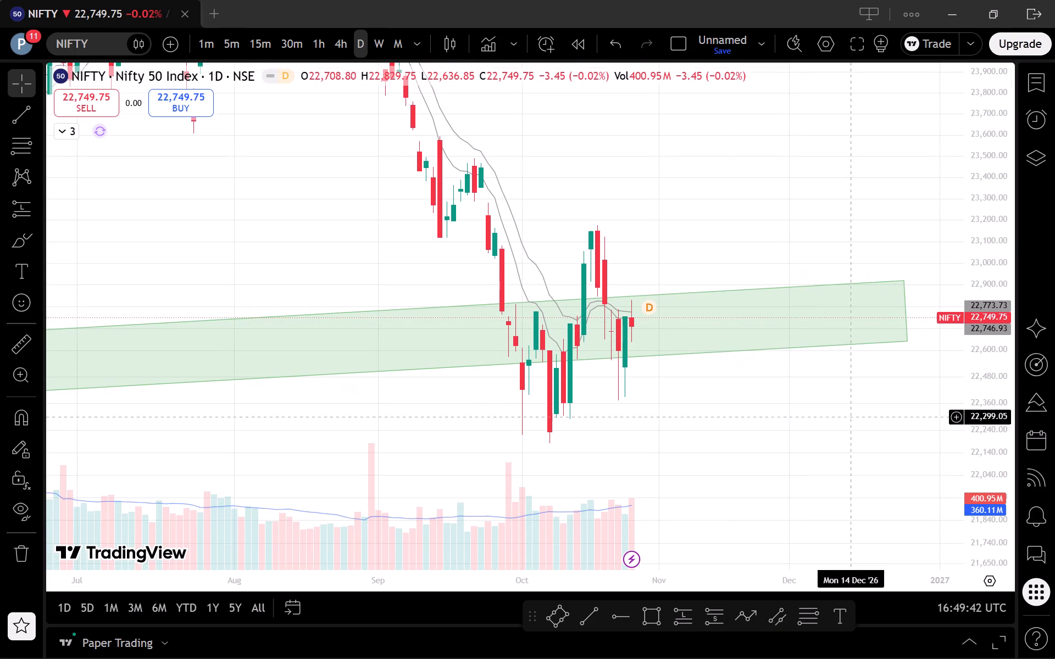
{"action": "scroll", "coordinate": [715, 371], "scroll_direction": "down", "scroll_amount": 1}
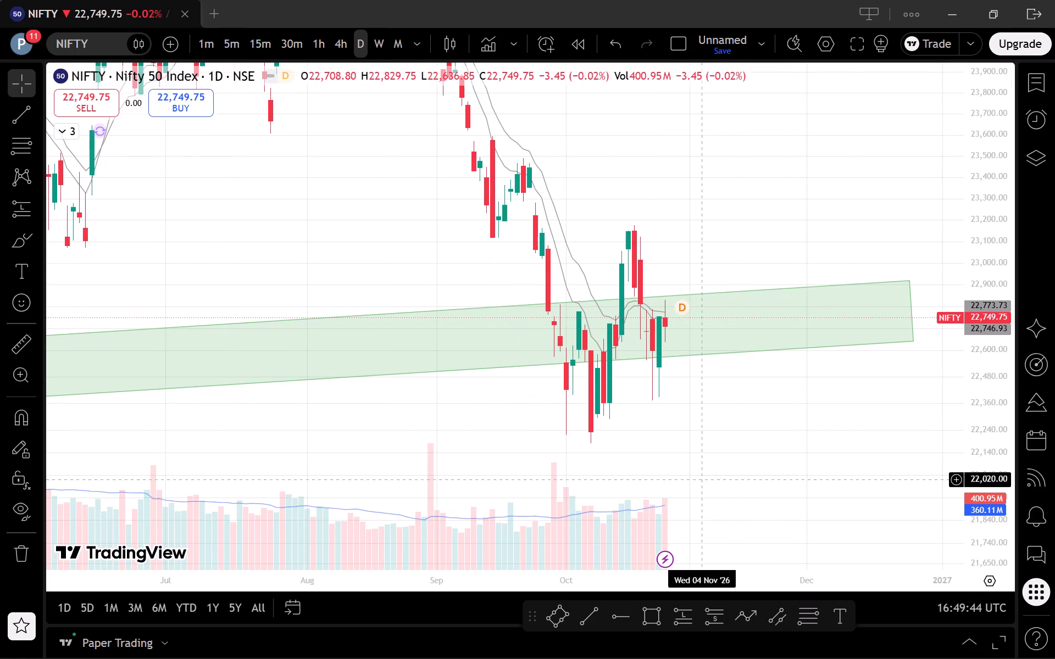
{"action": "scroll", "coordinate": [684, 496], "scroll_direction": "down", "scroll_amount": 1}
Switch NIFTY to the monthly timeframe and examine the long-term price structure along the green channel.
{"action": "left_click", "coordinate": [407, 41]}
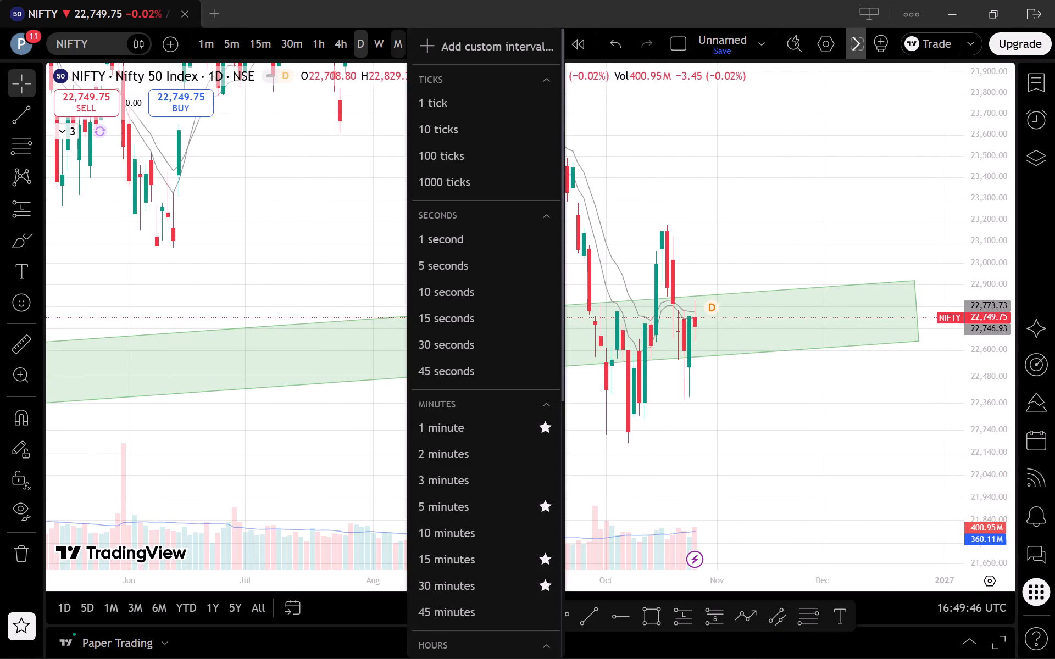
{"action": "left_click", "coordinate": [401, 49]}
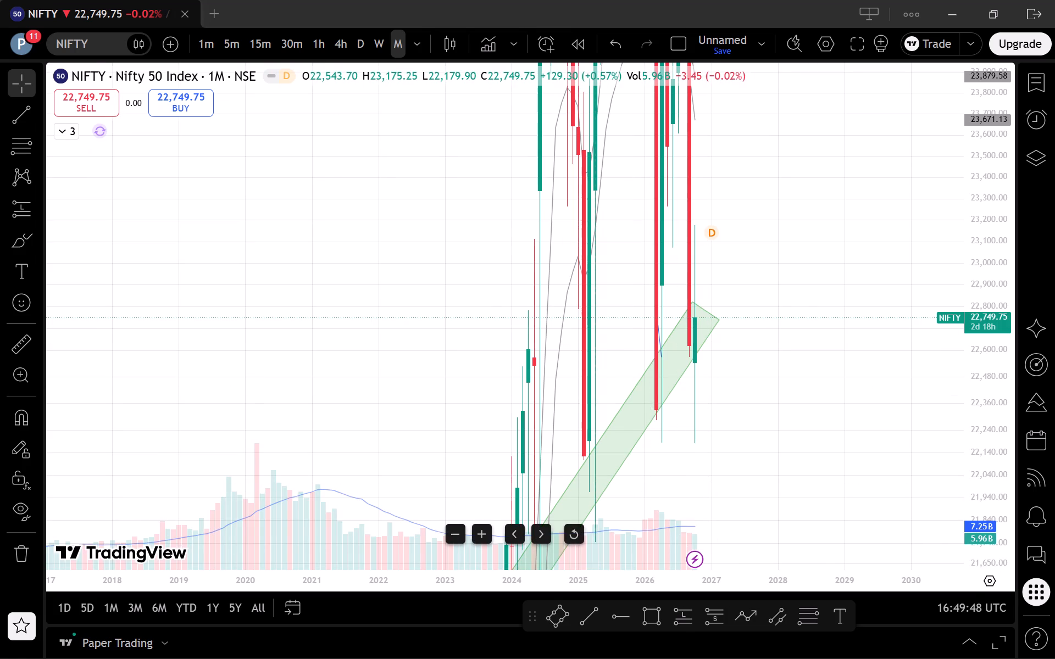
{"action": "left_click", "coordinate": [573, 538]}
{"action": "scroll", "coordinate": [792, 460], "scroll_direction": "up", "scroll_amount": 2}
{"action": "scroll", "coordinate": [846, 412], "scroll_direction": "up", "scroll_amount": 11}
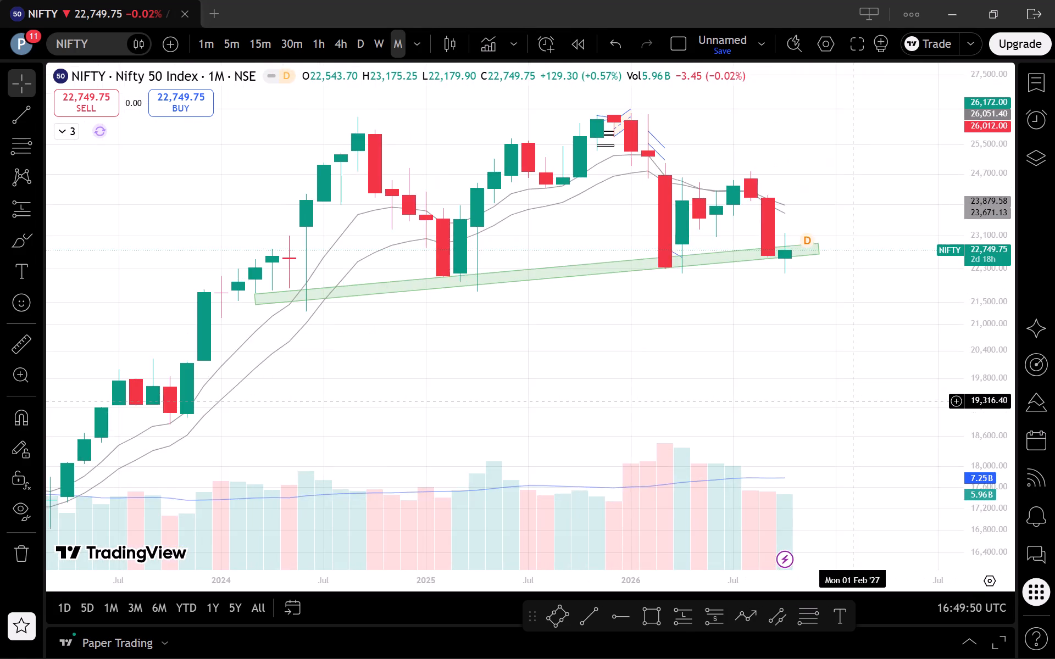
{"action": "scroll", "coordinate": [859, 401], "scroll_direction": "up", "scroll_amount": 3}
{"action": "scroll", "coordinate": [859, 401], "scroll_direction": "down", "scroll_amount": 2}
{"action": "left_click", "coordinate": [990, 387]}
{"action": "scroll", "coordinate": [868, 379], "scroll_direction": "down", "scroll_amount": 3}
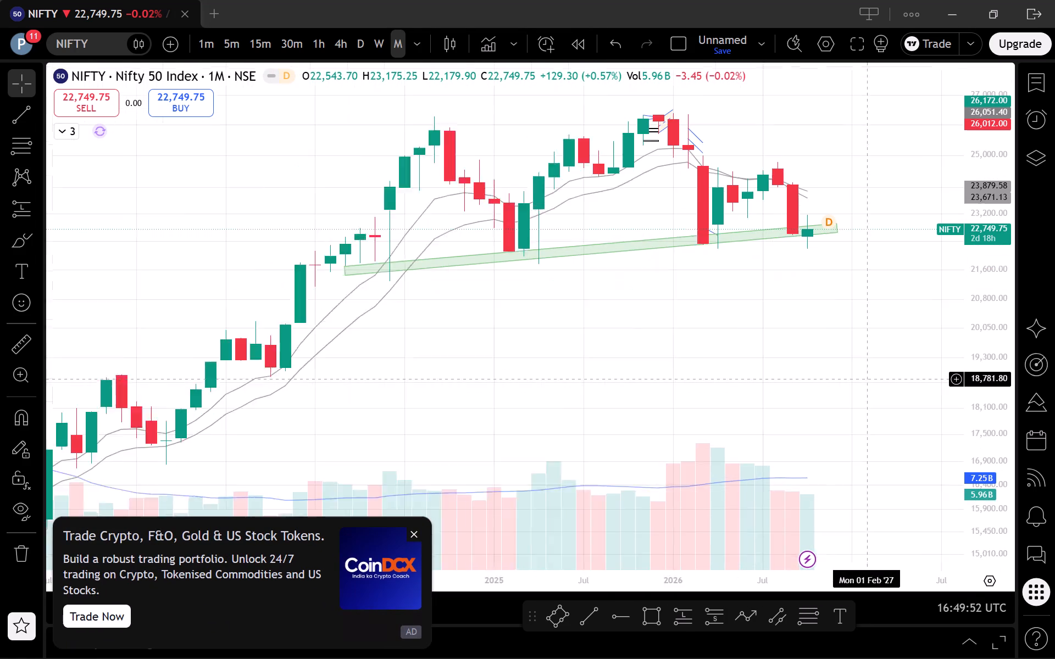
{"action": "left_click_drag", "start_coordinate": [984, 418], "coordinate": [986, 368]}
{"action": "left_click_drag", "start_coordinate": [905, 363], "coordinate": [892, 449]}
{"action": "scroll", "coordinate": [891, 437], "scroll_direction": "down", "scroll_amount": 3}
{"action": "left_click_drag", "start_coordinate": [875, 397], "coordinate": [776, 439]}
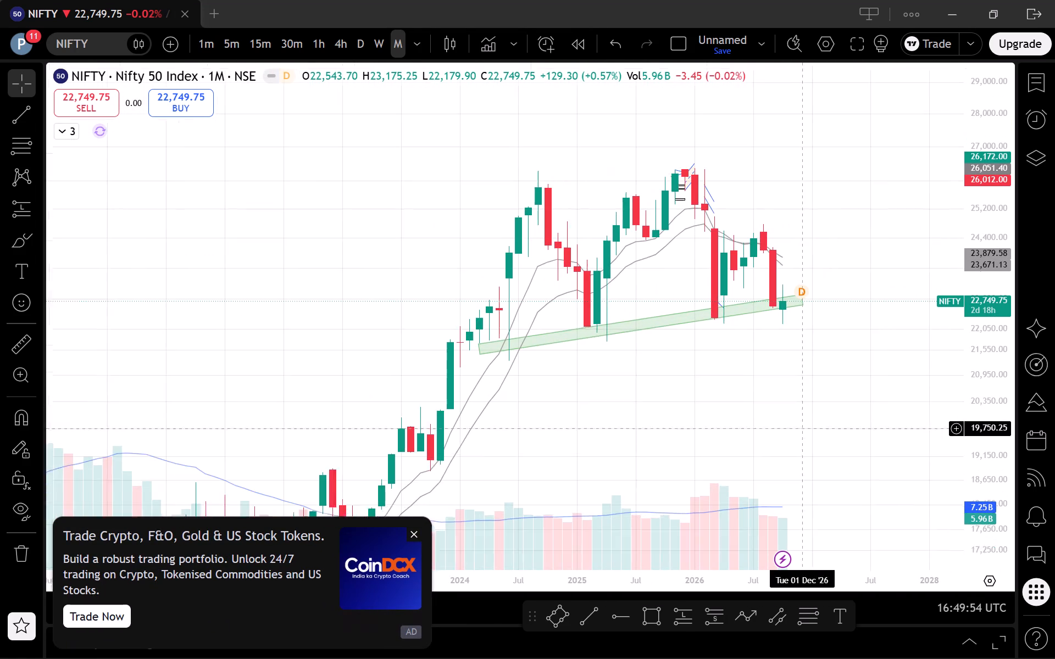
{"action": "left_click_drag", "start_coordinate": [776, 439], "coordinate": [770, 440]}
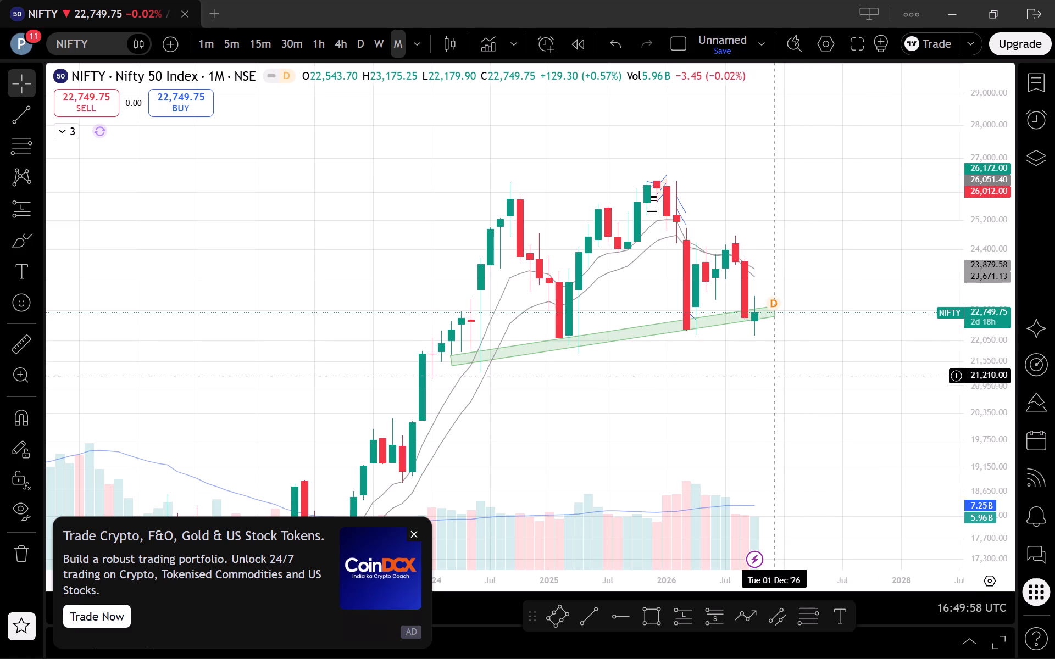
Shift the green channel on the monthly NIFTY chart slightly lower and later, spanning April 2024 to January 2027.
{"action": "left_click_drag", "start_coordinate": [634, 336], "coordinate": [646, 340]}
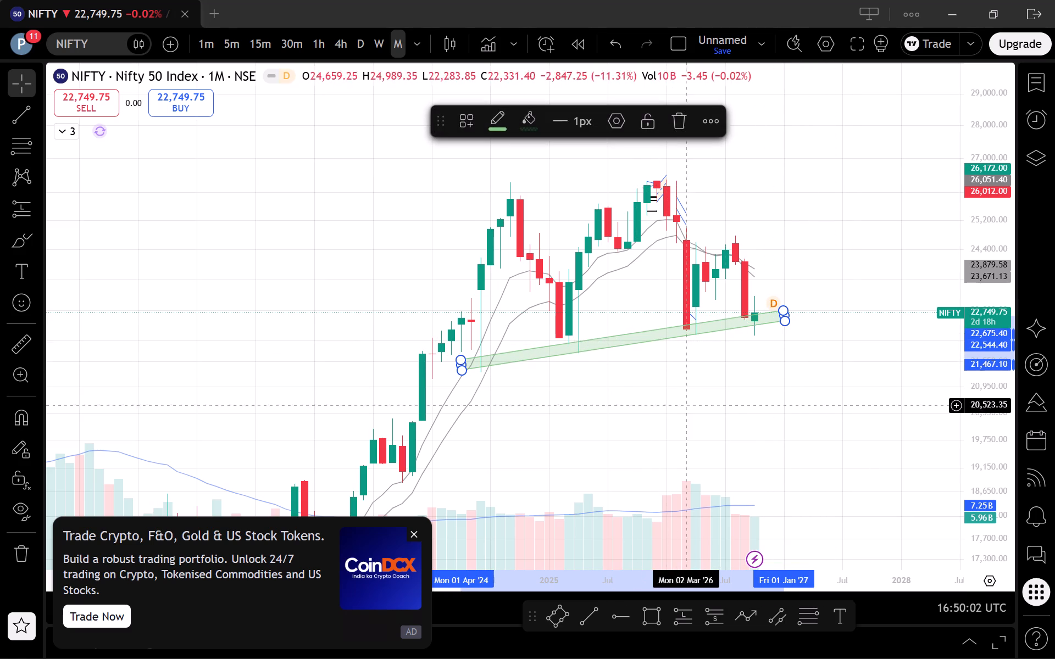
{"action": "left_click", "coordinate": [699, 417]}
Return NIFTY to the daily timeframe and examine recent candles against the shifted green channel.
{"action": "left_click", "coordinate": [367, 40]}
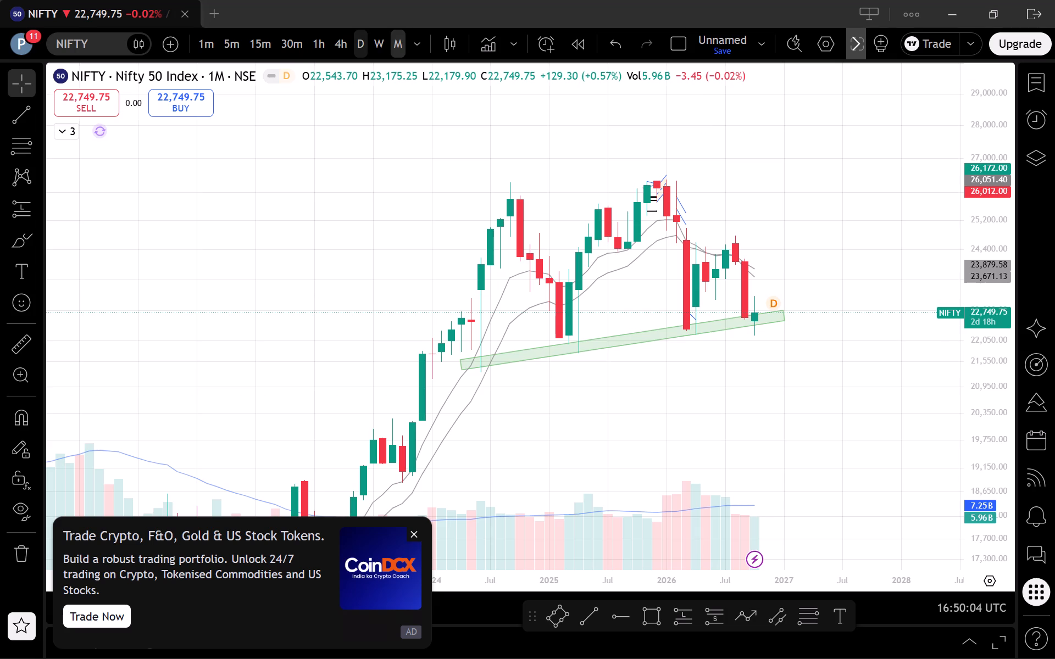
{"action": "scroll", "coordinate": [738, 471], "scroll_direction": "down", "scroll_amount": 3}
{"action": "left_click_drag", "start_coordinate": [996, 530], "coordinate": [957, 236]}
{"action": "scroll", "coordinate": [887, 309], "scroll_direction": "down", "scroll_amount": 4}
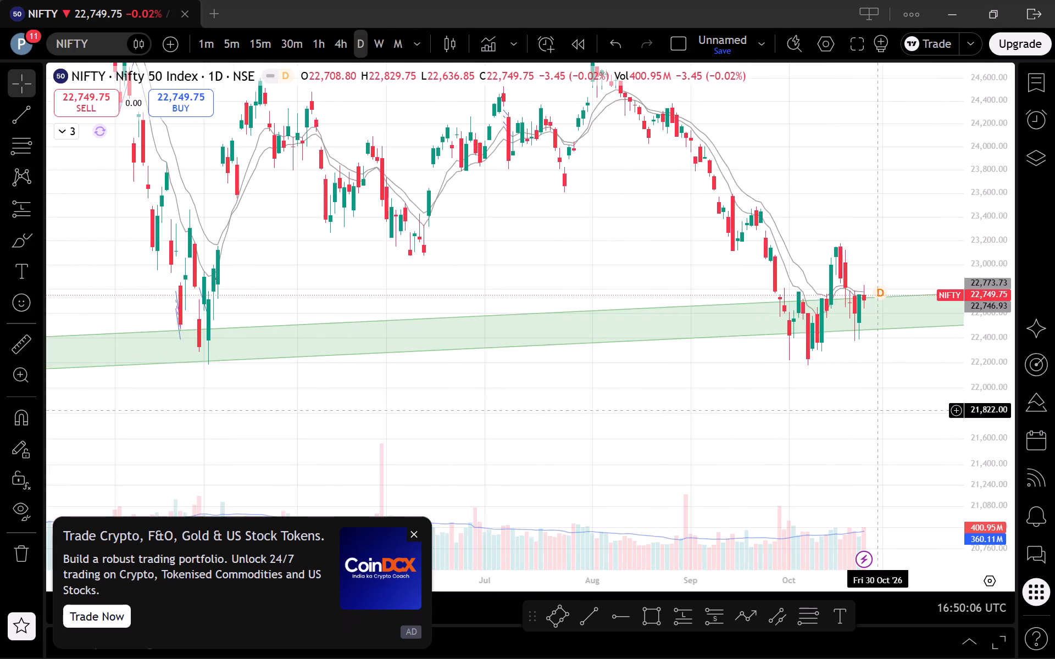
{"action": "left_click_drag", "start_coordinate": [860, 455], "coordinate": [673, 483]}
{"action": "scroll", "coordinate": [729, 462], "scroll_direction": "up", "scroll_amount": 1}
{"action": "left_click_drag", "start_coordinate": [685, 461], "coordinate": [771, 456]}
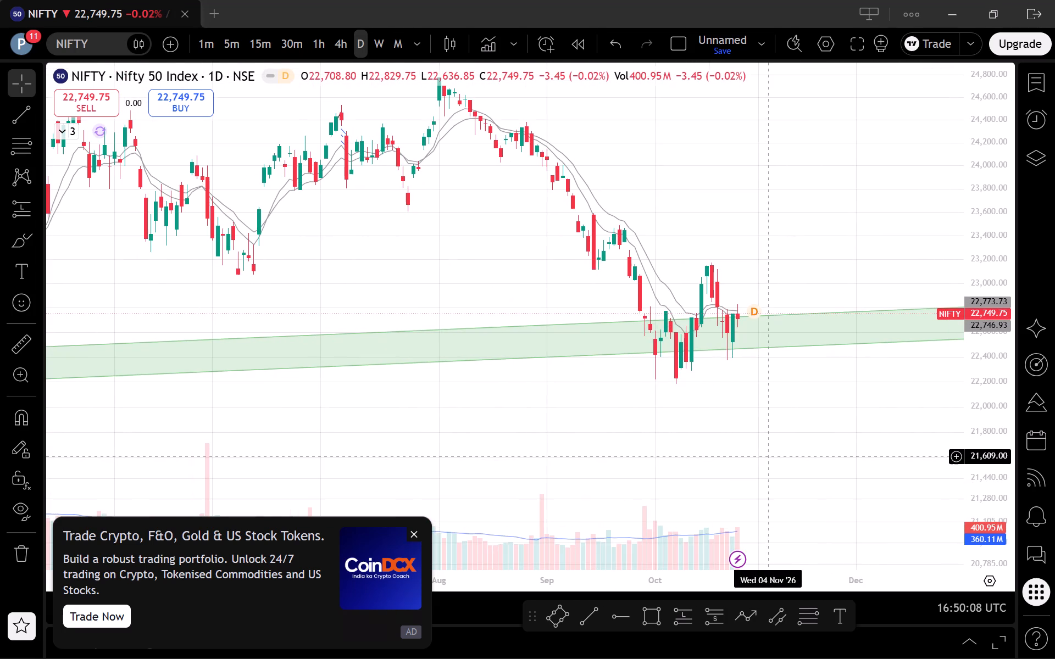
Load US30 from the watchlist's futures section on the 5-minute timeframe.
{"action": "left_click", "coordinate": [1040, 79]}
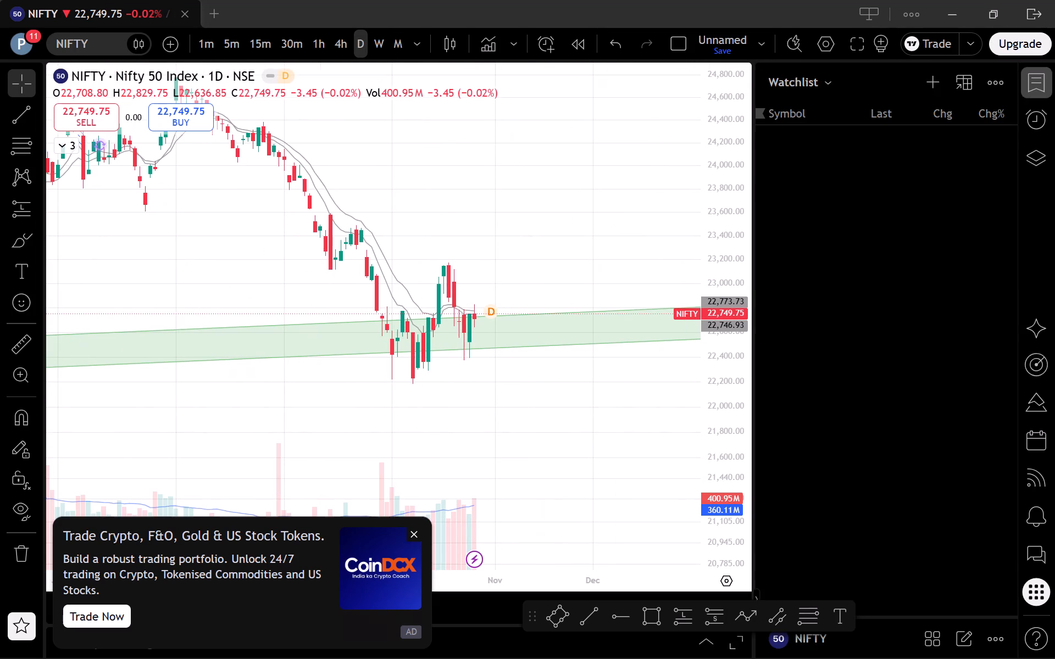
{"action": "scroll", "coordinate": [881, 508], "scroll_direction": "down", "scroll_amount": 5}
{"action": "left_click", "coordinate": [875, 506]}
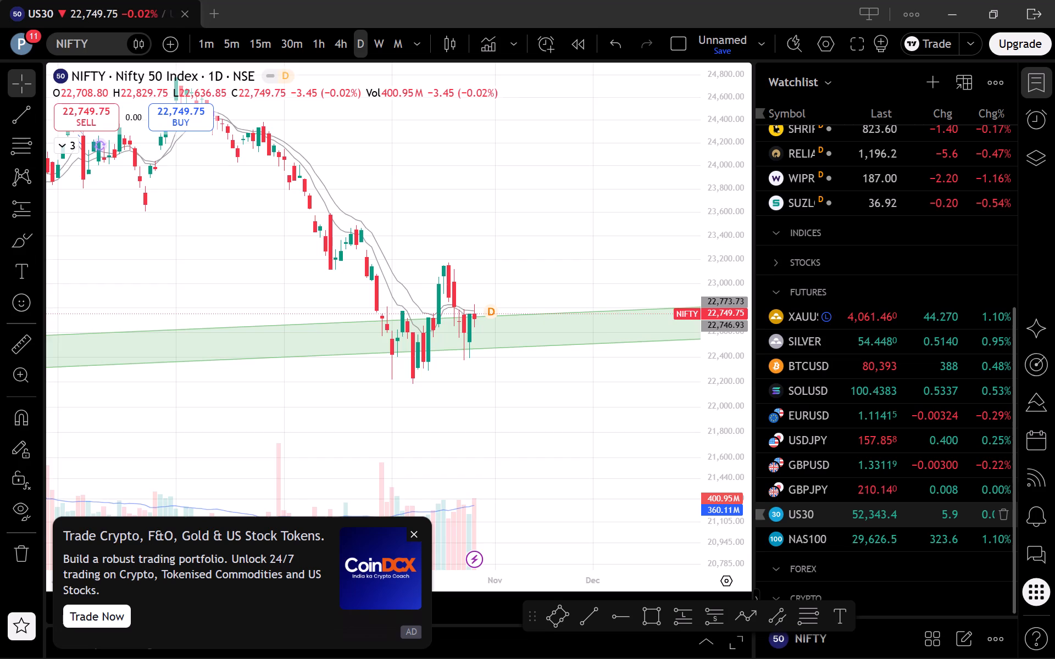
{"action": "left_click", "coordinate": [226, 38]}
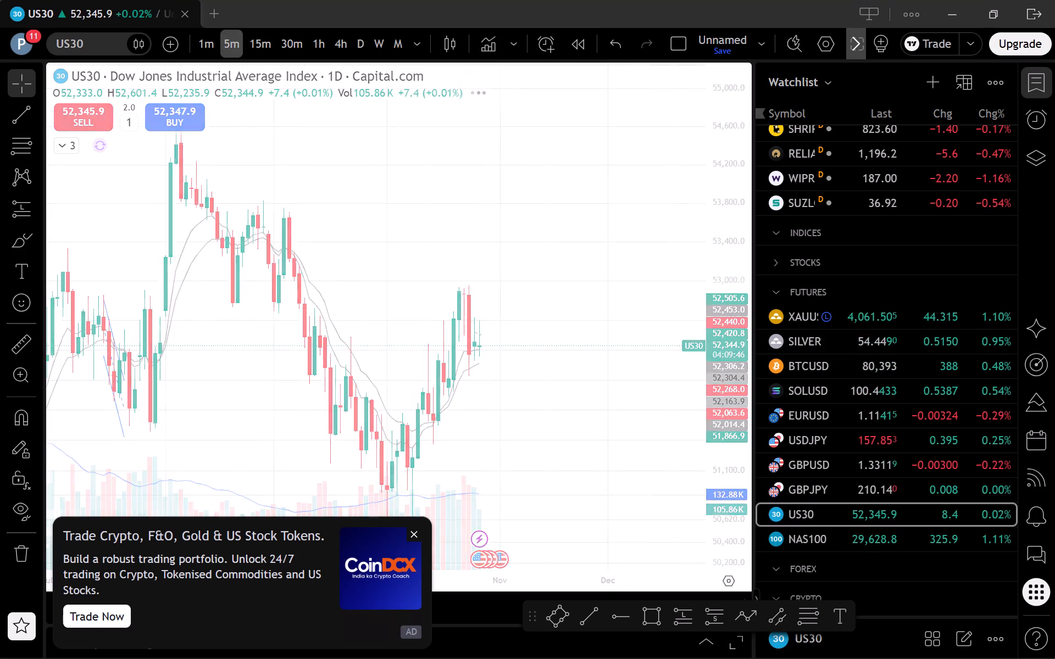
Draw a Fibonacci retracement on US30 from the swing low at 52,236.4 up to the swing high at 52,484.6.
{"action": "left_click", "coordinate": [446, 534]}
{"action": "scroll", "coordinate": [542, 413], "scroll_direction": "up", "scroll_amount": 2}
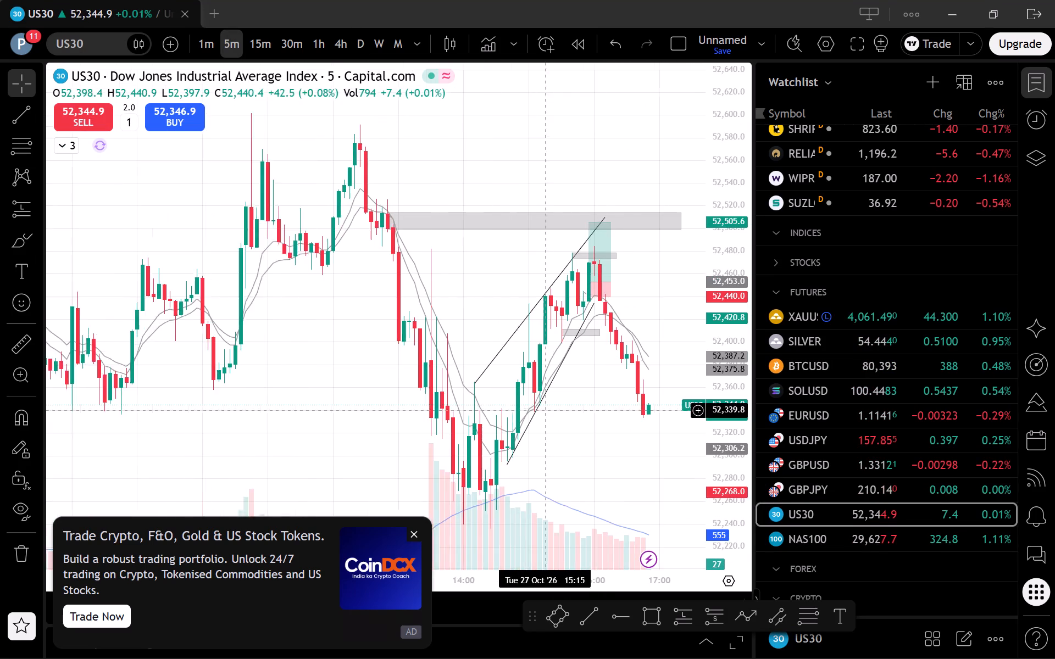
{"action": "scroll", "coordinate": [617, 433], "scroll_direction": "up", "scroll_amount": 2}
{"action": "left_click_drag", "start_coordinate": [717, 410], "coordinate": [717, 459]}
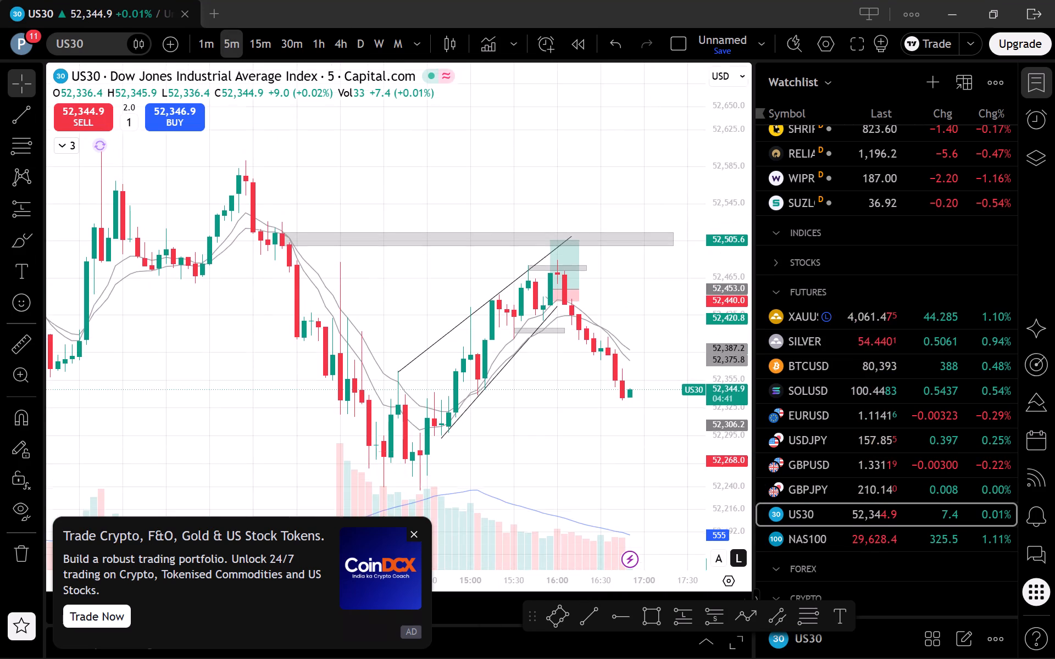
{"action": "left_click_drag", "start_coordinate": [600, 457], "coordinate": [546, 360]}
{"action": "scroll", "coordinate": [546, 349], "scroll_direction": "down", "scroll_amount": 2}
{"action": "left_click_drag", "start_coordinate": [559, 358], "coordinate": [522, 393]}
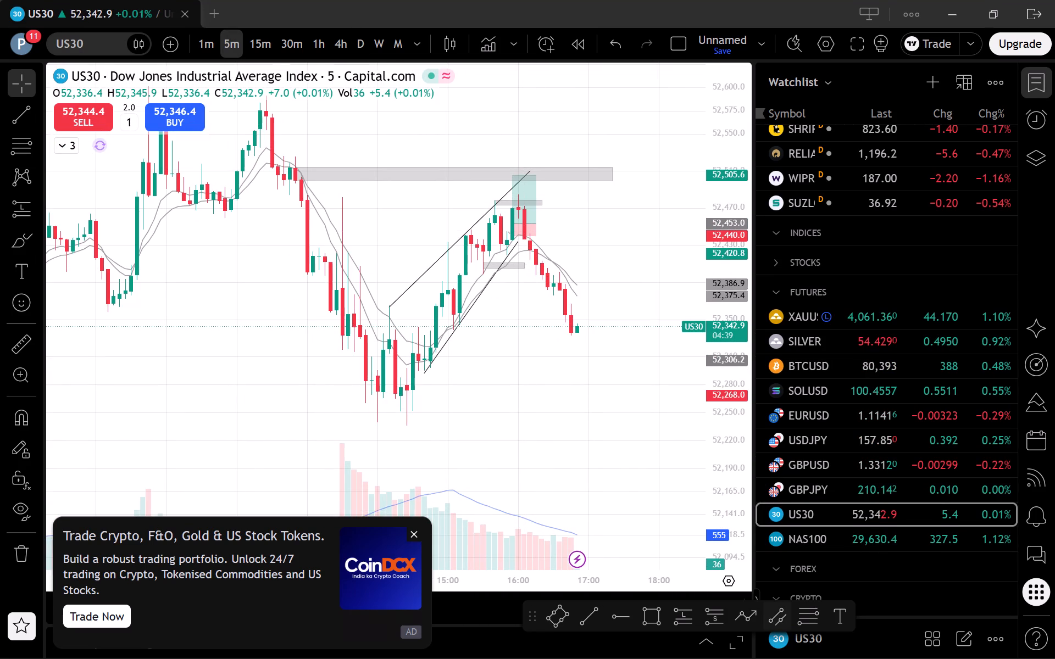
{"action": "left_click", "coordinate": [795, 612]}
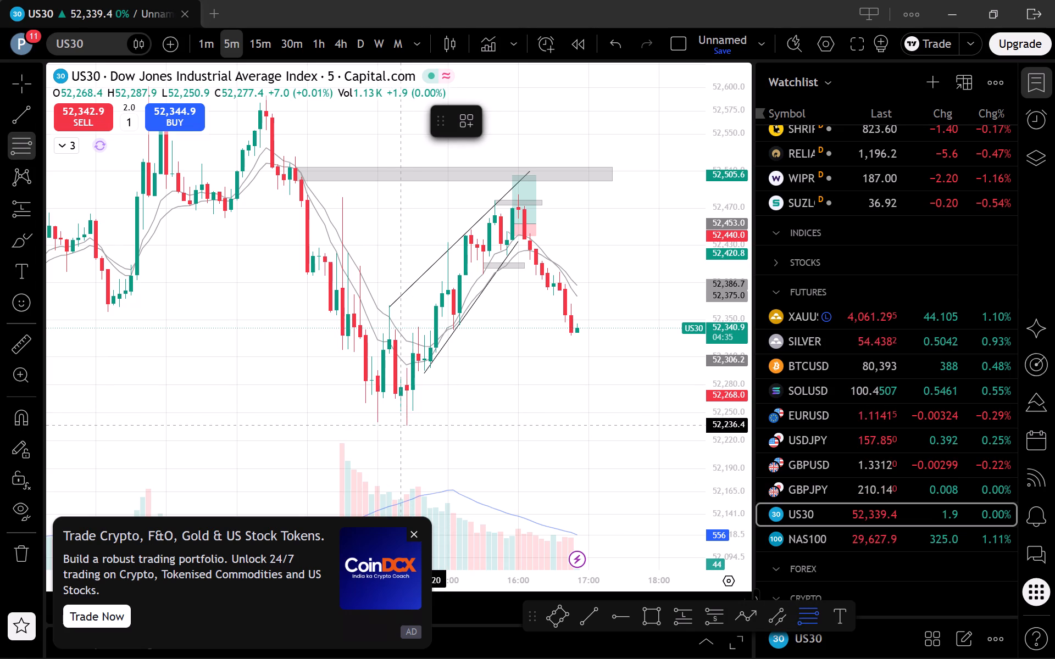
{"action": "left_click", "coordinate": [402, 425]}
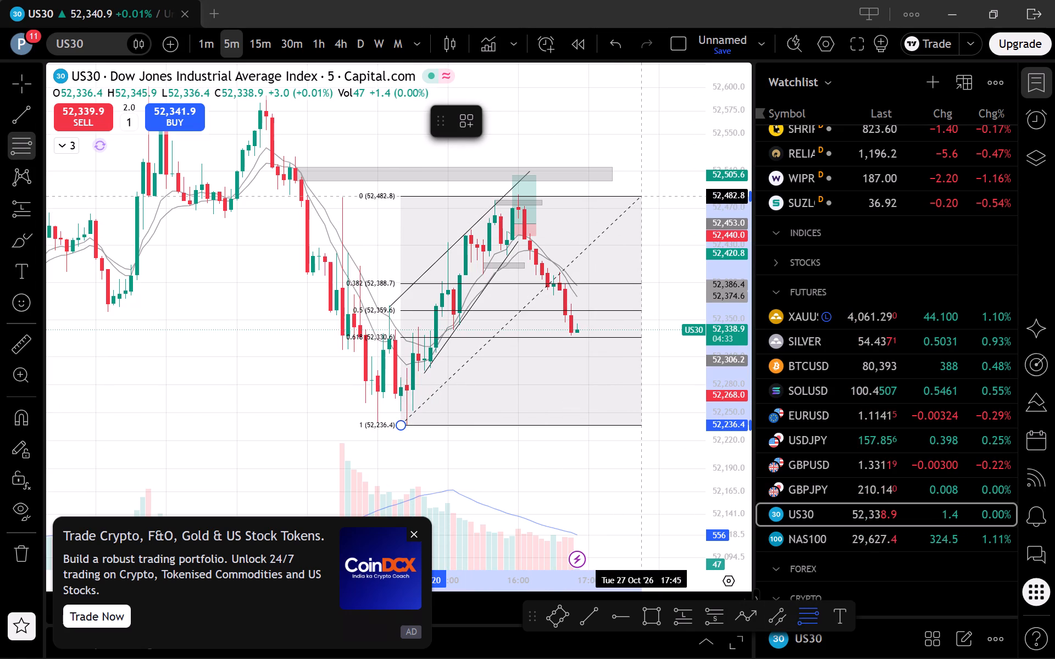
{"action": "left_click", "coordinate": [645, 195]}
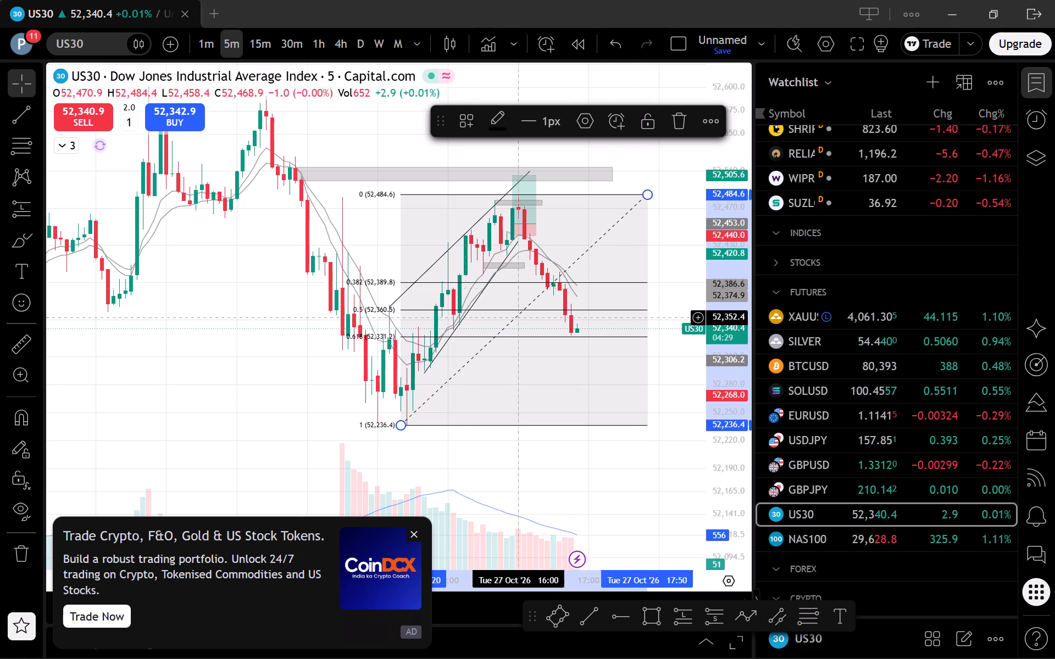
Draw a thin rectangle on US30 around the 0.618 retracement level, with its lower edge at 52,324.9 and extending to 18:00.
{"action": "left_click", "coordinate": [647, 619]}
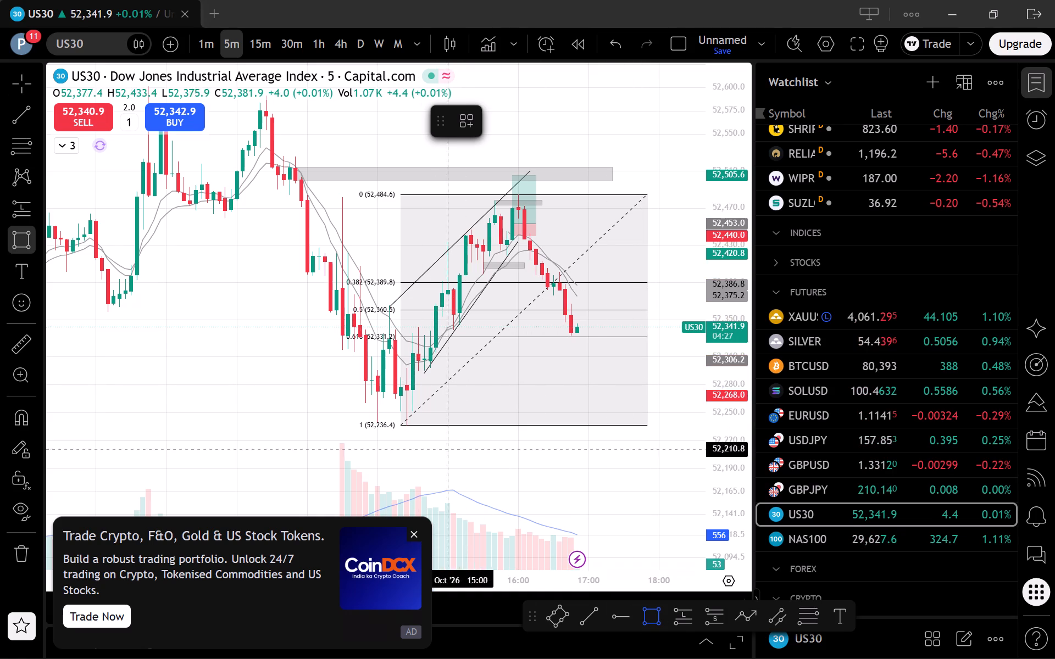
{"action": "left_click", "coordinate": [349, 333]}
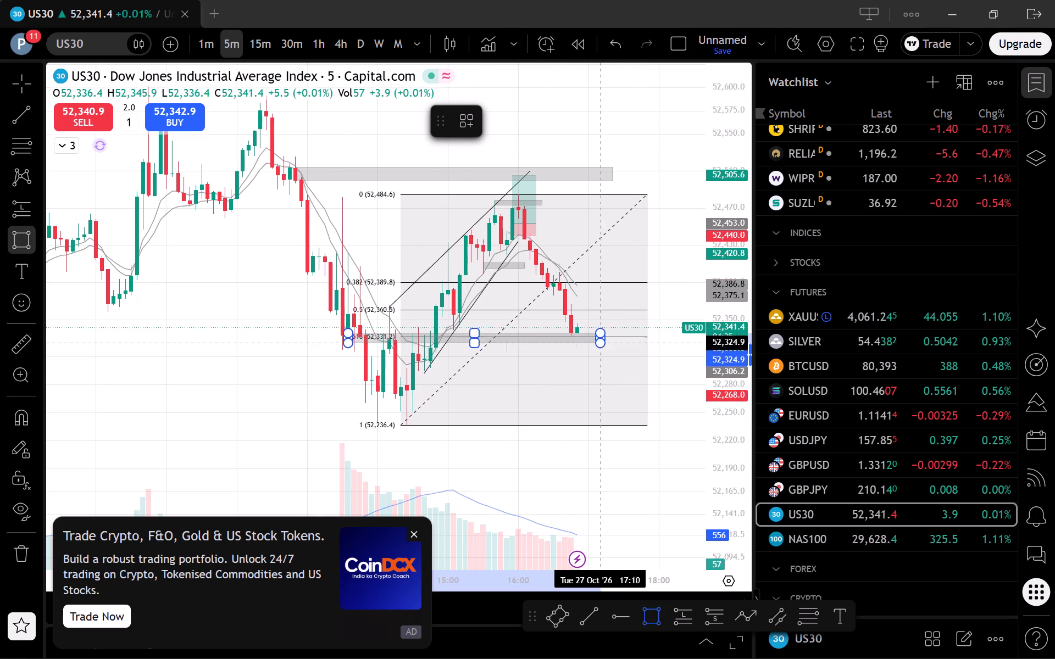
{"action": "left_click", "coordinate": [660, 343]}
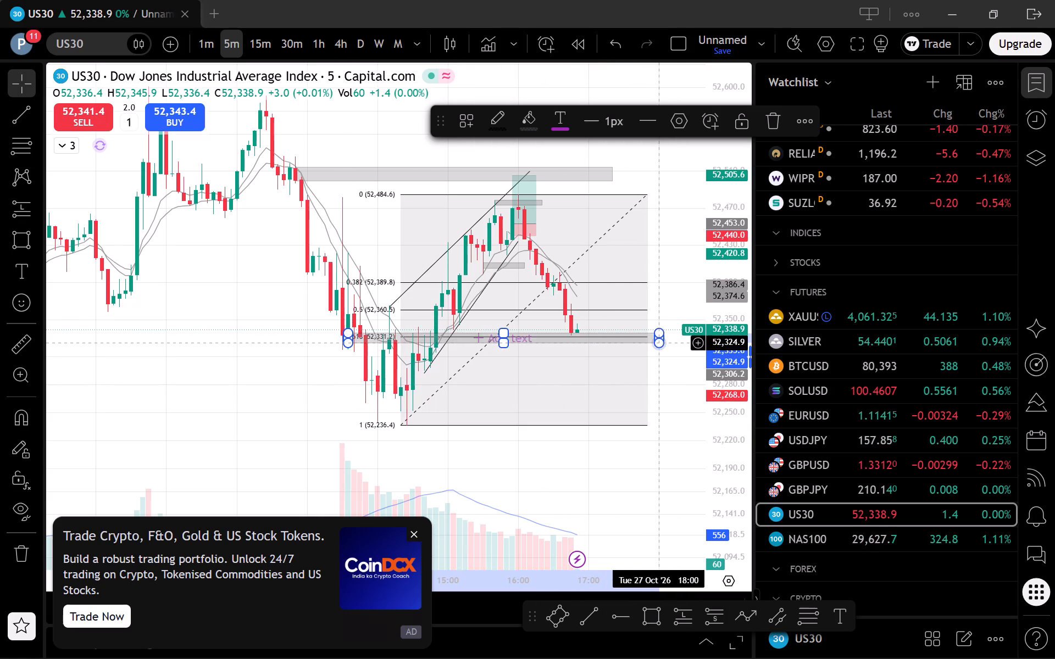
Delete the Fibonacci retracement from the US30 chart.
{"action": "left_click", "coordinate": [643, 424]}
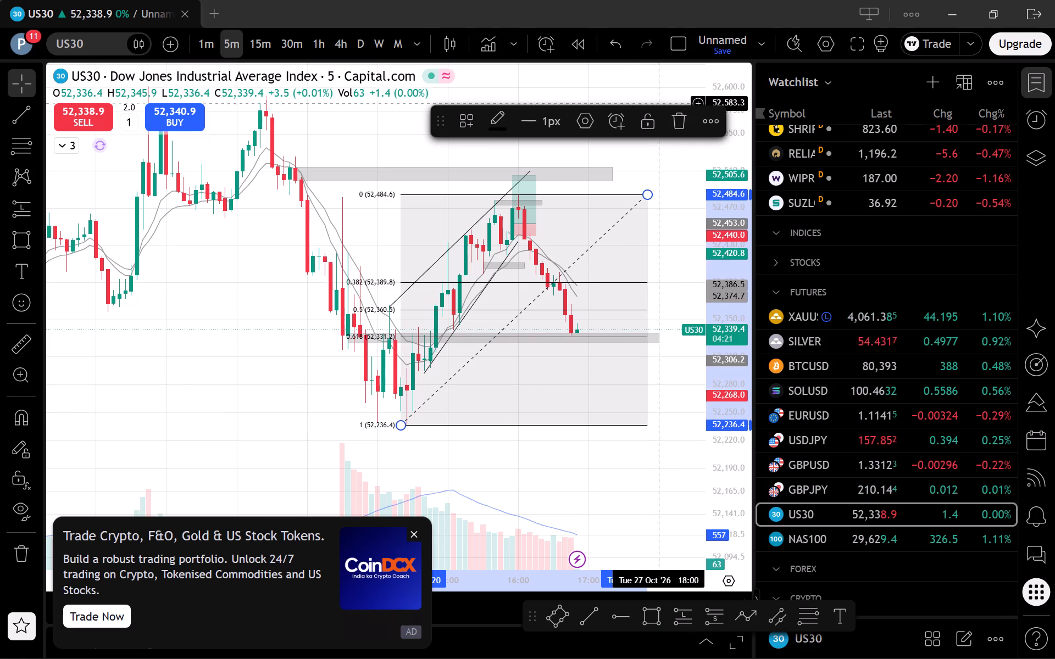
{"action": "left_click", "coordinate": [682, 129]}
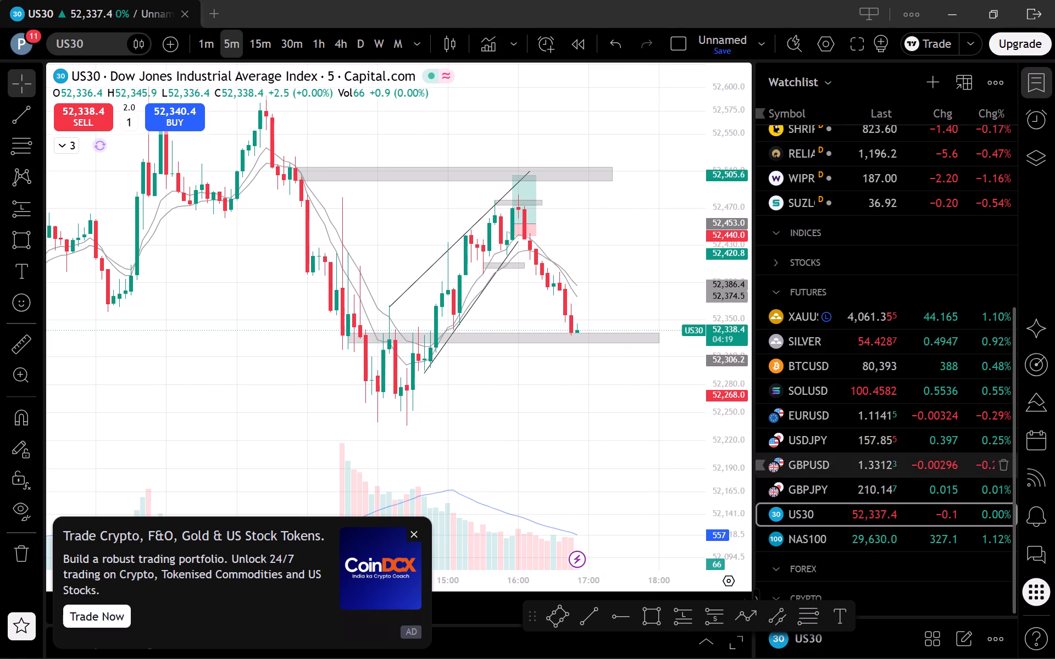
Load NAS100 from the watchlist's futures section on the 5-minute timeframe.
{"action": "left_click", "coordinate": [900, 537]}
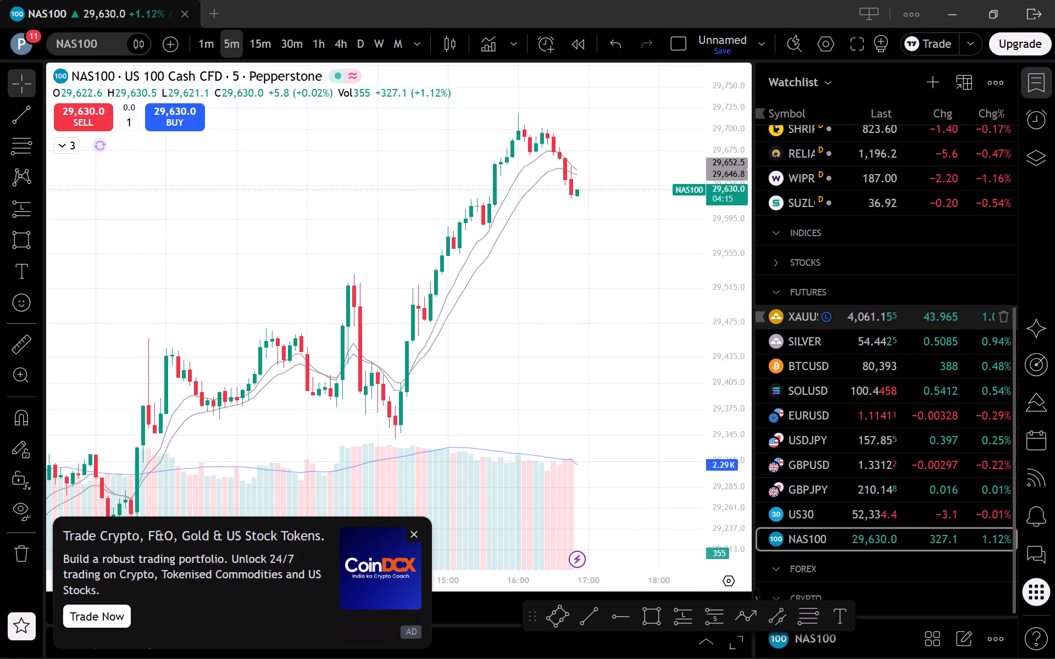
Load XAUUSD from the watchlist on the 5-minute timeframe, hide the watchlist, and frame the recent candles.
{"action": "left_click", "coordinate": [886, 318]}
{"action": "left_click", "coordinate": [1042, 77]}
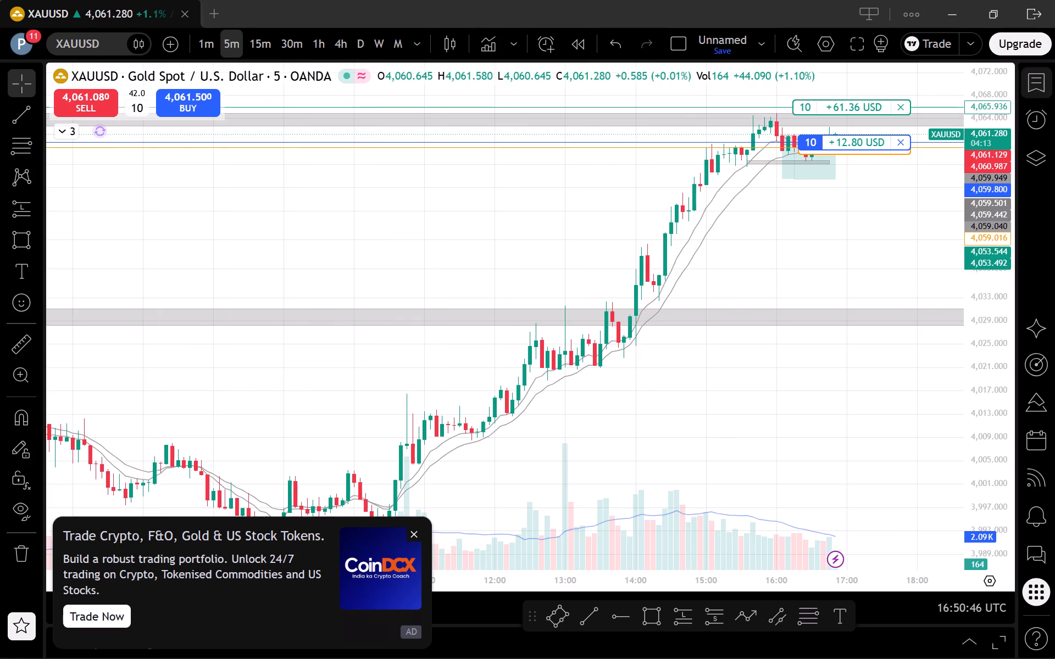
{"action": "left_click_drag", "start_coordinate": [918, 263], "coordinate": [767, 423]}
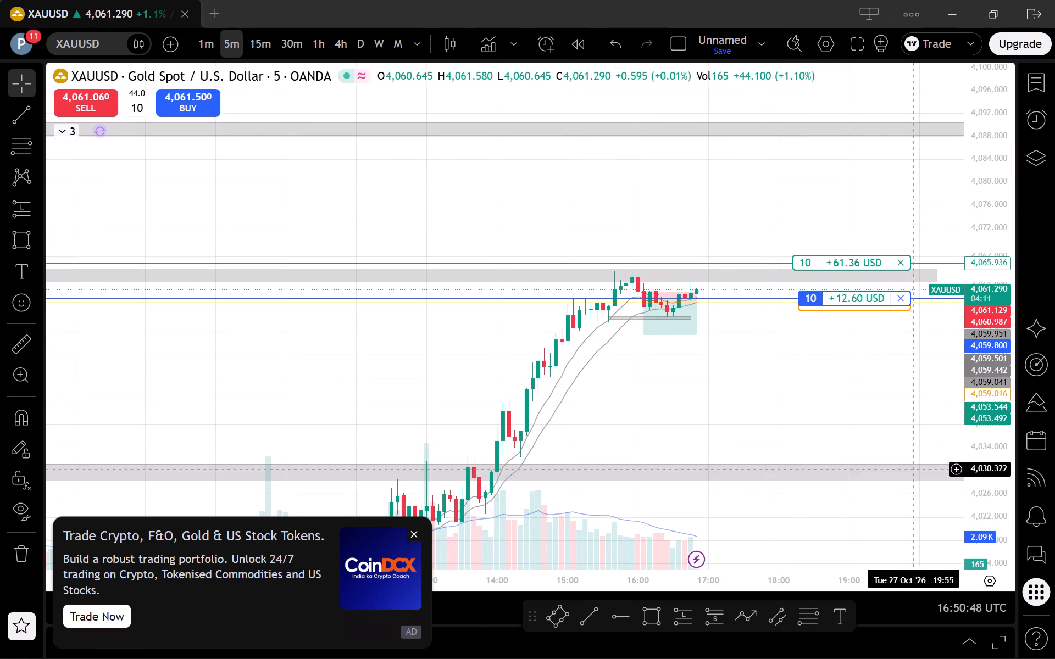
{"action": "left_click_drag", "start_coordinate": [987, 534], "coordinate": [973, 220]}
{"action": "scroll", "coordinate": [803, 381], "scroll_direction": "up", "scroll_amount": 2}
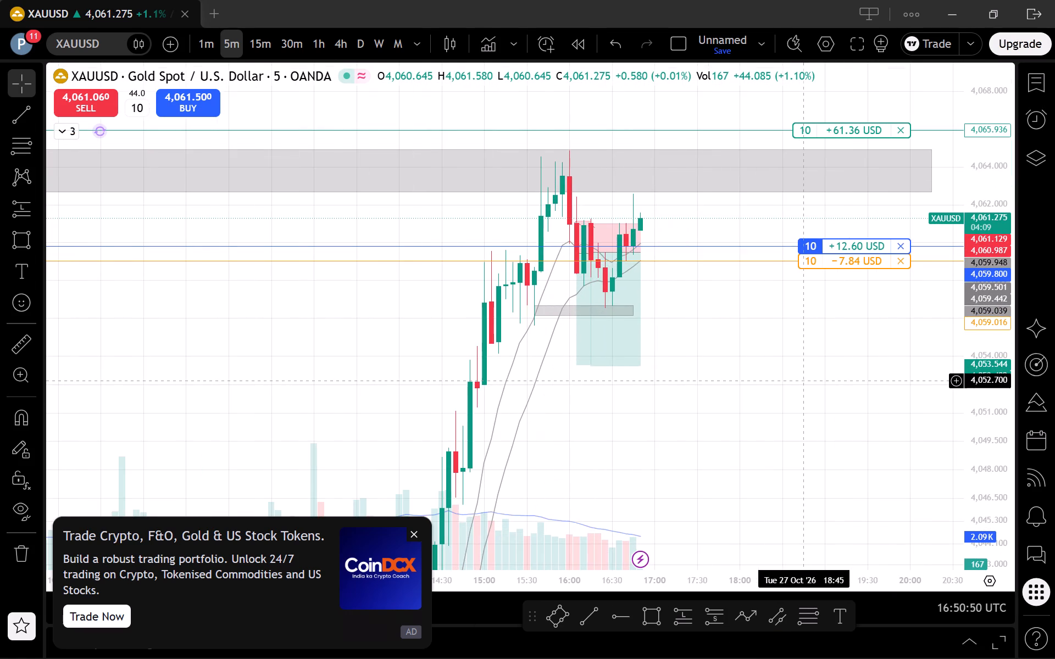
Compare recent XAUUSD price action on the 1-minute and 5-minute timeframes around the open position and grey zones.
{"action": "left_click", "coordinate": [212, 37]}
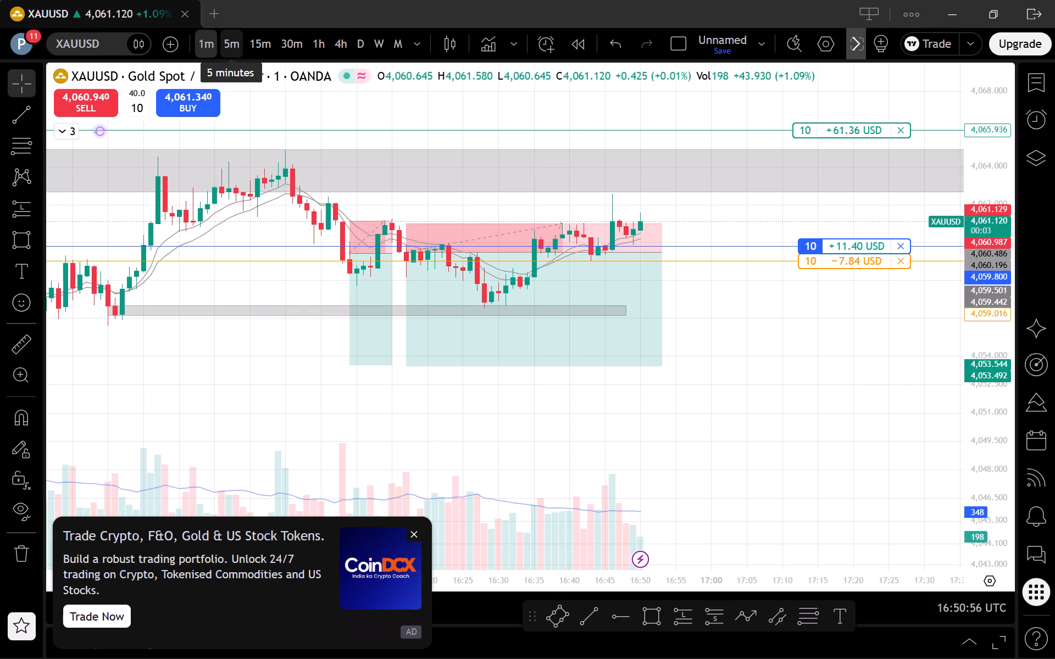
{"action": "left_click", "coordinate": [231, 43]}
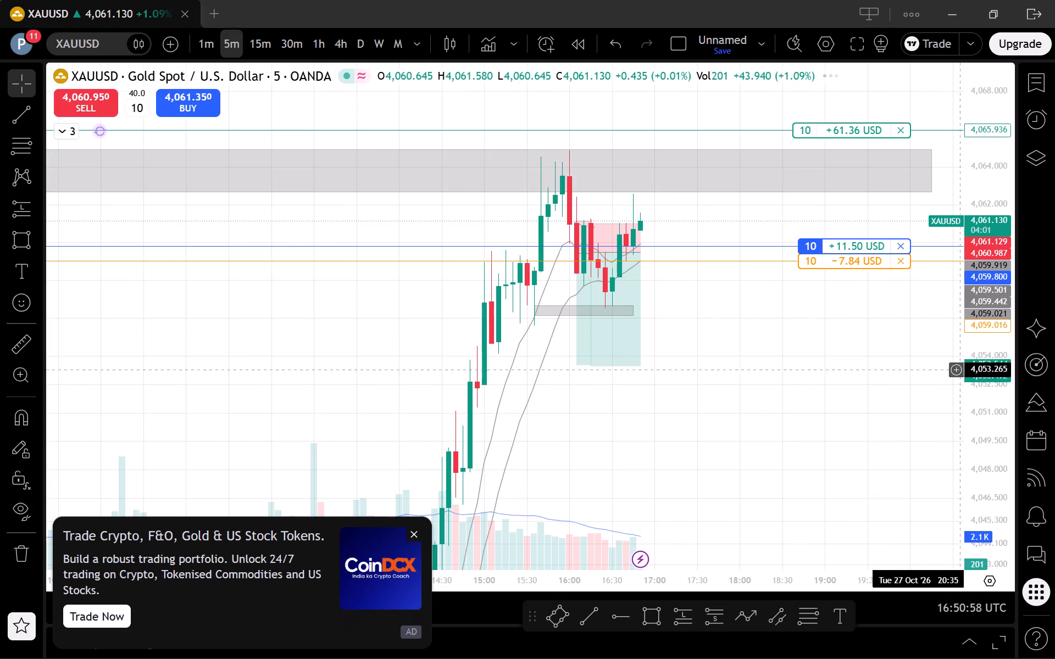
{"action": "left_click_drag", "start_coordinate": [996, 321], "coordinate": [987, 418]}
{"action": "scroll", "coordinate": [835, 389], "scroll_direction": "down", "scroll_amount": 1}
{"action": "left_click_drag", "start_coordinate": [834, 396], "coordinate": [828, 416]}
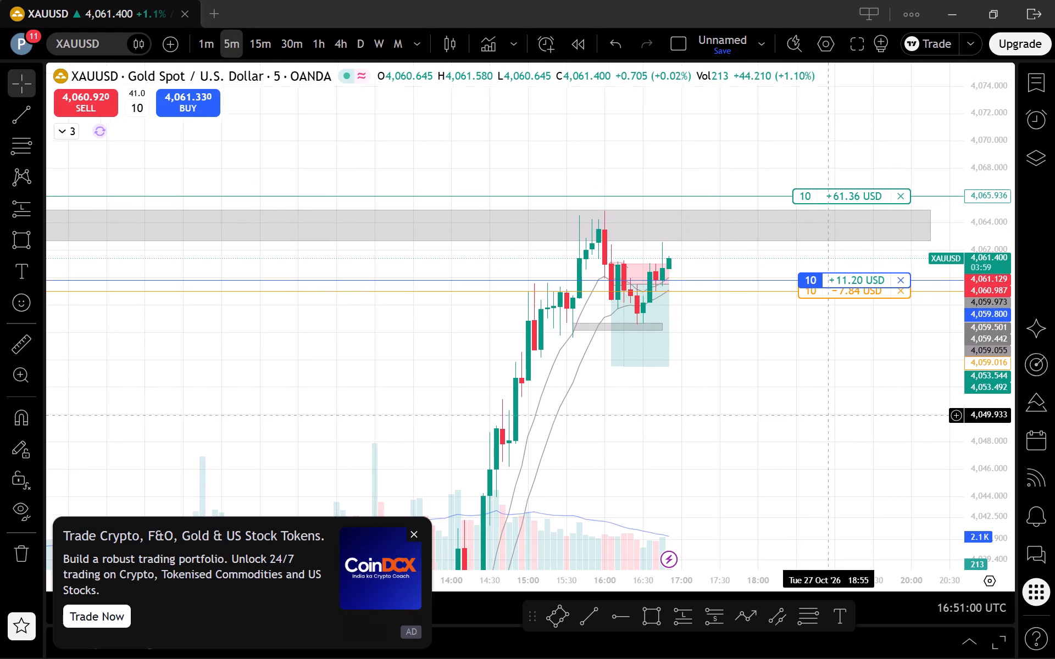
{"action": "left_click", "coordinate": [201, 39]}
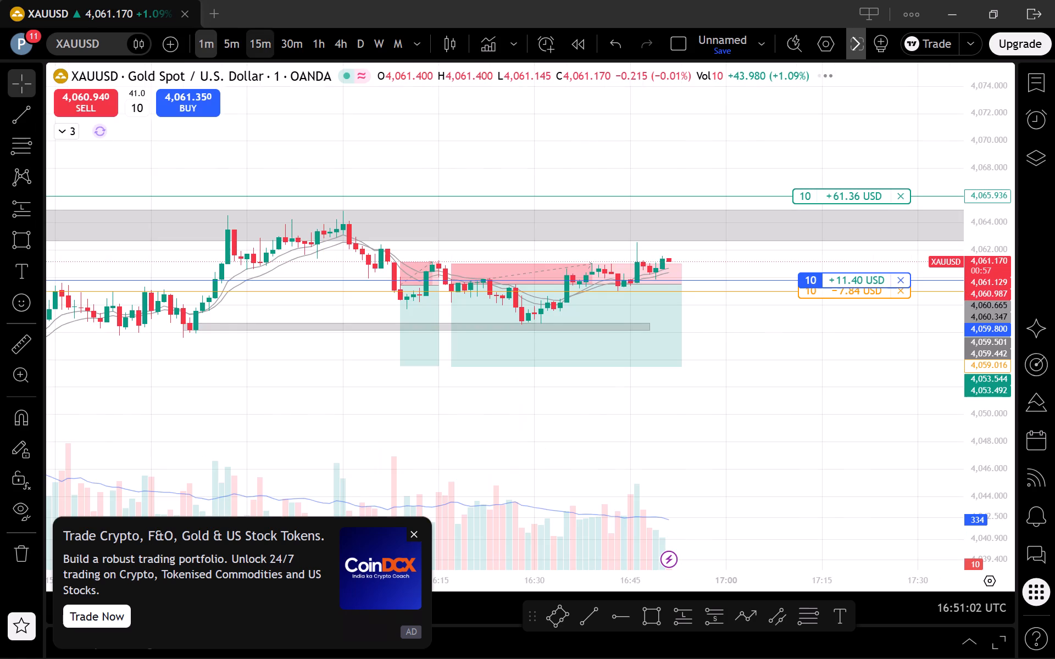
{"action": "left_click", "coordinate": [235, 41]}
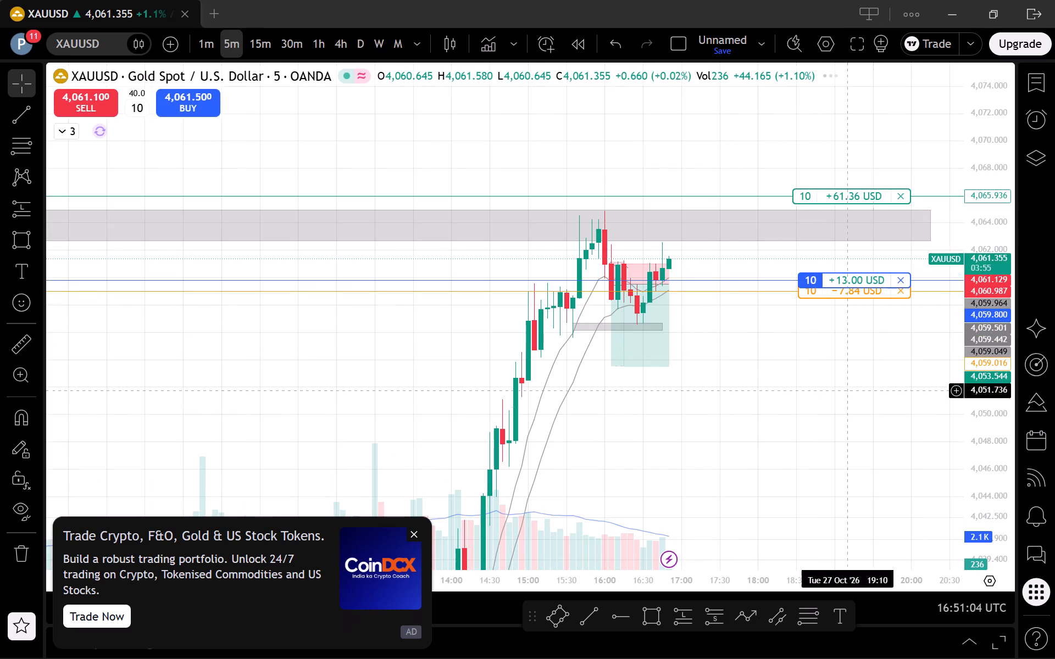
{"action": "left_click_drag", "start_coordinate": [989, 497], "coordinate": [979, 434]}
{"action": "scroll", "coordinate": [917, 390], "scroll_direction": "up", "scroll_amount": 2}
{"action": "left_click_drag", "start_coordinate": [653, 432], "coordinate": [749, 436]}
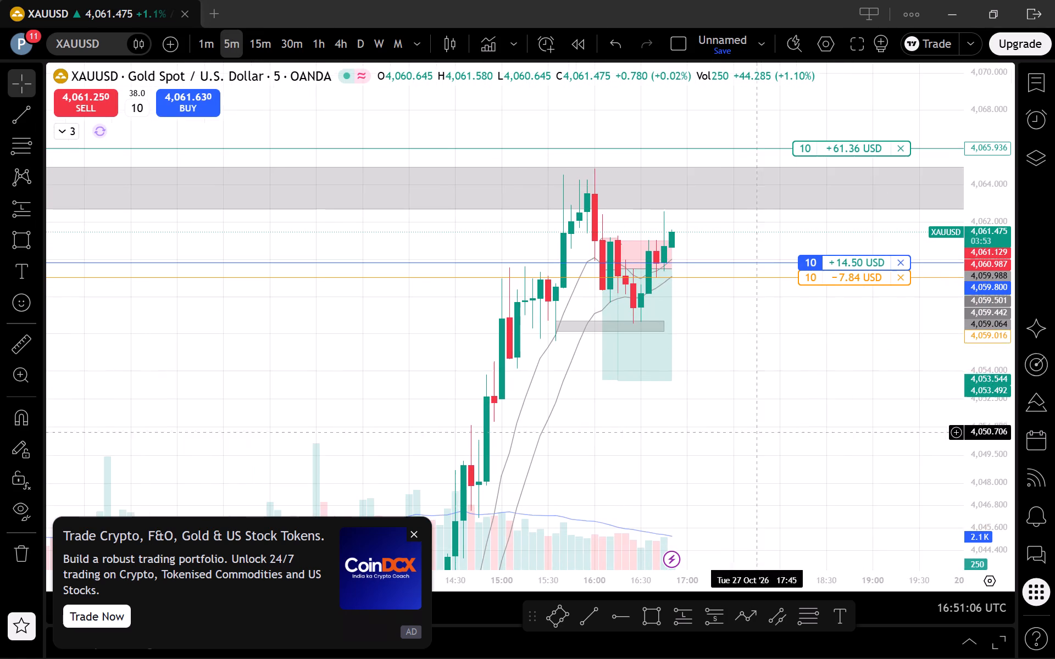
{"action": "left_click_drag", "start_coordinate": [984, 329], "coordinate": [998, 420]}
{"action": "scroll", "coordinate": [808, 448], "scroll_direction": "down", "scroll_amount": 2}
{"action": "left_click_drag", "start_coordinate": [792, 403], "coordinate": [780, 387]}
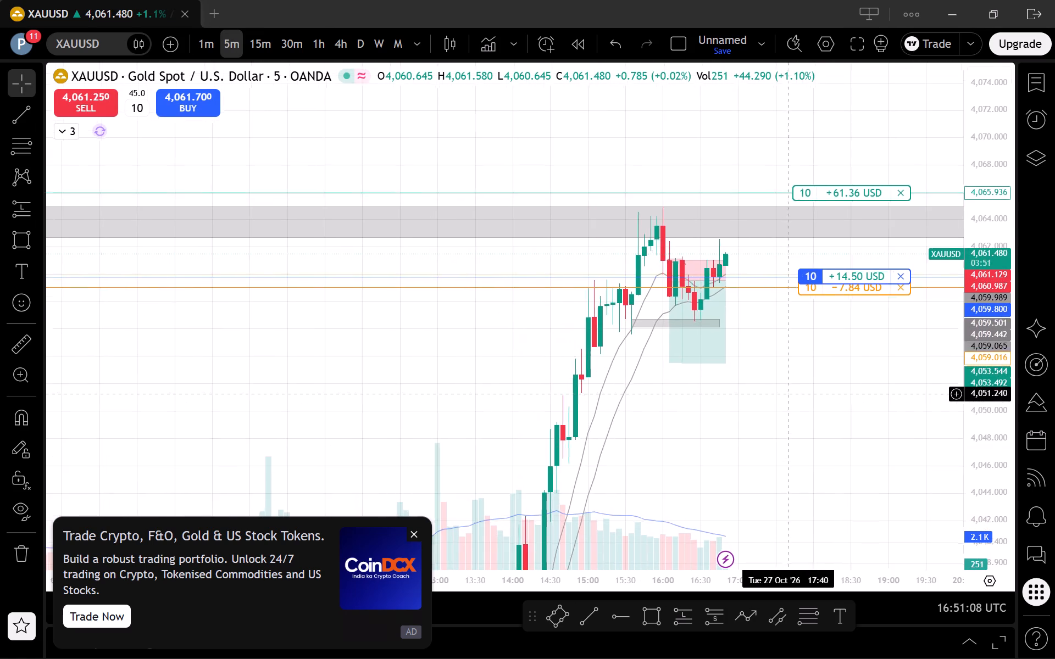
{"action": "left_click_drag", "start_coordinate": [780, 387], "coordinate": [715, 335]}
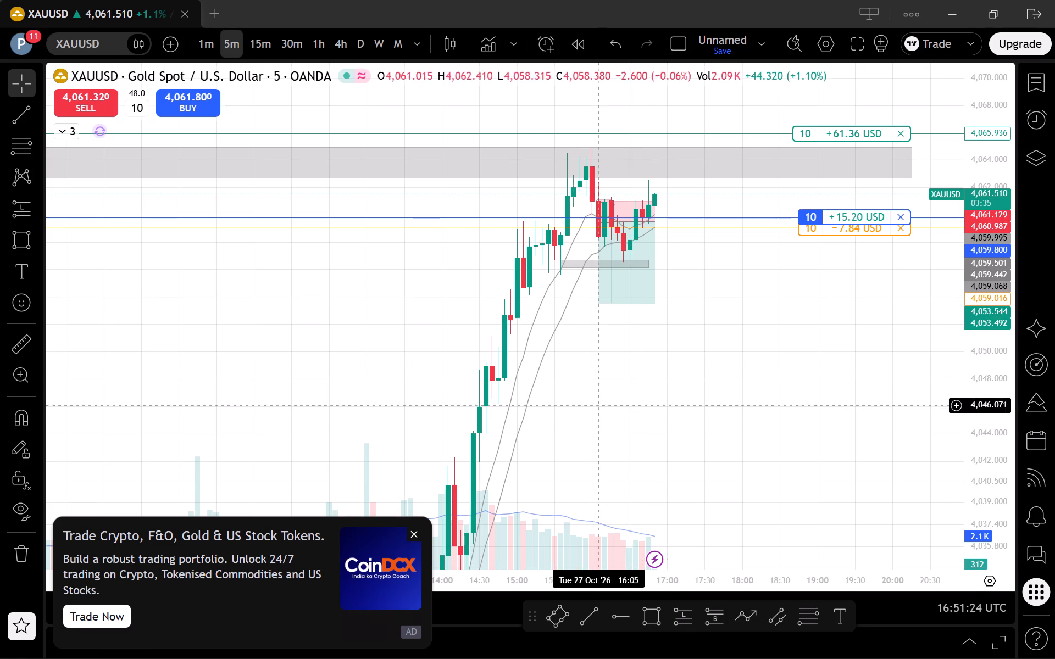
Switch XAUUSD to the 1-minute timeframe, dismiss the advertisement, and examine recent candles against the position levels and upper grey zone.
{"action": "left_click", "coordinate": [212, 41]}
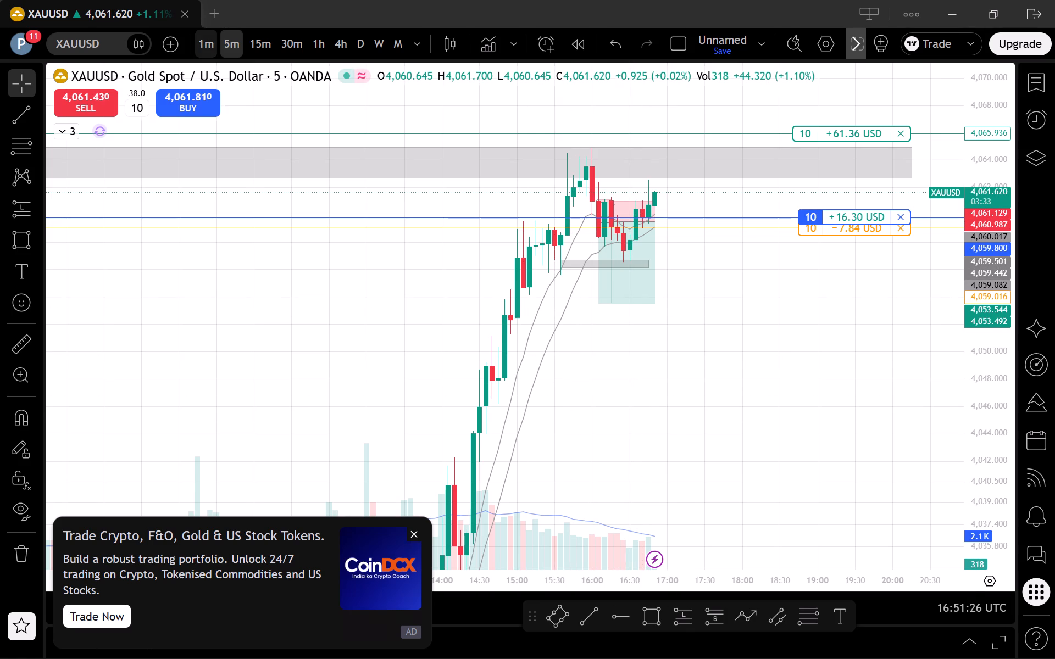
{"action": "left_click", "coordinate": [410, 530]}
{"action": "scroll", "coordinate": [744, 473], "scroll_direction": "down", "scroll_amount": 3}
{"action": "left_click_drag", "start_coordinate": [837, 416], "coordinate": [856, 488]}
{"action": "left_click_drag", "start_coordinate": [1003, 529], "coordinate": [973, 317]}
{"action": "left_click_drag", "start_coordinate": [881, 344], "coordinate": [786, 518]}
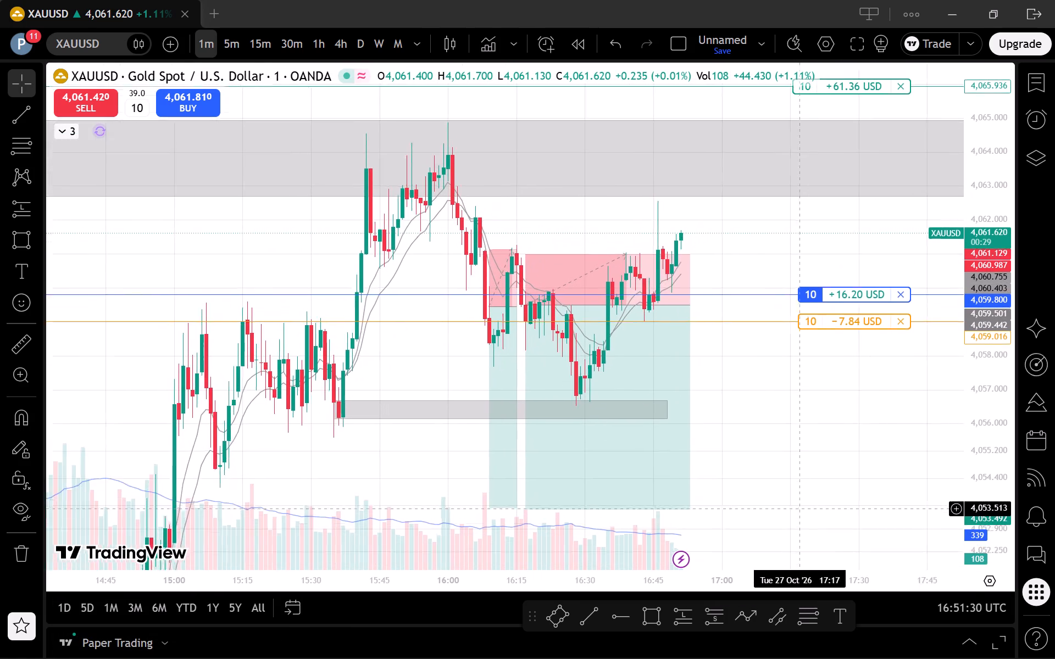
{"action": "left_click_drag", "start_coordinate": [786, 518], "coordinate": [782, 520]}
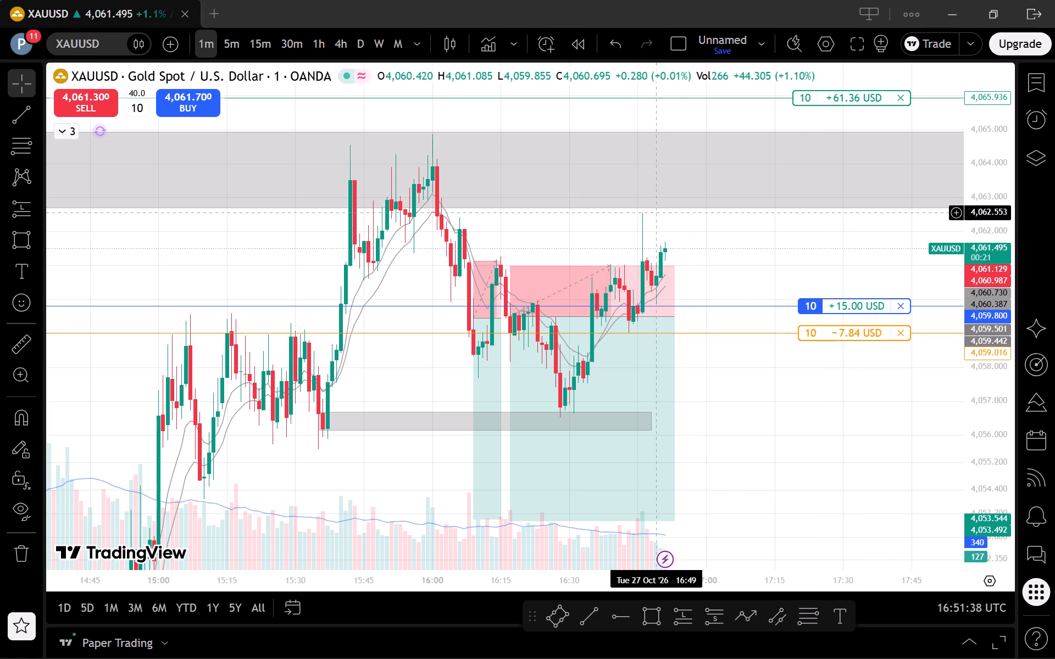
{"action": "left_click_drag", "start_coordinate": [768, 433], "coordinate": [796, 401]}
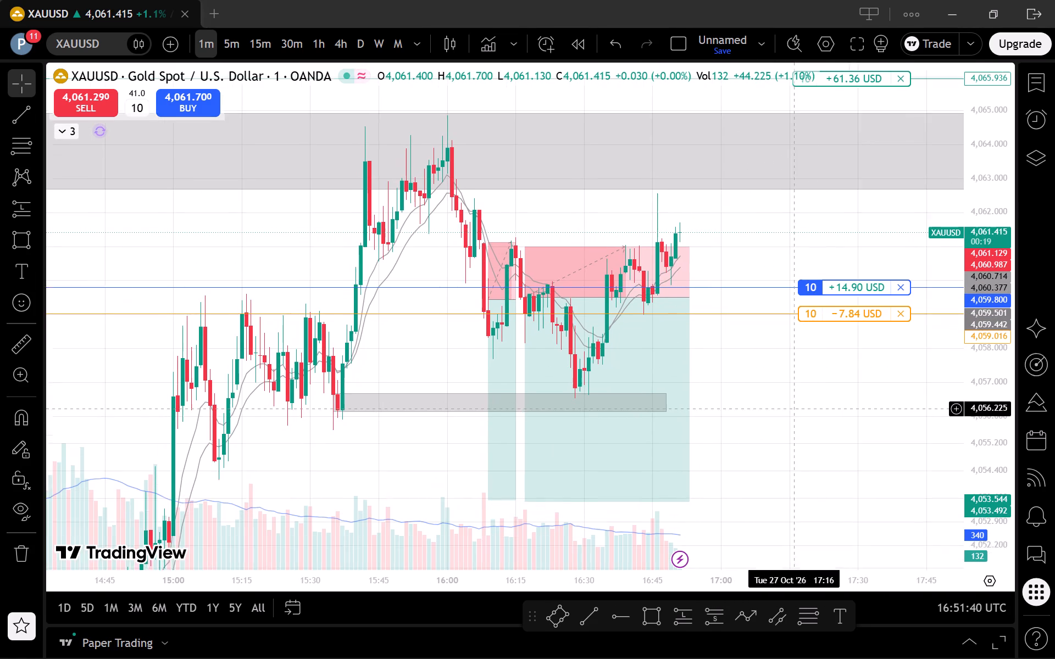
{"action": "left_click_drag", "start_coordinate": [796, 401], "coordinate": [796, 399]}
{"action": "left_click_drag", "start_coordinate": [790, 390], "coordinate": [803, 367]}
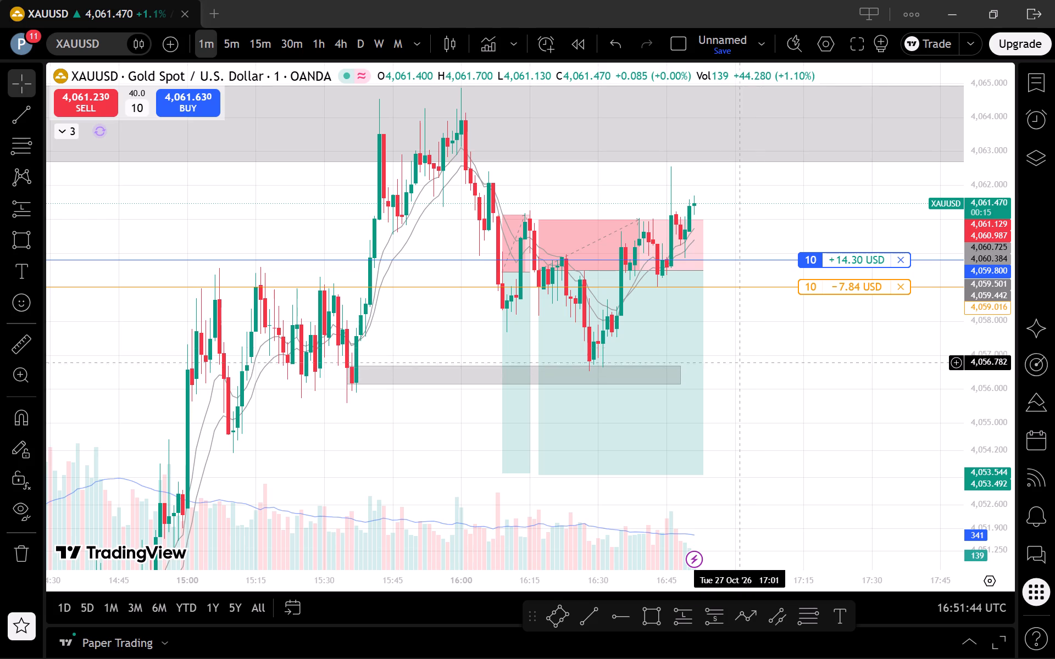
{"action": "left_click_drag", "start_coordinate": [751, 354], "coordinate": [727, 381]}
{"action": "left_click_drag", "start_coordinate": [720, 386], "coordinate": [714, 391]}
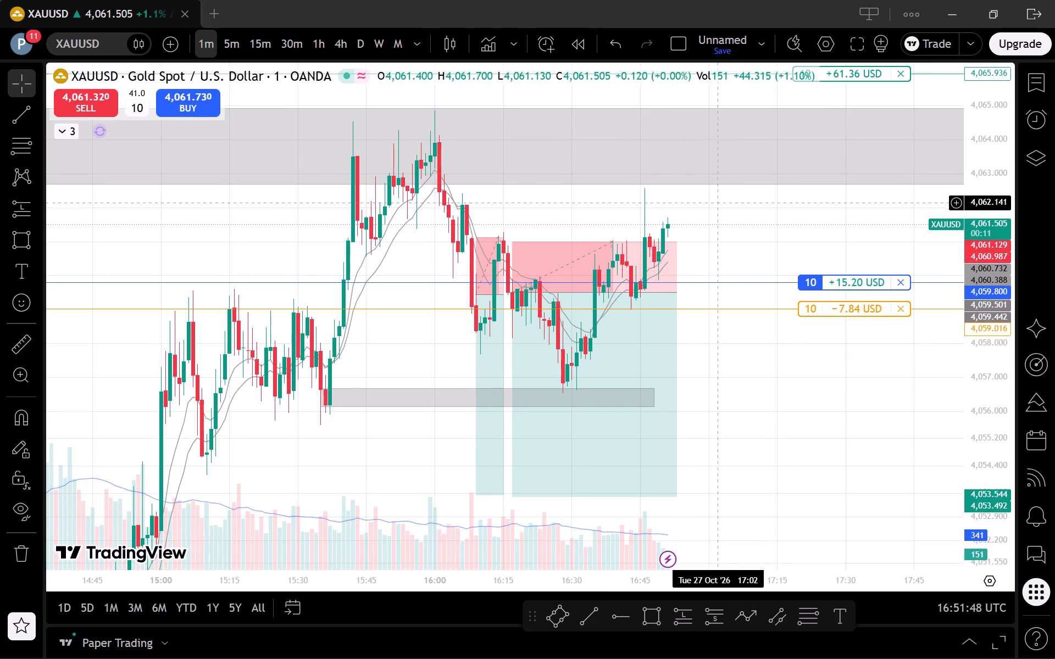
{"action": "left_click_drag", "start_coordinate": [753, 218], "coordinate": [741, 256]}
{"action": "left_click_drag", "start_coordinate": [749, 394], "coordinate": [752, 389]}
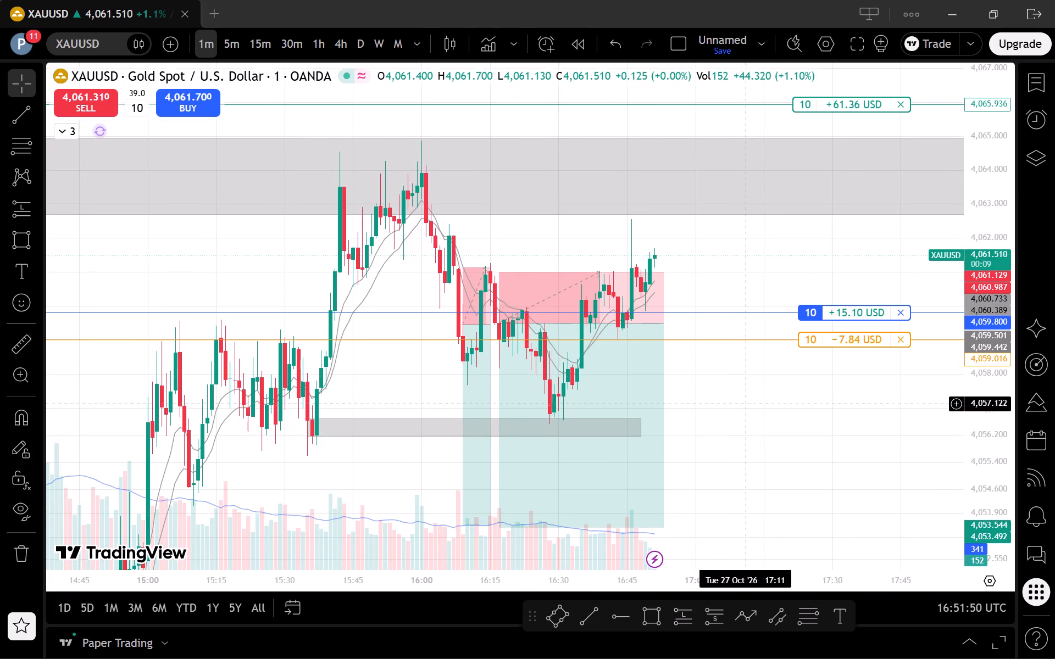
{"action": "left_click_drag", "start_coordinate": [752, 389], "coordinate": [762, 366]}
Return XAUUSD to the 5-minute timeframe and examine the rally, the grey zones and the open position's levels.
{"action": "left_click", "coordinate": [236, 40]}
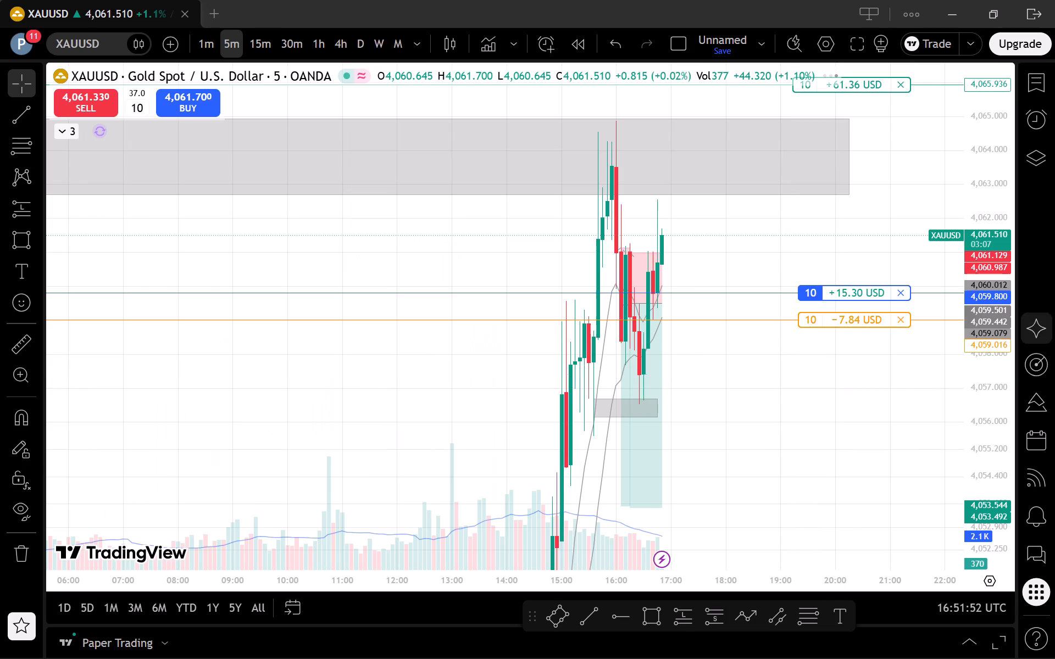
{"action": "left_click_drag", "start_coordinate": [979, 243], "coordinate": [962, 506]}
{"action": "scroll", "coordinate": [782, 356], "scroll_direction": "up", "scroll_amount": 1}
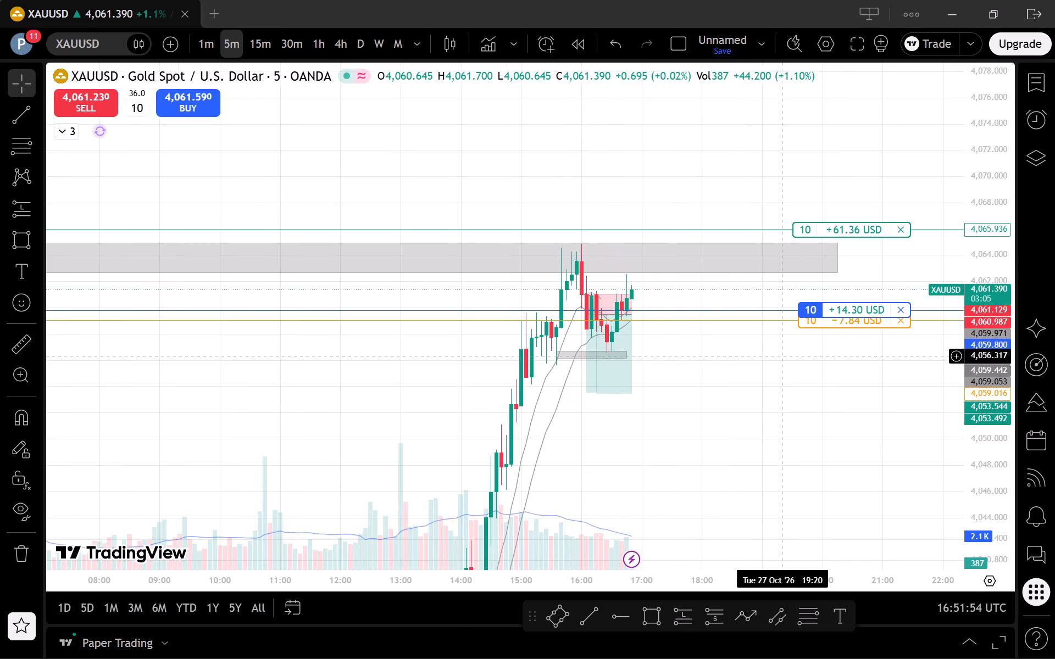
{"action": "left_click_drag", "start_coordinate": [748, 444], "coordinate": [854, 247]}
{"action": "left_click_drag", "start_coordinate": [992, 206], "coordinate": [996, 325]}
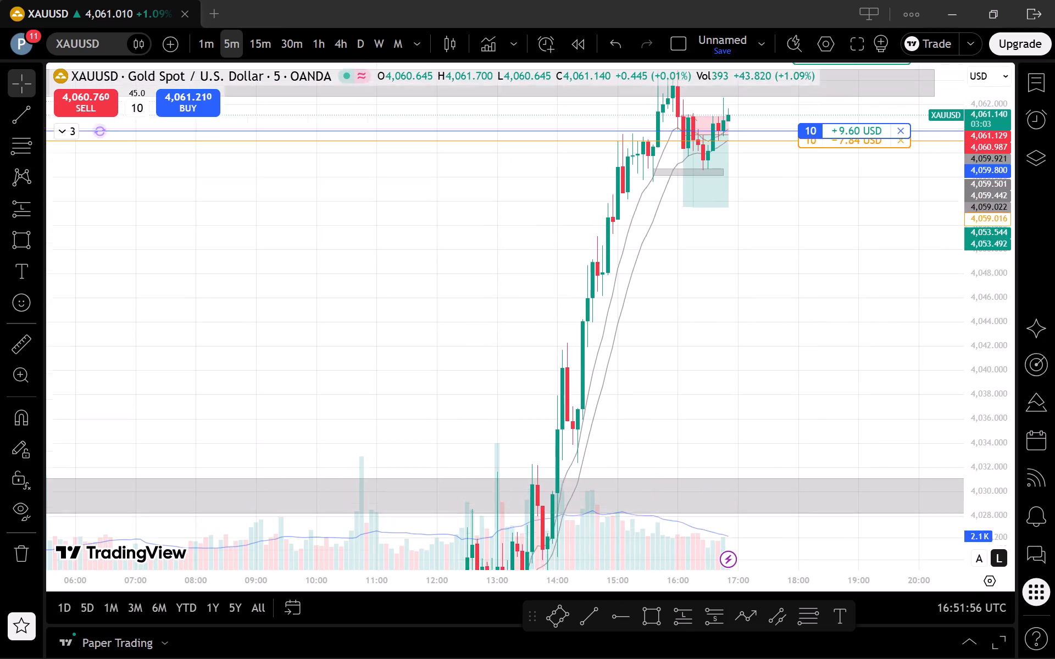
{"action": "left_click_drag", "start_coordinate": [996, 325], "coordinate": [951, 416]}
{"action": "left_click_drag", "start_coordinate": [775, 332], "coordinate": [819, 291]}
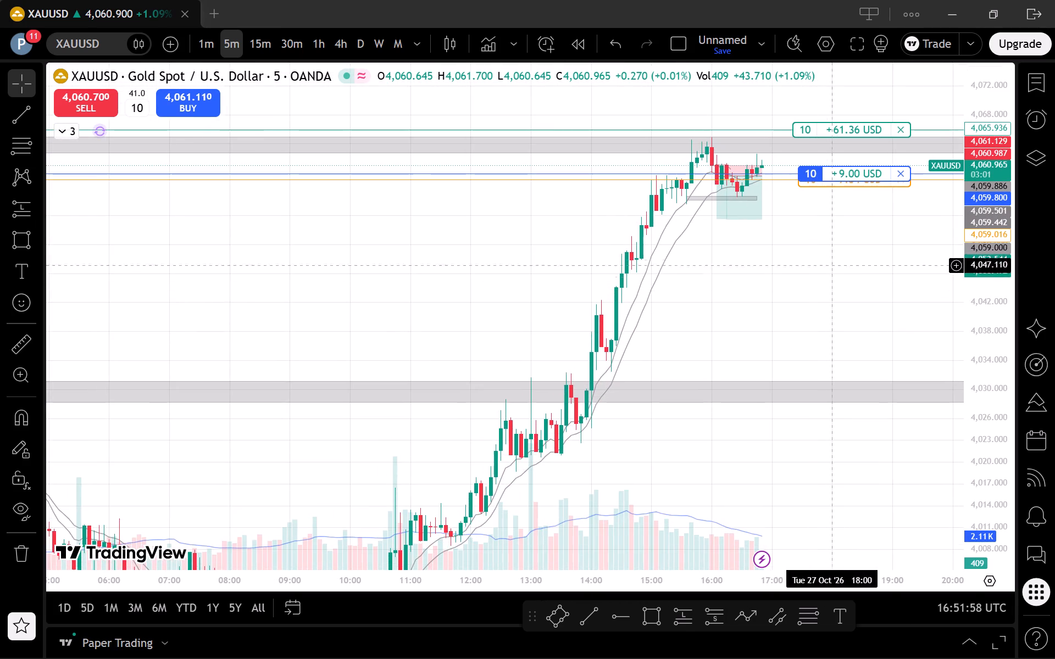
{"action": "scroll", "coordinate": [836, 242], "scroll_direction": "down", "scroll_amount": 2}
{"action": "left_click_drag", "start_coordinate": [785, 474], "coordinate": [806, 305]}
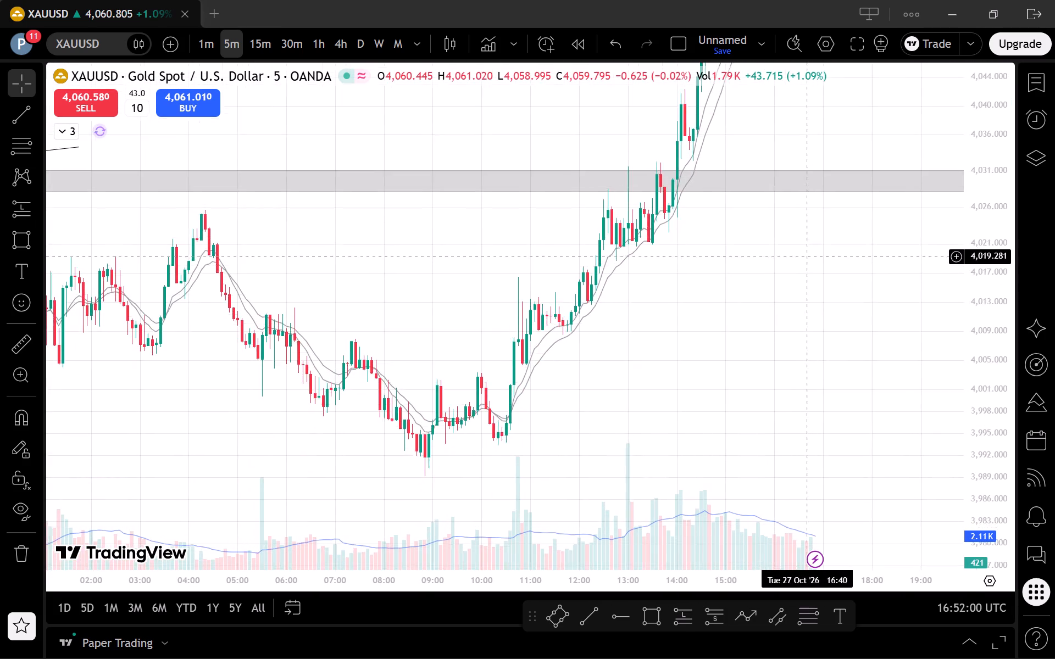
{"action": "left_click_drag", "start_coordinate": [806, 305], "coordinate": [707, 420]}
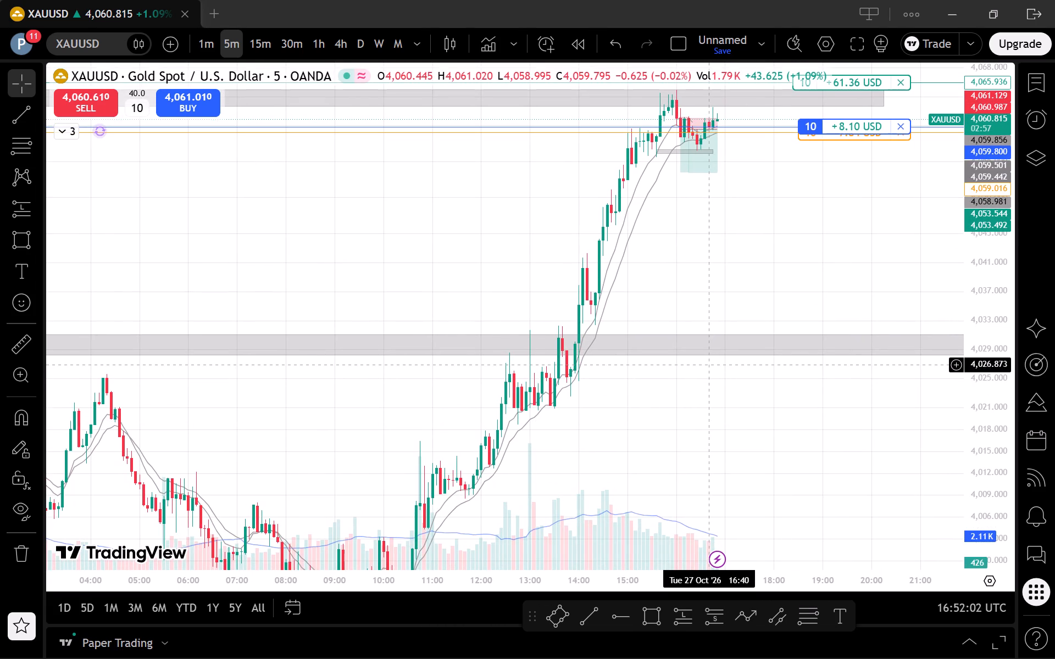
{"action": "left_click_drag", "start_coordinate": [776, 281], "coordinate": [787, 494]}
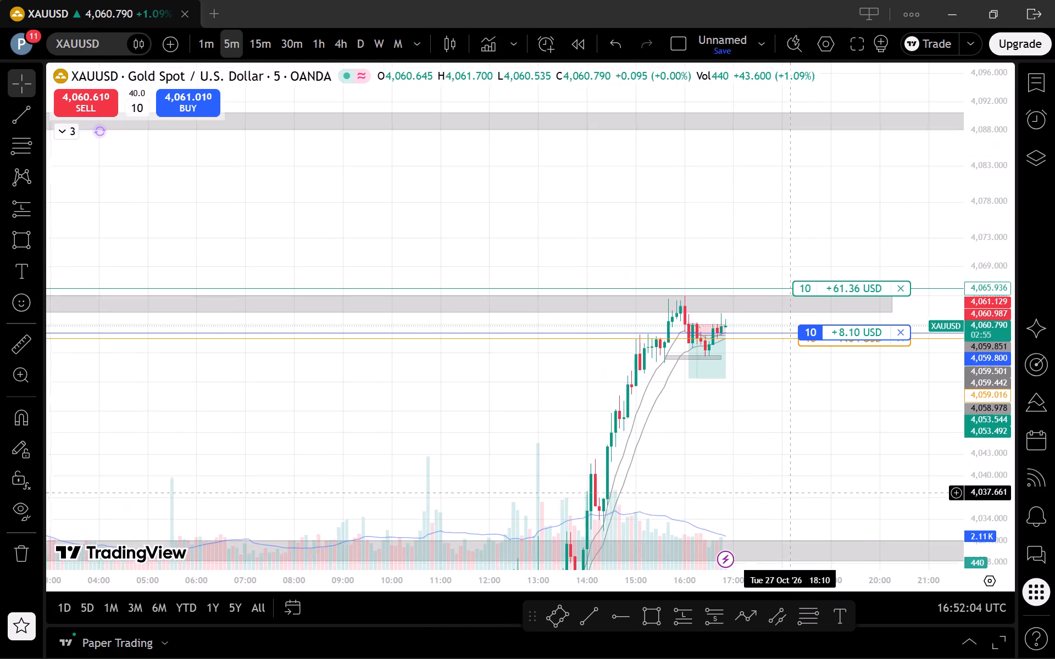
{"action": "left_click_drag", "start_coordinate": [992, 520], "coordinate": [986, 90]}
{"action": "scroll", "coordinate": [954, 339], "scroll_direction": "up", "scroll_amount": 3}
{"action": "scroll", "coordinate": [903, 401], "scroll_direction": "up", "scroll_amount": 3}
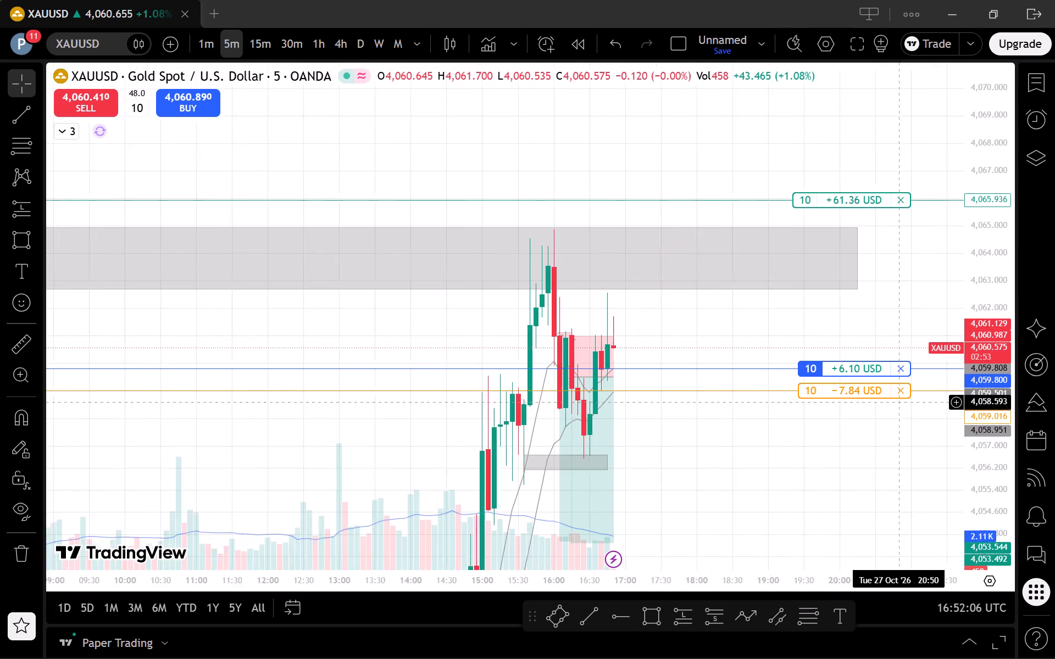
{"action": "scroll", "coordinate": [817, 429], "scroll_direction": "up", "scroll_amount": 2}
{"action": "left_click_drag", "start_coordinate": [708, 452], "coordinate": [780, 430]}
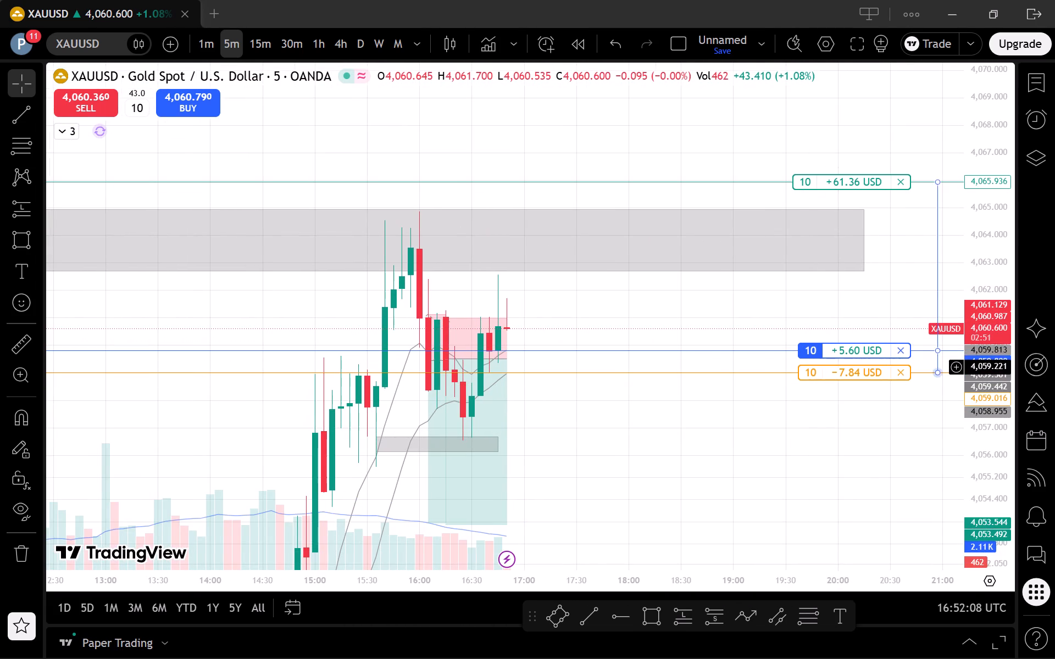
Adjust the open XAUUSD position's take-profit to 4,066.077, above the upper grey zone.
{"action": "left_click_drag", "start_coordinate": [870, 181], "coordinate": [916, 269]}
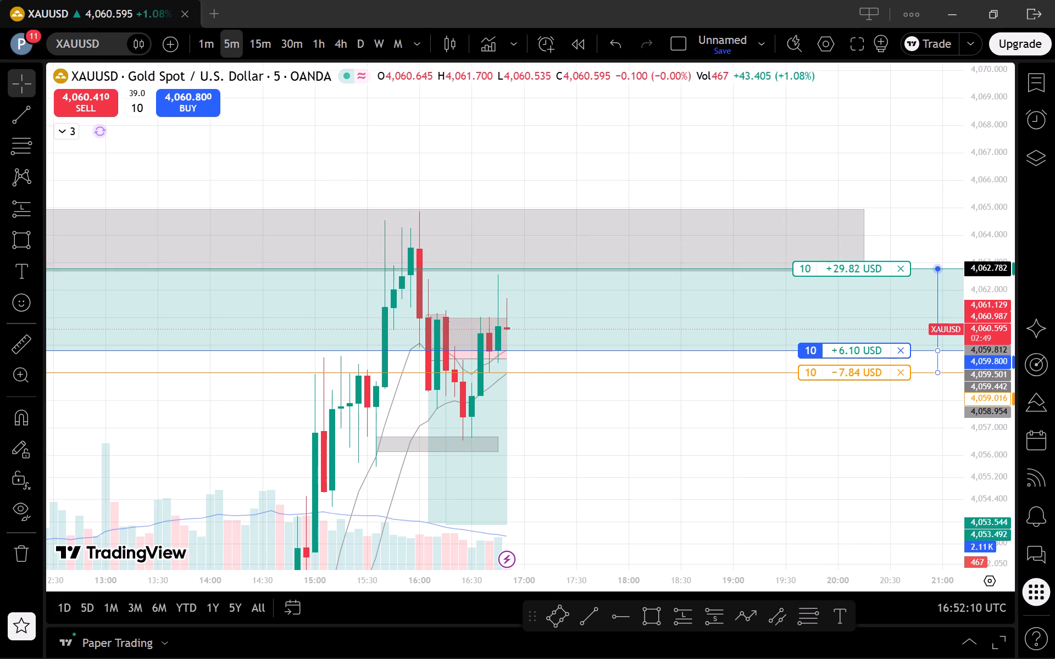
{"action": "left_click_drag", "start_coordinate": [916, 269], "coordinate": [916, 199]}
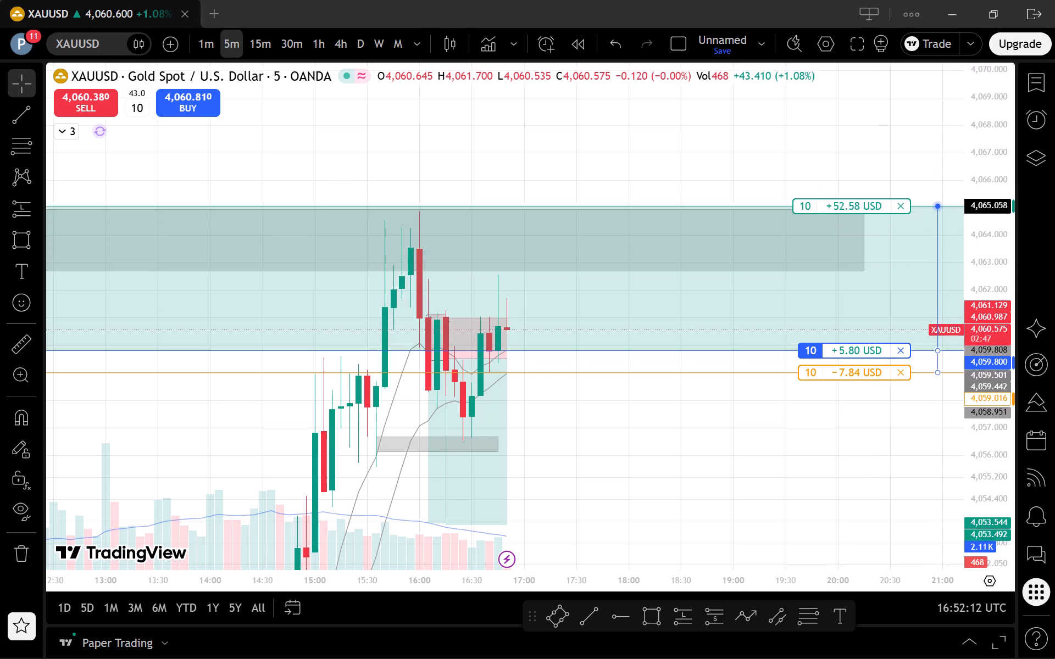
{"action": "left_click_drag", "start_coordinate": [916, 199], "coordinate": [935, 177]}
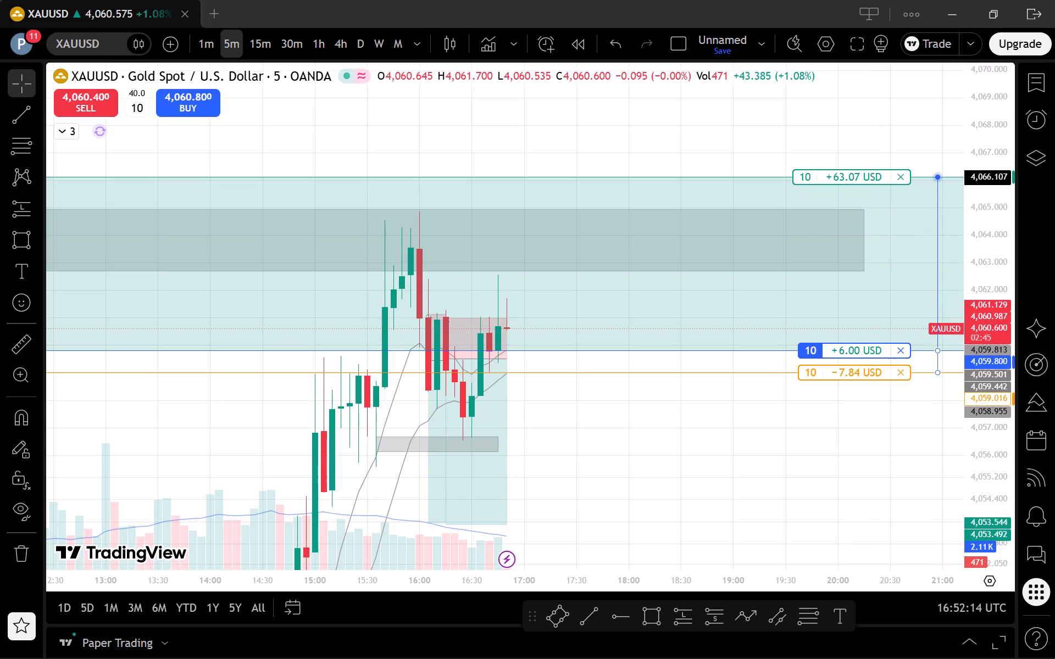
{"action": "left_click_drag", "start_coordinate": [935, 177], "coordinate": [947, 185]}
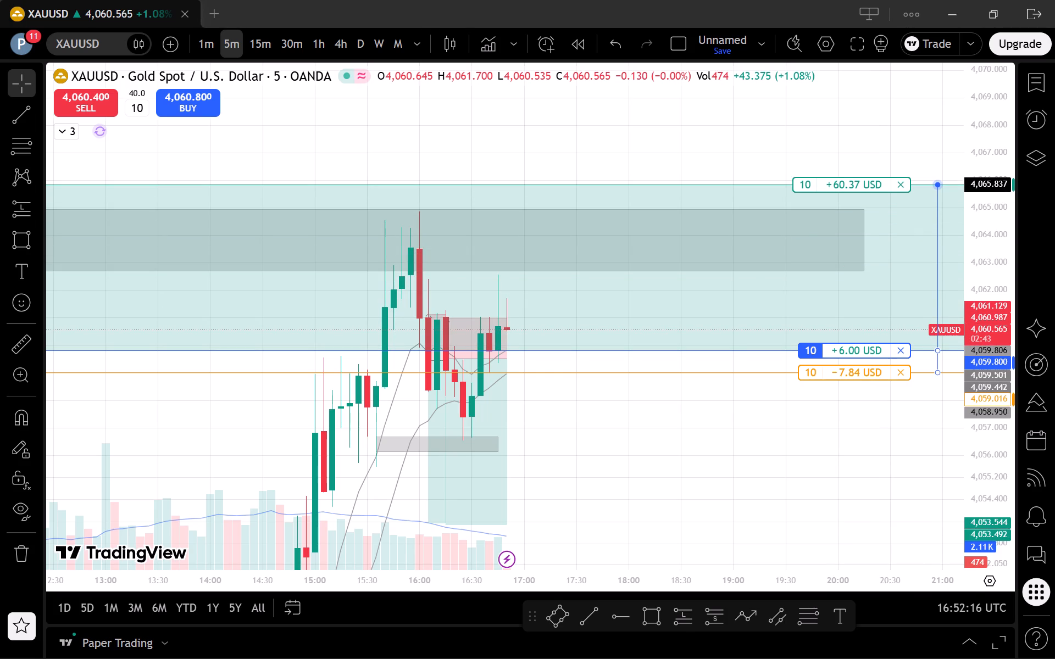
{"action": "left_click_drag", "start_coordinate": [947, 185], "coordinate": [952, 178]}
Switch XAUUSD to the 1-minute timeframe and examine recent candles against the position levels and both grey zones.
{"action": "scroll", "coordinate": [839, 467], "scroll_direction": "down", "scroll_amount": 1}
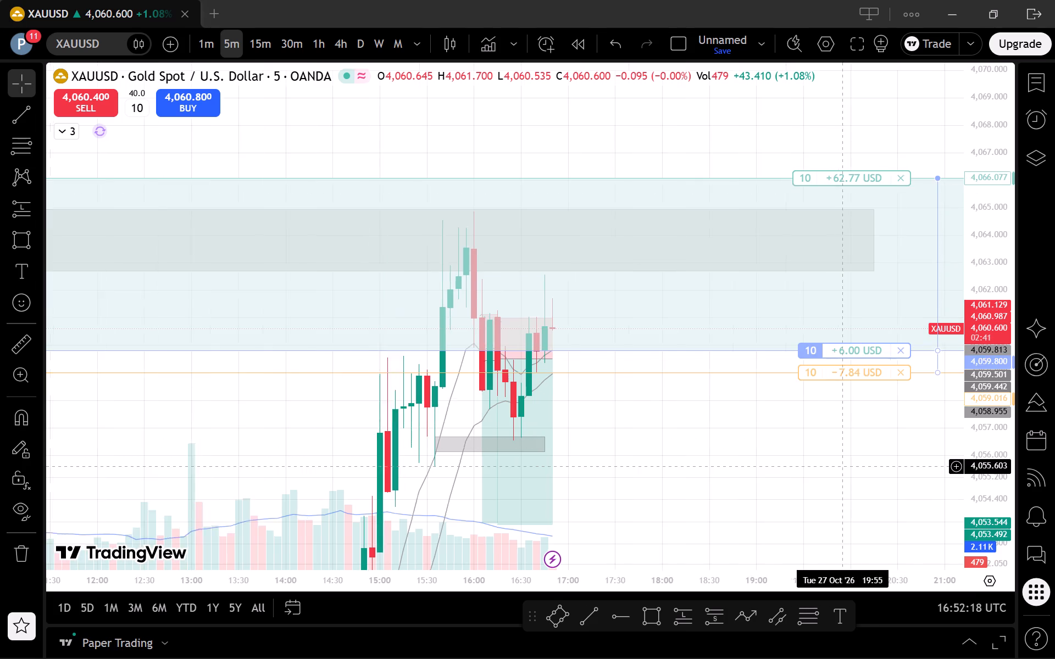
{"action": "scroll", "coordinate": [840, 467], "scroll_direction": "down", "scroll_amount": 1}
{"action": "left_click_drag", "start_coordinate": [840, 466], "coordinate": [837, 415]}
{"action": "scroll", "coordinate": [791, 489], "scroll_direction": "up", "scroll_amount": 1}
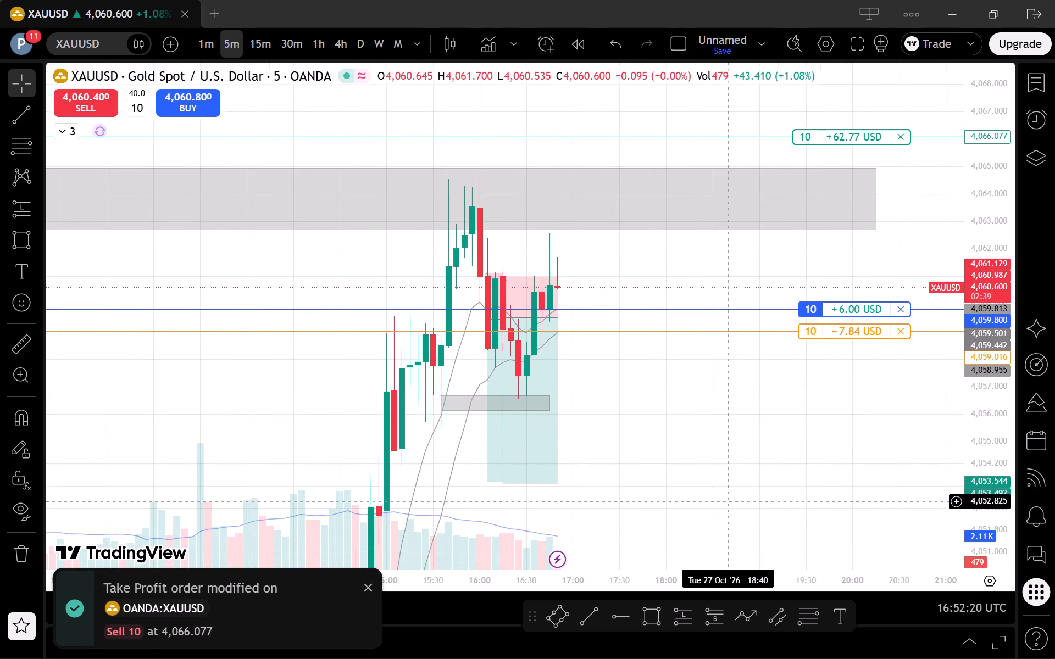
{"action": "left_click_drag", "start_coordinate": [731, 501], "coordinate": [778, 496]}
{"action": "left_click", "coordinate": [216, 48]}
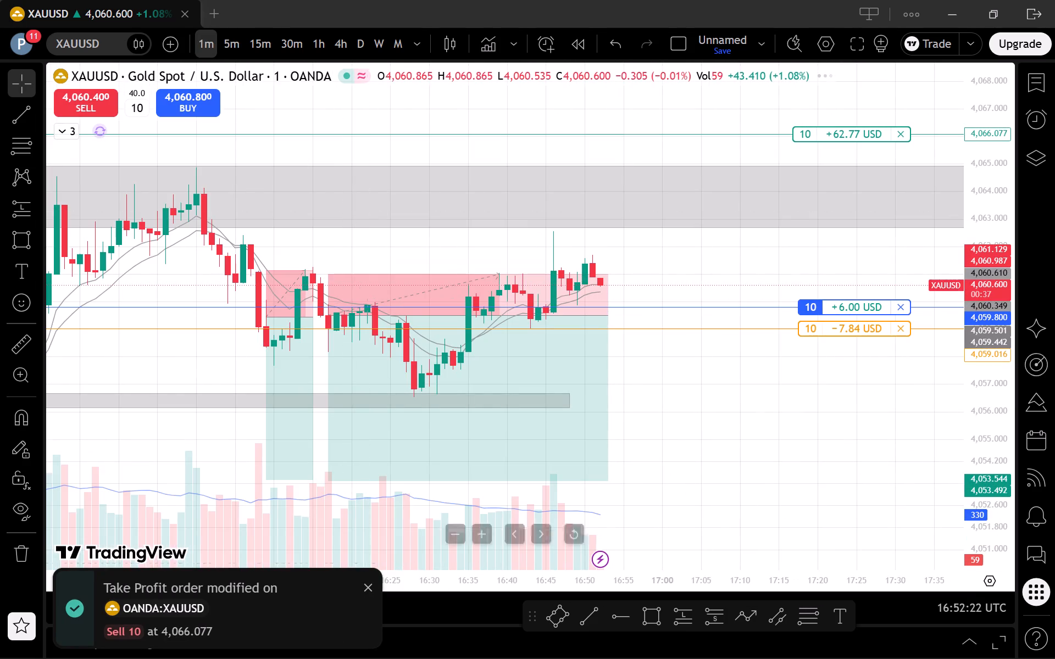
{"action": "left_click", "coordinate": [375, 582]}
{"action": "scroll", "coordinate": [804, 451], "scroll_direction": "down", "scroll_amount": 3}
{"action": "left_click_drag", "start_coordinate": [863, 444], "coordinate": [734, 479]}
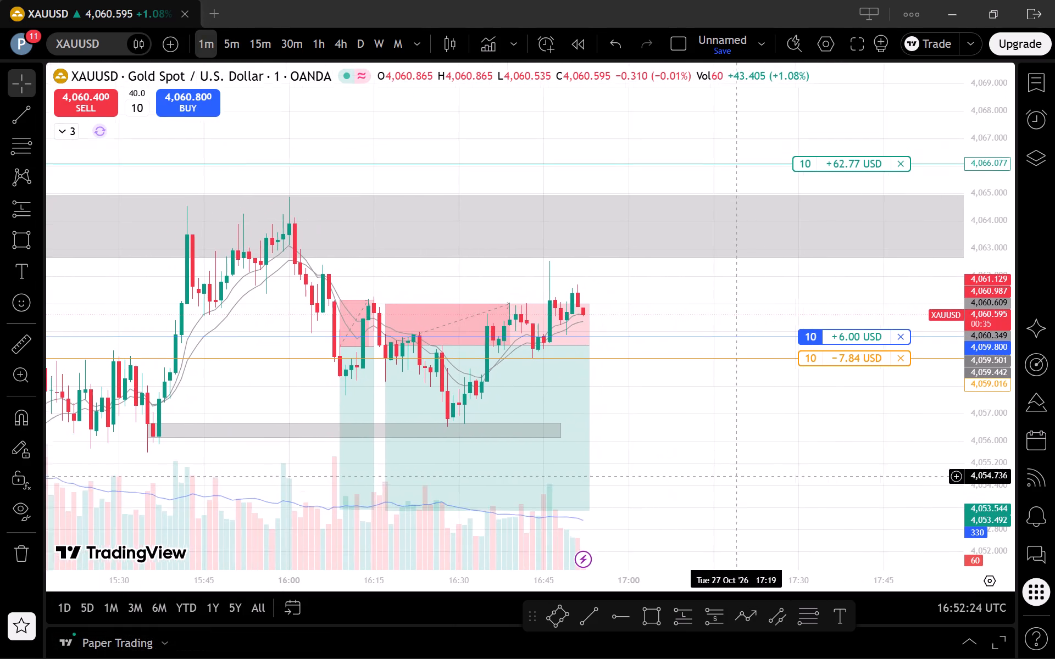
{"action": "left_click_drag", "start_coordinate": [734, 479], "coordinate": [731, 480]}
{"action": "left_click_drag", "start_coordinate": [963, 433], "coordinate": [963, 453]}
{"action": "scroll", "coordinate": [865, 468], "scroll_direction": "down", "scroll_amount": 2}
{"action": "left_click_drag", "start_coordinate": [856, 468], "coordinate": [820, 457]}
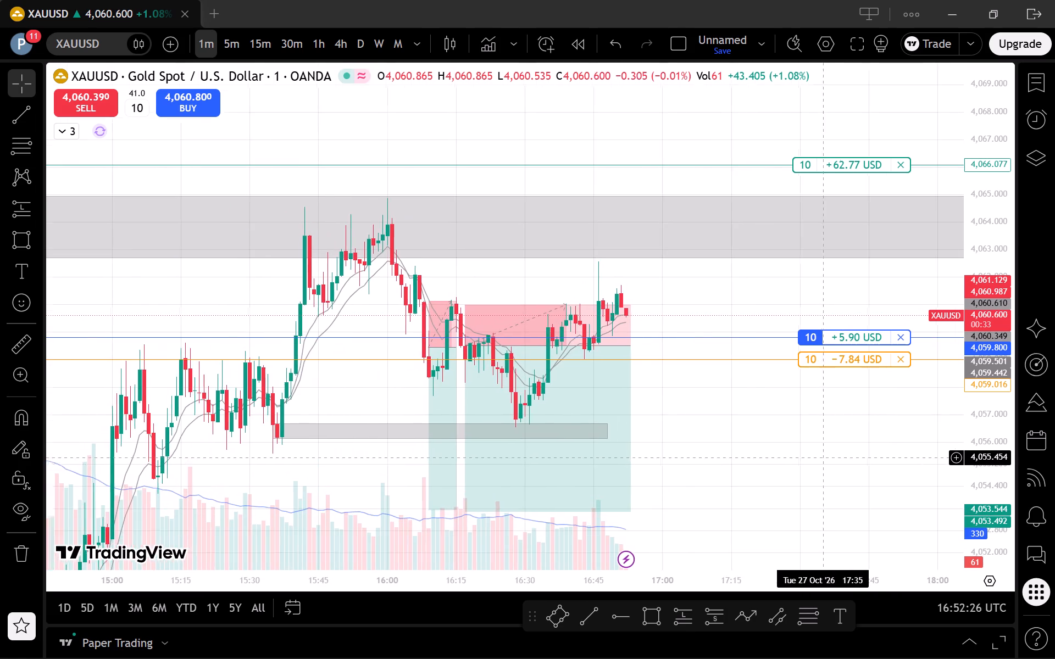
{"action": "left_click_drag", "start_coordinate": [820, 457], "coordinate": [801, 454]}
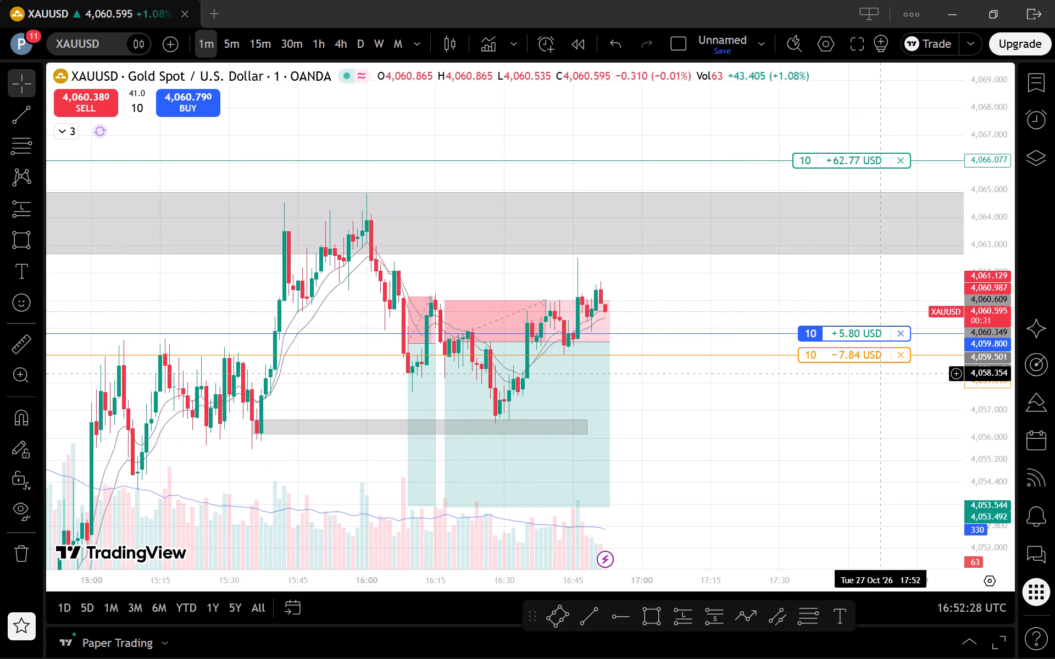
Raise the open XAUUSD position's stop-loss to 4,059.341, just below the entry line.
{"action": "left_click_drag", "start_coordinate": [861, 359], "coordinate": [880, 348]}
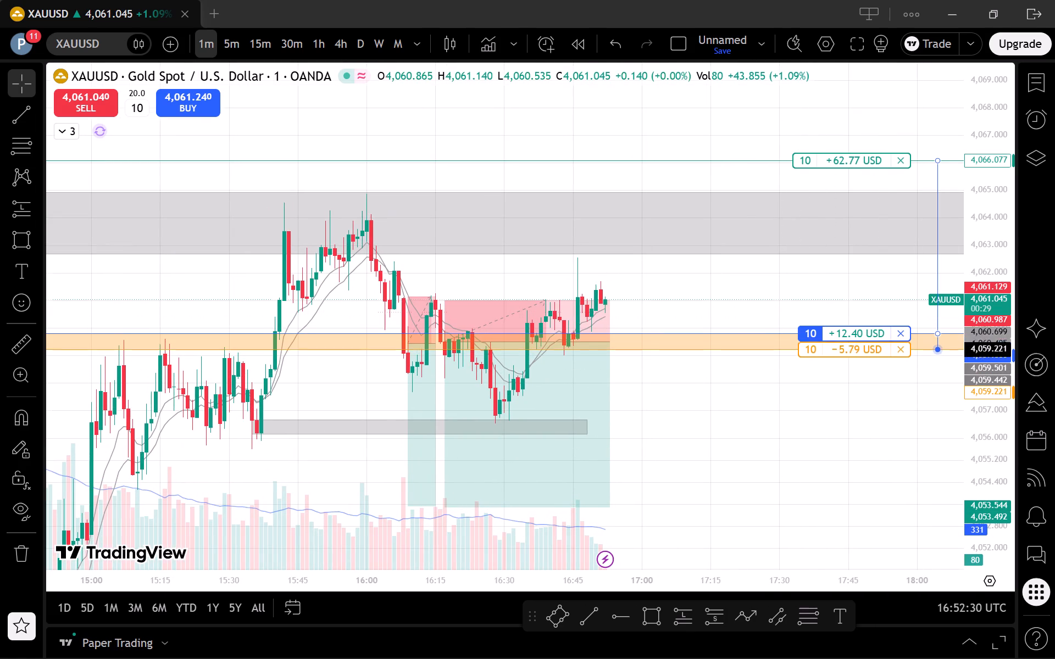
{"action": "left_click_drag", "start_coordinate": [880, 348], "coordinate": [886, 349]}
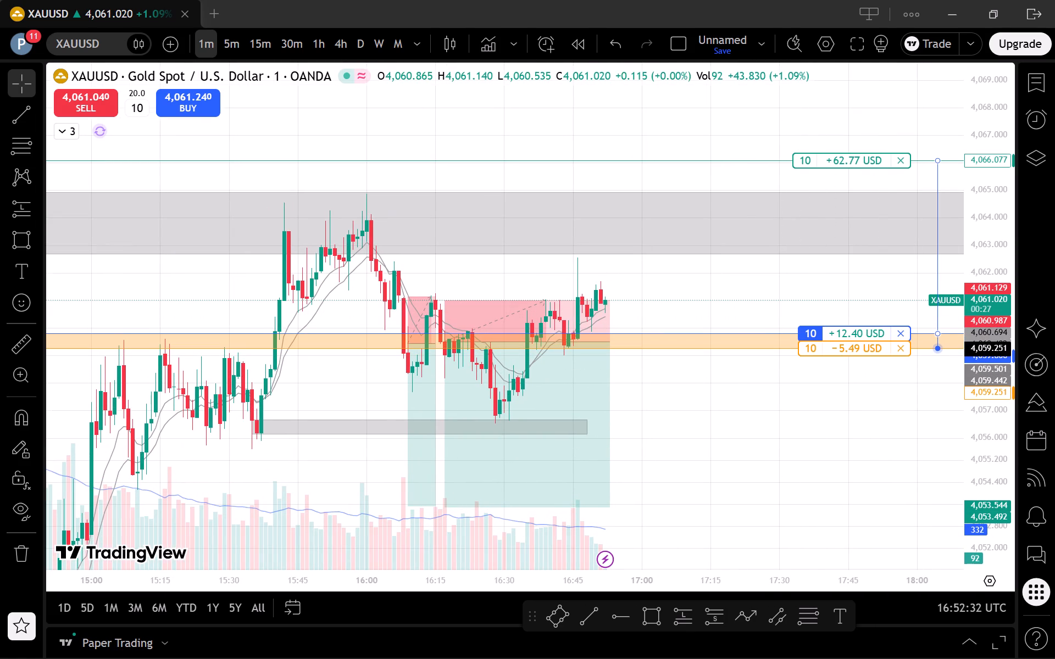
{"action": "left_click_drag", "start_coordinate": [886, 349], "coordinate": [896, 348]}
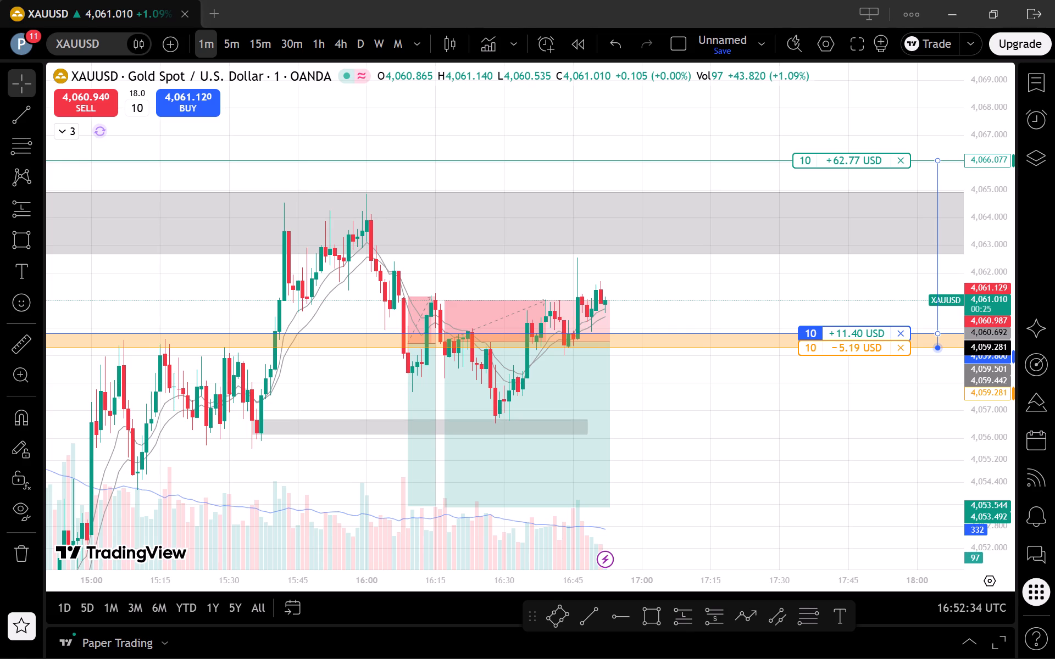
{"action": "left_click_drag", "start_coordinate": [896, 348], "coordinate": [901, 346]}
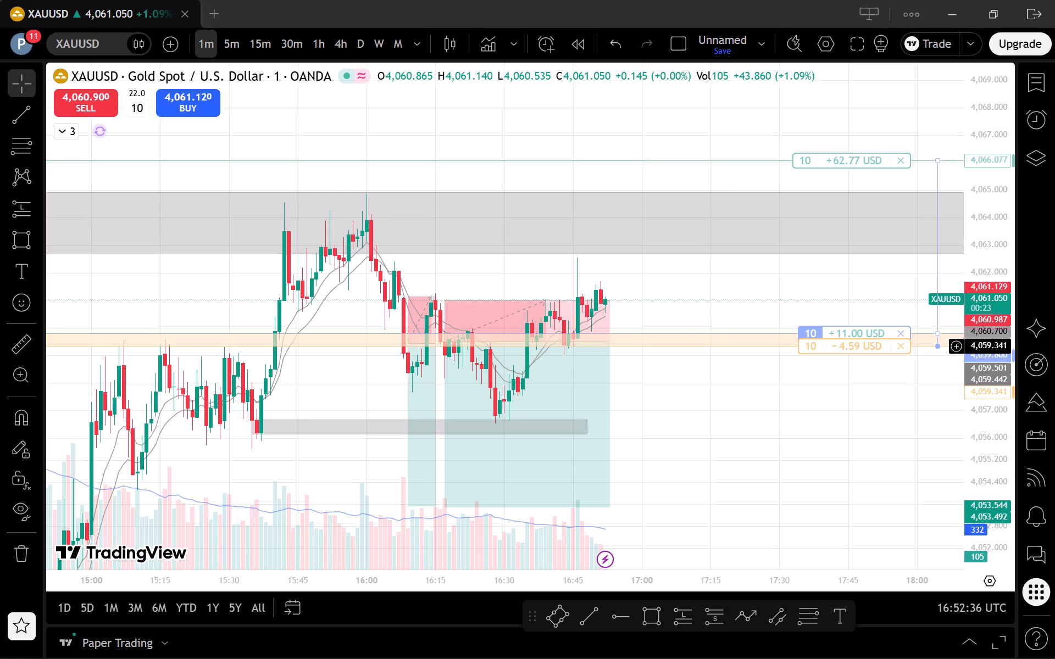
Return XAUUSD to the 5-minute timeframe and examine the rally and pullback around the position's entry, stop-loss and take-profit levels.
{"action": "left_click_drag", "start_coordinate": [846, 447], "coordinate": [808, 455]}
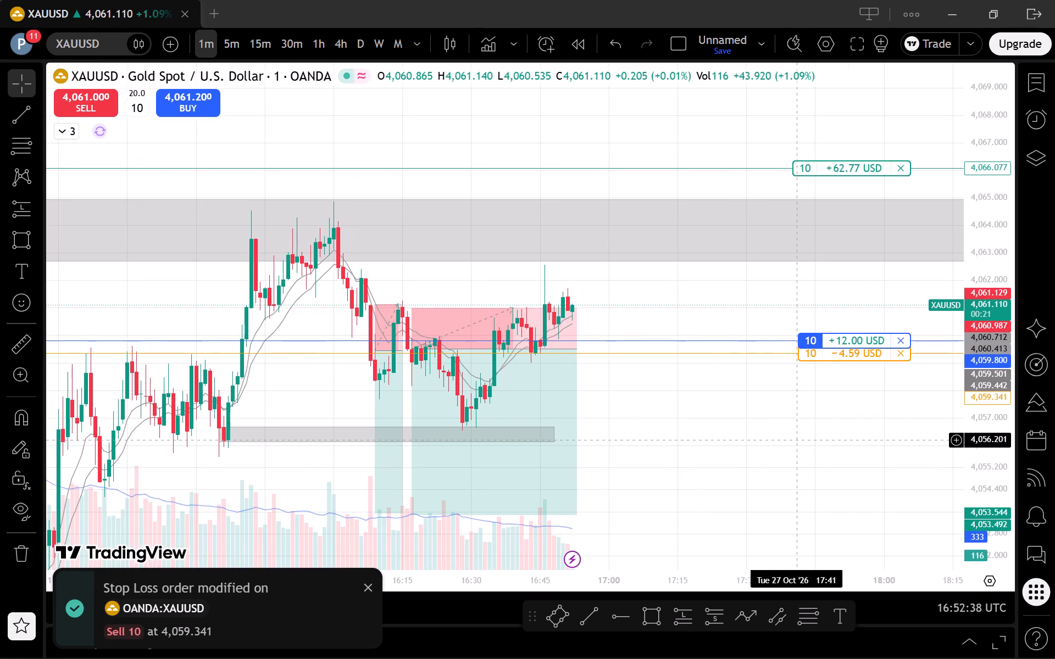
{"action": "scroll", "coordinate": [919, 474], "scroll_direction": "down", "scroll_amount": 1}
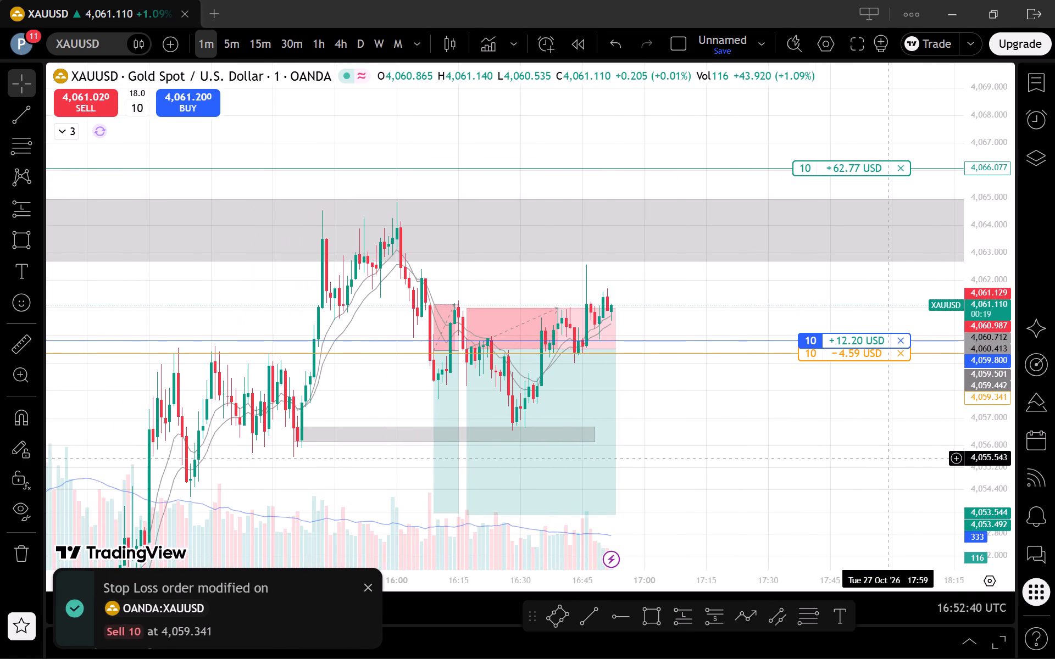
{"action": "left_click", "coordinate": [229, 42]}
{"action": "scroll", "coordinate": [693, 412], "scroll_direction": "up", "scroll_amount": 2}
{"action": "left_click_drag", "start_coordinate": [709, 476], "coordinate": [942, 447]}
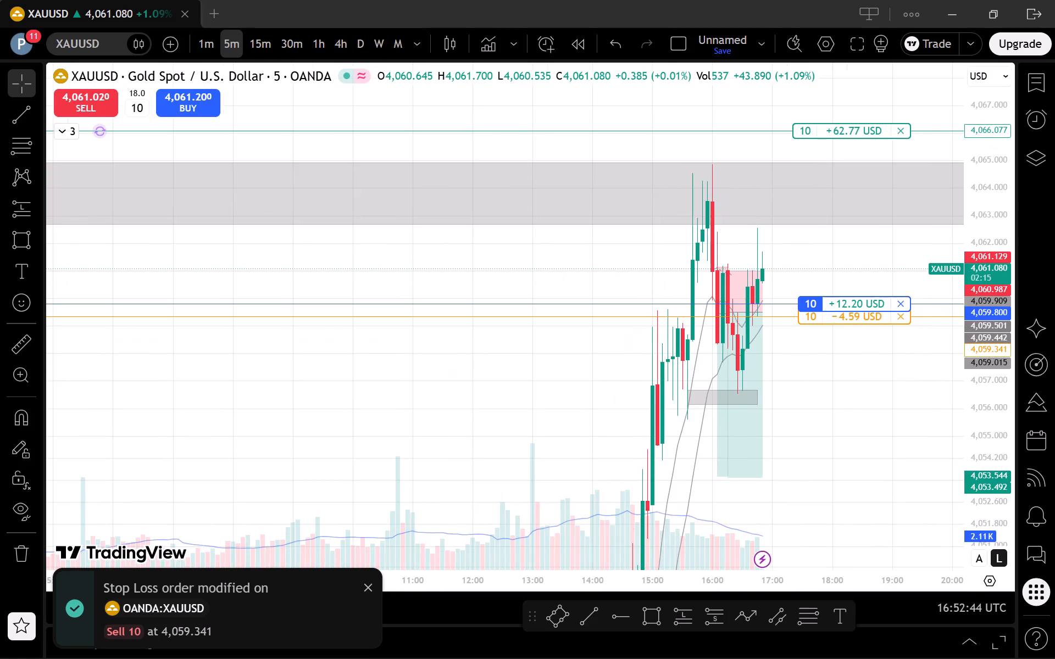
{"action": "left_click_drag", "start_coordinate": [992, 293], "coordinate": [980, 414]}
{"action": "scroll", "coordinate": [817, 453], "scroll_direction": "up", "scroll_amount": 2}
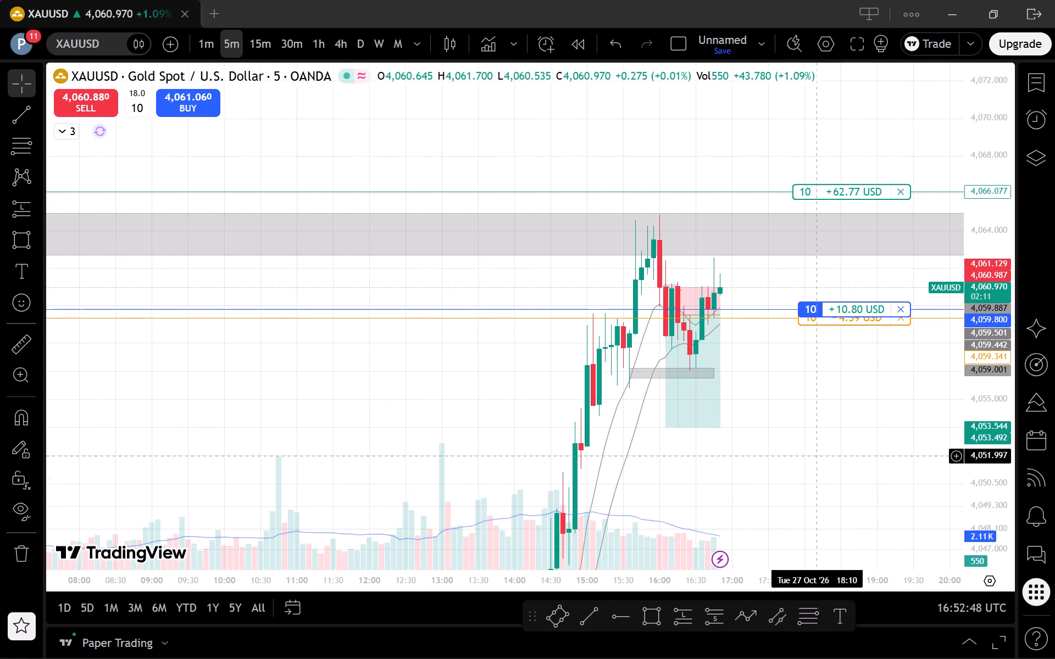
{"action": "scroll", "coordinate": [813, 457], "scroll_direction": "up", "scroll_amount": 1}
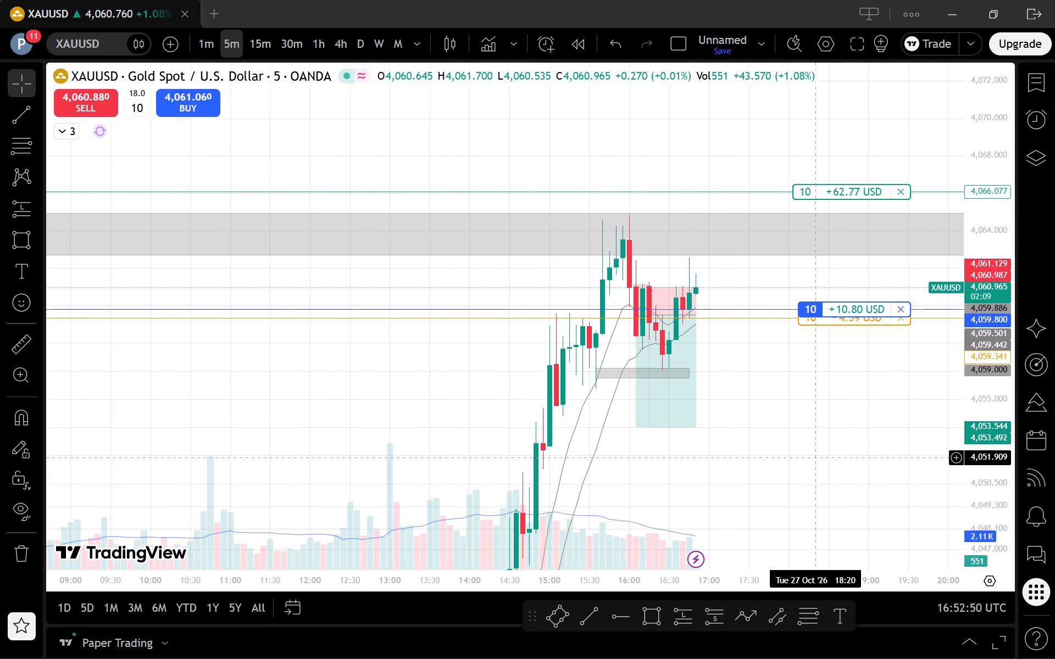
{"action": "scroll", "coordinate": [813, 457], "scroll_direction": "up", "scroll_amount": 1}
{"action": "left_click_drag", "start_coordinate": [774, 460], "coordinate": [789, 446]}
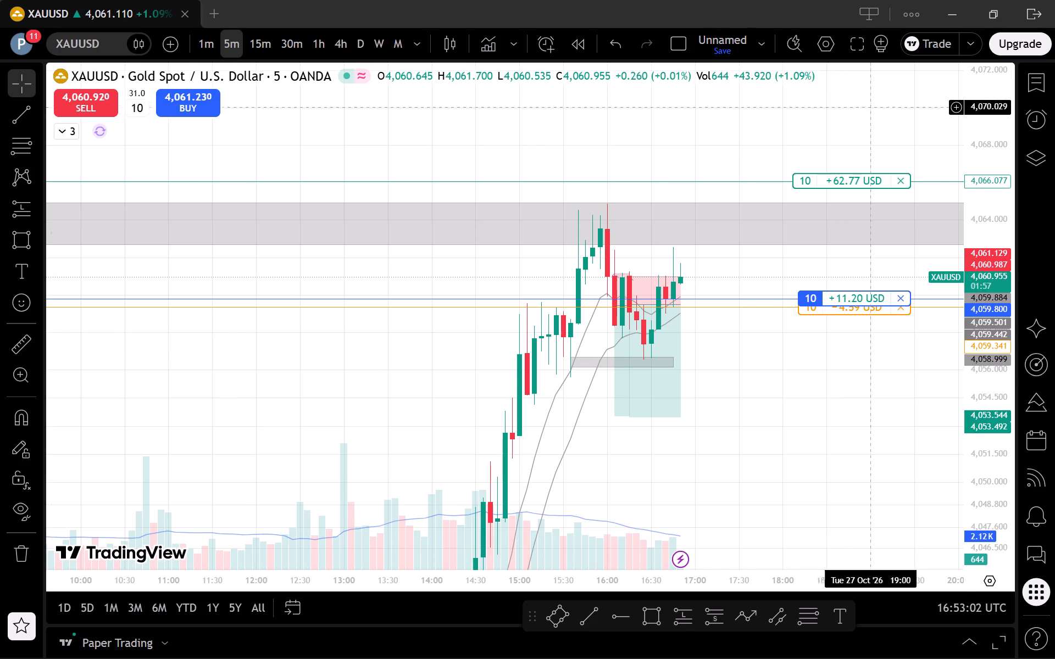
Examine the 5-minute XAUUSD chart in fullscreen mode around the position and grey zones, and restore the hidden panels.
{"action": "left_click", "coordinate": [849, 45]}
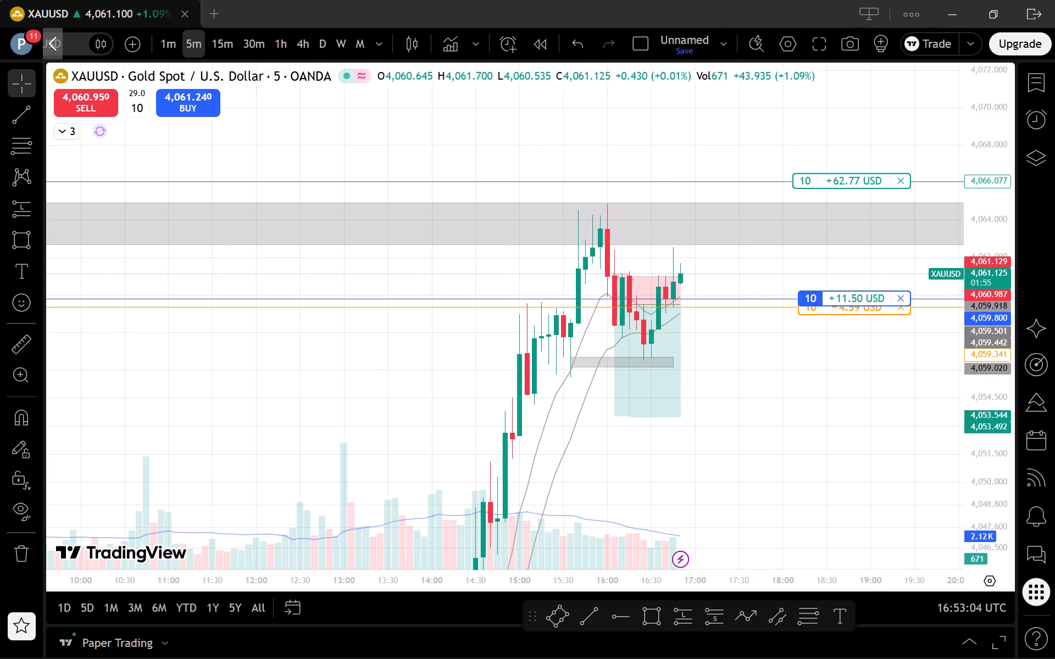
{"action": "left_click", "coordinate": [819, 36]}
{"action": "left_click_drag", "start_coordinate": [807, 448], "coordinate": [772, 428]}
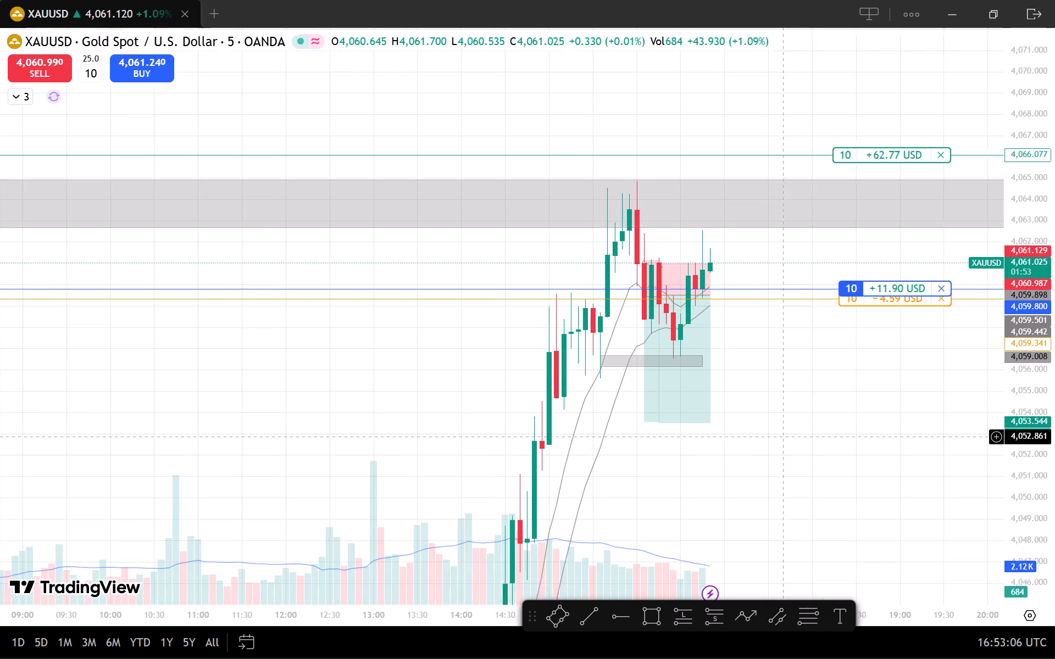
{"action": "left_click_drag", "start_coordinate": [772, 428], "coordinate": [778, 398]}
{"action": "scroll", "coordinate": [802, 426], "scroll_direction": "up", "scroll_amount": 2}
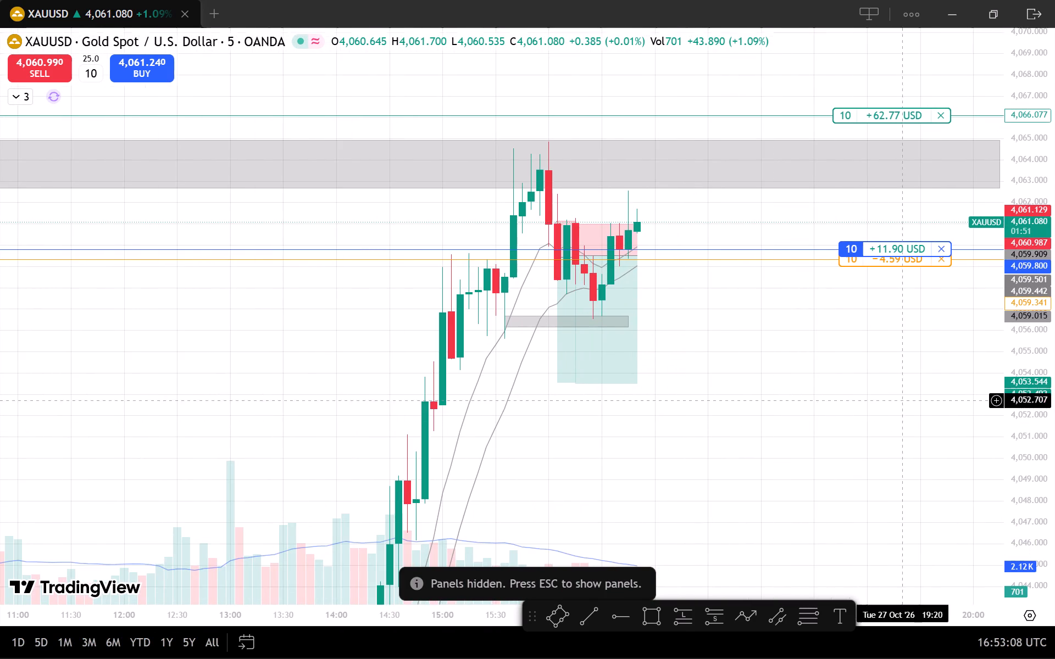
{"action": "left_click_drag", "start_coordinate": [1043, 310], "coordinate": [1032, 400]}
{"action": "scroll", "coordinate": [839, 440], "scroll_direction": "down", "scroll_amount": 2}
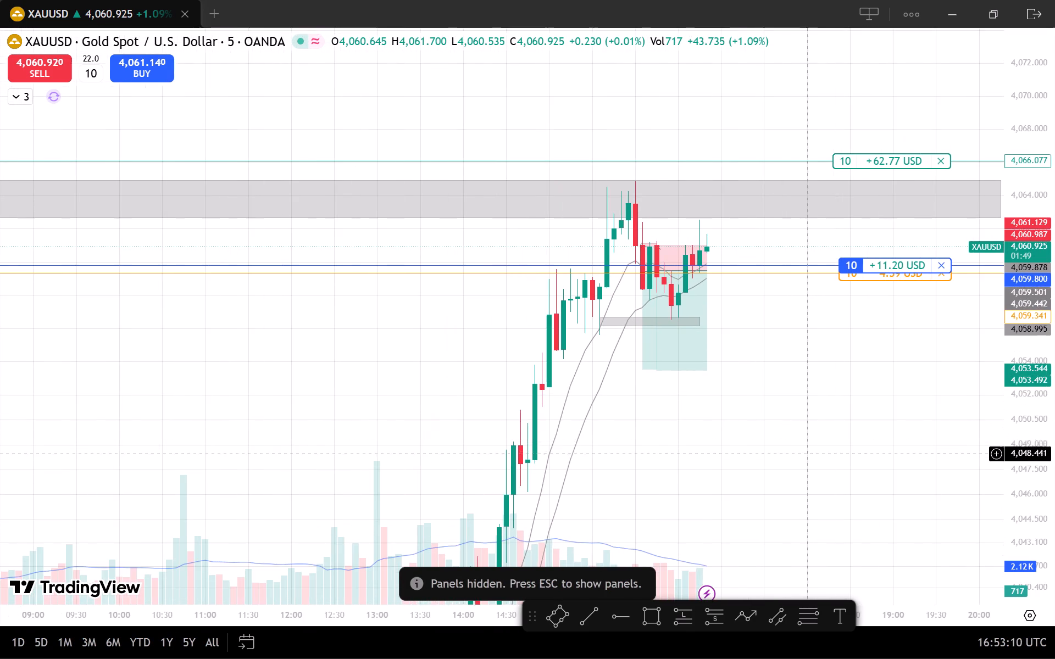
{"action": "left_click_drag", "start_coordinate": [785, 456], "coordinate": [704, 423]}
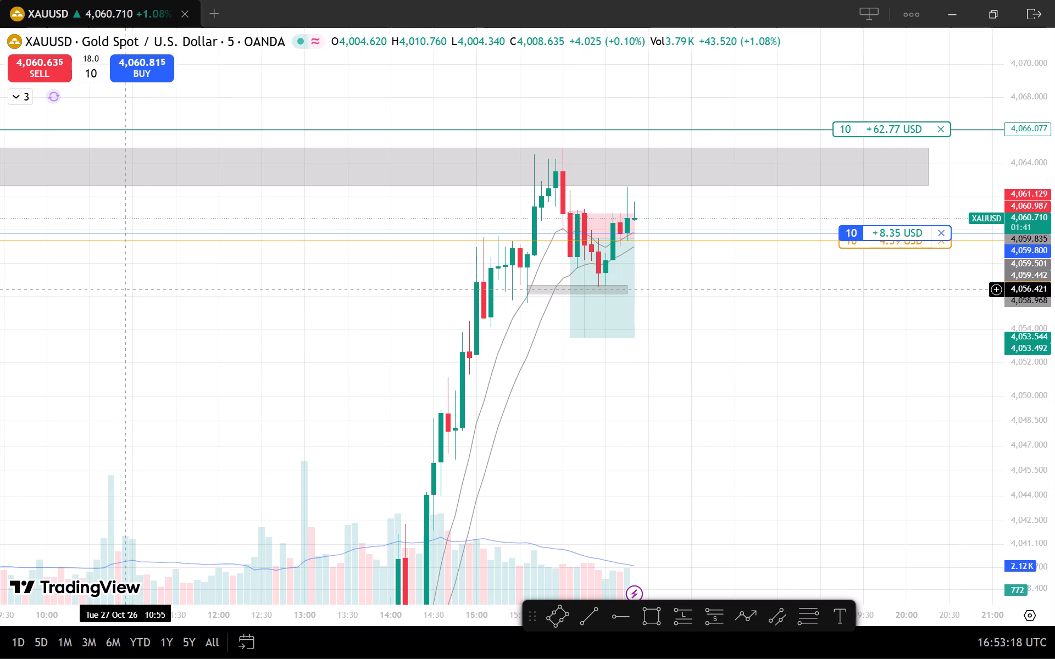
{"action": "key", "text": "Escape"}
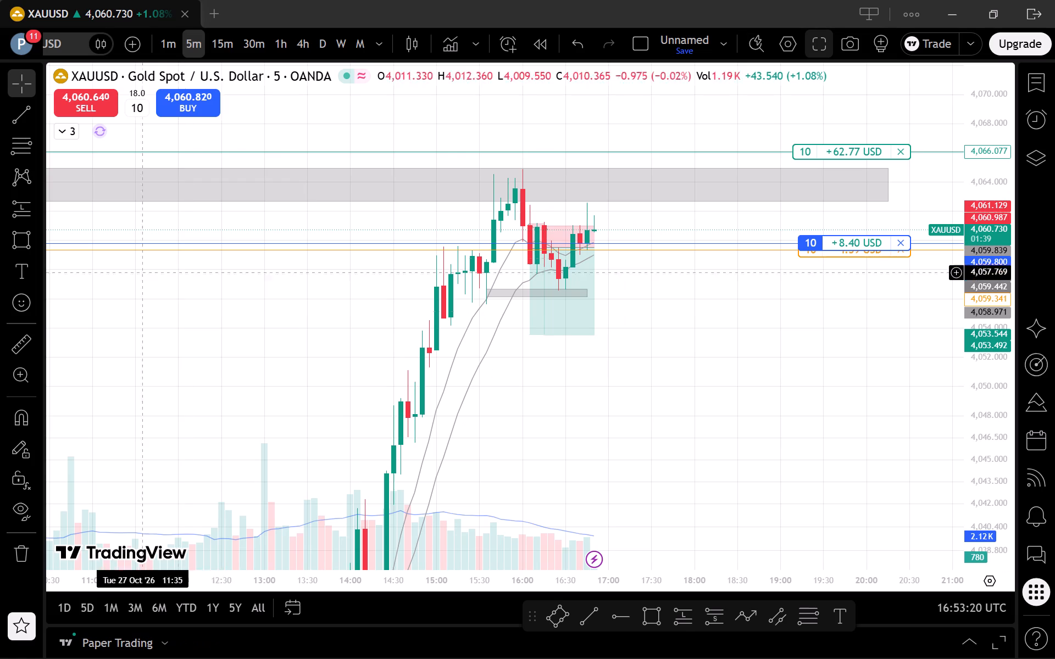
Switch XAUUSD to the 1-minute timeframe and examine the latest candle near the entry and stop-loss levels, briefly comparing the 5-minute view.
{"action": "scroll", "coordinate": [730, 427], "scroll_direction": "down", "scroll_amount": 2}
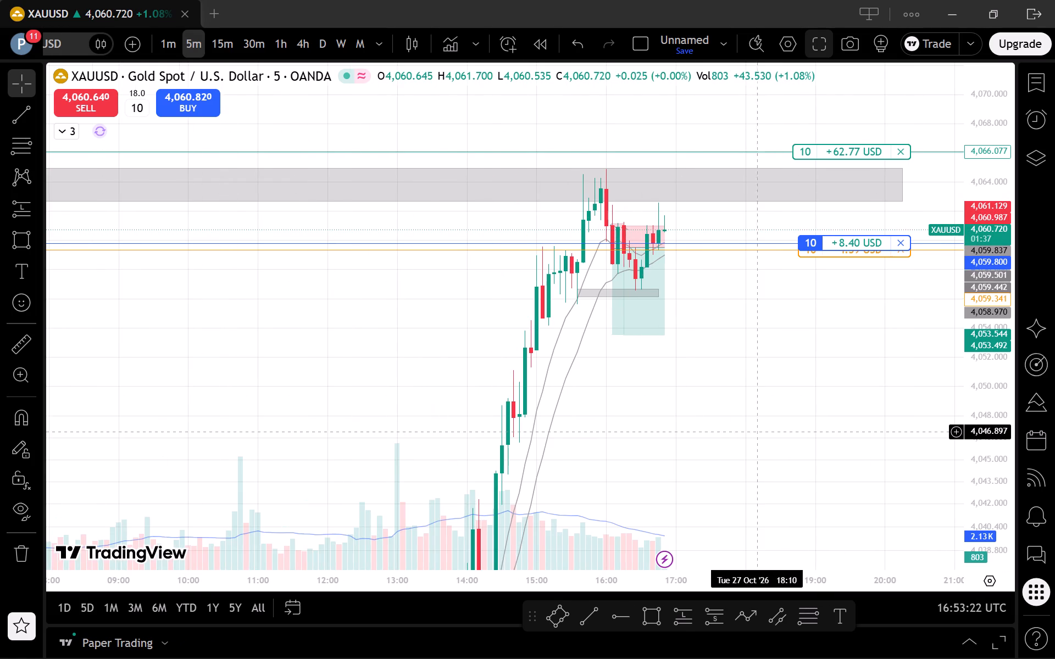
{"action": "left_click", "coordinate": [162, 44]}
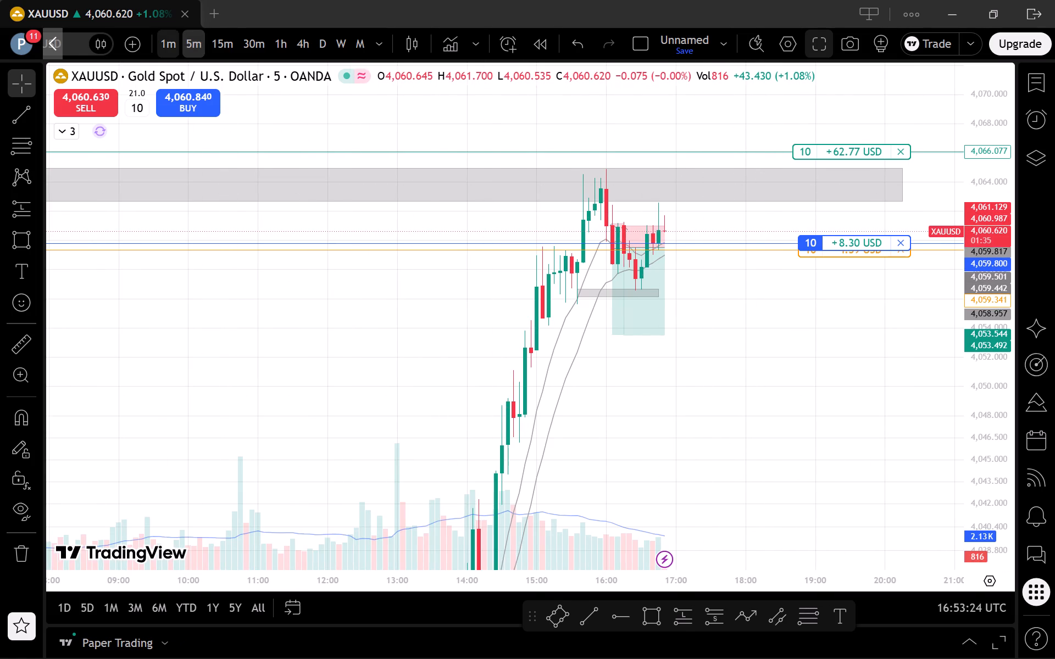
{"action": "scroll", "coordinate": [742, 317], "scroll_direction": "down", "scroll_amount": 1}
{"action": "left_click_drag", "start_coordinate": [995, 495], "coordinate": [975, 335]}
{"action": "left_click_drag", "start_coordinate": [889, 319], "coordinate": [863, 371]}
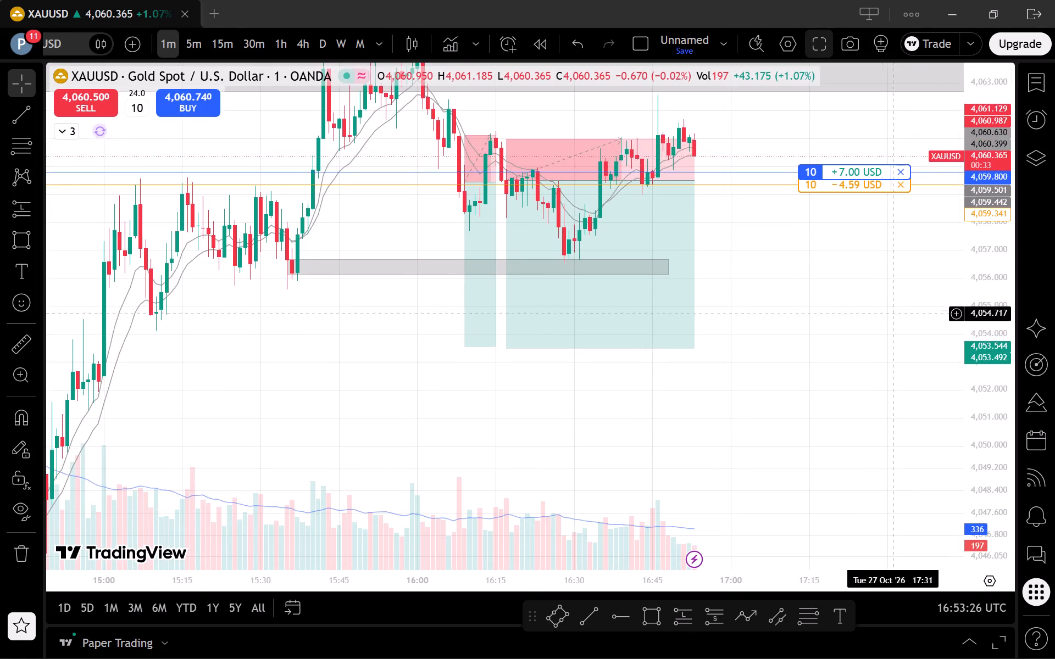
{"action": "left_click_drag", "start_coordinate": [863, 371], "coordinate": [761, 500]}
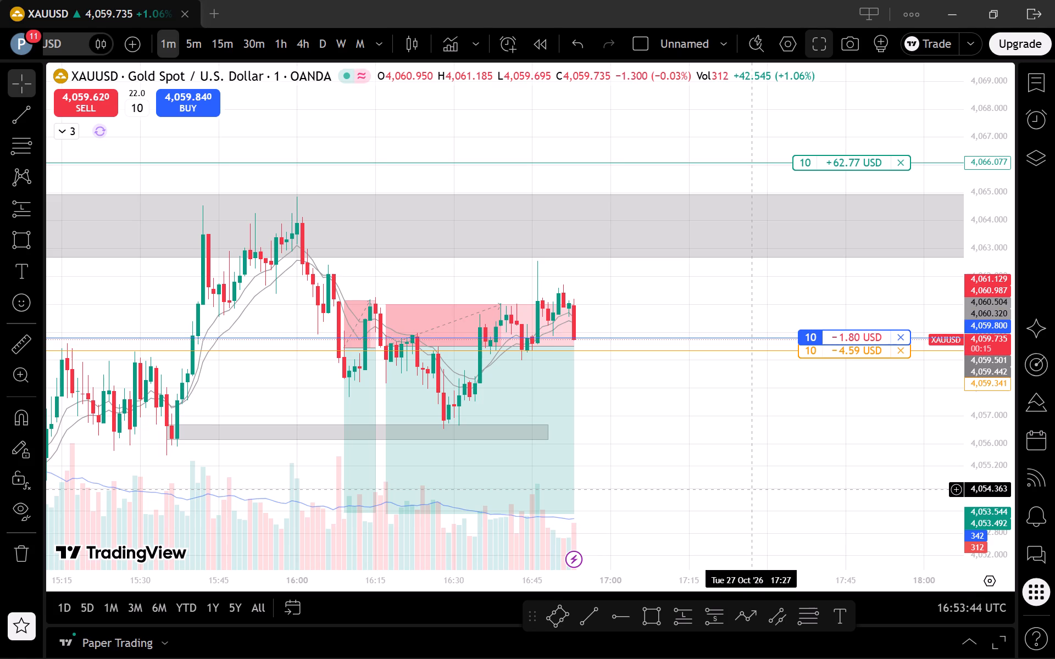
{"action": "scroll", "coordinate": [771, 502], "scroll_direction": "down", "scroll_amount": 1}
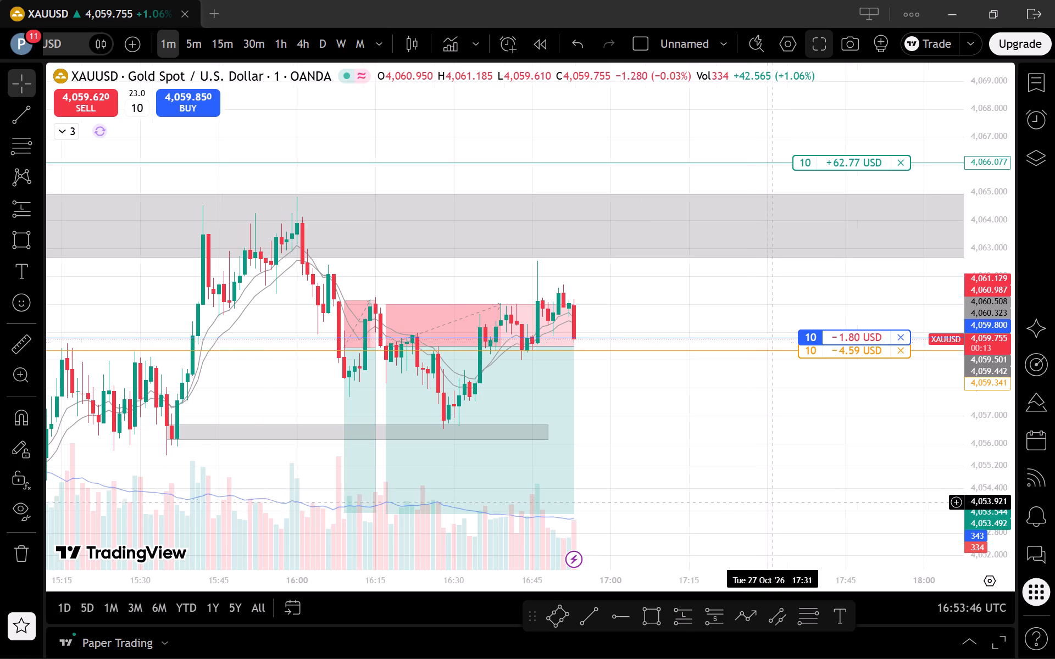
{"action": "scroll", "coordinate": [771, 502], "scroll_direction": "down", "scroll_amount": 1}
{"action": "scroll", "coordinate": [771, 502], "scroll_direction": "up", "scroll_amount": 2}
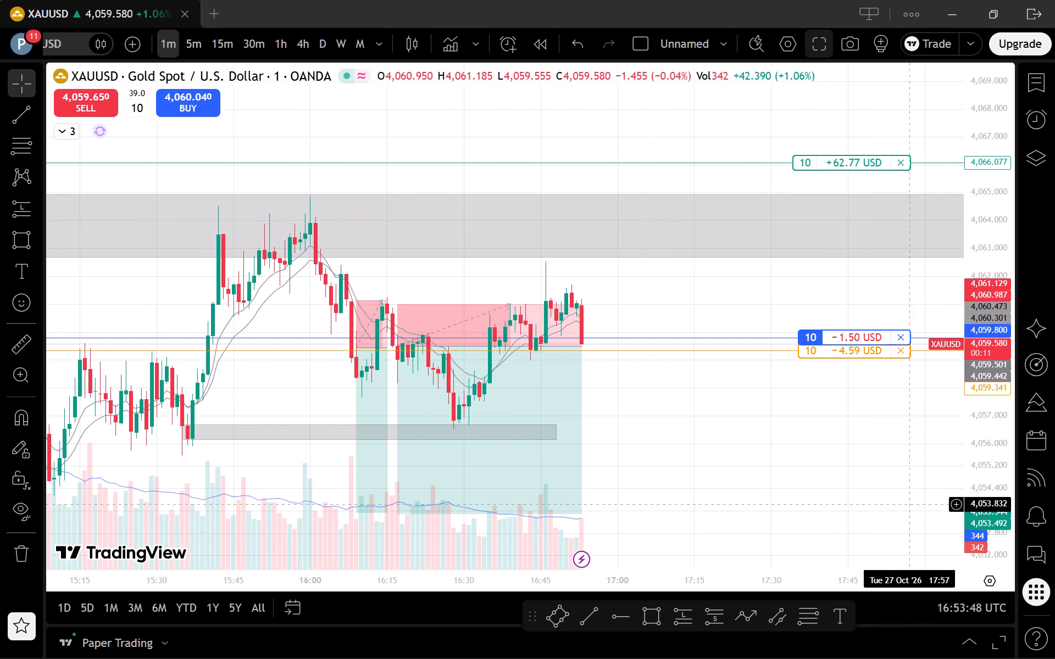
{"action": "left_click_drag", "start_coordinate": [1002, 502], "coordinate": [985, 403]}
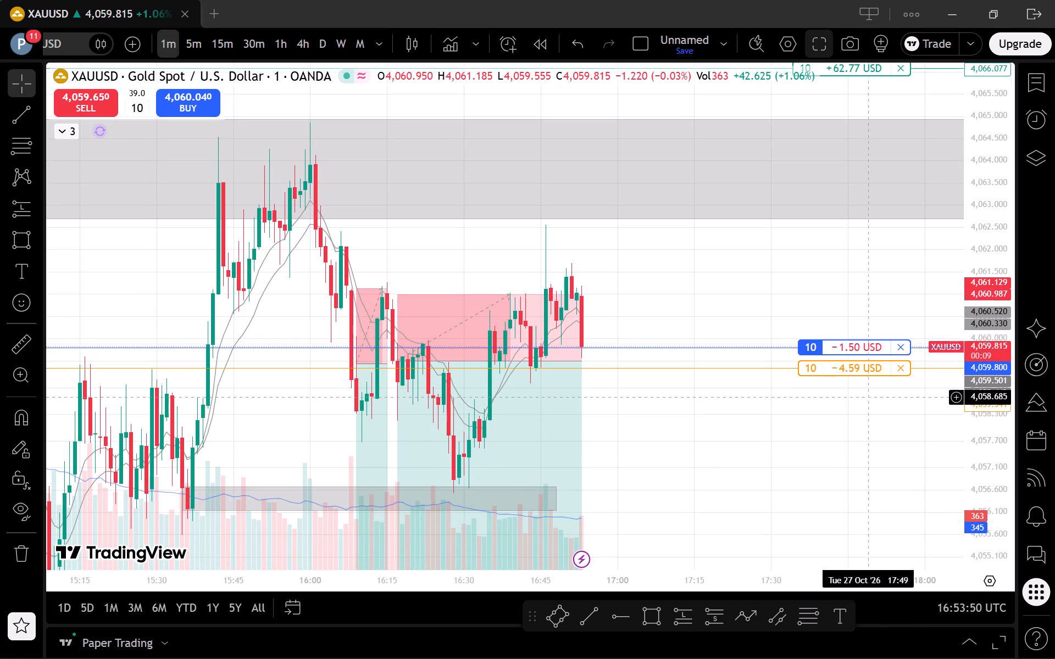
{"action": "left_click", "coordinate": [190, 33]}
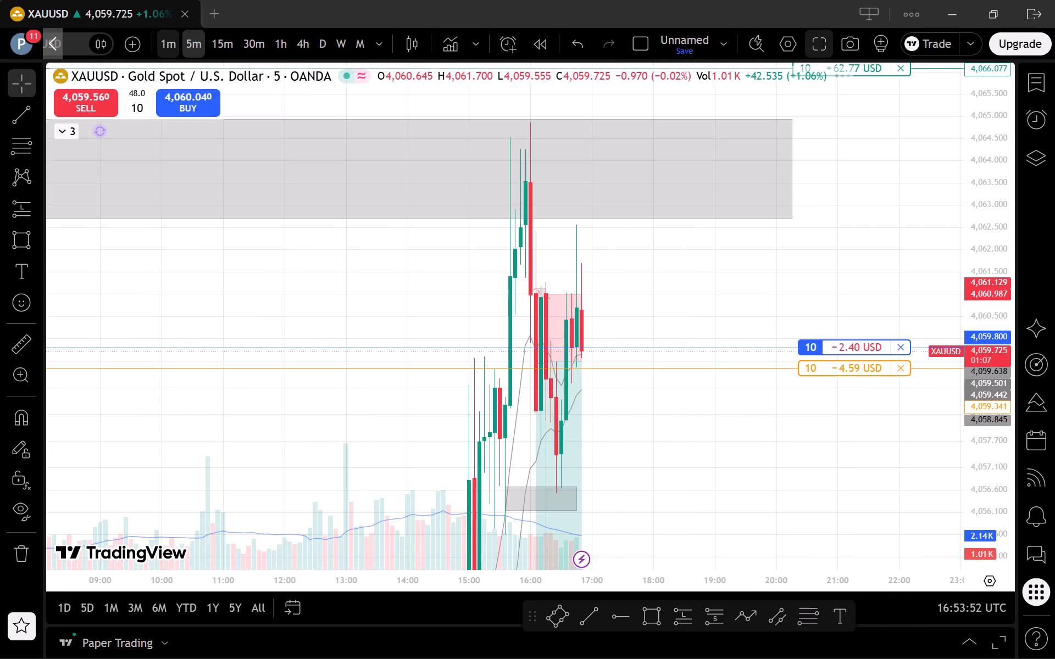
{"action": "left_click", "coordinate": [168, 44]}
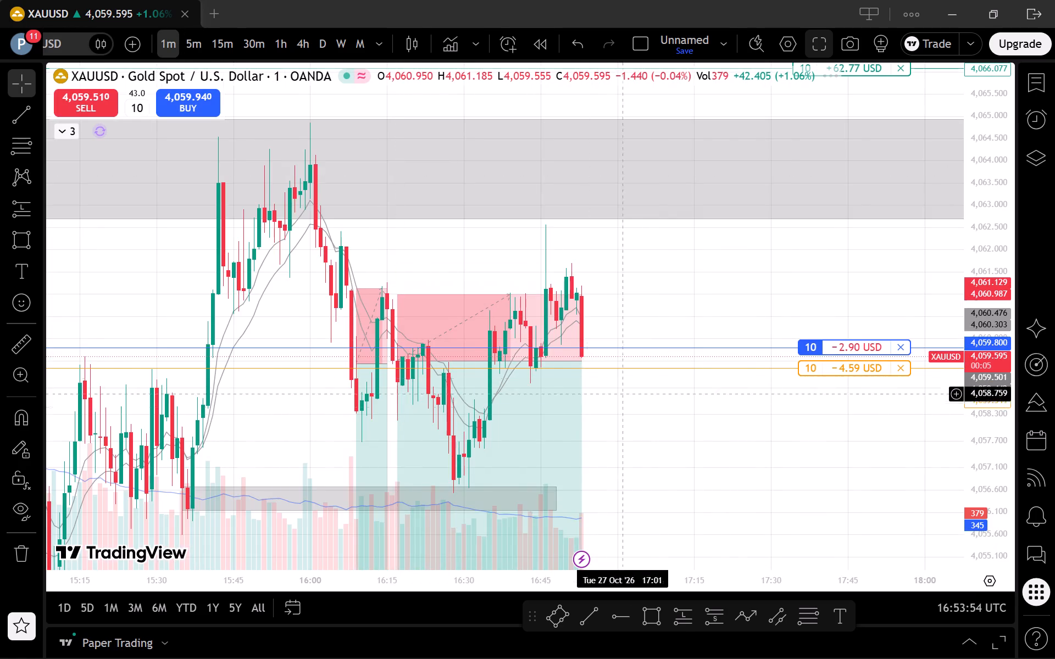
Examine the latest XAUUSD price action on the 1-minute chart, comparing it with the 5-minute and 15-minute views.
{"action": "scroll", "coordinate": [669, 443], "scroll_direction": "down", "scroll_amount": 1}
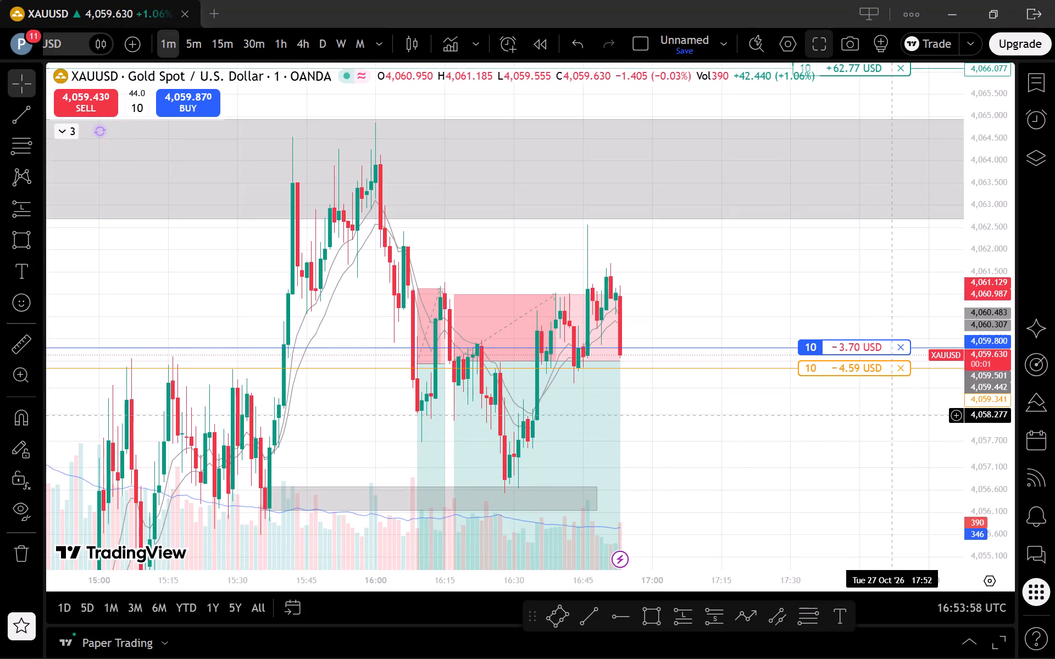
{"action": "left_click", "coordinate": [897, 466]}
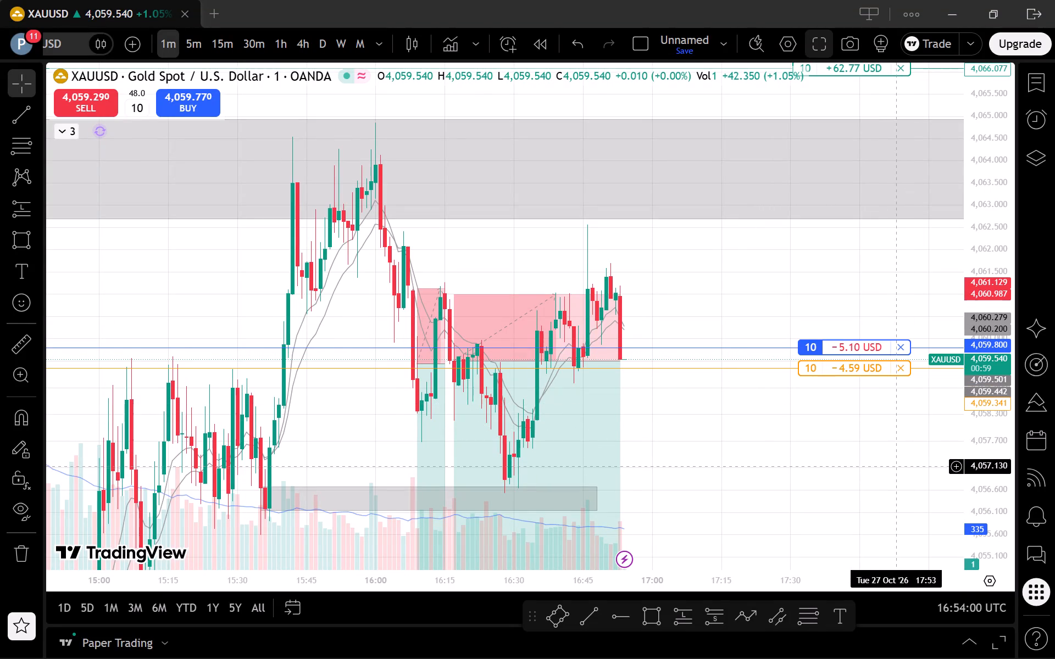
{"action": "left_click_drag", "start_coordinate": [784, 459], "coordinate": [796, 454]}
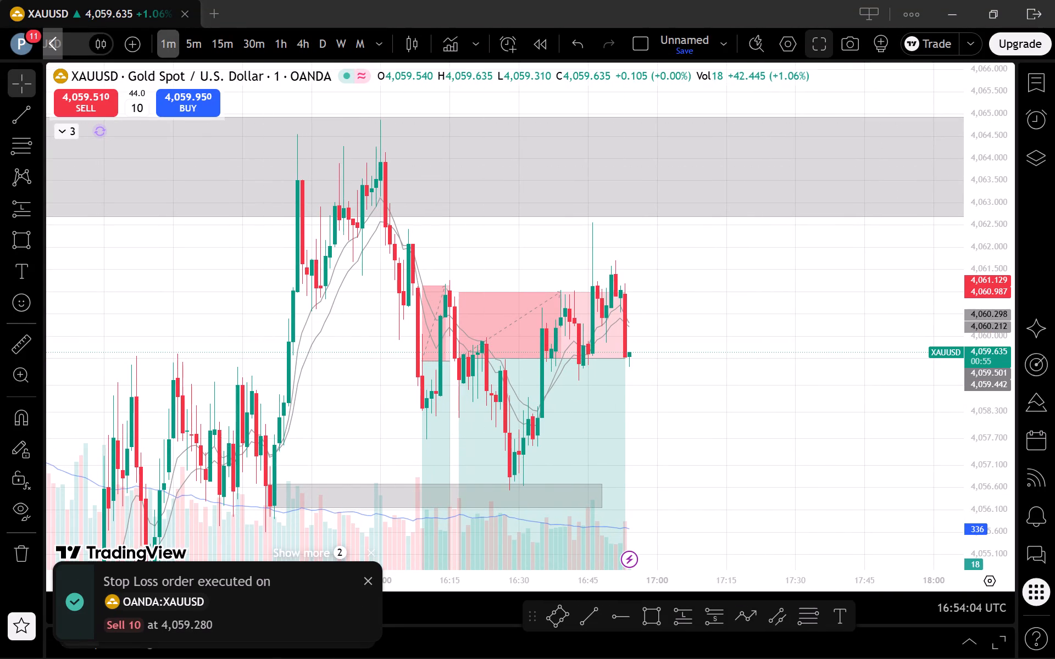
{"action": "left_click_drag", "start_coordinate": [190, 44], "coordinate": [197, 44]}
{"action": "left_click_drag", "start_coordinate": [1001, 273], "coordinate": [1013, 502]}
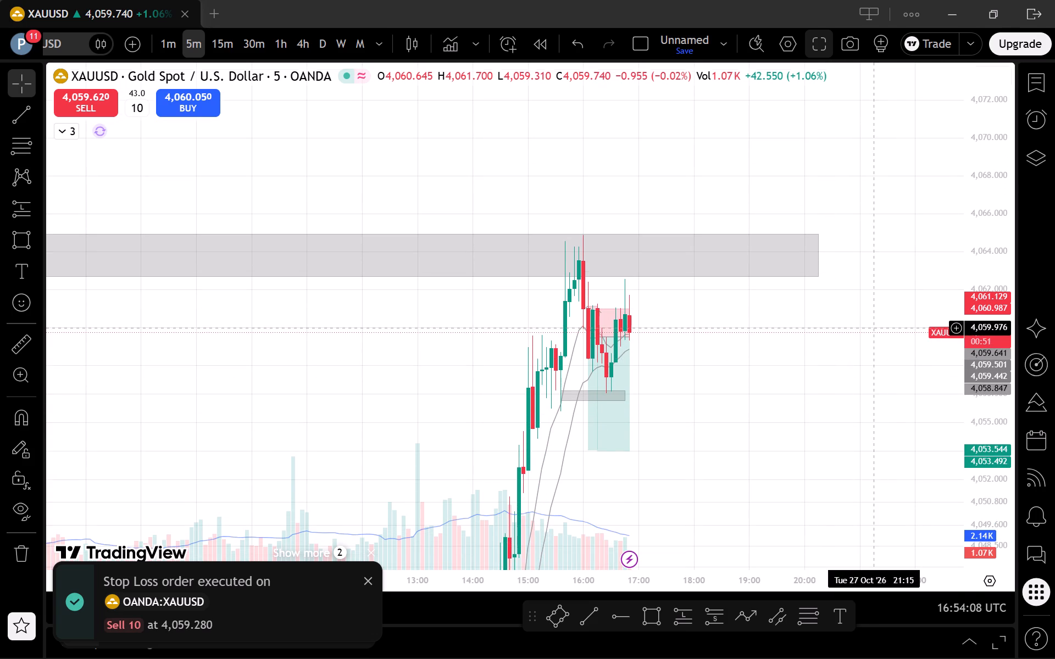
{"action": "left_click", "coordinate": [218, 40]}
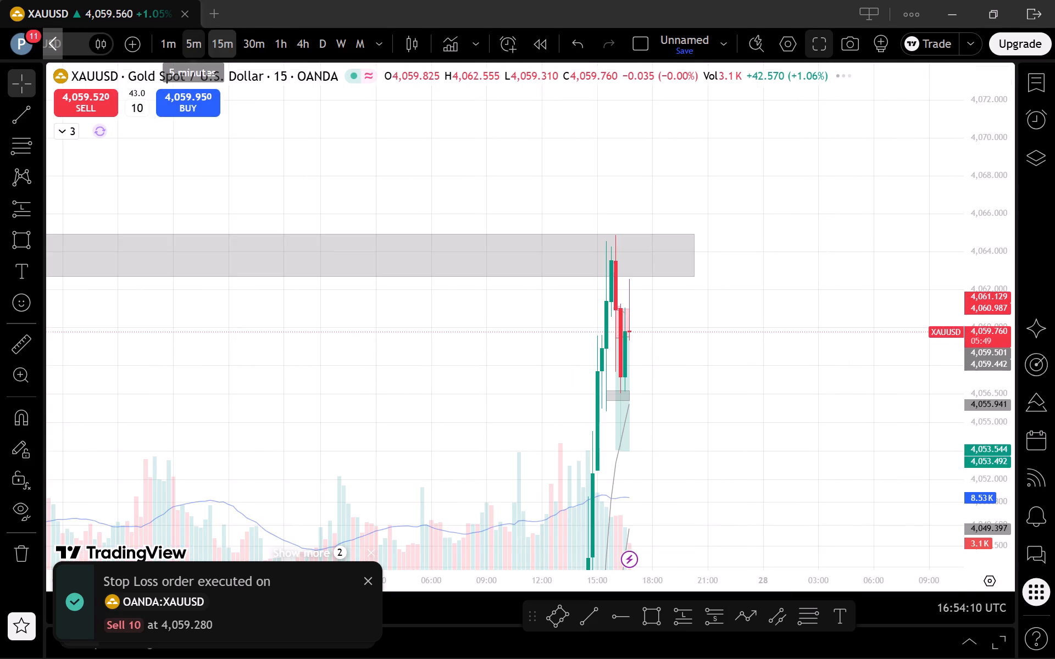
{"action": "left_click", "coordinate": [194, 36]}
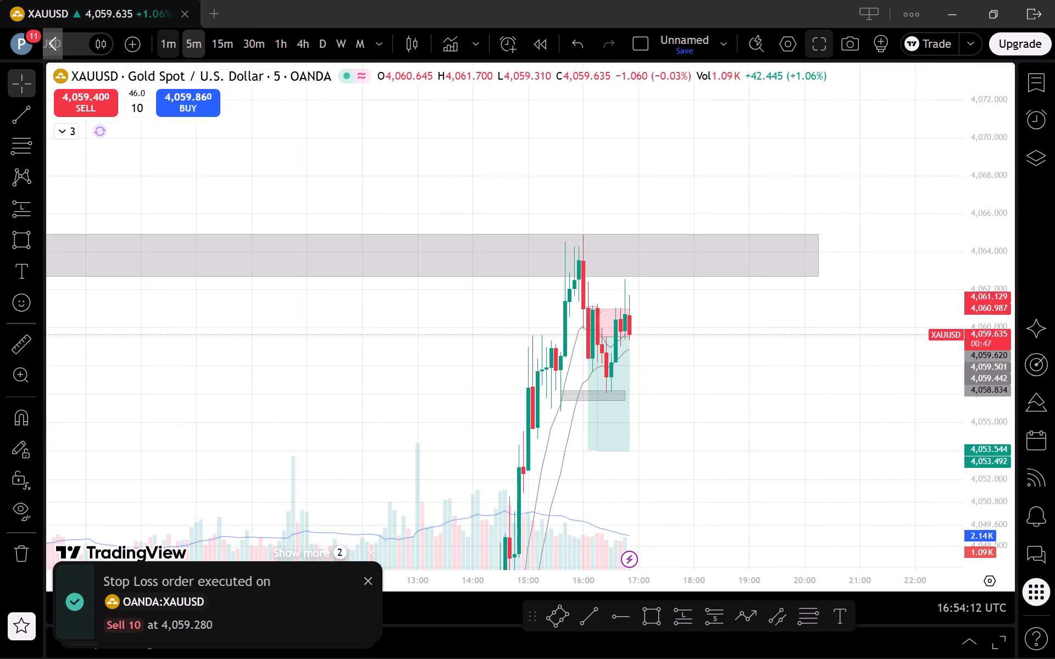
{"action": "left_click", "coordinate": [157, 39]}
{"action": "scroll", "coordinate": [732, 378], "scroll_direction": "down", "scroll_amount": 3}
{"action": "left_click_drag", "start_coordinate": [986, 498], "coordinate": [964, 396]}
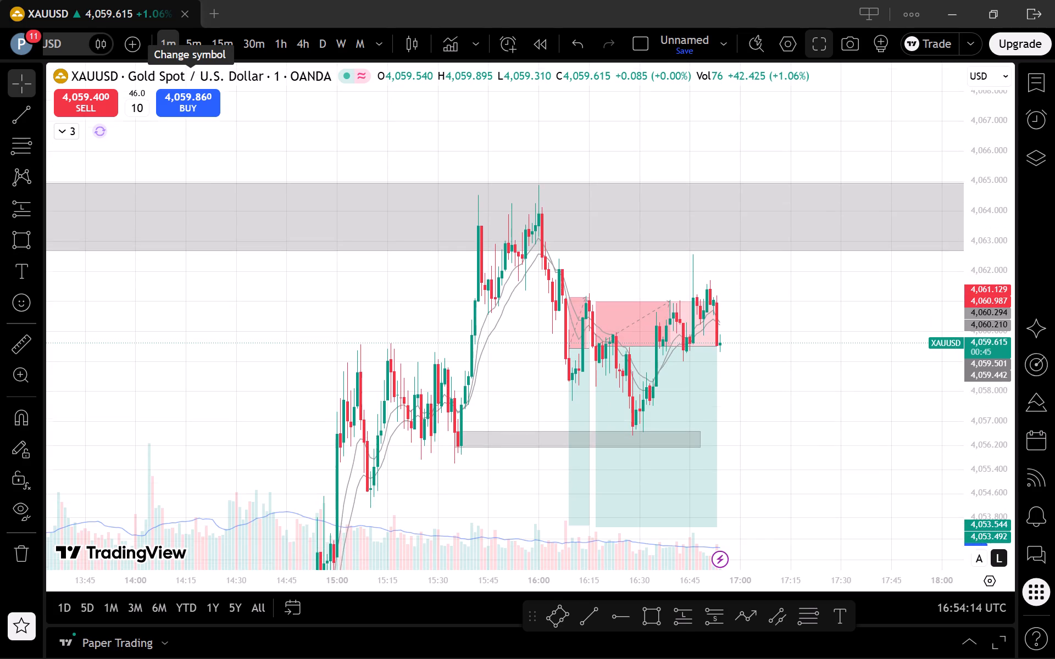
{"action": "scroll", "coordinate": [875, 387], "scroll_direction": "up", "scroll_amount": 2}
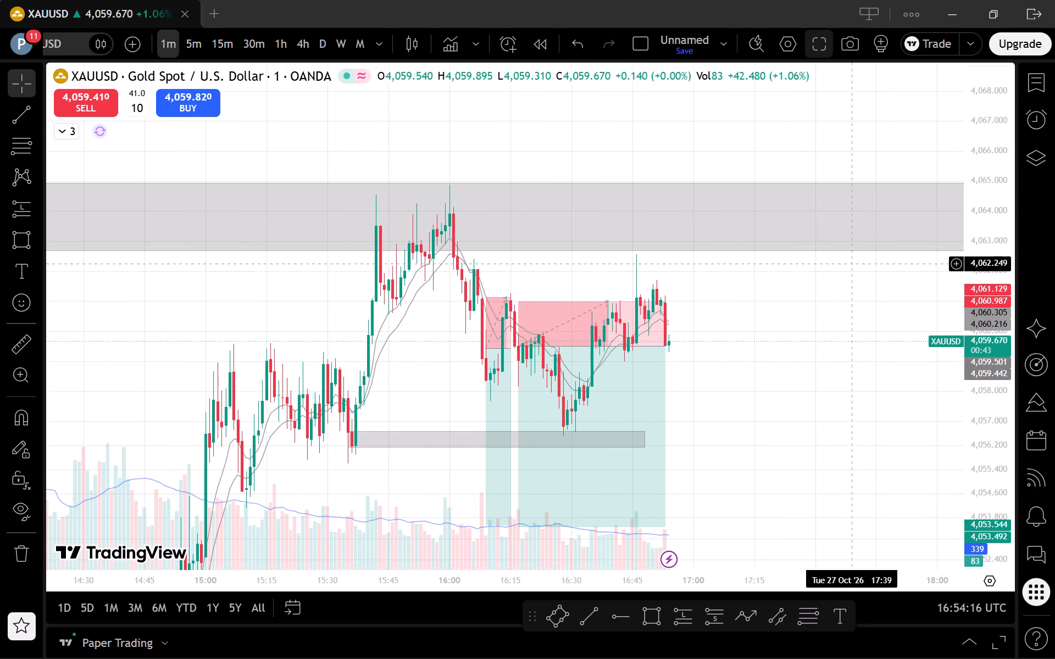
Sell 10 units of XAUUSD at market to open a short paper position.
{"action": "left_click", "coordinate": [95, 96]}
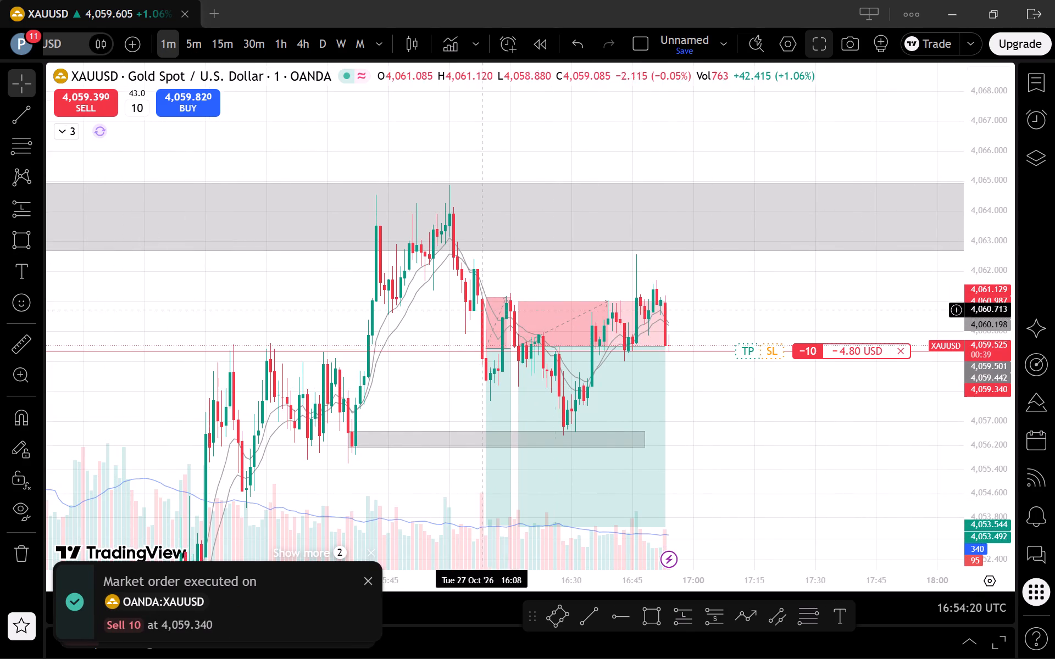
Add a stop-loss at 4,060.960 to the short XAUUSD position, near the top of the red risk box.
{"action": "left_click_drag", "start_coordinate": [778, 358], "coordinate": [821, 300]}
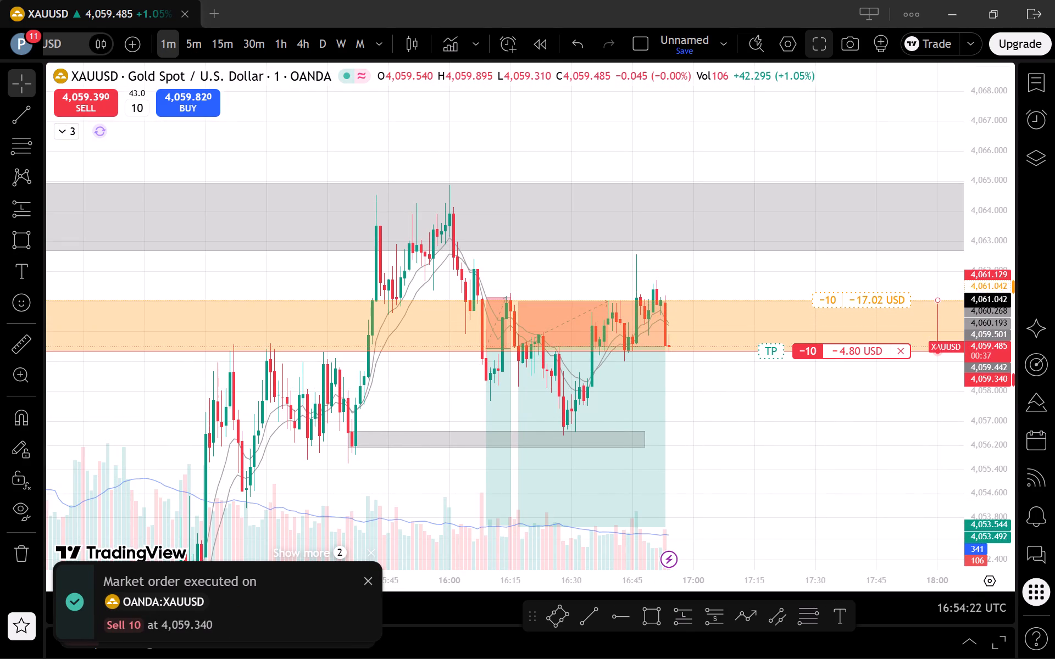
{"action": "left_click_drag", "start_coordinate": [821, 300], "coordinate": [839, 304]}
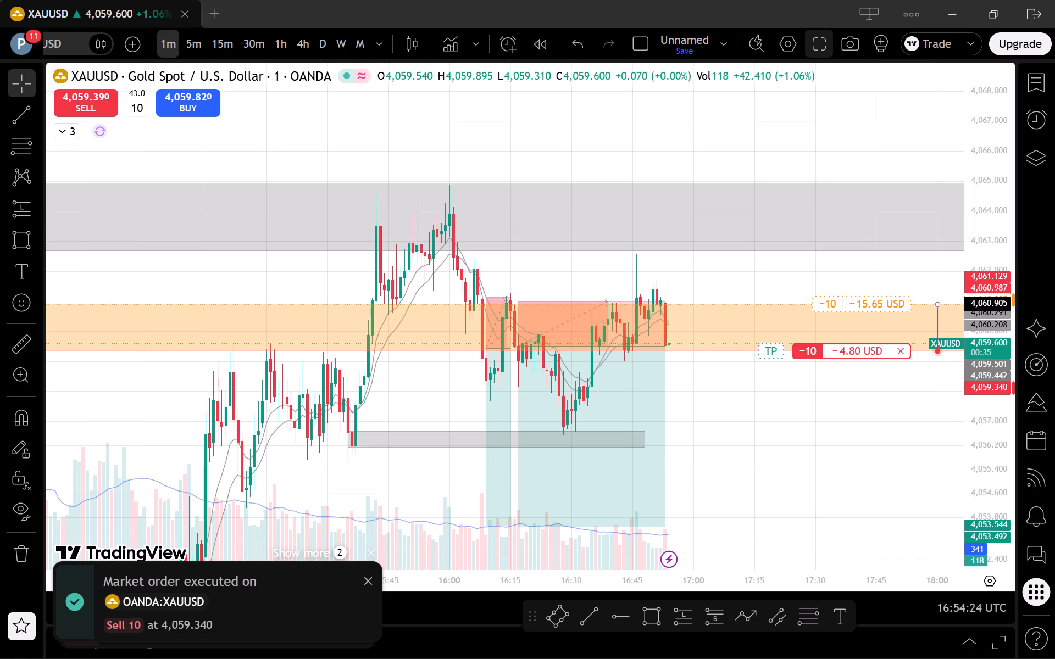
{"action": "left_click_drag", "start_coordinate": [839, 304], "coordinate": [851, 303]}
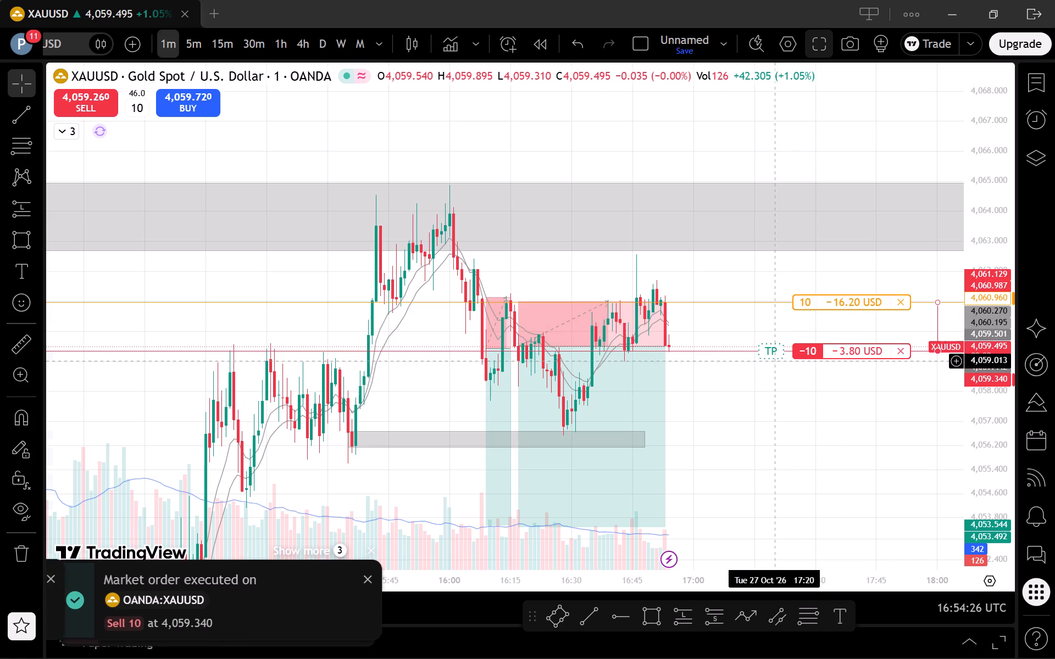
Add a take-profit at 4,053.807 to the short XAUUSD position, just above the bottom of the green target box.
{"action": "left_click_drag", "start_coordinate": [779, 348], "coordinate": [856, 441]}
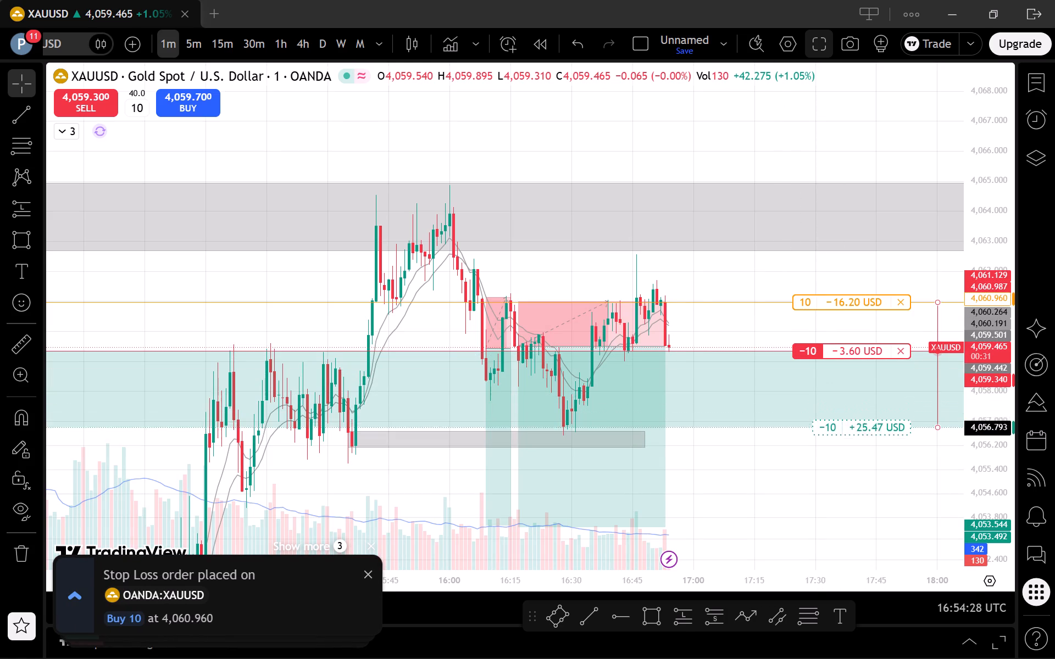
{"action": "left_click_drag", "start_coordinate": [856, 441], "coordinate": [871, 507]}
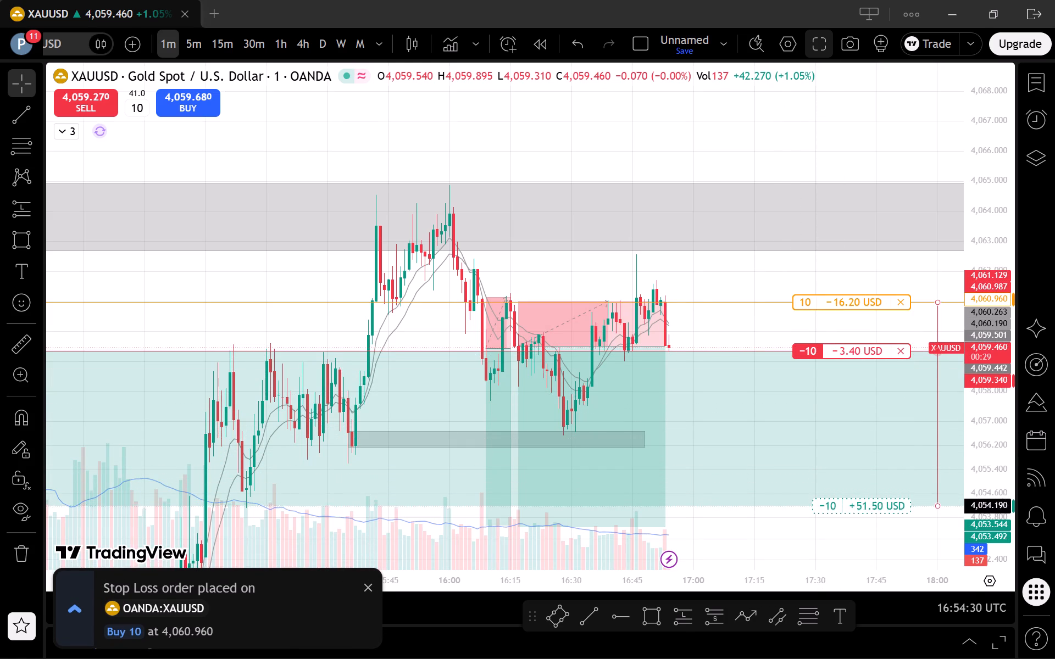
{"action": "left_click_drag", "start_coordinate": [871, 507], "coordinate": [879, 515]}
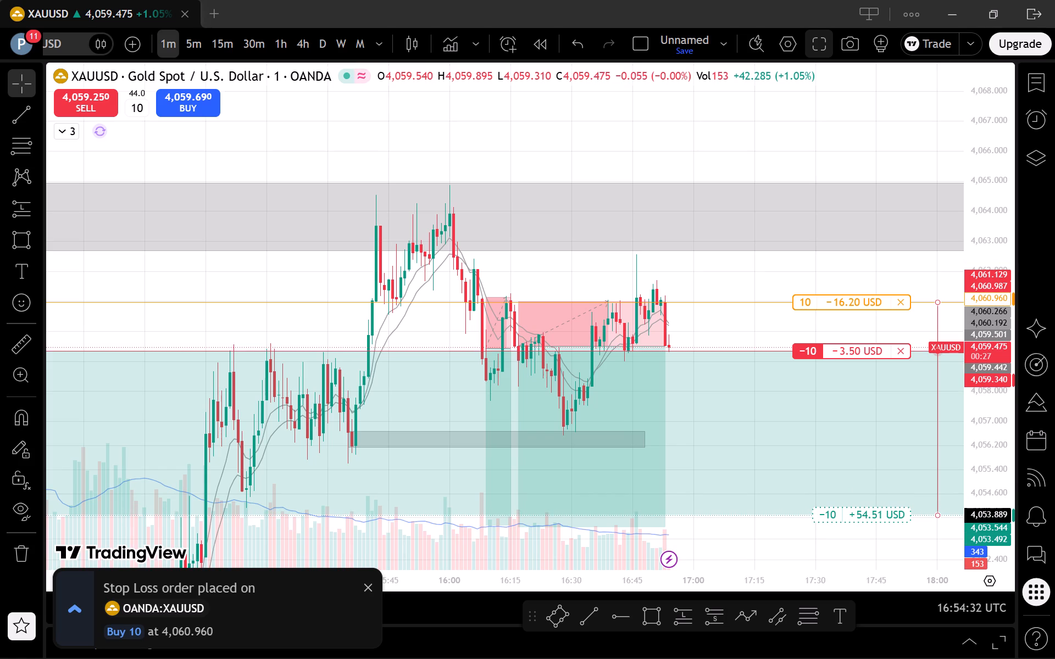
{"action": "left_click_drag", "start_coordinate": [879, 515], "coordinate": [889, 518]}
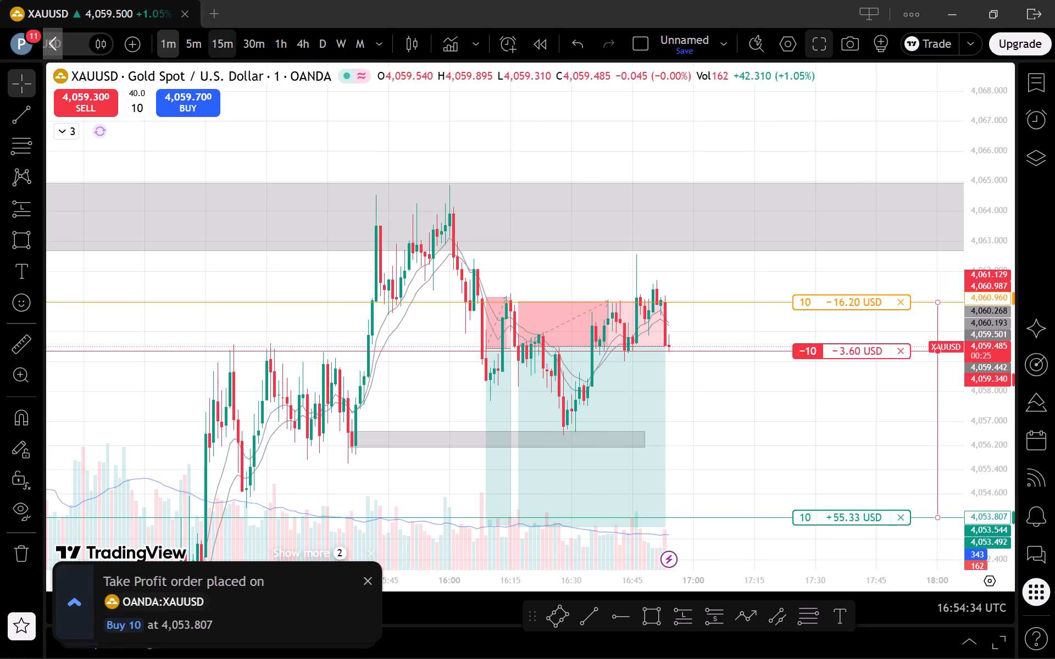
Compare the 5-minute and 1-minute XAUUSD charts around the short position's entry, stop-loss and take-profit levels.
{"action": "left_click", "coordinate": [196, 39]}
{"action": "scroll", "coordinate": [674, 415], "scroll_direction": "up", "scroll_amount": 1}
{"action": "left_click_drag", "start_coordinate": [984, 375], "coordinate": [972, 507]}
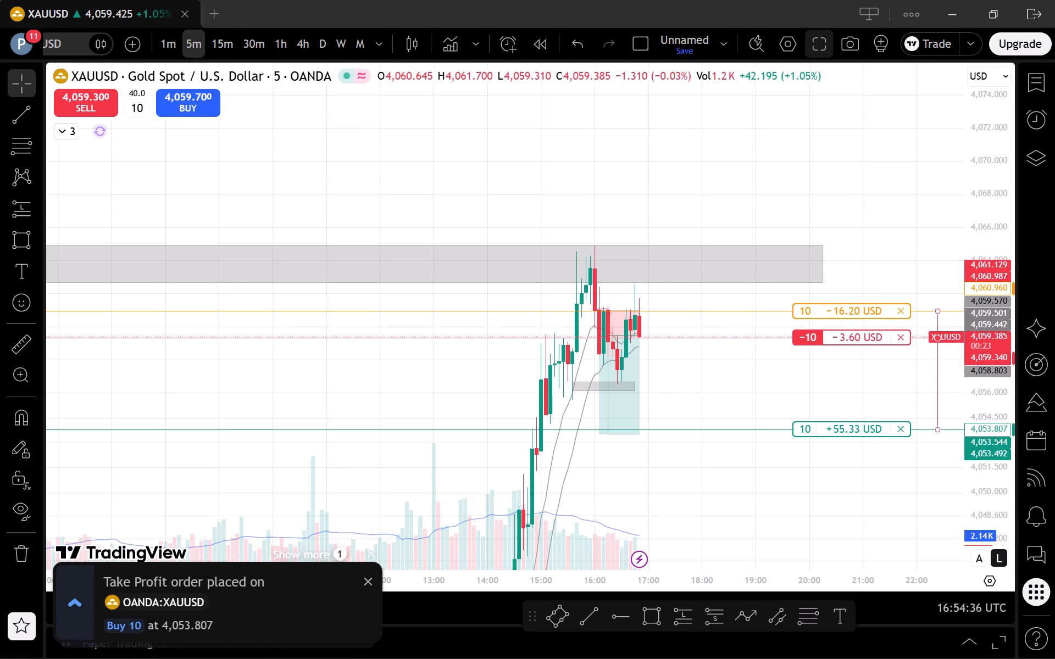
{"action": "left_click", "coordinate": [887, 486]}
{"action": "scroll", "coordinate": [757, 485], "scroll_direction": "up", "scroll_amount": 3}
{"action": "left_click_drag", "start_coordinate": [673, 508], "coordinate": [735, 493]}
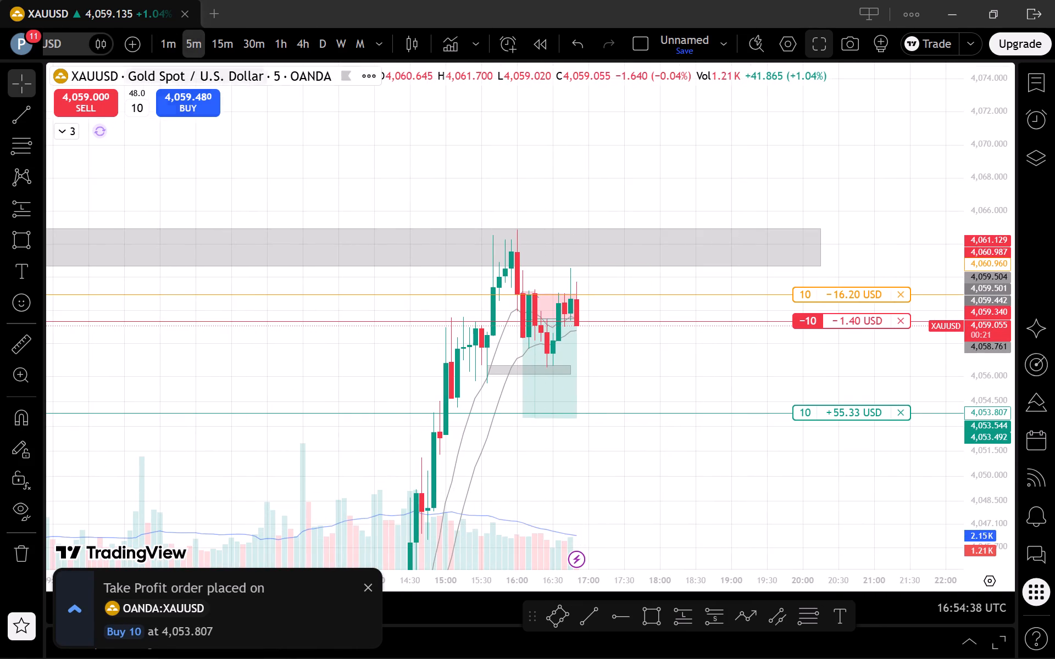
{"action": "left_click", "coordinate": [168, 31]}
{"action": "scroll", "coordinate": [626, 379], "scroll_direction": "down", "scroll_amount": 3}
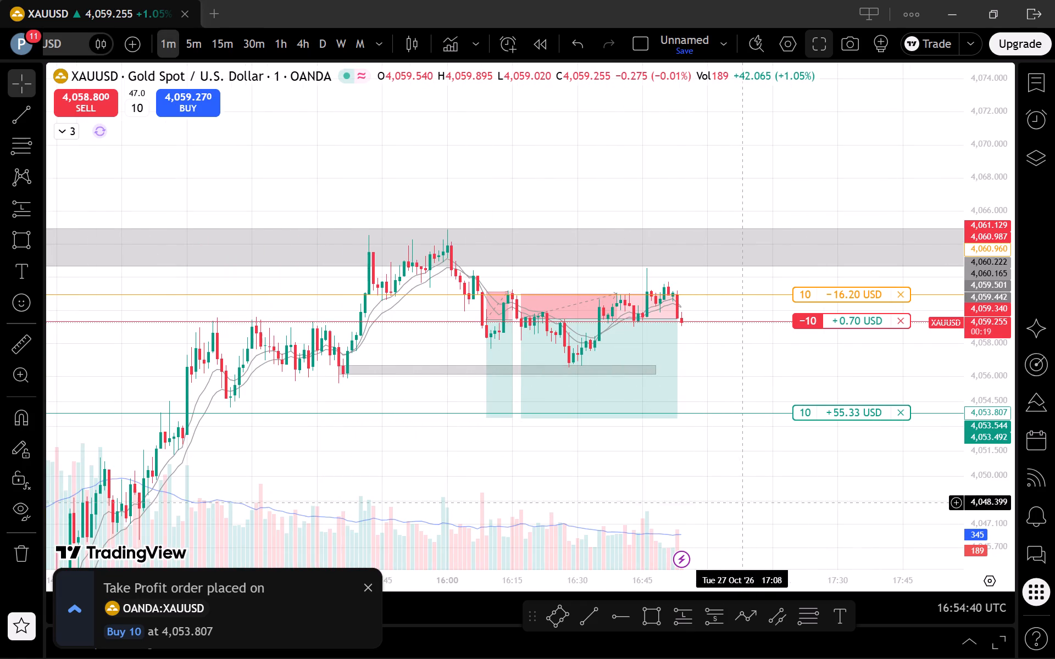
{"action": "left_click_drag", "start_coordinate": [1007, 526], "coordinate": [935, 375]}
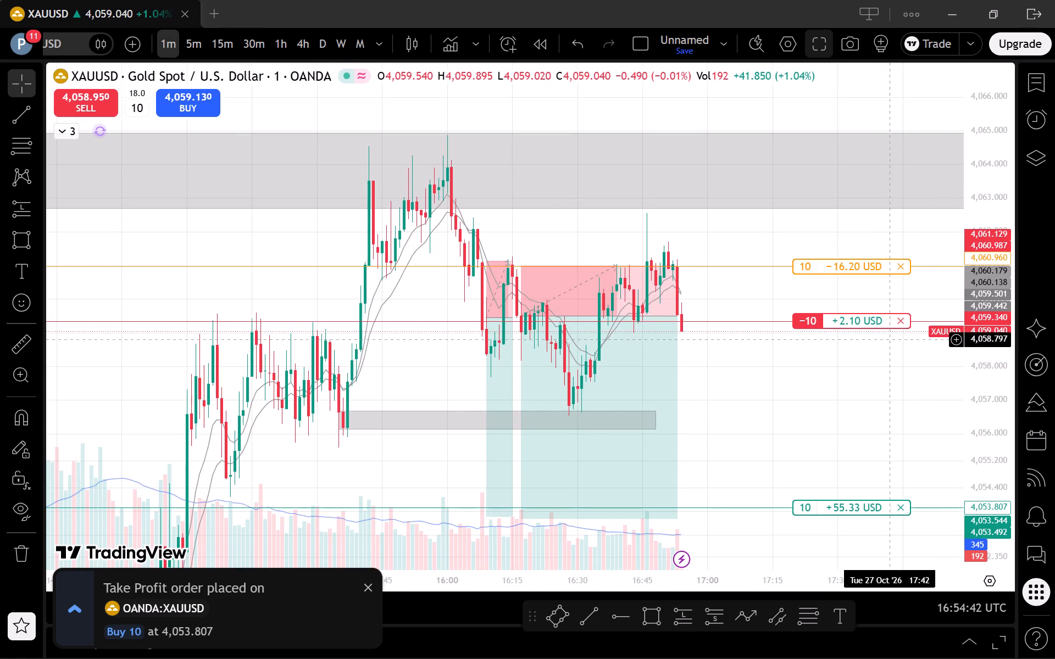
{"action": "left_click_drag", "start_coordinate": [848, 424], "coordinate": [817, 393]}
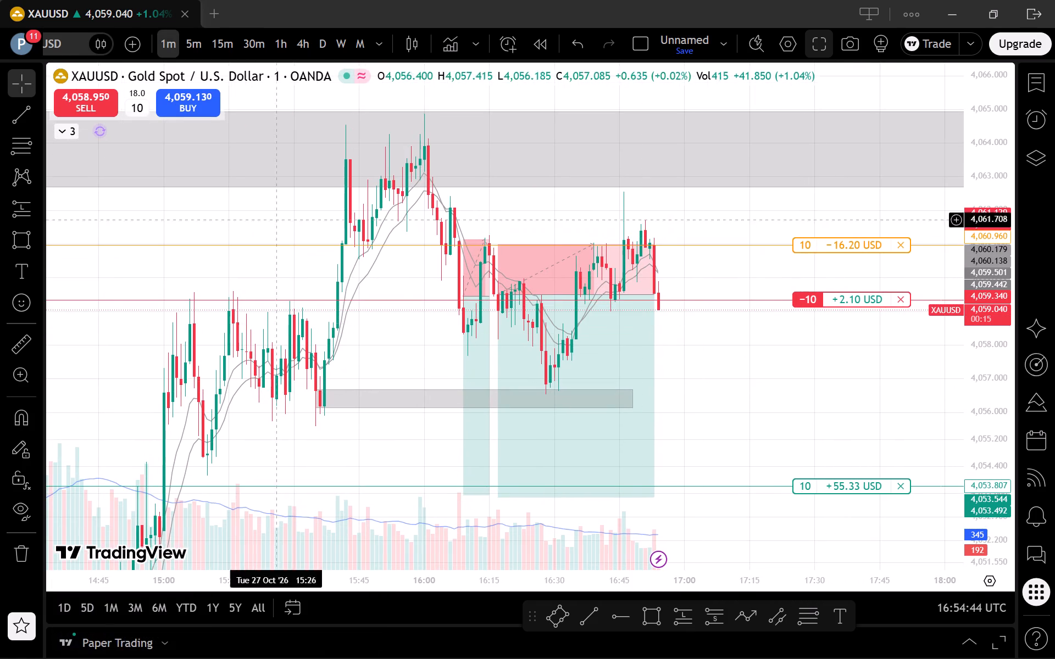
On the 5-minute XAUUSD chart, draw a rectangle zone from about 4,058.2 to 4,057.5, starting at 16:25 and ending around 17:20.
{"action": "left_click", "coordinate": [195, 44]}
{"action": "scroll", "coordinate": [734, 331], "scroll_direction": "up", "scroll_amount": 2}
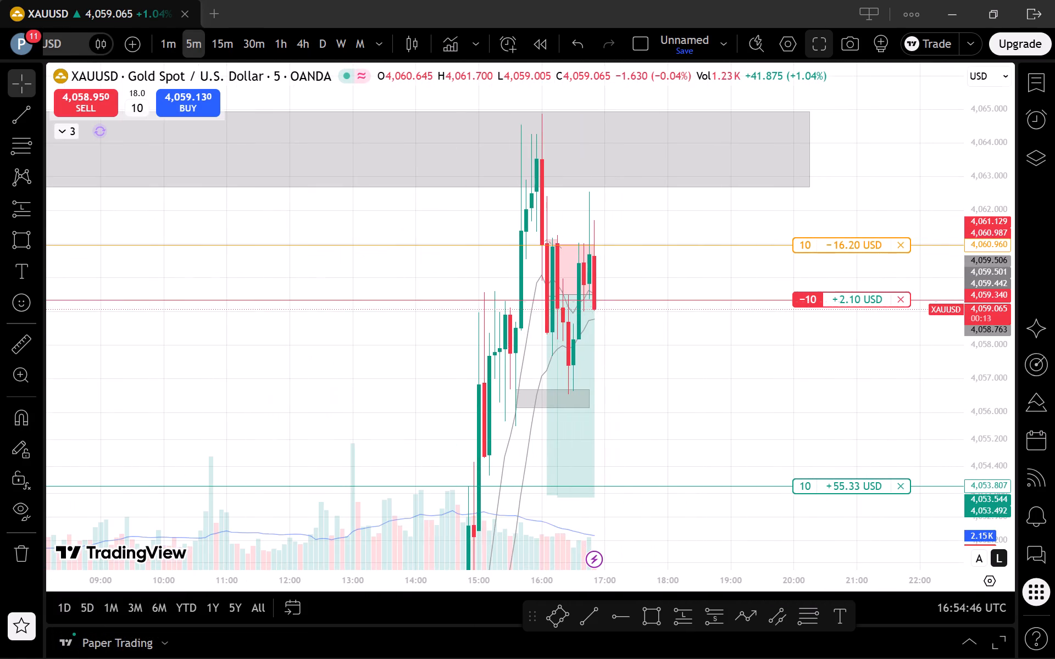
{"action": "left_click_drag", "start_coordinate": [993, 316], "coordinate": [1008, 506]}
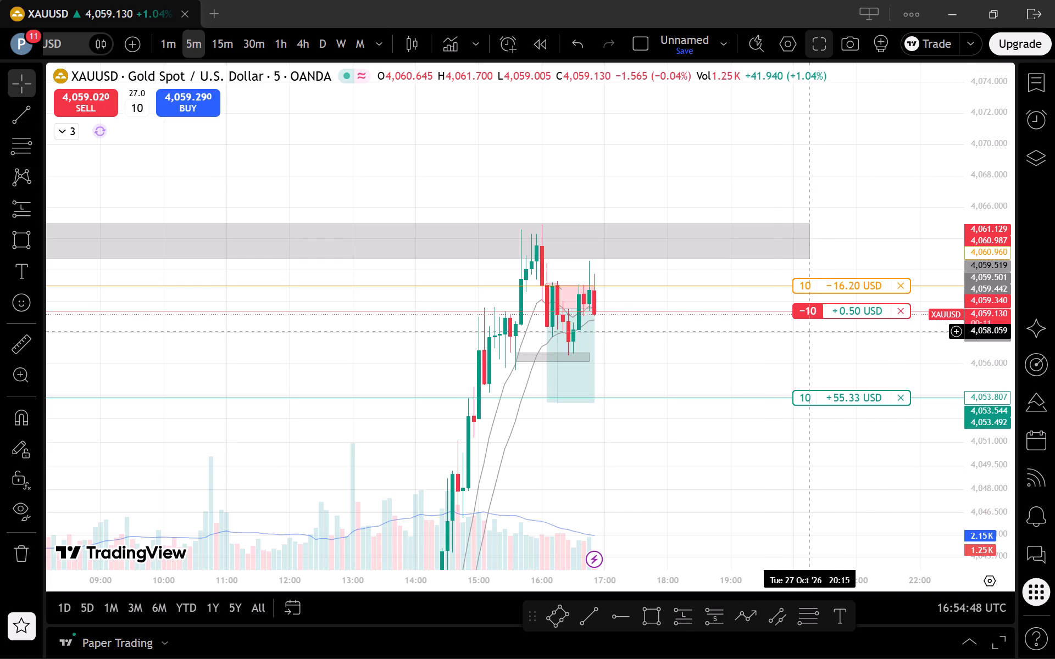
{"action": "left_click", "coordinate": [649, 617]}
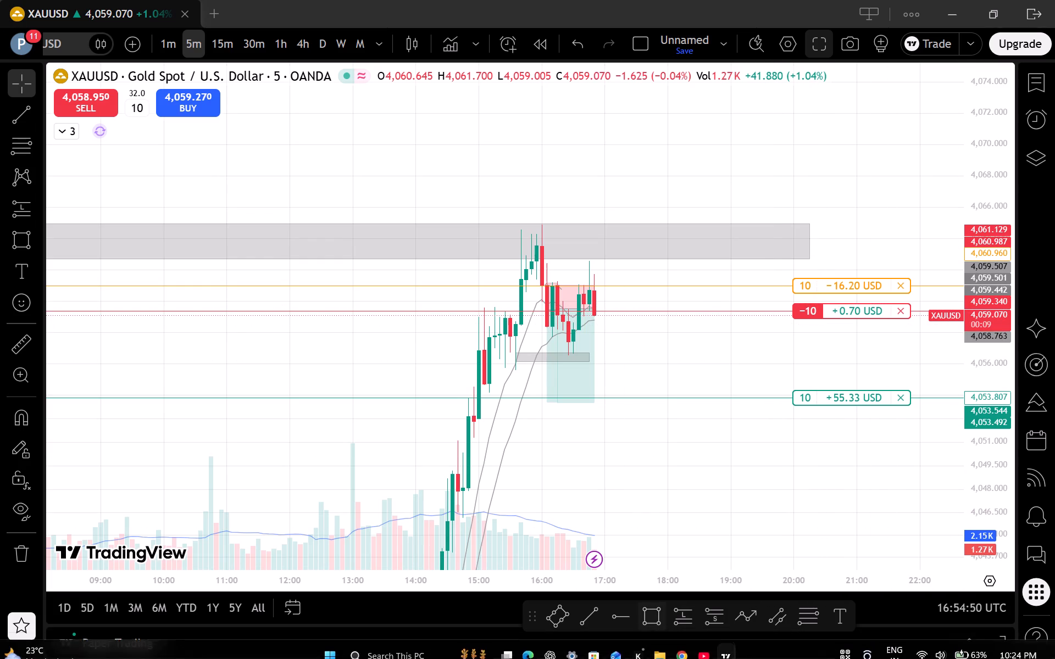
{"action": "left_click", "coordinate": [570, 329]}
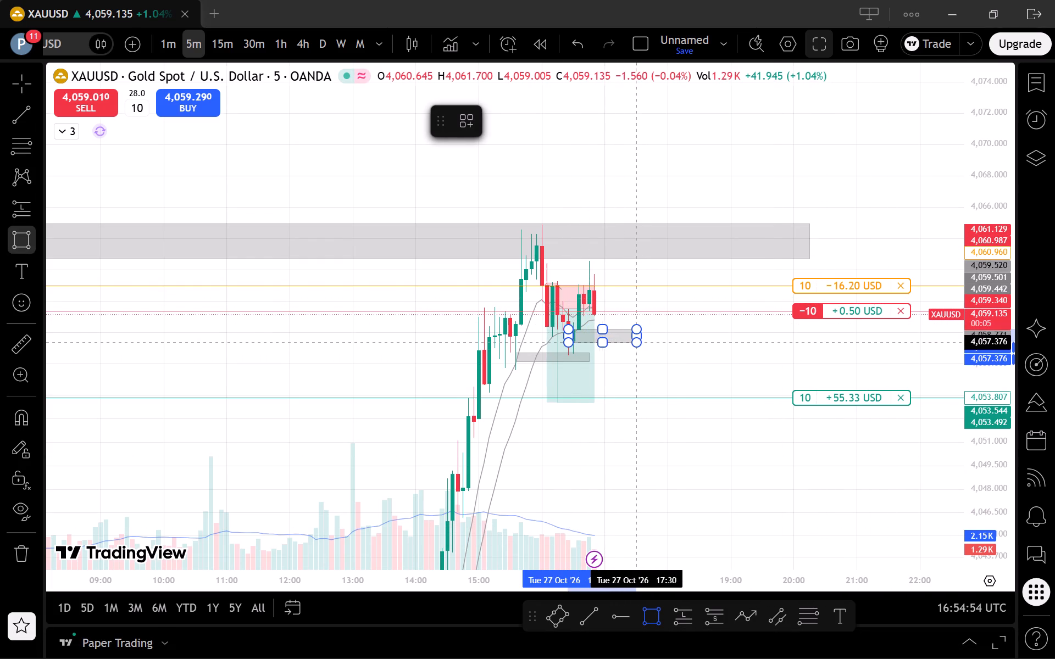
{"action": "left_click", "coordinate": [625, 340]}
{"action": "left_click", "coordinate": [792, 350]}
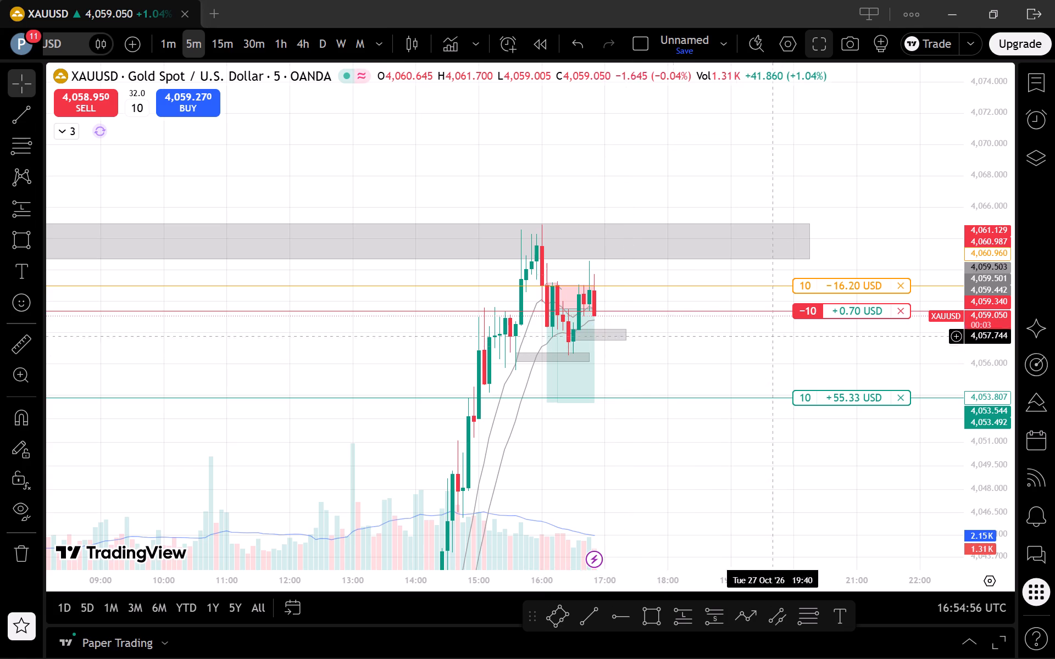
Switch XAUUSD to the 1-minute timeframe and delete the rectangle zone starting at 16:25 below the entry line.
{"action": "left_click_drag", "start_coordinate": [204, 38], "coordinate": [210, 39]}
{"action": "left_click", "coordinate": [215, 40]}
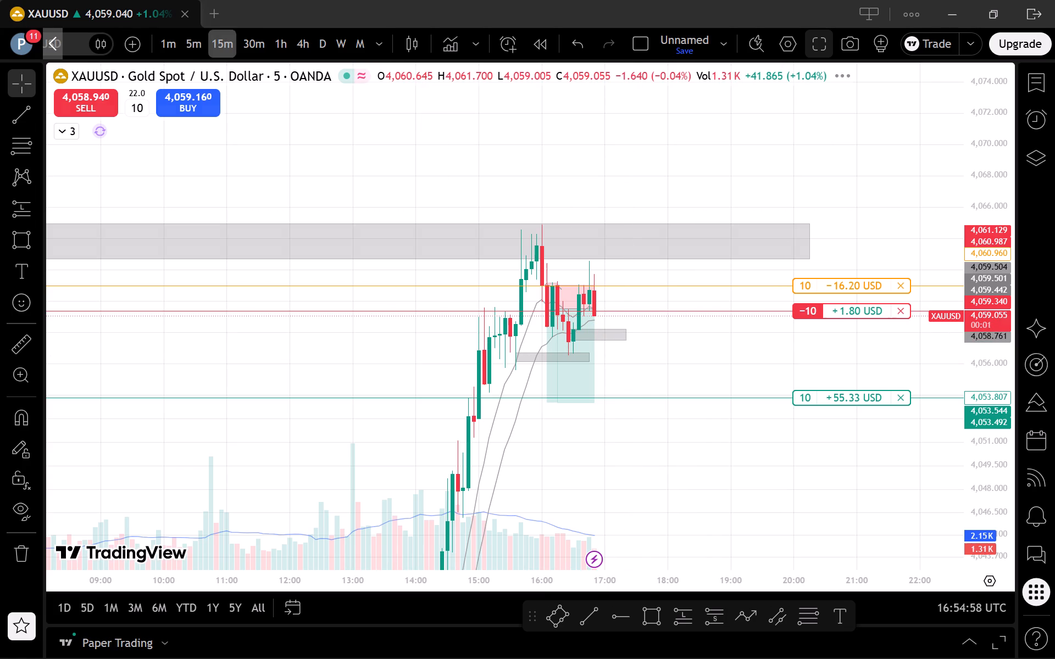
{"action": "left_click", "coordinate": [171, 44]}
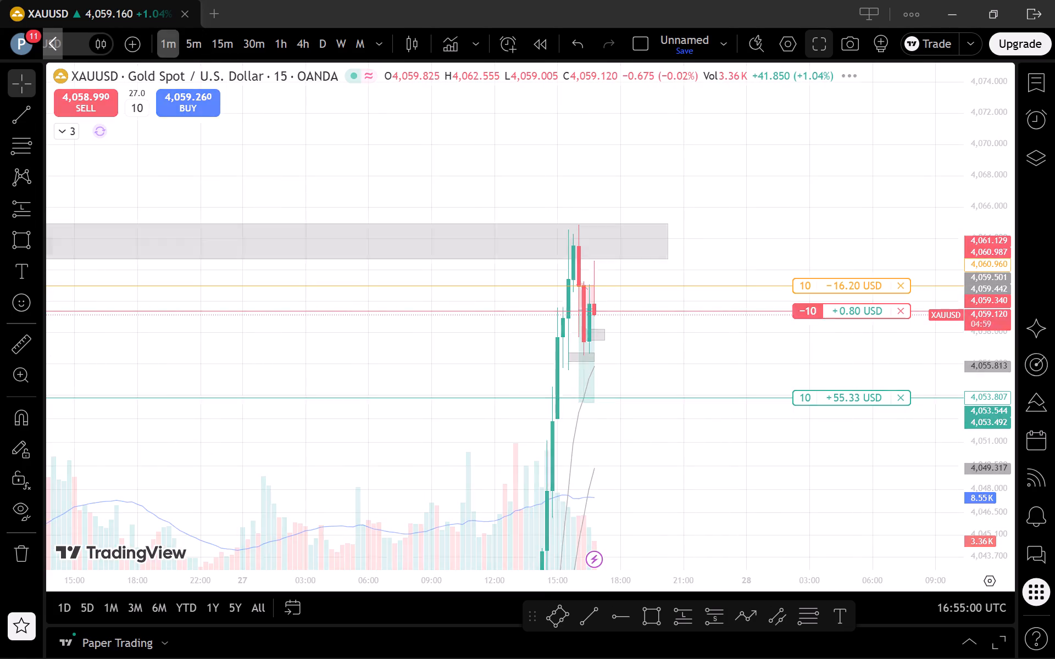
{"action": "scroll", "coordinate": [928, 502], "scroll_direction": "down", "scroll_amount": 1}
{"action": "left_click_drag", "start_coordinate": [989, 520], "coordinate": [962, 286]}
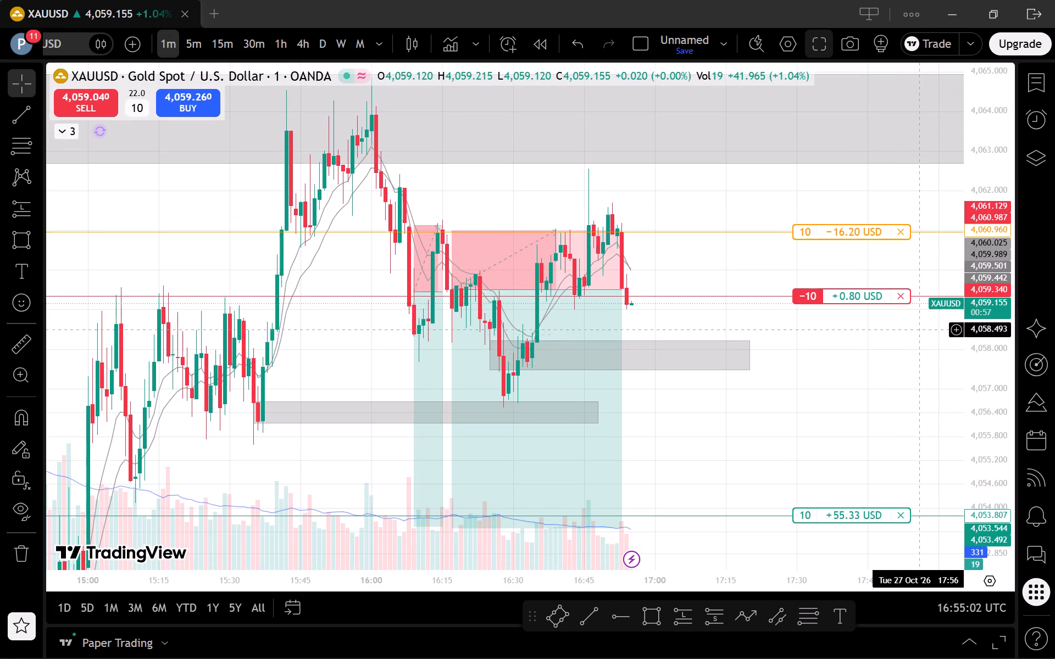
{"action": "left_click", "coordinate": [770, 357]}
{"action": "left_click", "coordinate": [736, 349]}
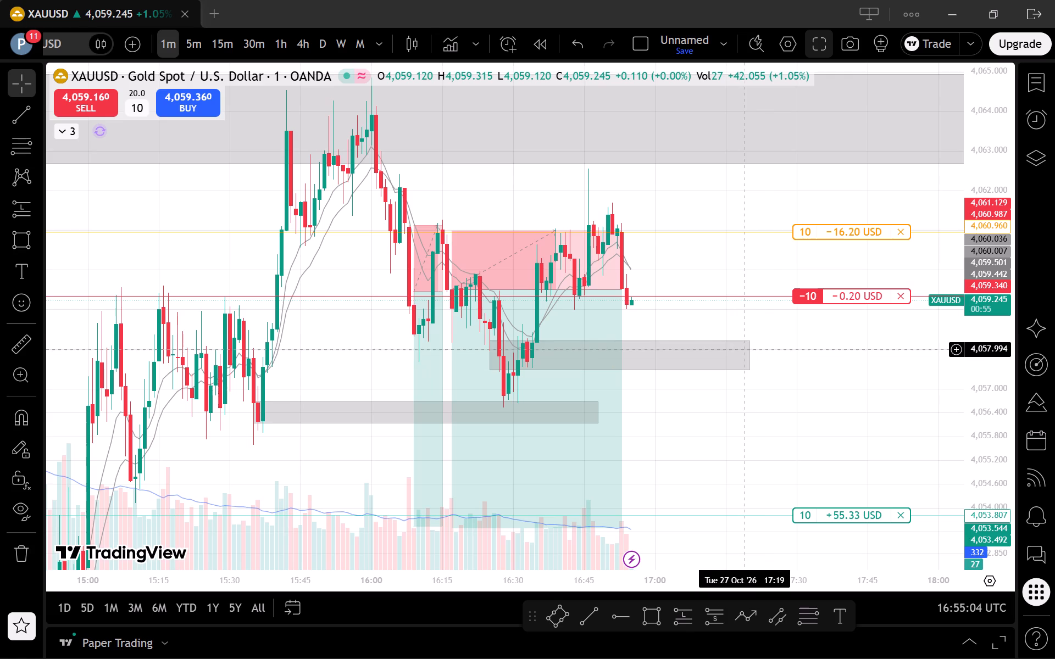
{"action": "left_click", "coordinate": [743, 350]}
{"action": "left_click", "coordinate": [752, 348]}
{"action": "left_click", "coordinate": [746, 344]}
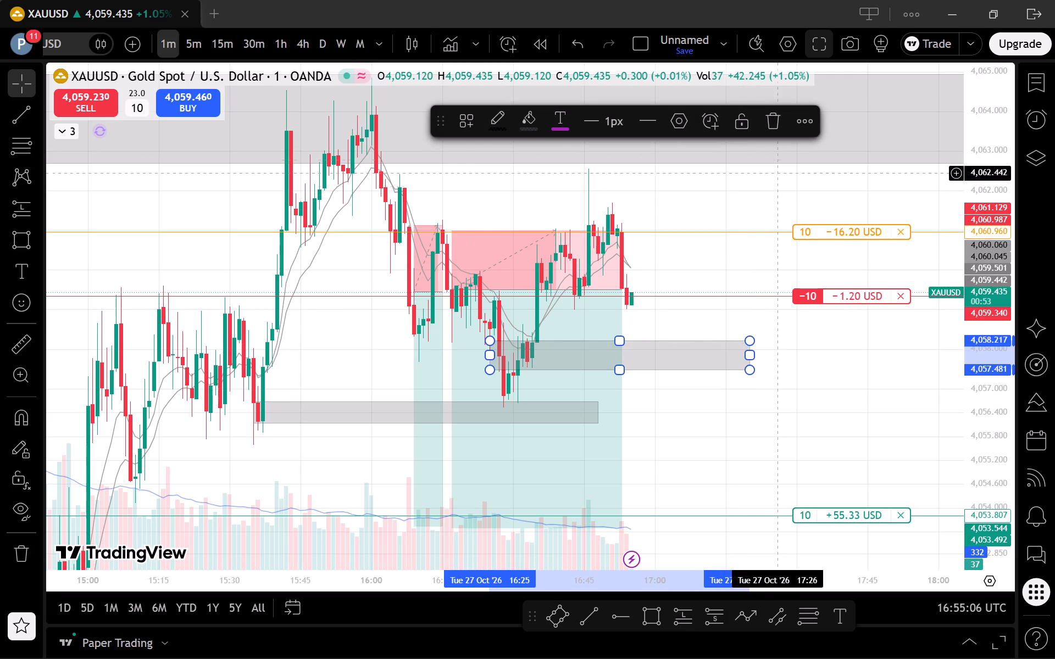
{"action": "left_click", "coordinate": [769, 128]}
Draw a rectangle zone on the 1-minute chart from about 4,058.20 to 4,057.66, spanning 16:34 to about 17:02.
{"action": "left_click", "coordinate": [647, 617]}
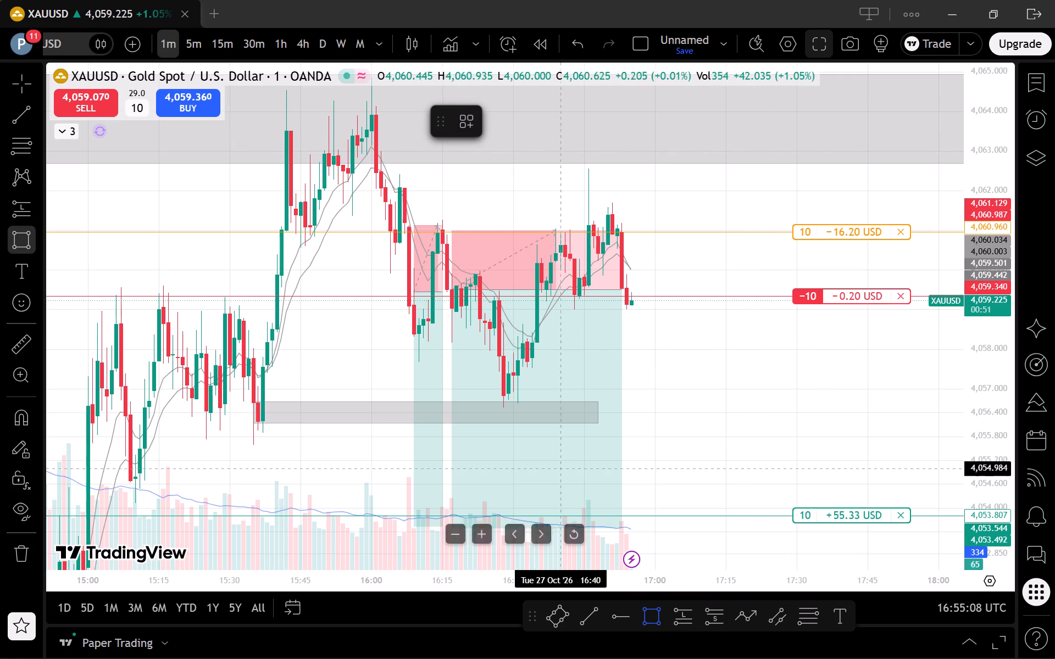
{"action": "left_click", "coordinate": [530, 341]}
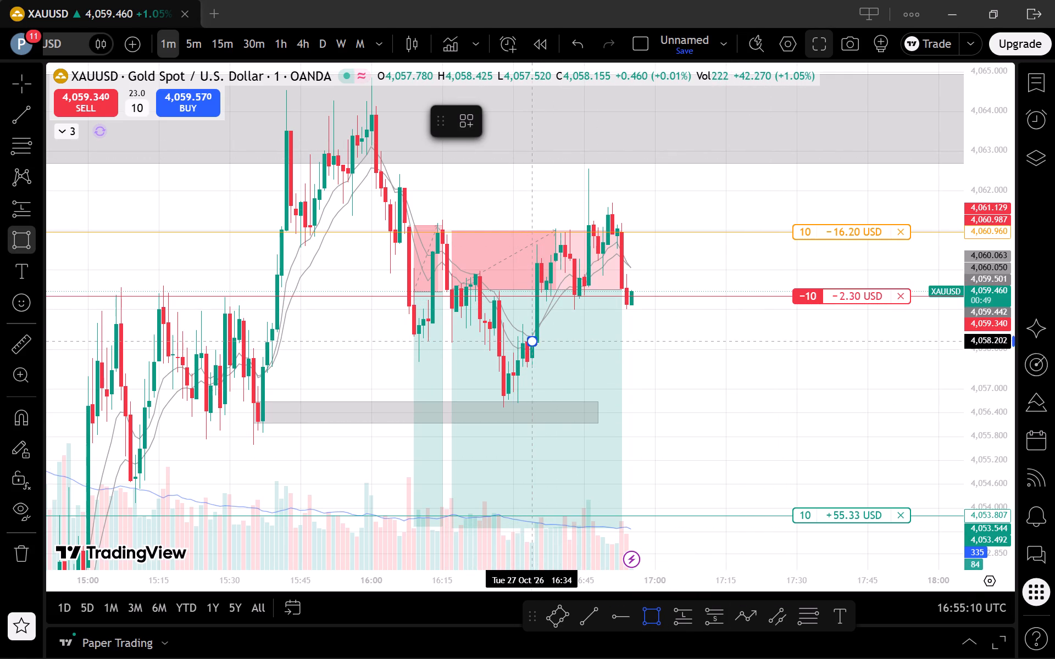
{"action": "left_click", "coordinate": [657, 362]}
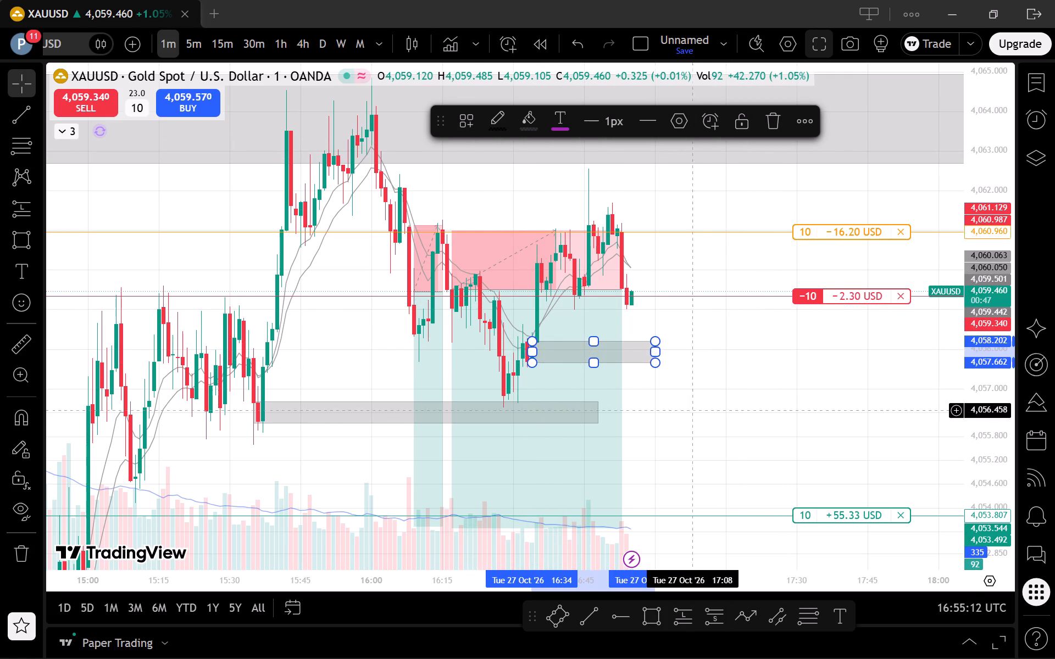
{"action": "left_click_drag", "start_coordinate": [658, 350], "coordinate": [662, 350]}
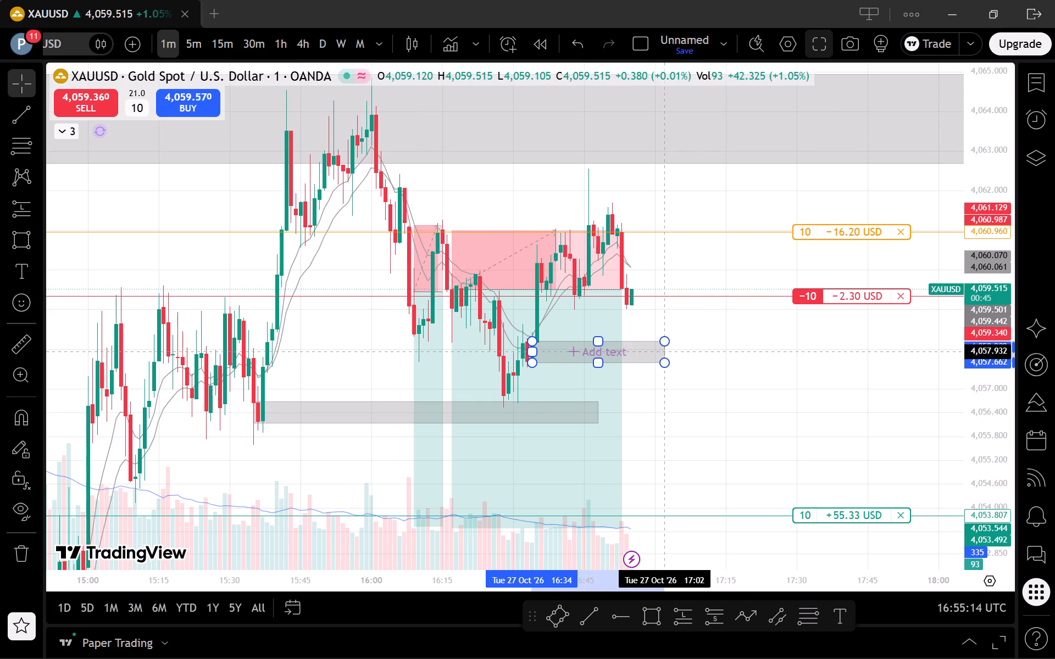
Compare the 5-minute and 1-minute XAUUSD charts around the short position's levels and the newly drawn zone below its entry.
{"action": "left_click_drag", "start_coordinate": [662, 350], "coordinate": [665, 351]}
{"action": "left_click", "coordinate": [694, 440]}
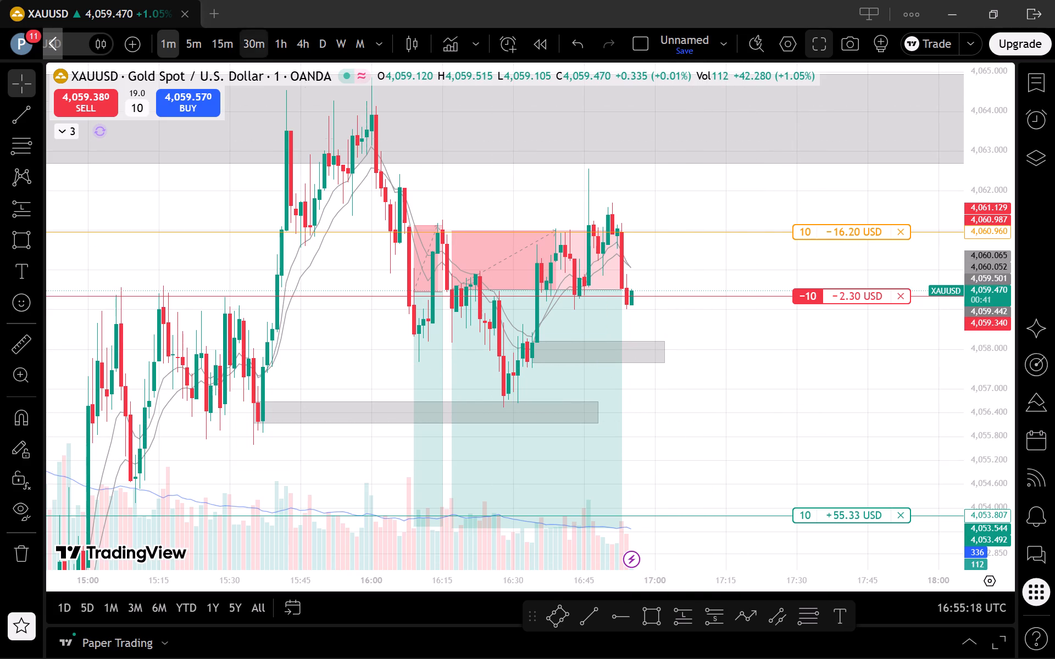
{"action": "left_click", "coordinate": [198, 33]}
{"action": "left_click_drag", "start_coordinate": [963, 288], "coordinate": [990, 437]}
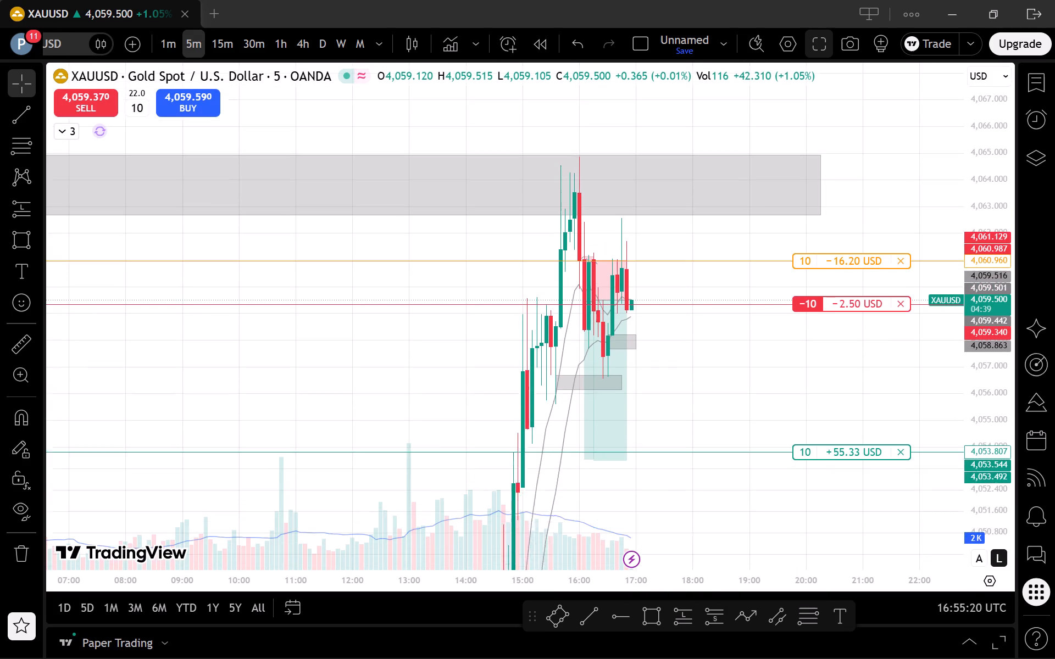
{"action": "left_click_drag", "start_coordinate": [990, 437], "coordinate": [973, 482]}
{"action": "scroll", "coordinate": [868, 478], "scroll_direction": "up", "scroll_amount": 2}
{"action": "left_click_drag", "start_coordinate": [507, 571], "coordinate": [642, 560]}
{"action": "left_click_drag", "start_coordinate": [668, 531], "coordinate": [607, 451]}
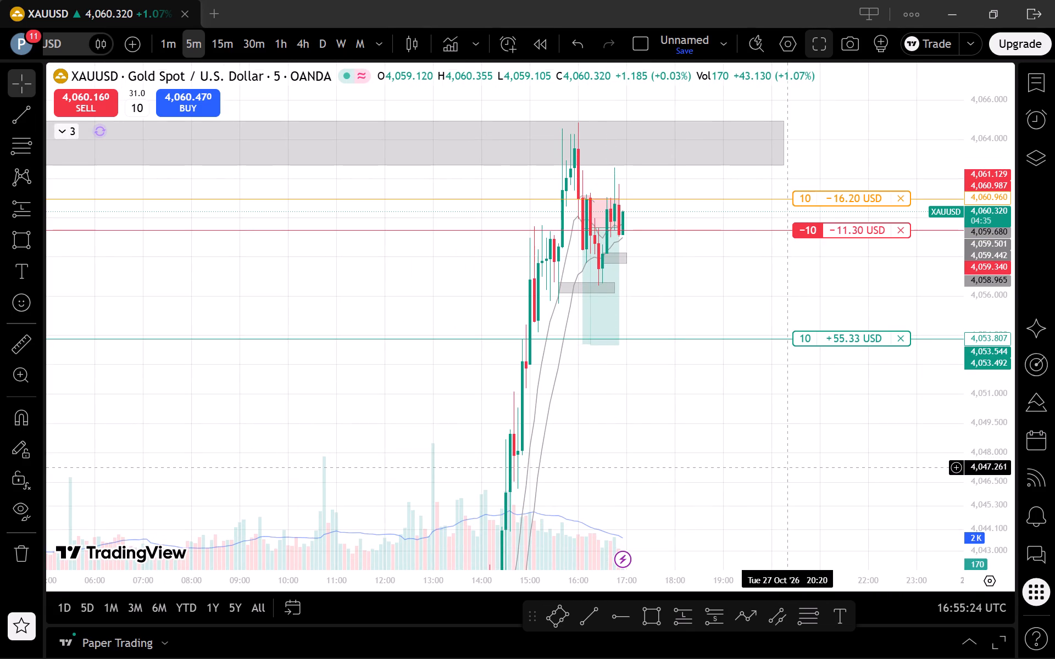
{"action": "left_click", "coordinate": [167, 38]}
{"action": "left_click_drag", "start_coordinate": [884, 437], "coordinate": [875, 521]}
{"action": "left_click_drag", "start_coordinate": [1006, 506], "coordinate": [996, 489]}
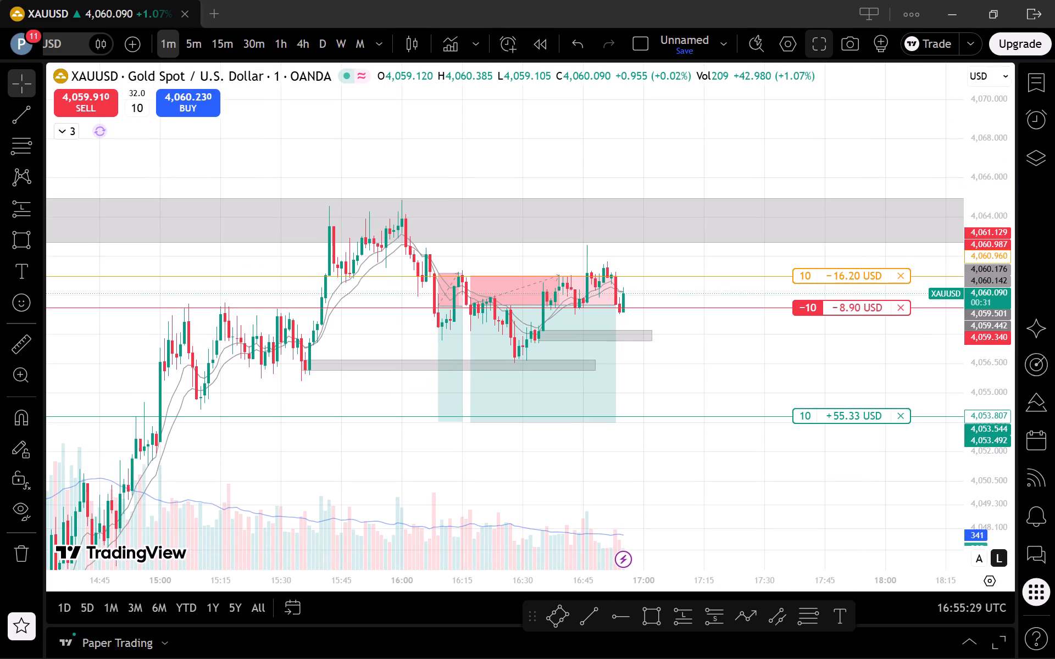
{"action": "left_click_drag", "start_coordinate": [996, 489], "coordinate": [964, 363]}
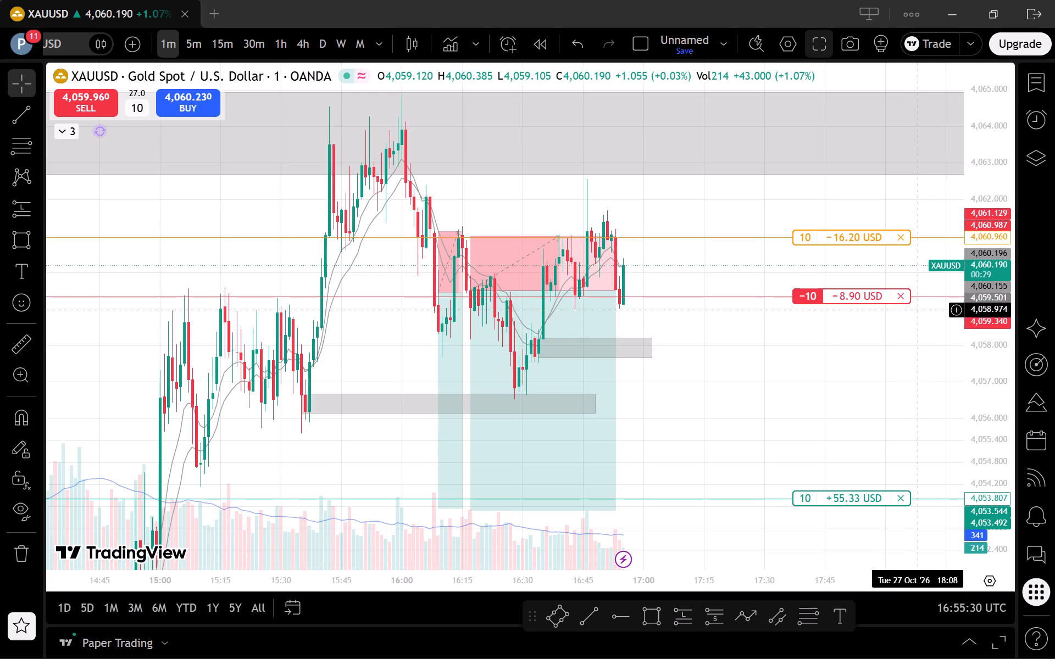
{"action": "left_click_drag", "start_coordinate": [882, 405], "coordinate": [875, 468]}
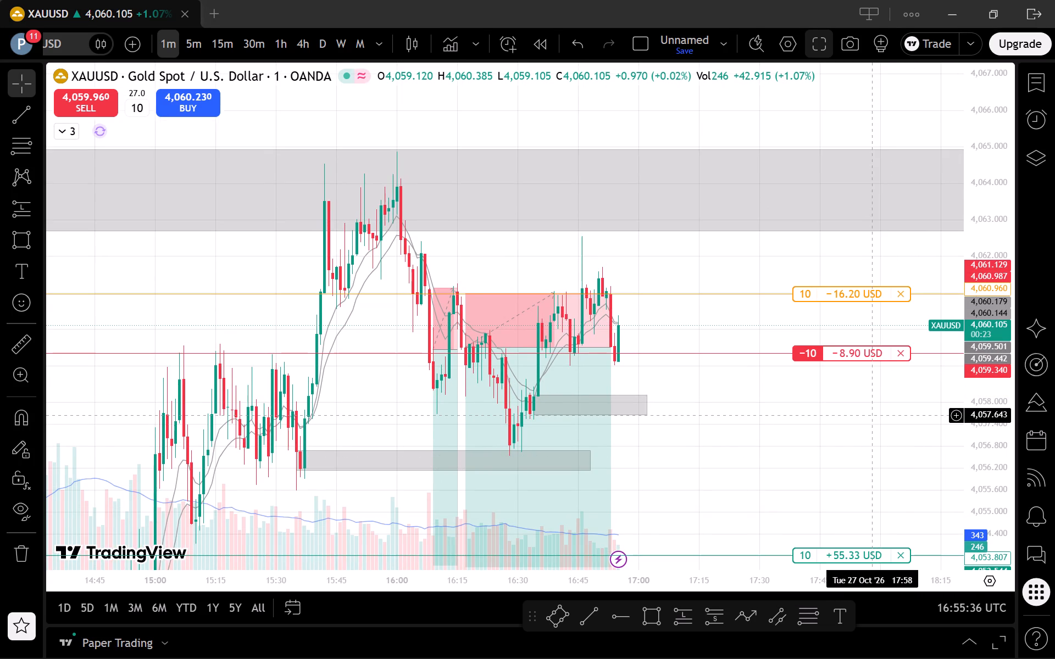
{"action": "left_click_drag", "start_coordinate": [837, 468], "coordinate": [846, 452]}
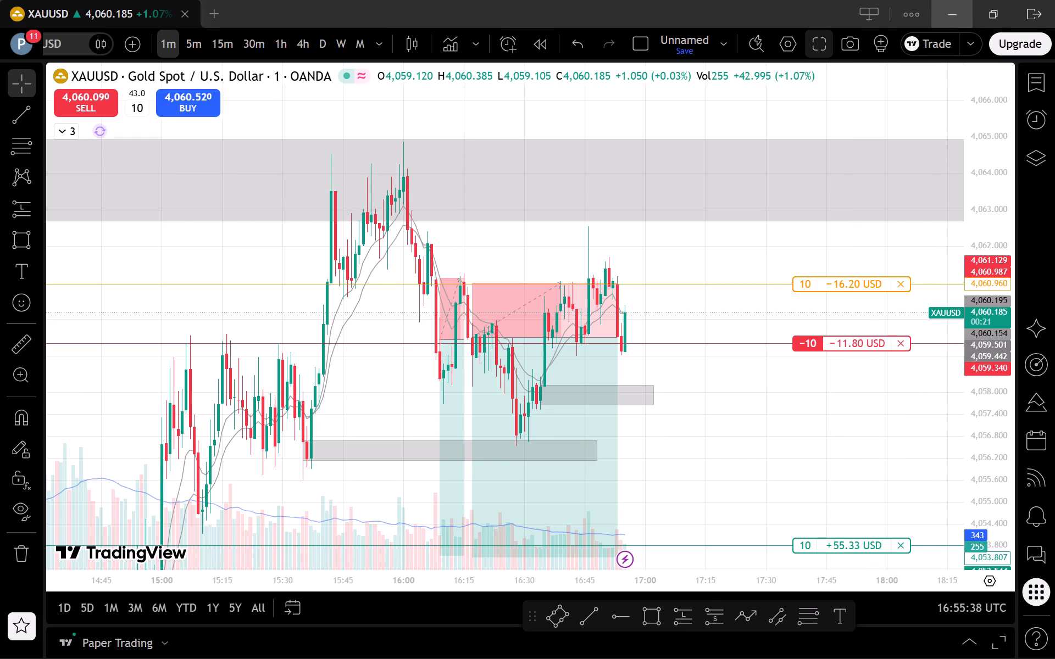
Close the XAUUSD chart window.
{"action": "left_click", "coordinate": [1029, 3]}
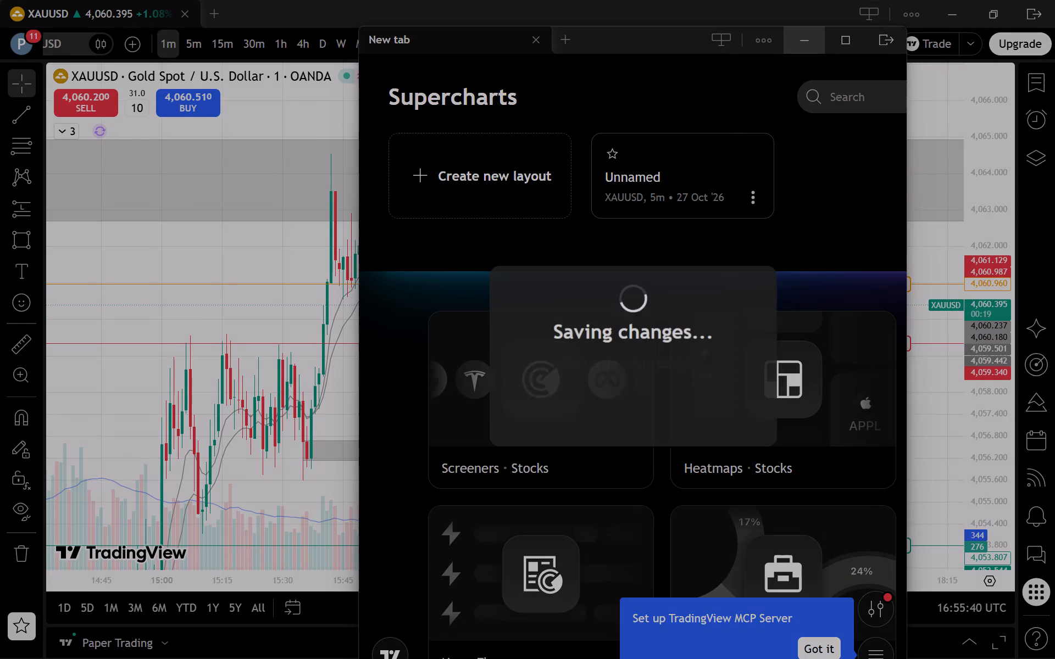